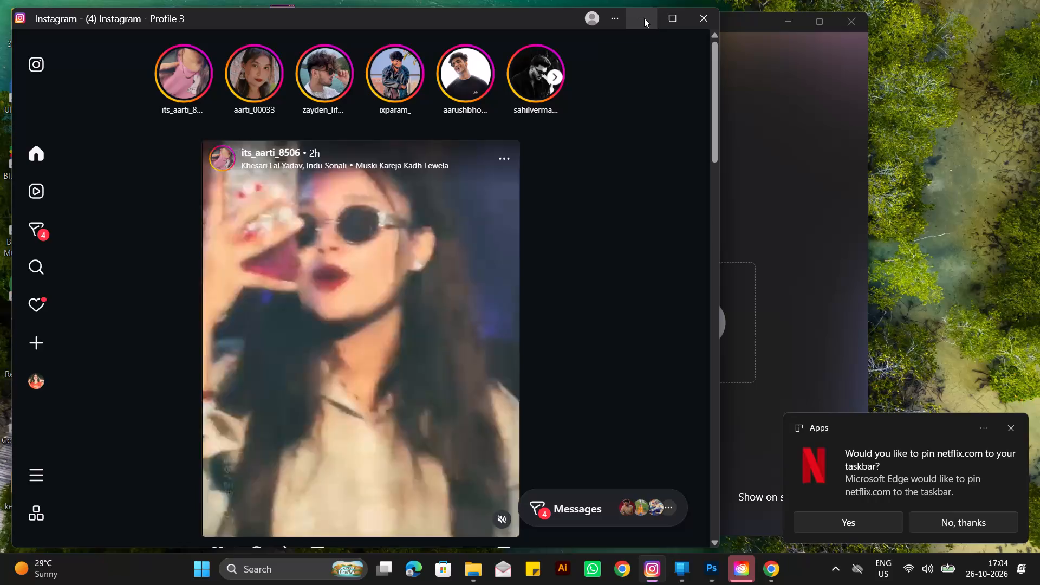
Close the Instagram window, then open Chrome with the middle saved profile in a maximized window.
click(691, 19)
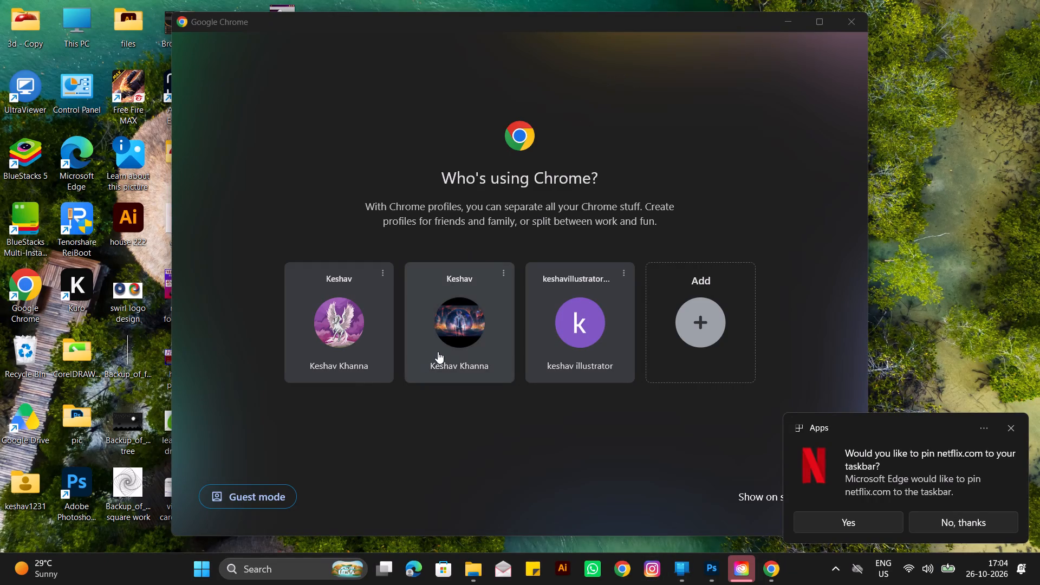
click(438, 352)
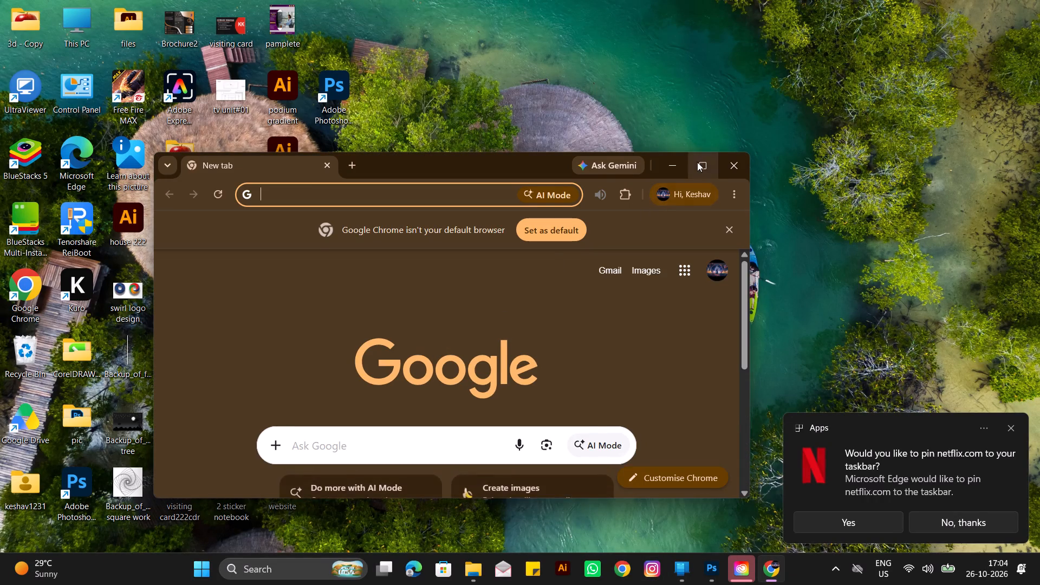
click(698, 161)
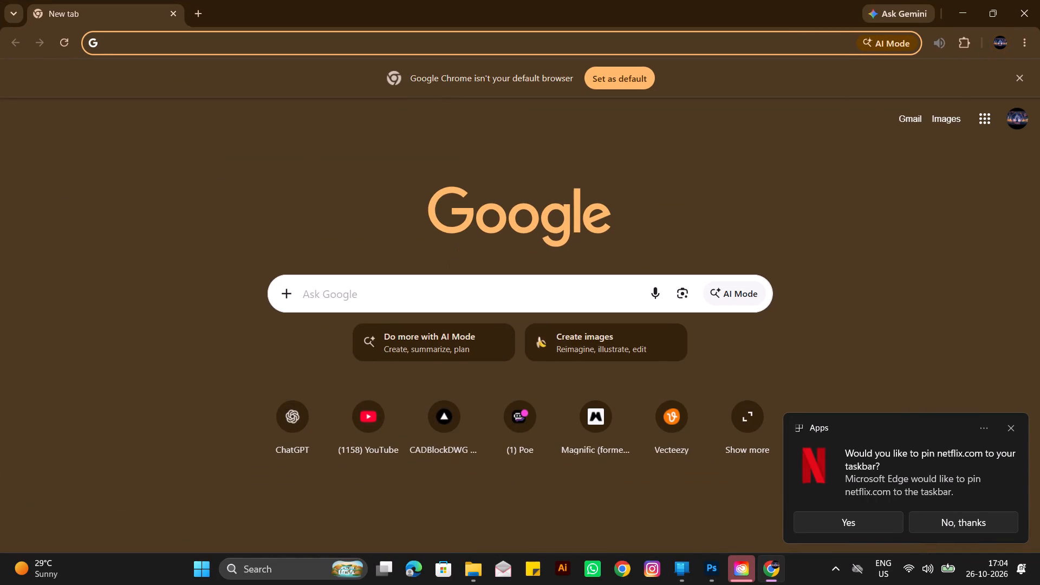
Search Google for "dragon" and show the image results.
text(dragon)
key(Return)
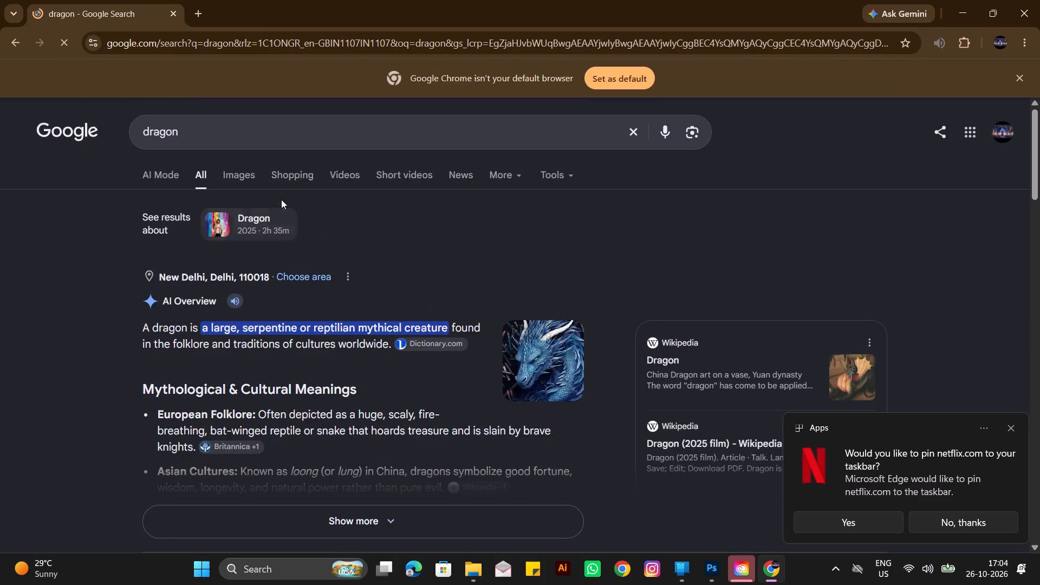
click(254, 177)
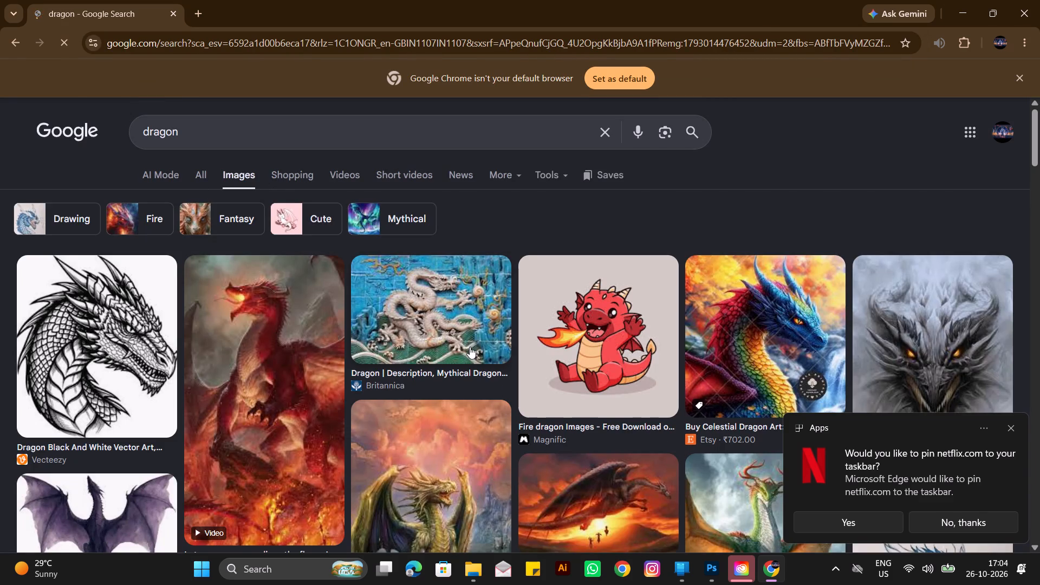
Look through the first dragon image results for a suitable picture.
scroll(470, 347, down, 4)
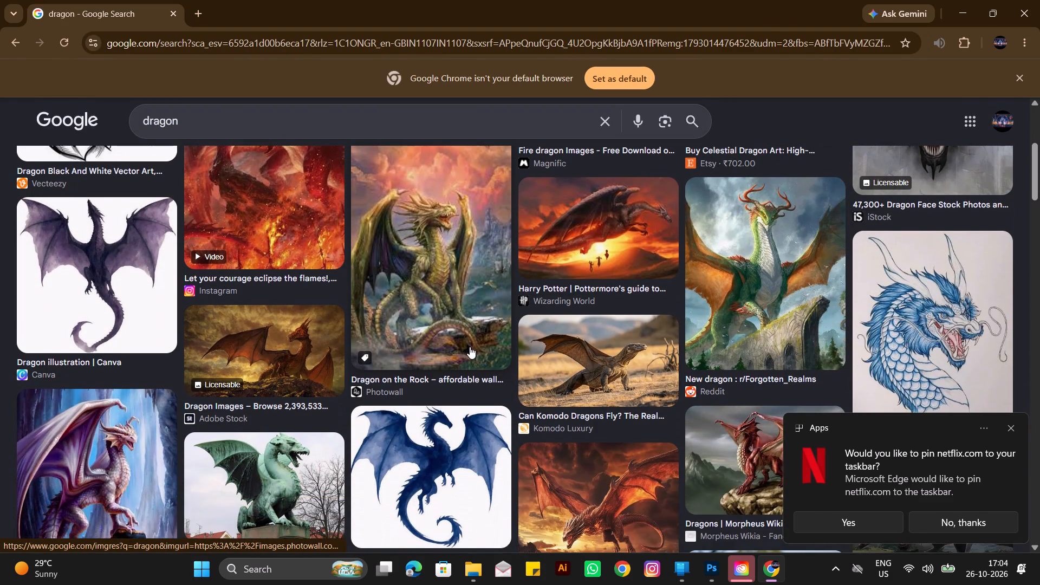
scroll(470, 347, down, 2)
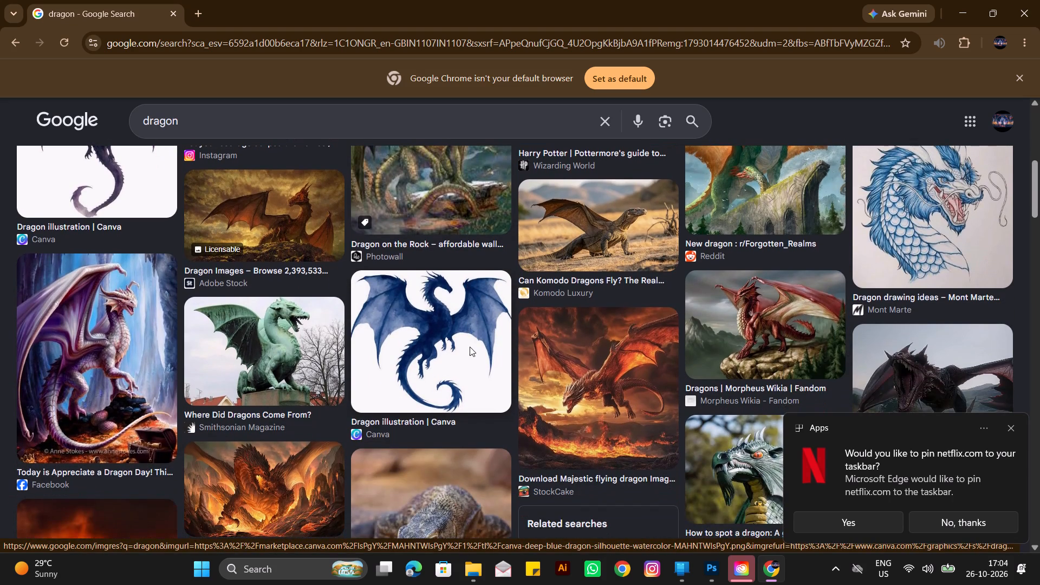
scroll(531, 317, down, 4)
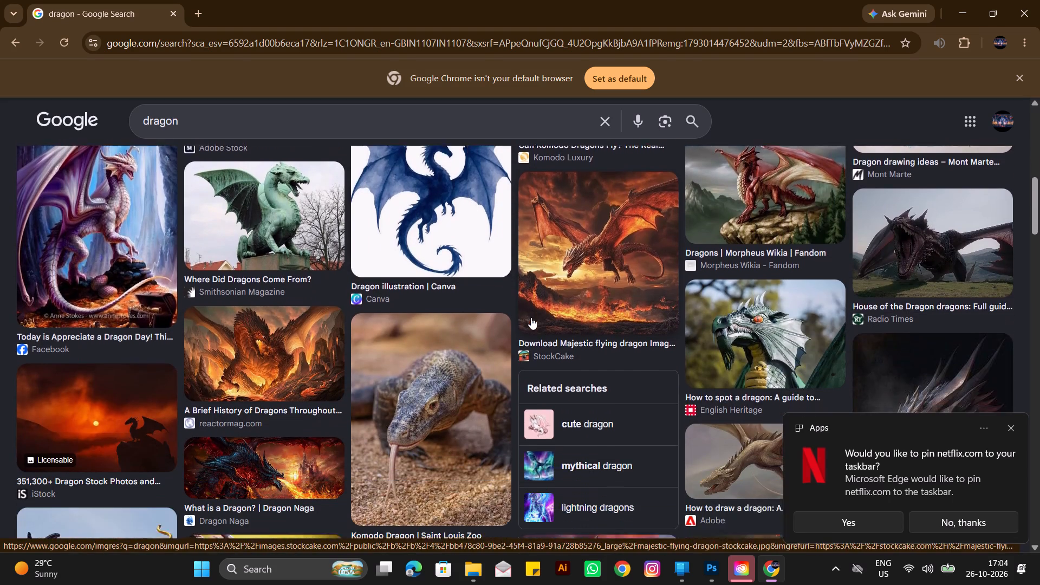
scroll(531, 317, down, 3)
Dismiss the notification about pinning netflix.com to the taskbar.
click(1012, 427)
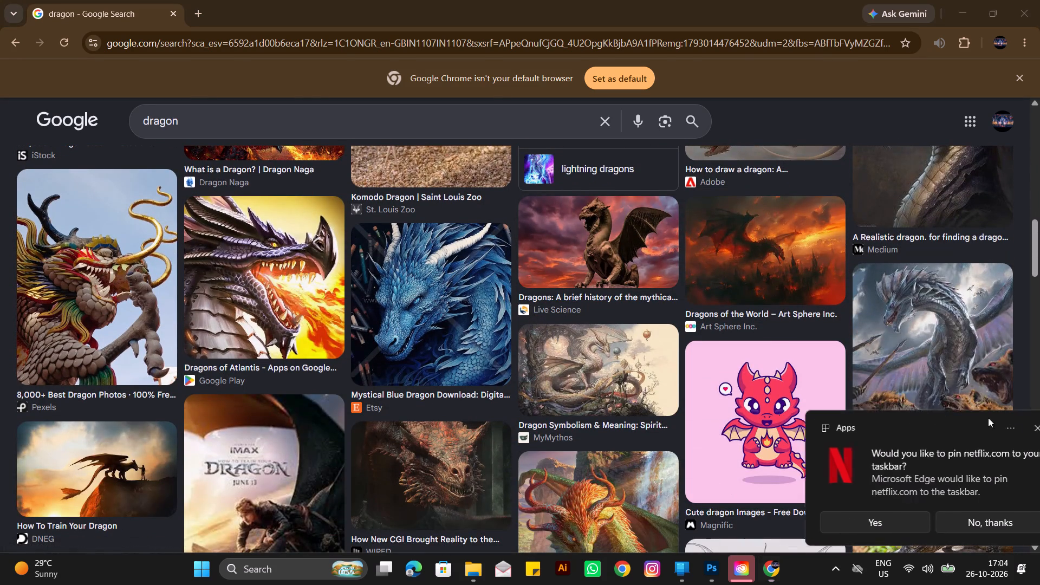
Browse further through the dragon image results, comparing drawings, paintings and illustrations for a suitable picture.
scroll(648, 356, down, 4)
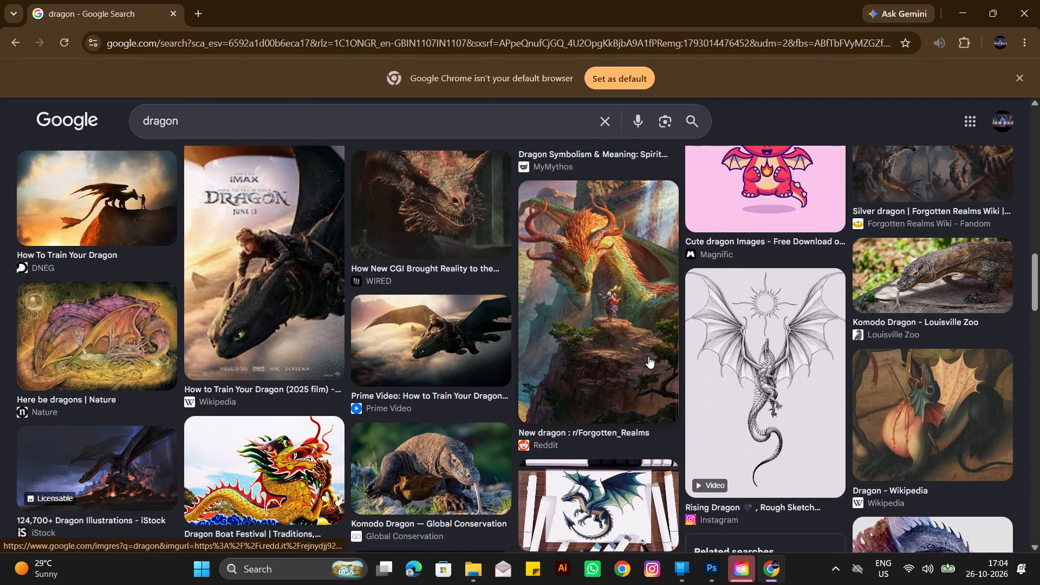
scroll(648, 356, down, 6)
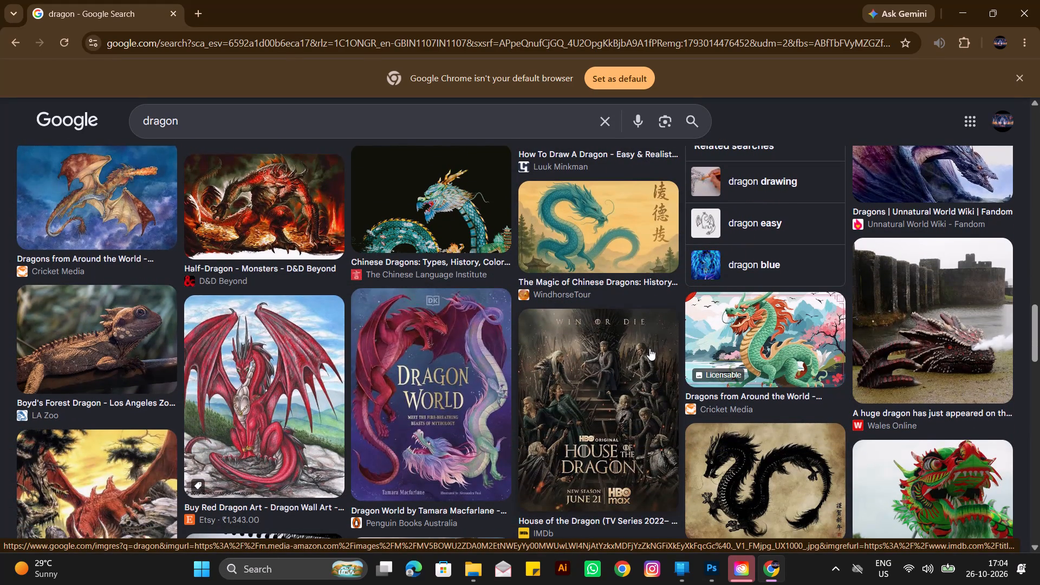
scroll(649, 348, down, 1)
scroll(649, 351, up, 10)
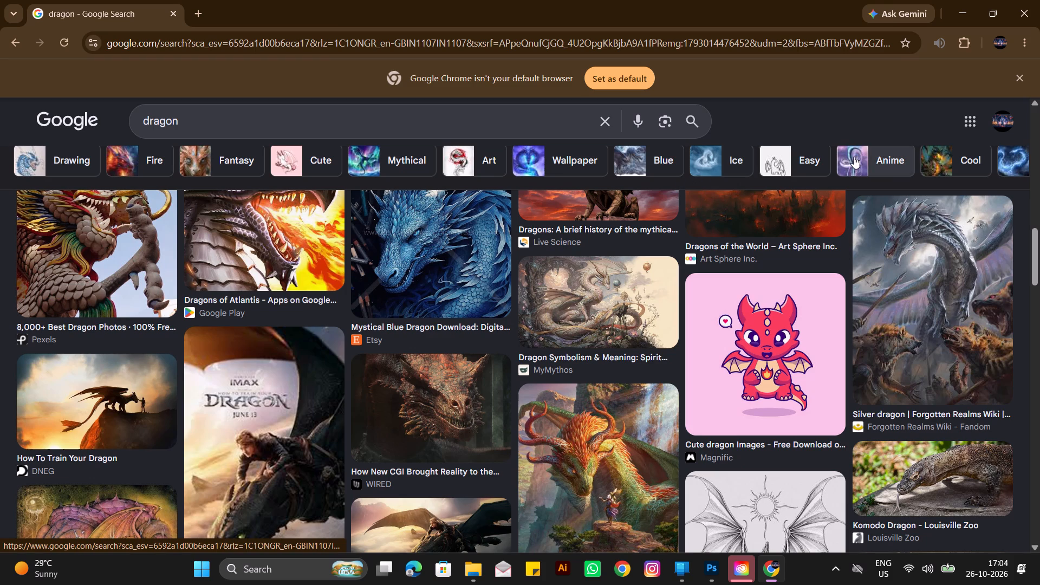
scroll(534, 289, down, 7)
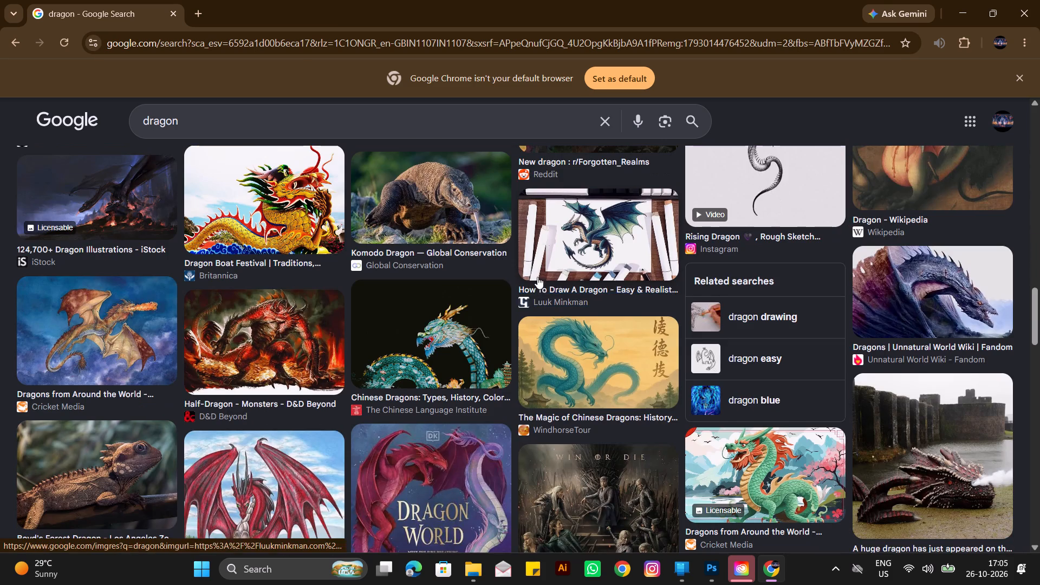
scroll(537, 277, down, 6)
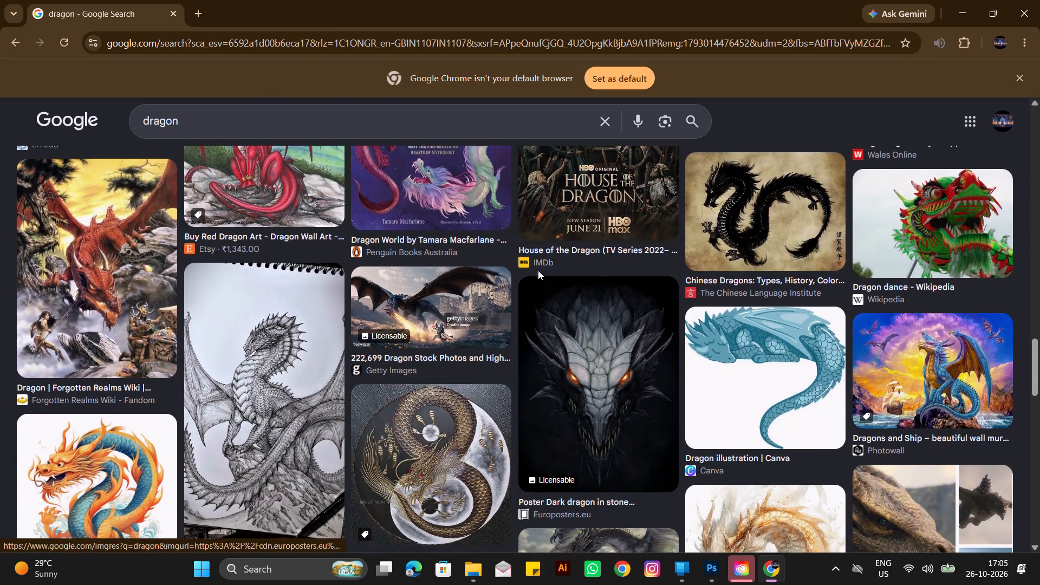
scroll(538, 269, down, 10)
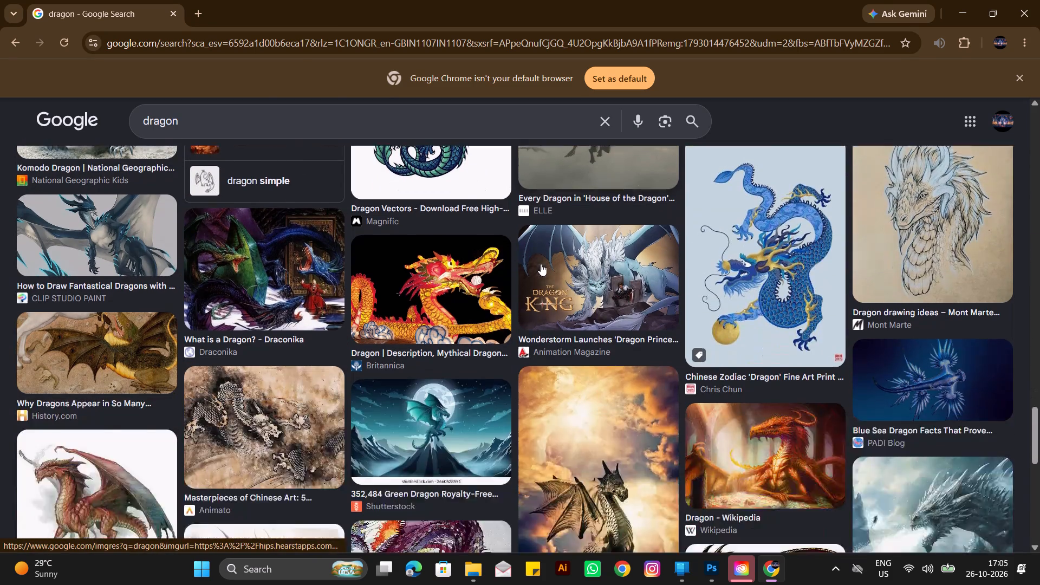
scroll(541, 264, down, 10)
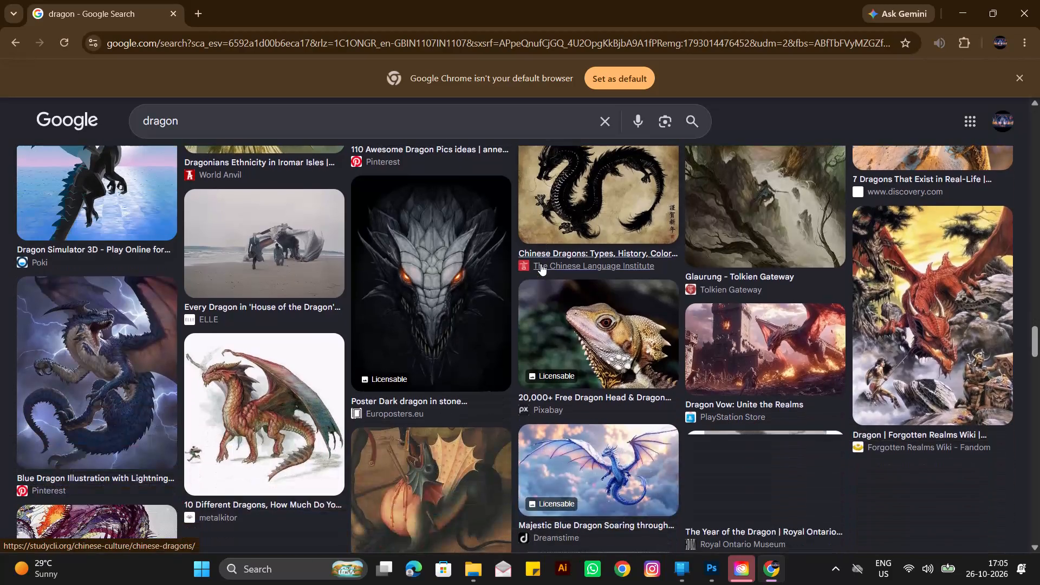
scroll(542, 261, down, 8)
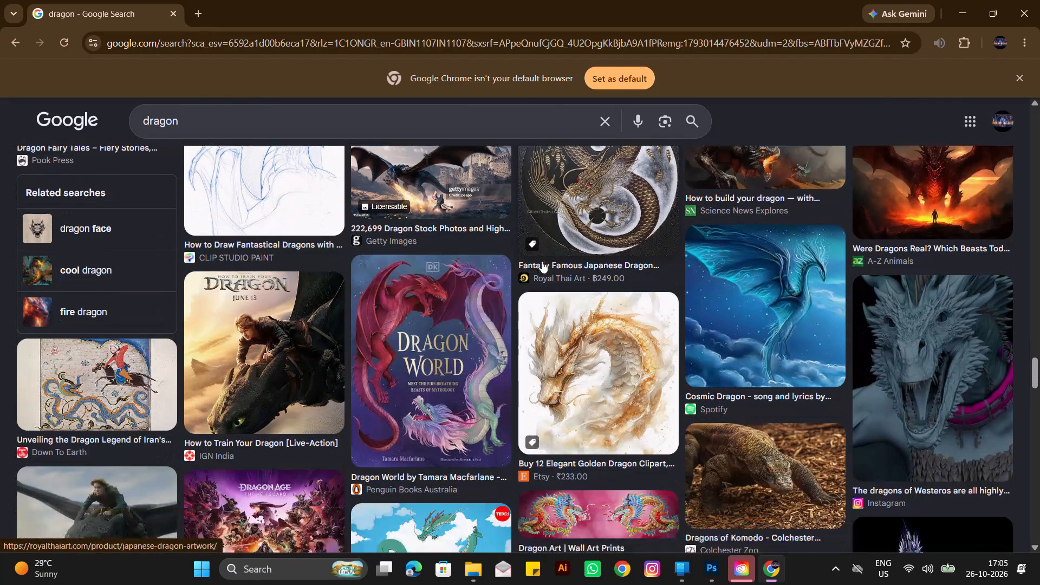
scroll(542, 261, down, 3)
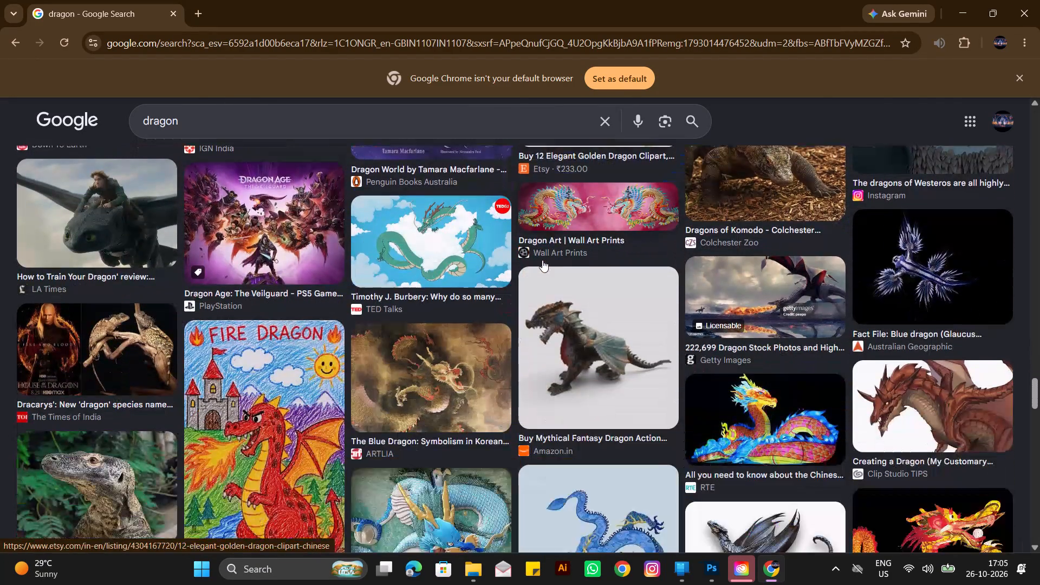
scroll(542, 260, down, 4)
scroll(542, 260, up, 16)
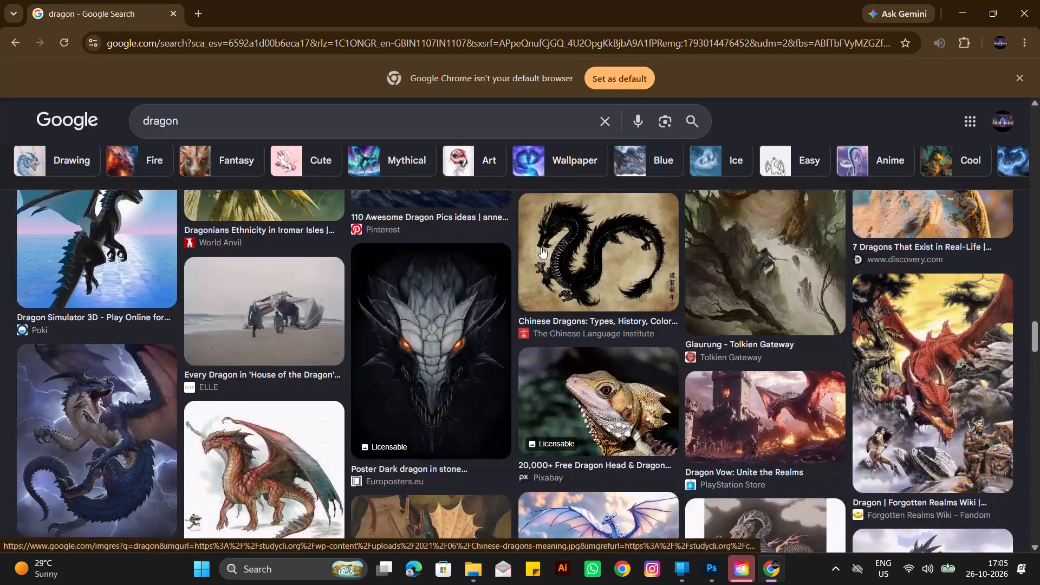
scroll(541, 247, up, 20)
scroll(541, 247, up, 10)
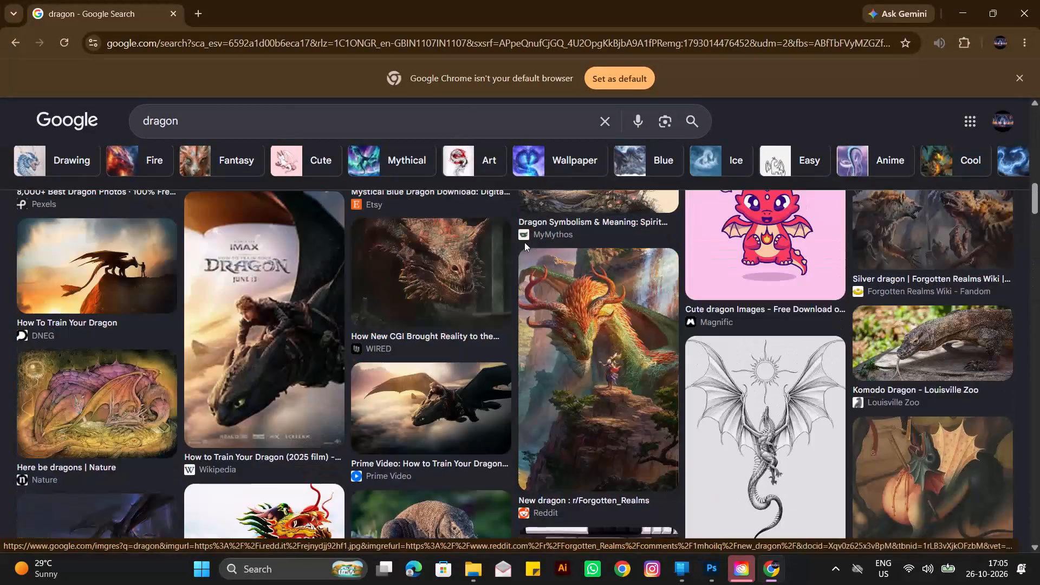
scroll(524, 242, up, 5)
scroll(524, 242, down, 3)
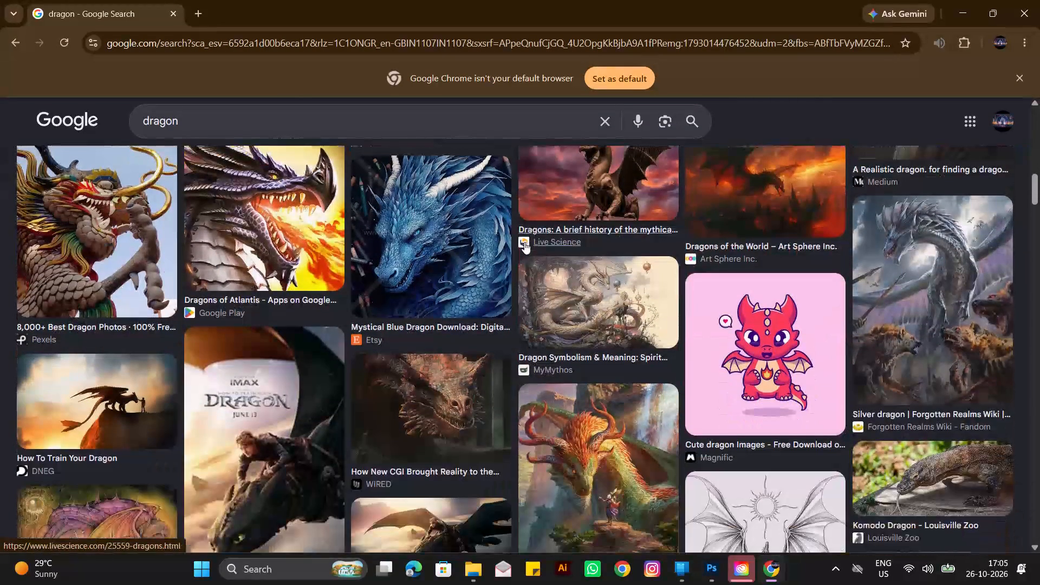
scroll(524, 242, up, 9)
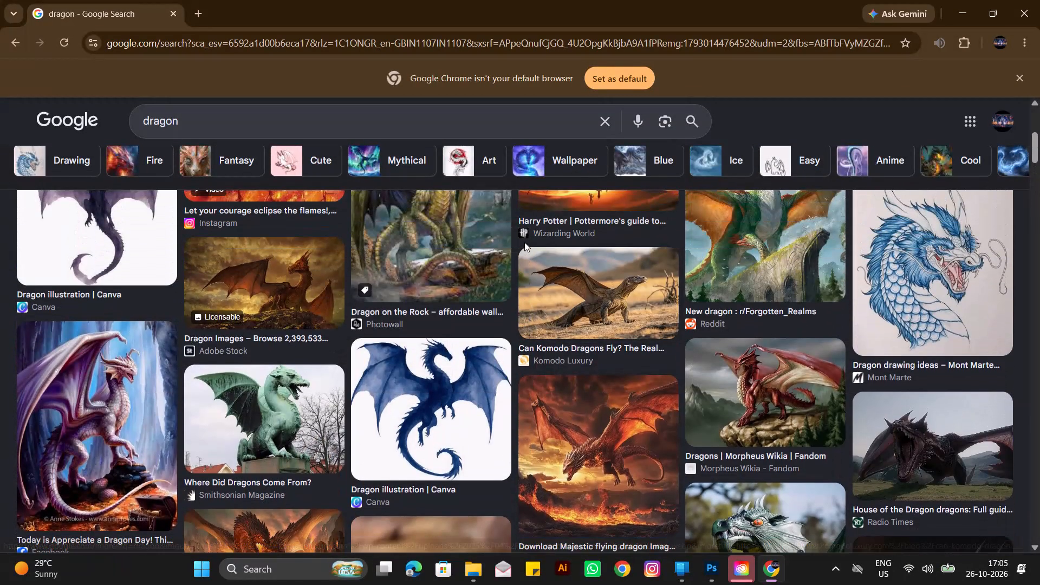
scroll(524, 242, down, 1)
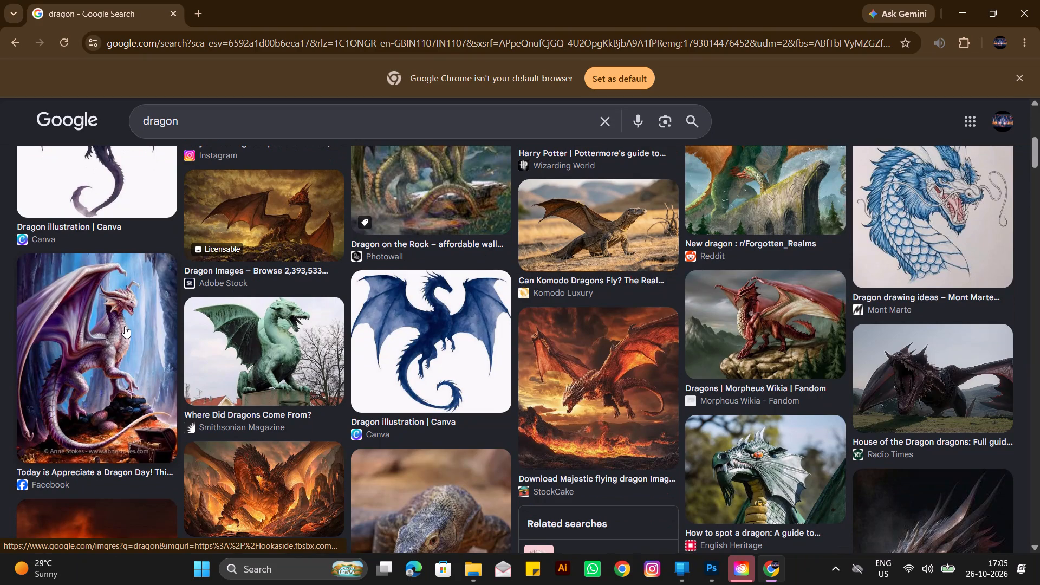
Preview the "Today is Appreciate a Dragon Day!" image and examine the related dragon pictures beneath it.
click(125, 326)
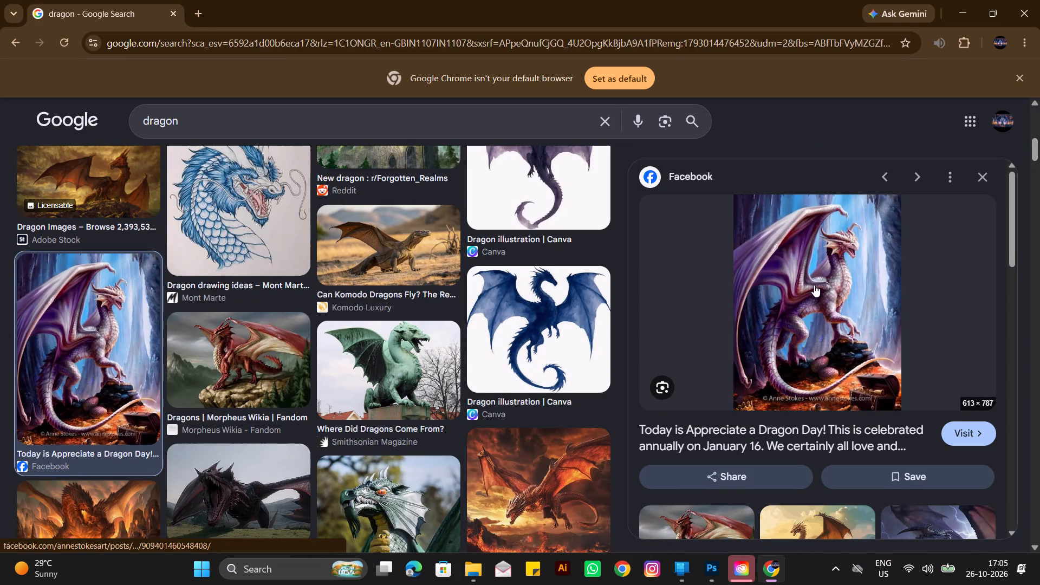
scroll(814, 285, down, 5)
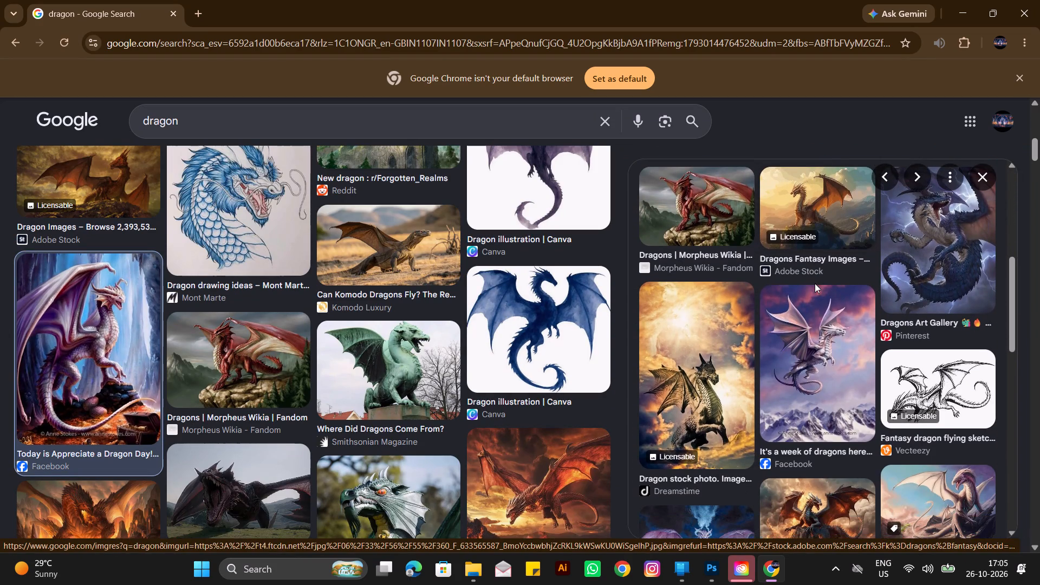
scroll(812, 274, down, 2)
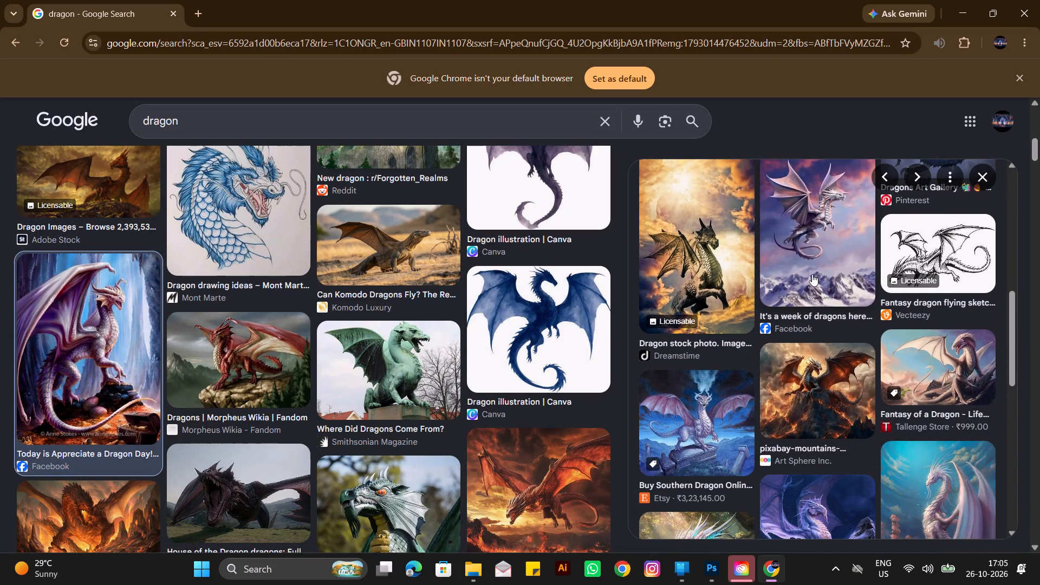
scroll(812, 274, down, 4)
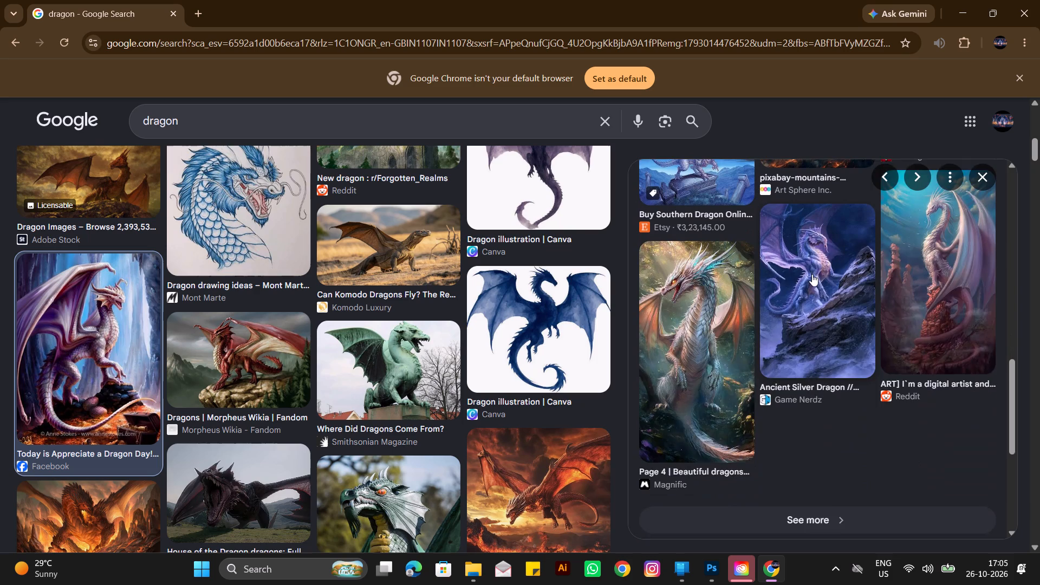
scroll(812, 274, up, 4)
scroll(812, 274, down, 5)
scroll(815, 351, down, 3)
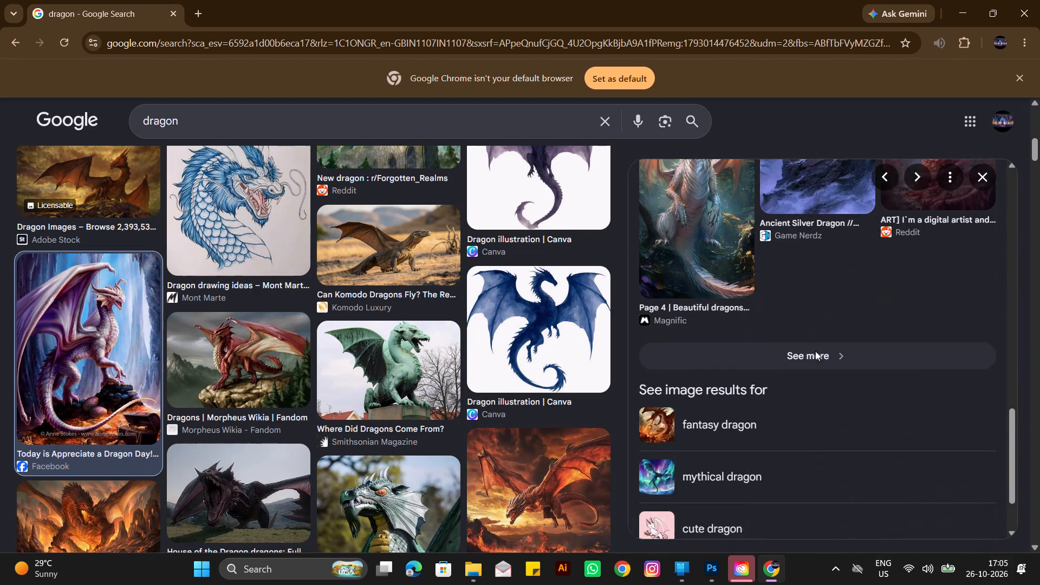
scroll(815, 351, down, 2)
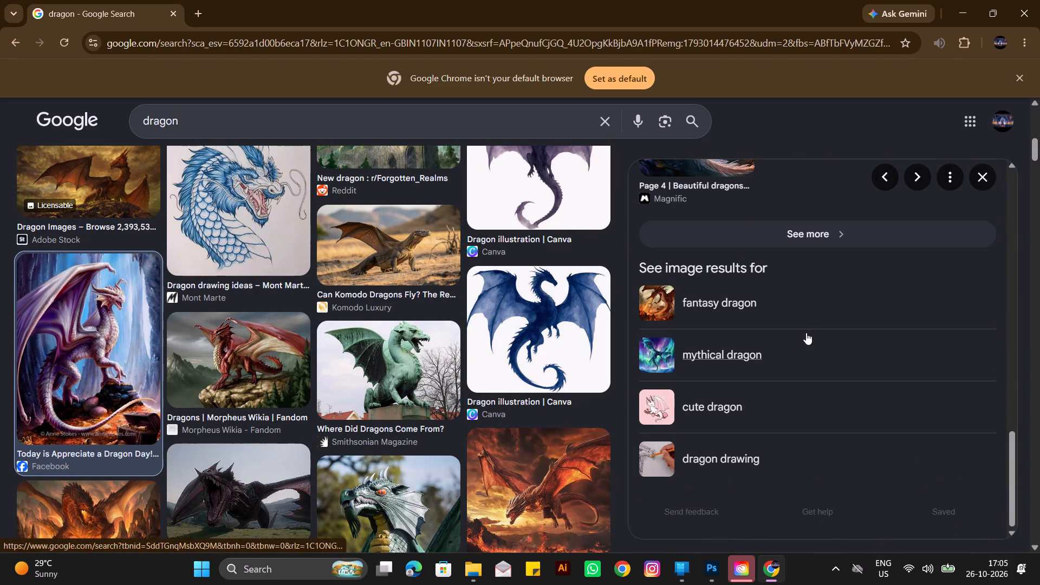
scroll(797, 331, down, 3)
scroll(796, 330, up, 4)
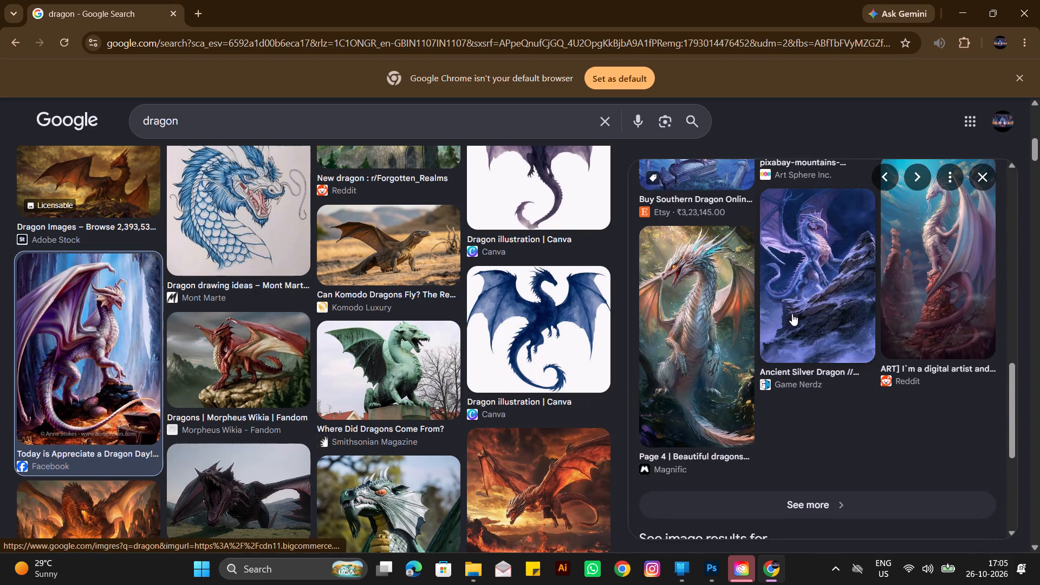
scroll(792, 313, up, 12)
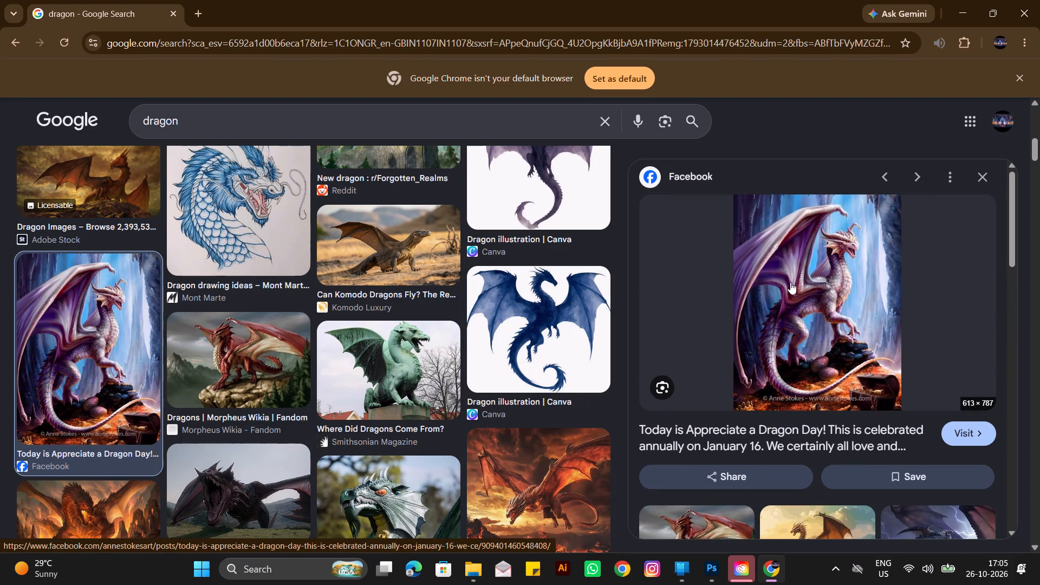
Look through more dragon image results beside the open "Appreciate a Dragon Day" preview, and close the preview.
scroll(415, 252, down, 2)
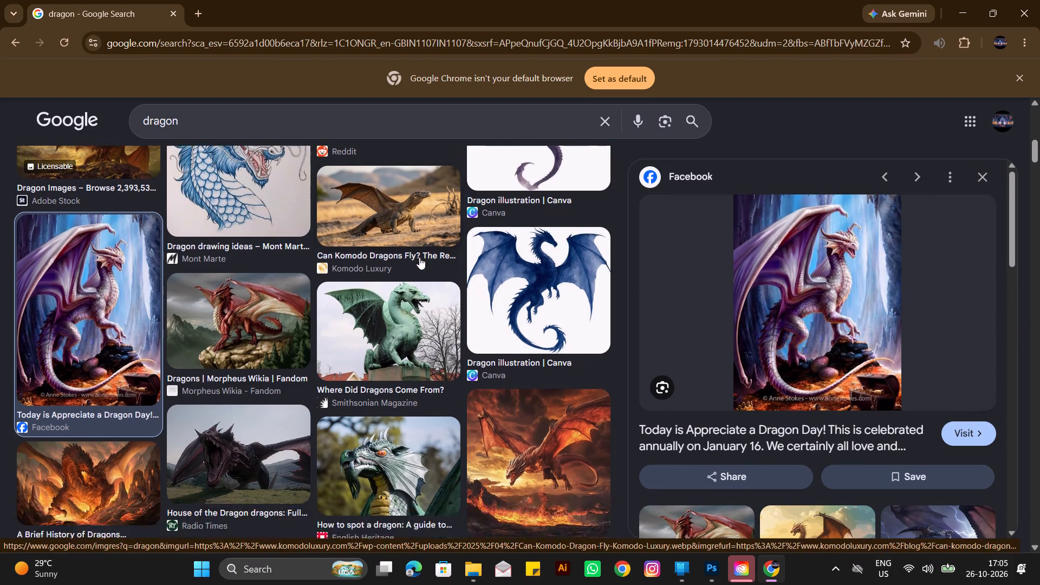
scroll(419, 257, down, 7)
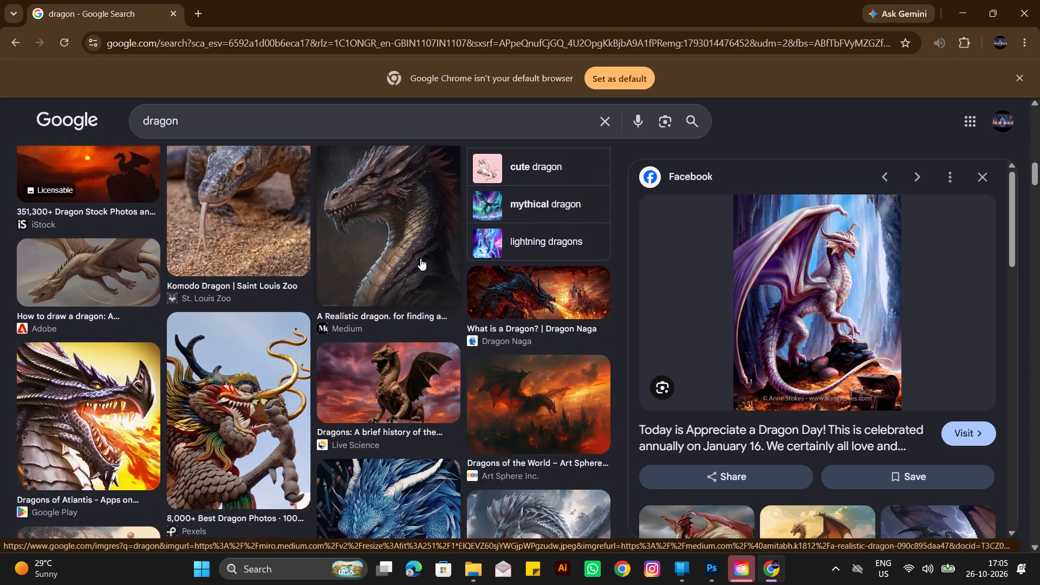
scroll(420, 258, down, 7)
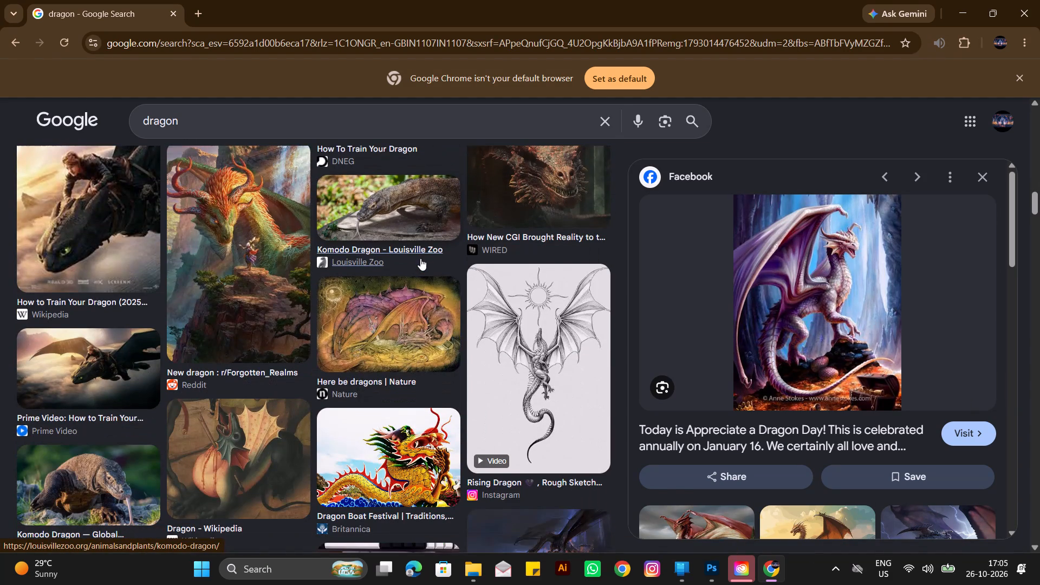
scroll(420, 258, down, 13)
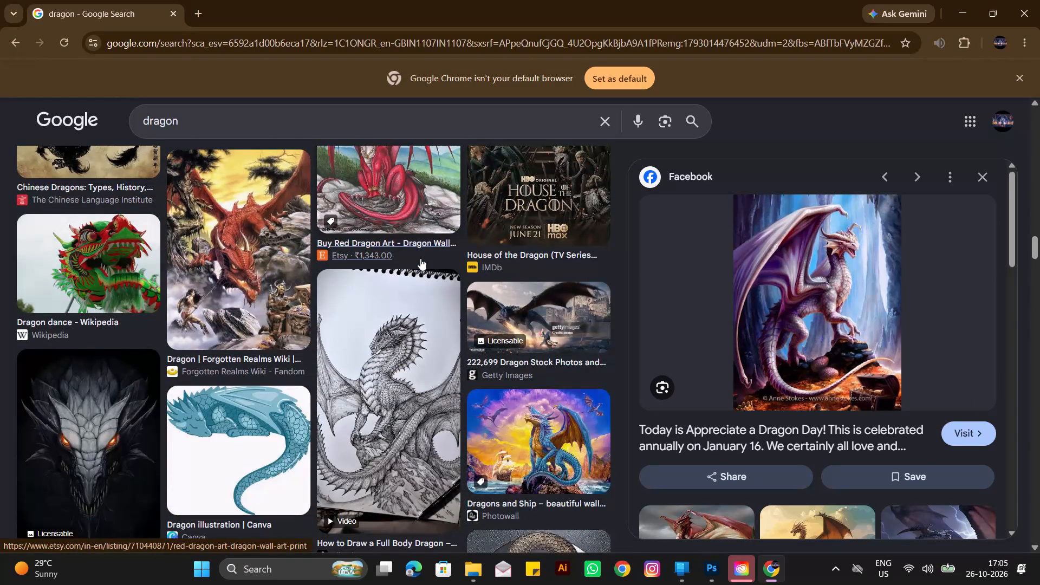
scroll(420, 258, down, 11)
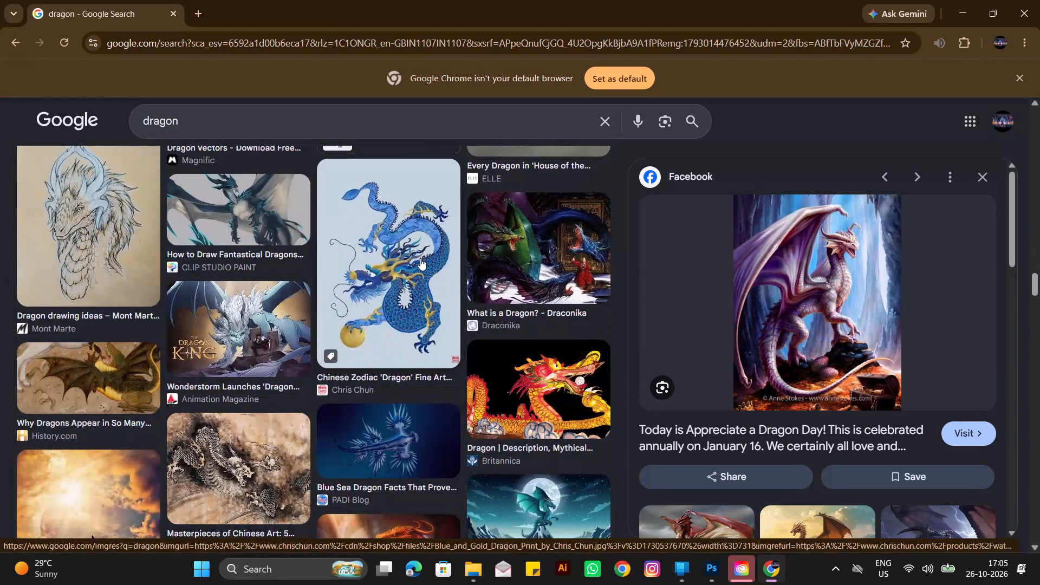
scroll(420, 258, down, 11)
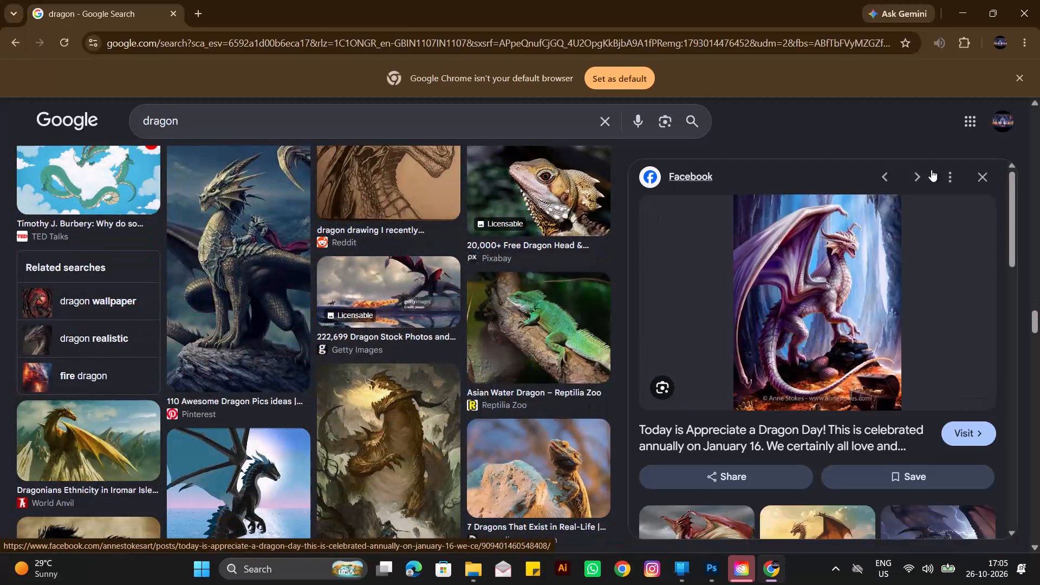
click(981, 172)
Examine the dragon results much further down the full-width image grid, comparing illustrations, sketches, sculptures and photos for a suitable picture.
scroll(543, 304, down, 19)
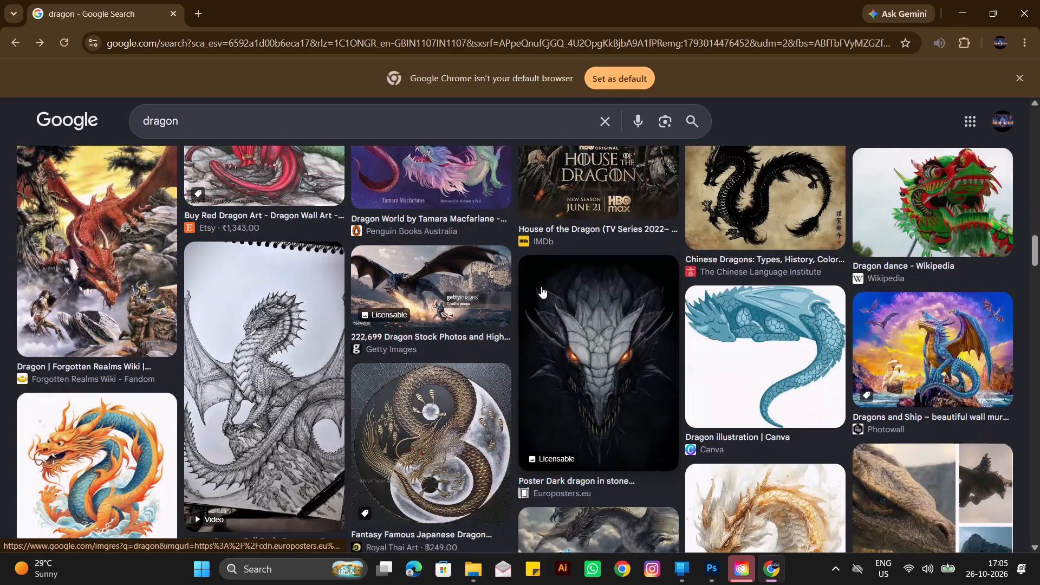
scroll(539, 282, down, 7)
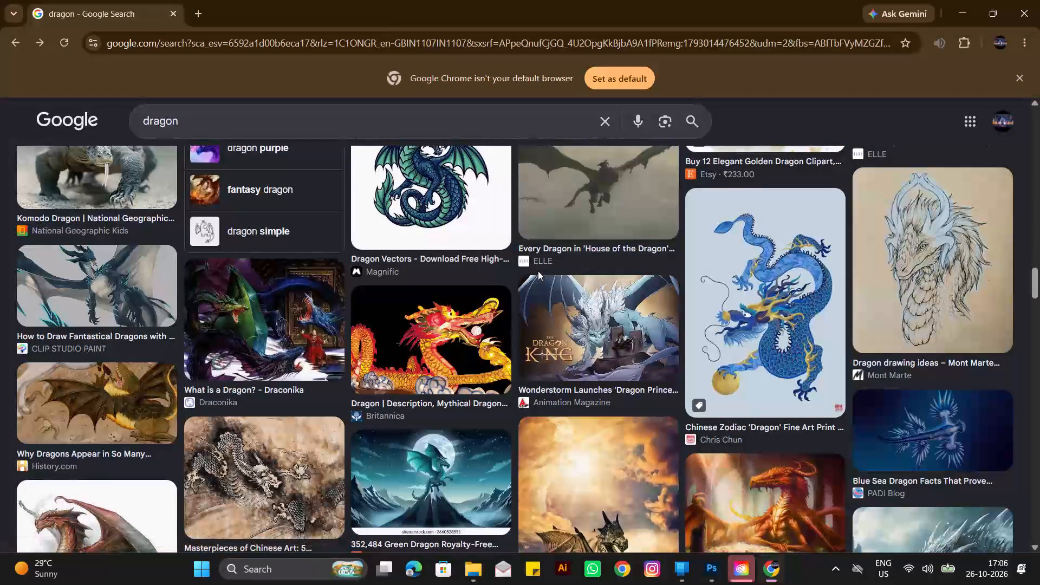
scroll(548, 290, down, 7)
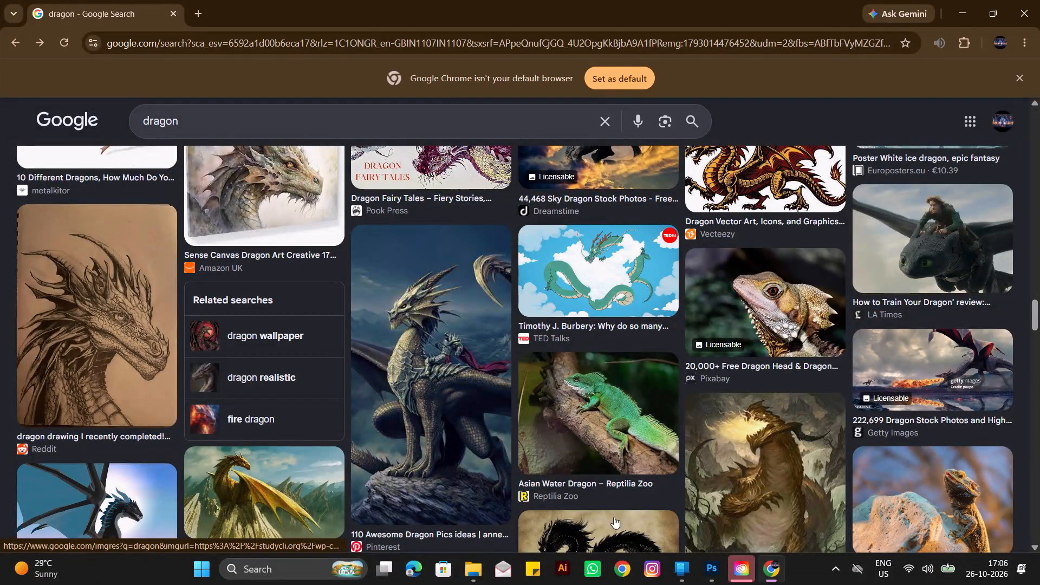
scroll(532, 291, down, 4)
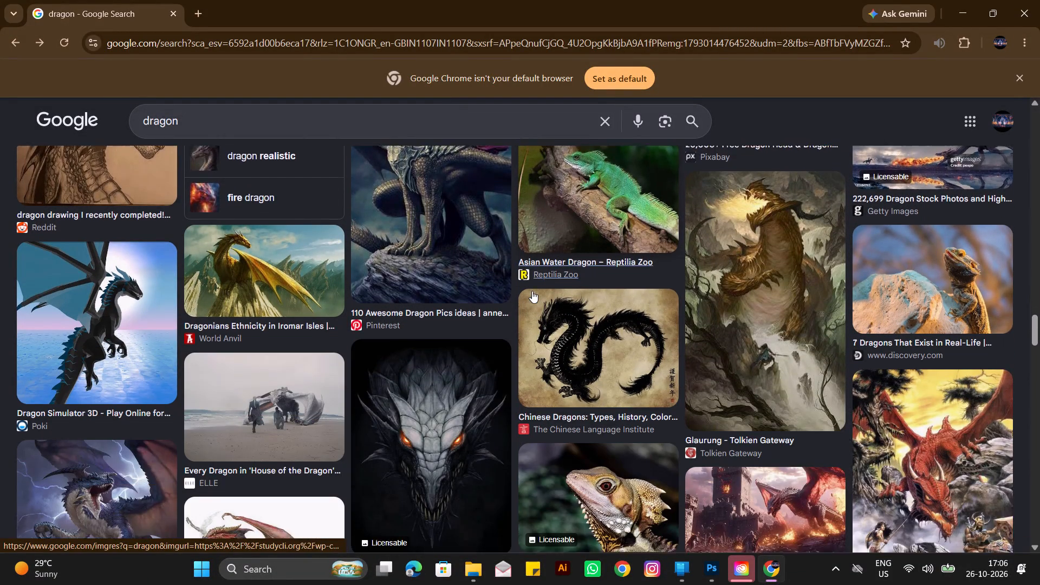
scroll(532, 291, down, 3)
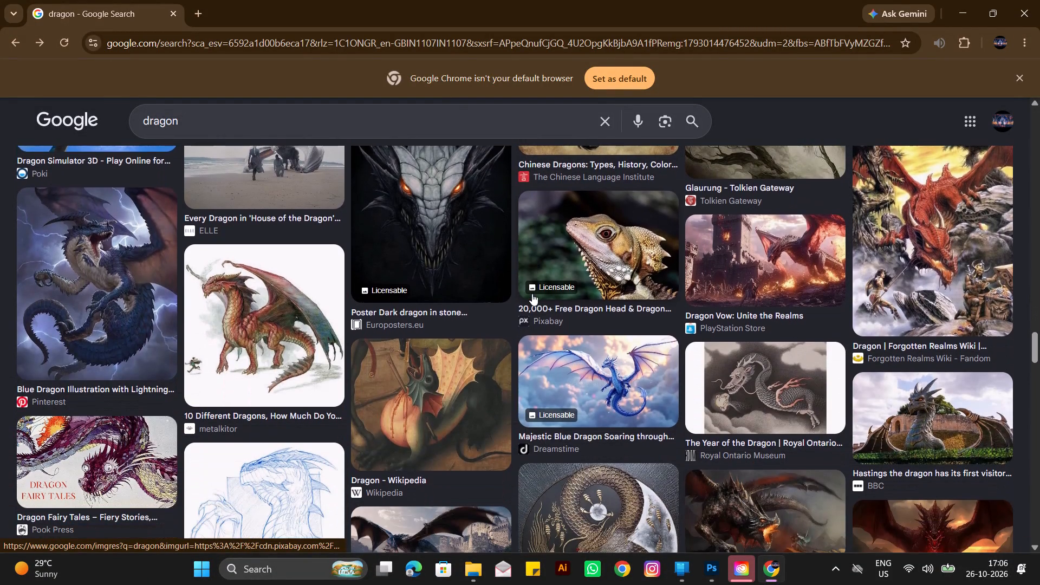
scroll(532, 294, down, 12)
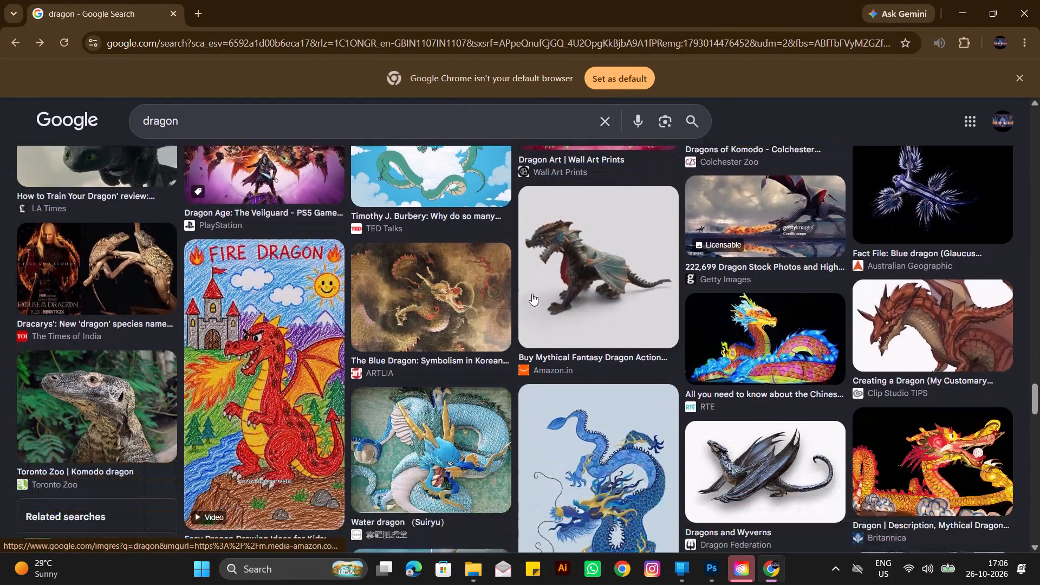
scroll(532, 294, down, 11)
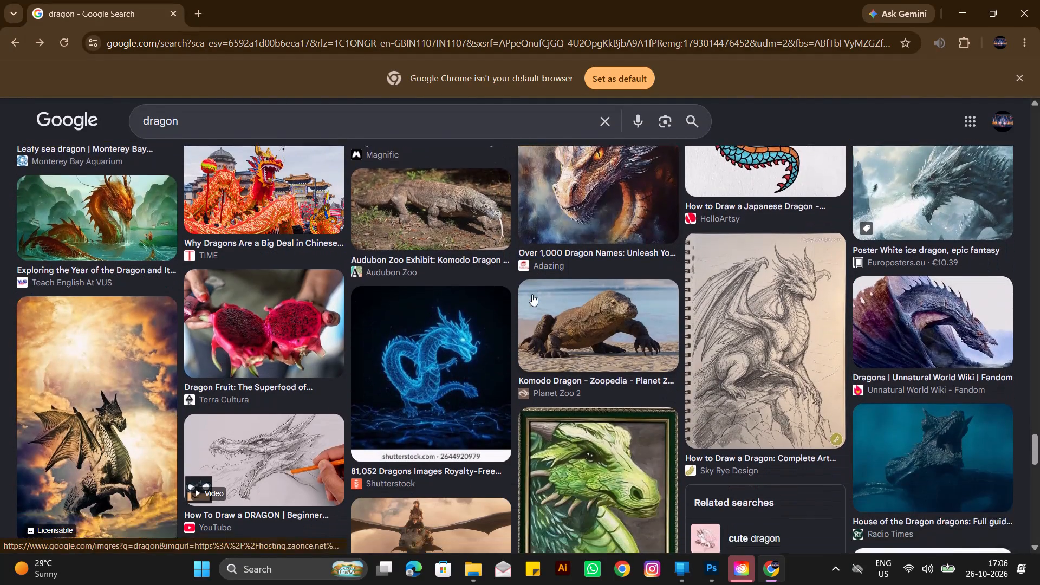
scroll(532, 294, down, 4)
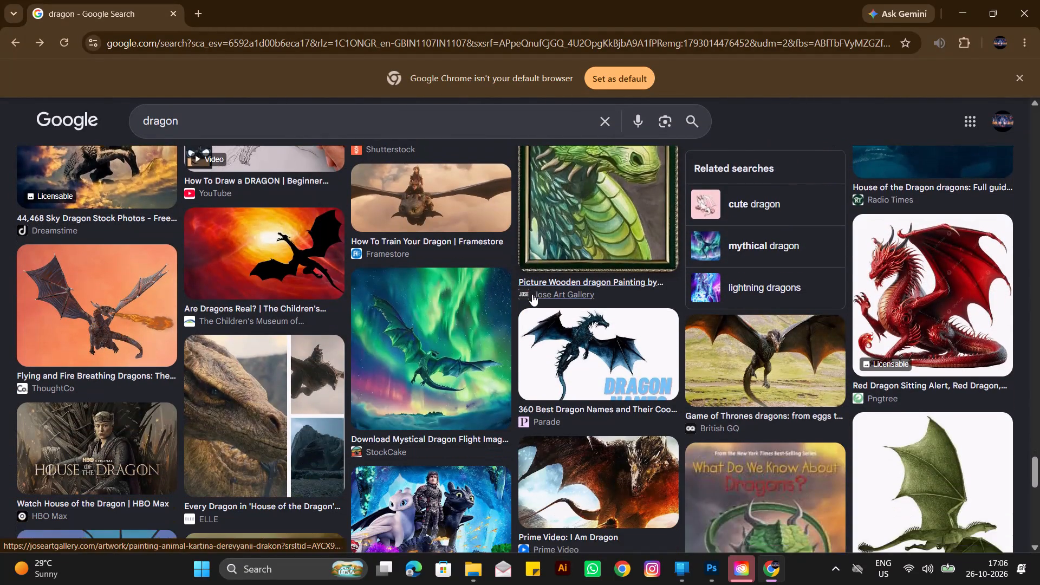
scroll(532, 294, down, 8)
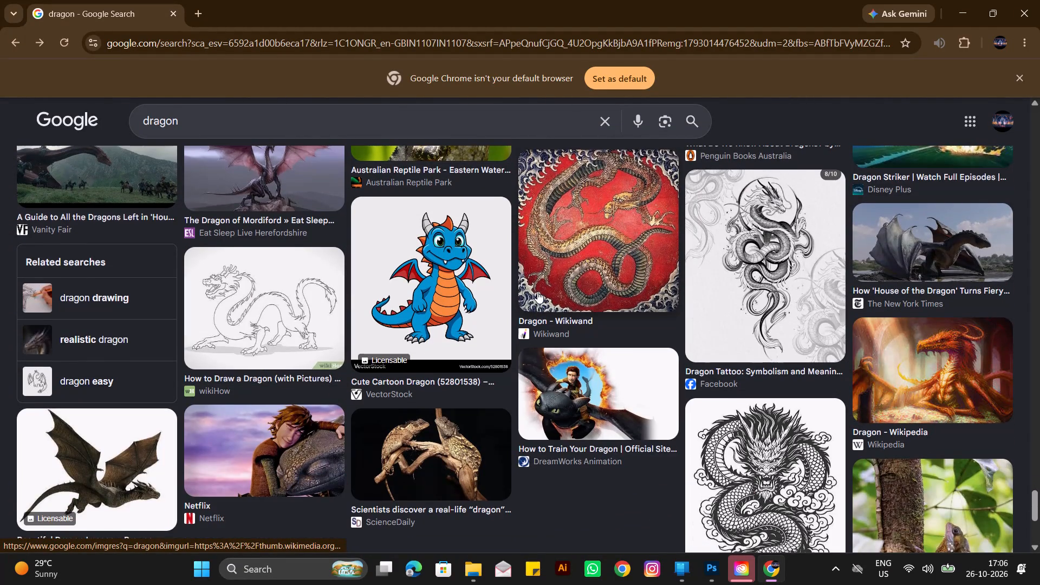
scroll(537, 291, down, 6)
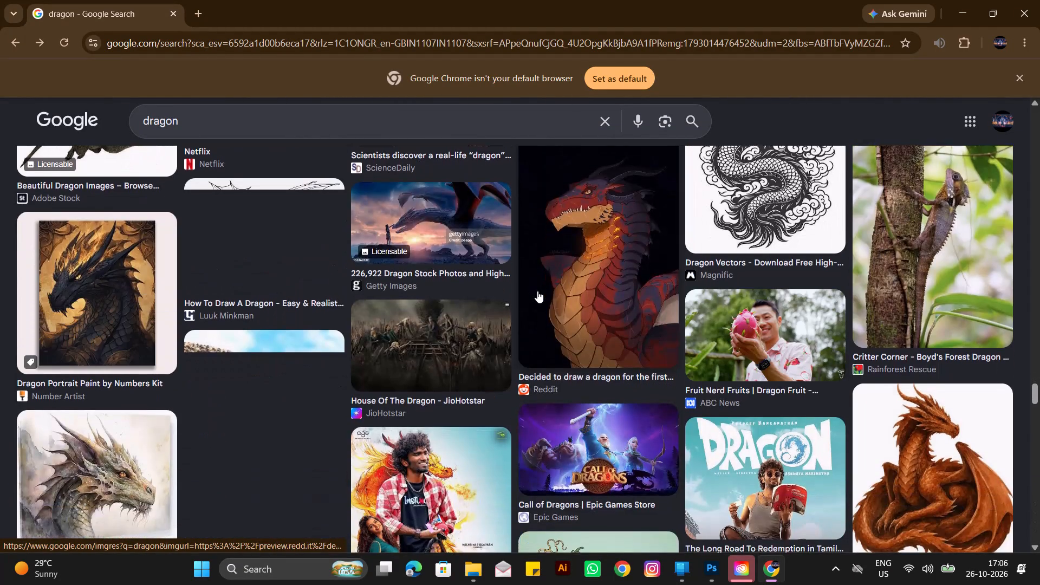
scroll(537, 291, down, 6)
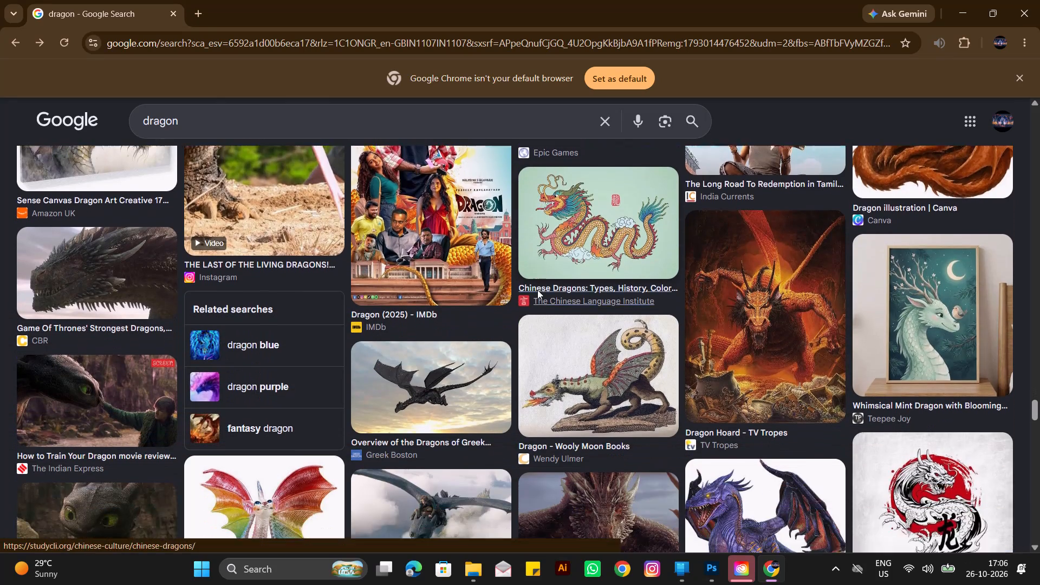
scroll(537, 290, down, 7)
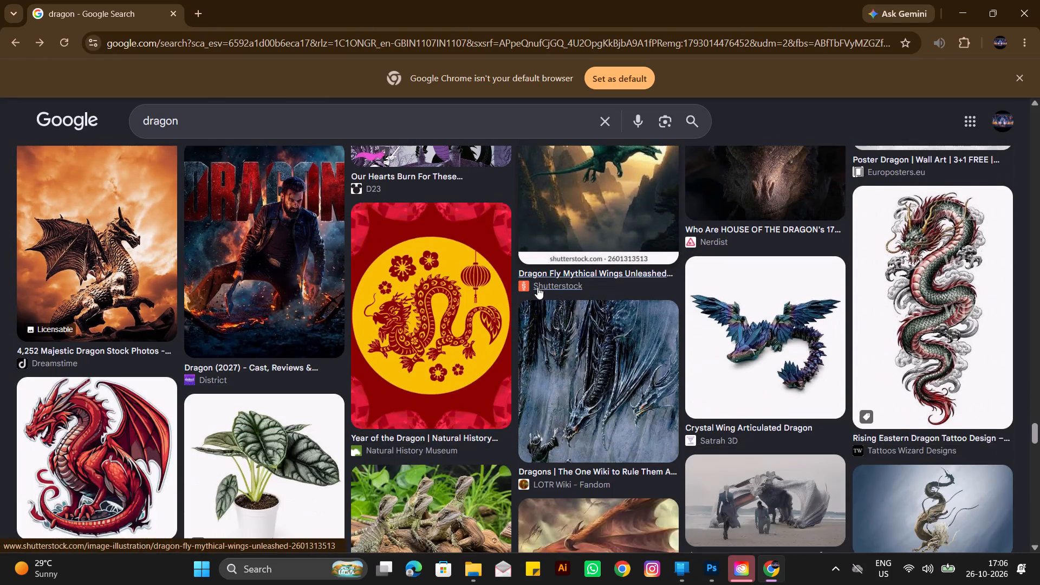
scroll(537, 287, up, 3)
scroll(537, 287, down, 8)
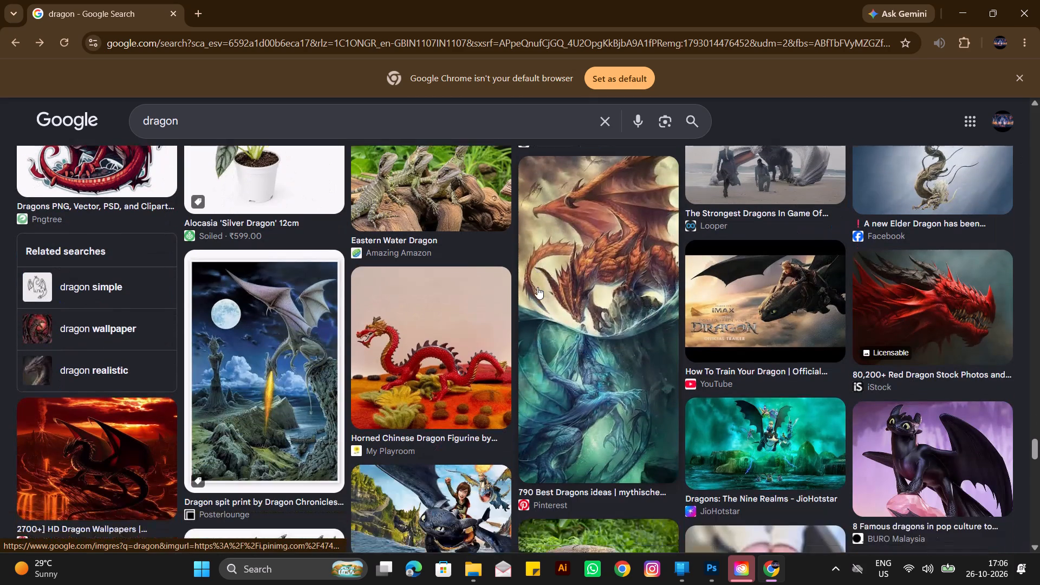
scroll(537, 287, down, 7)
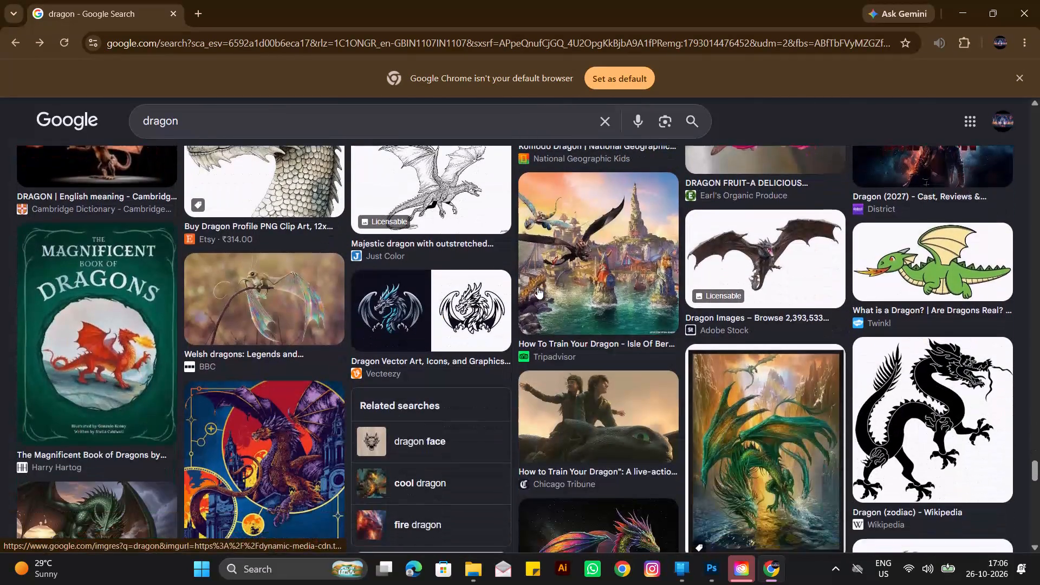
scroll(537, 287, down, 7)
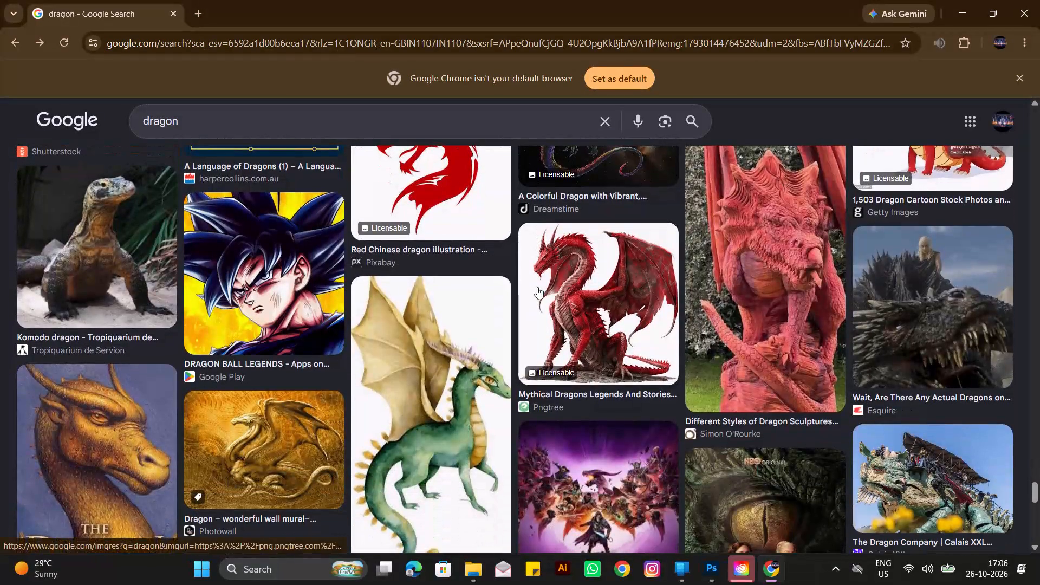
scroll(537, 287, down, 6)
scroll(537, 286, up, 6)
scroll(539, 285, down, 6)
scroll(539, 285, up, 7)
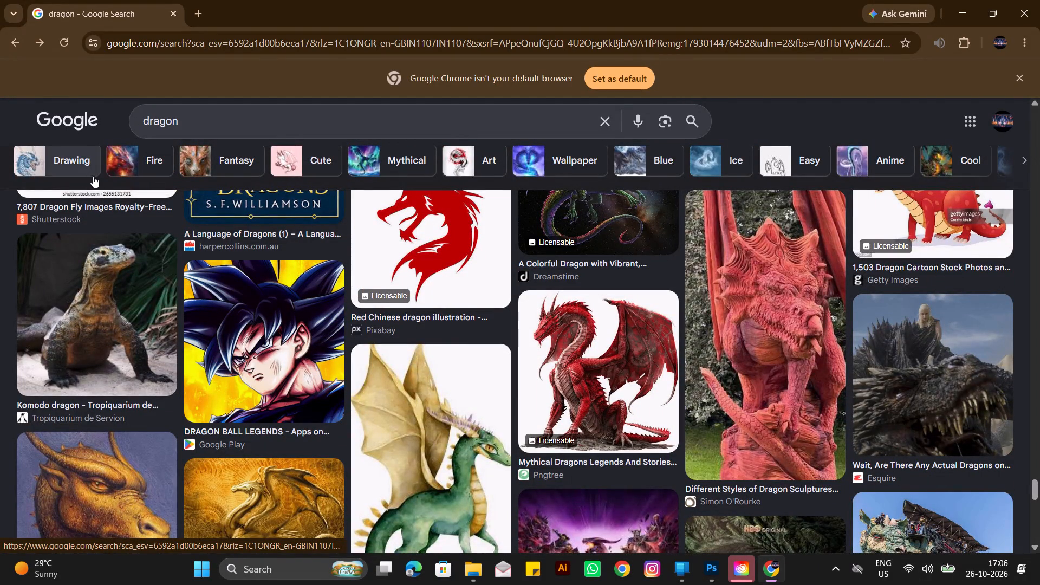
Look through the suggested refinement categories for the dragon image results, staying on the general dragon search.
drag(90, 157, 100, 157)
click(1022, 160)
click(1022, 160)
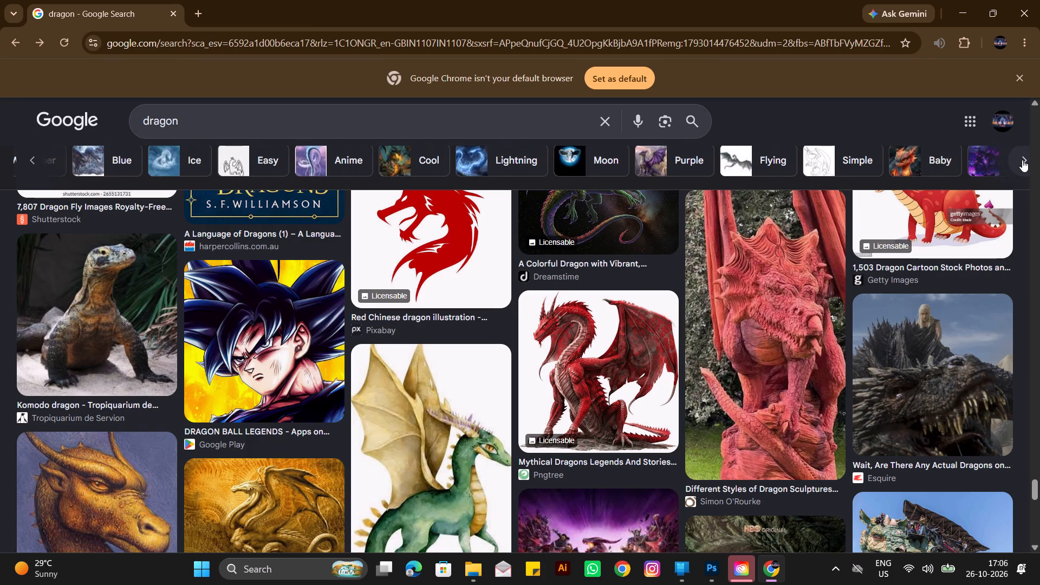
click(1022, 160)
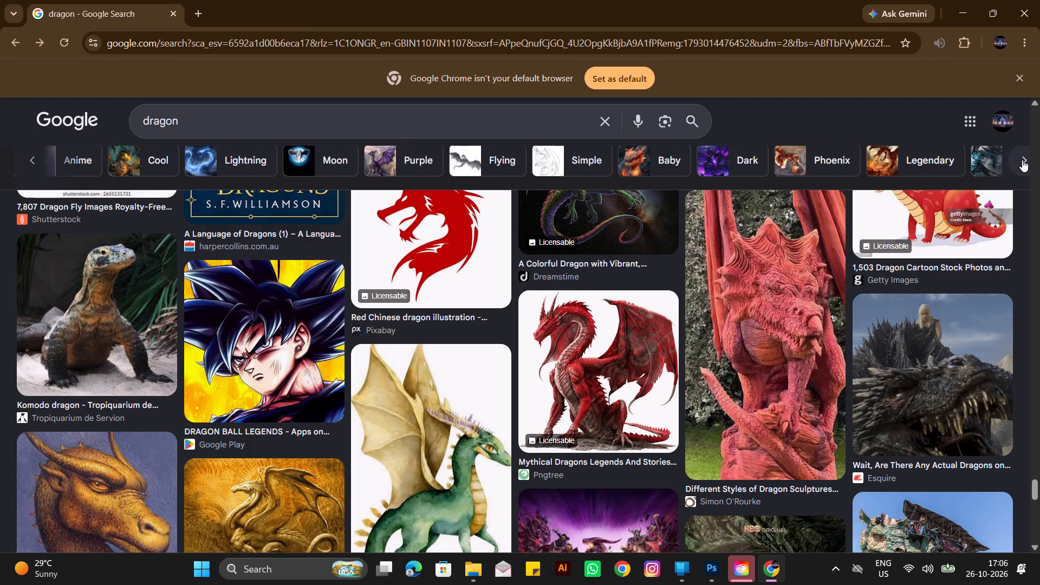
click(1022, 160)
click(1022, 160)
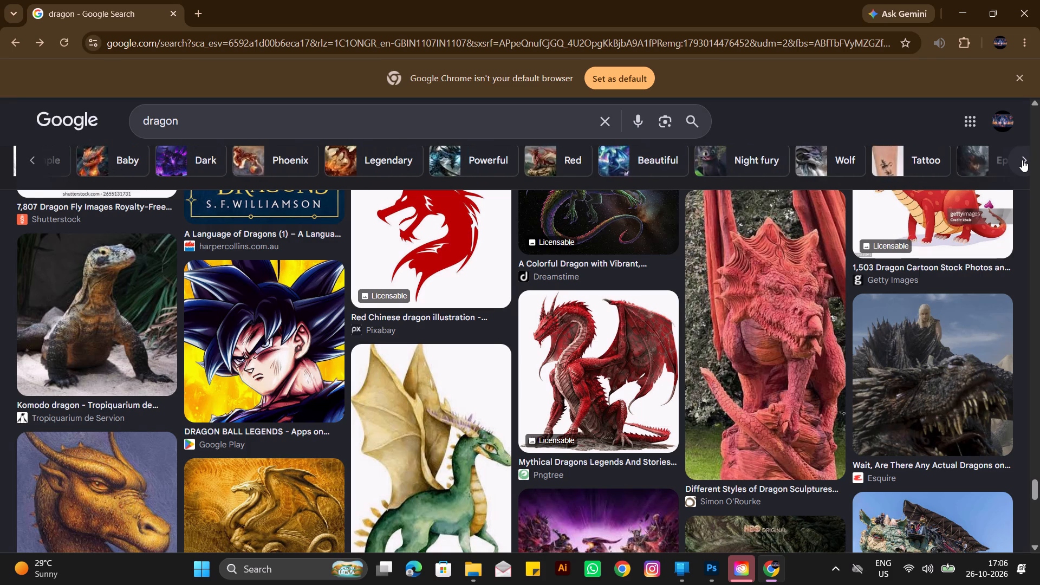
click(1022, 160)
click(1022, 160)
click(1022, 160)
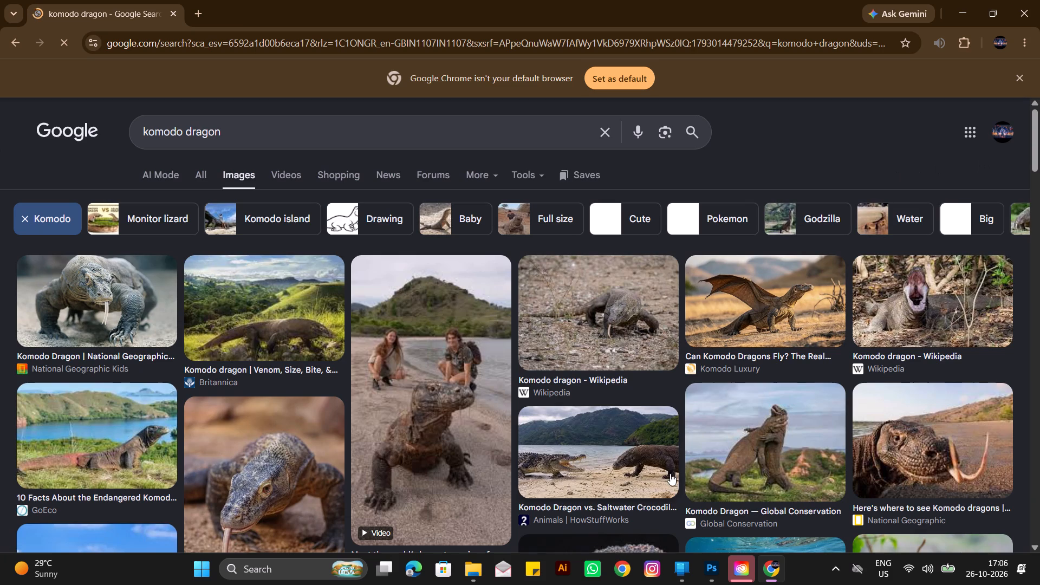
click(19, 44)
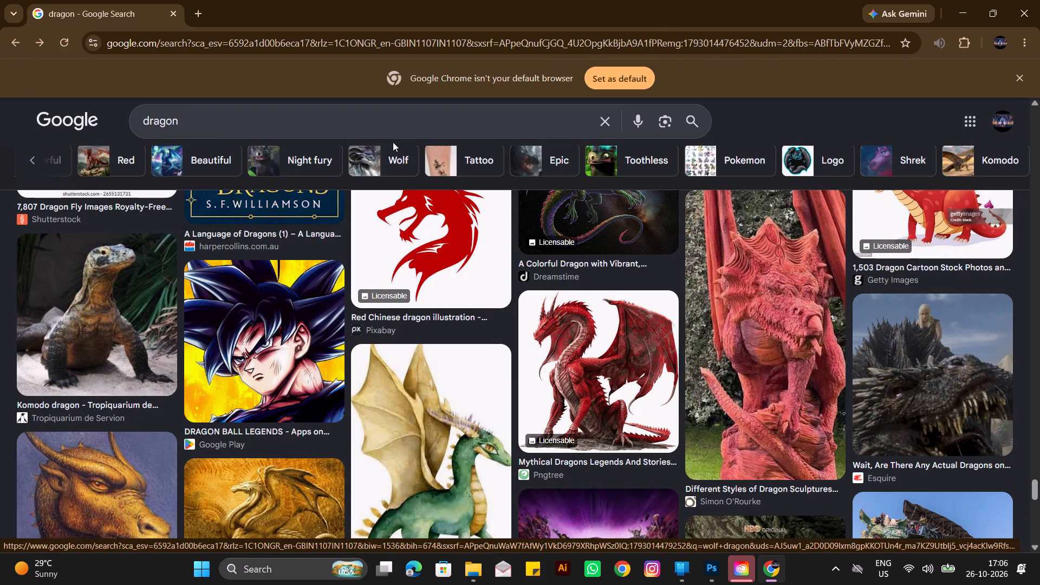
Refine the image search to "dragon in ice".
click(391, 124)
key(space)
text(in icr)
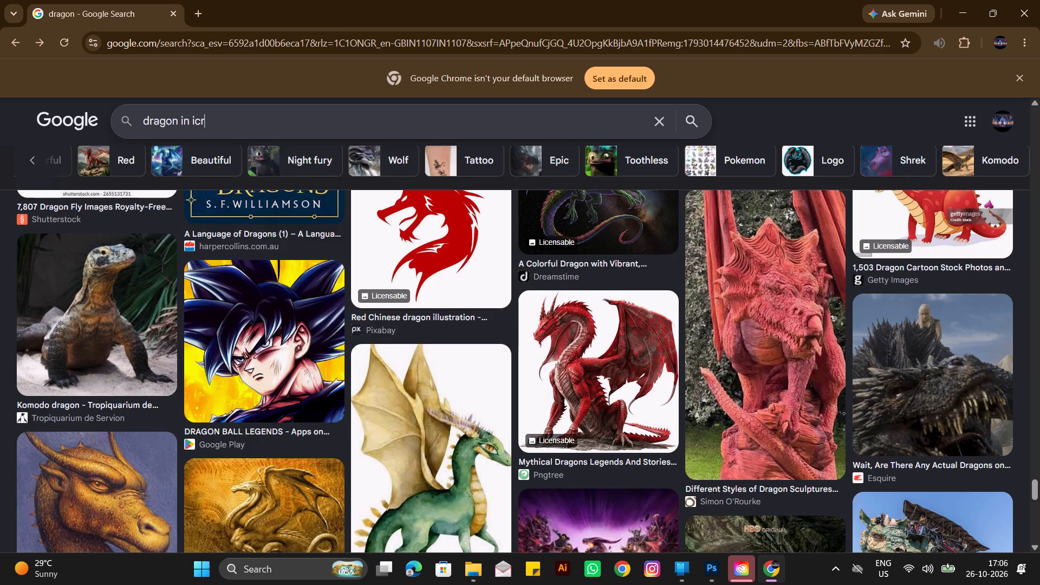
key(BackSpace)
key(e)
key(Return)
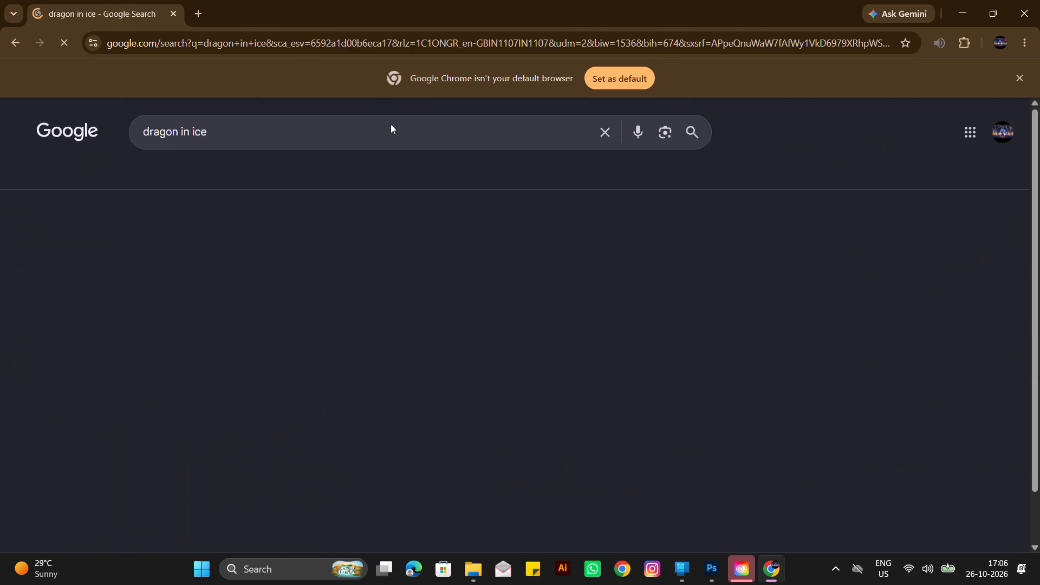
Browse the "dragon in ice" image results for a suitable ice dragon picture.
scroll(235, 353, down, 5)
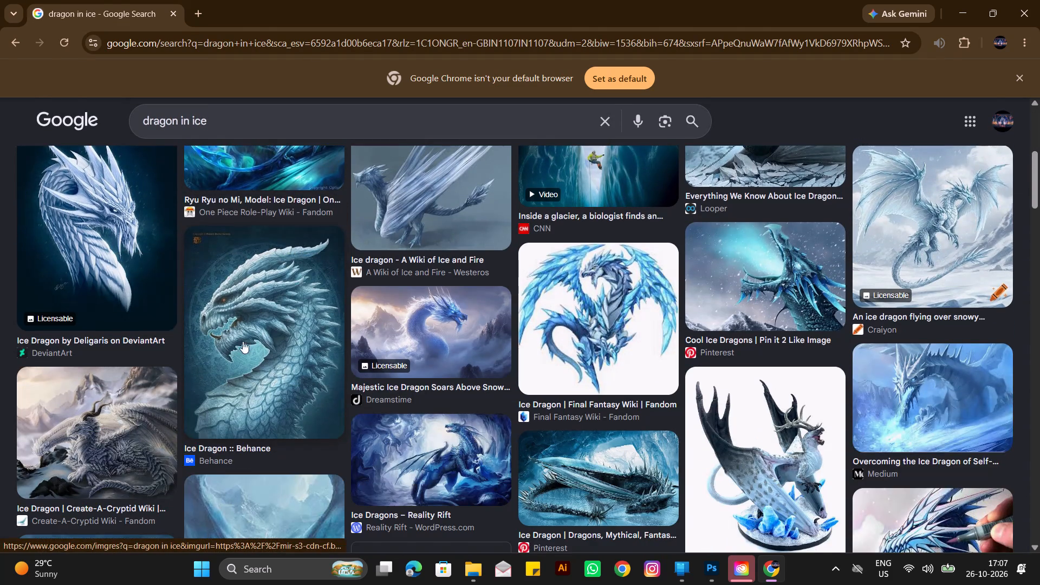
scroll(279, 338, down, 6)
scroll(476, 310, up, 5)
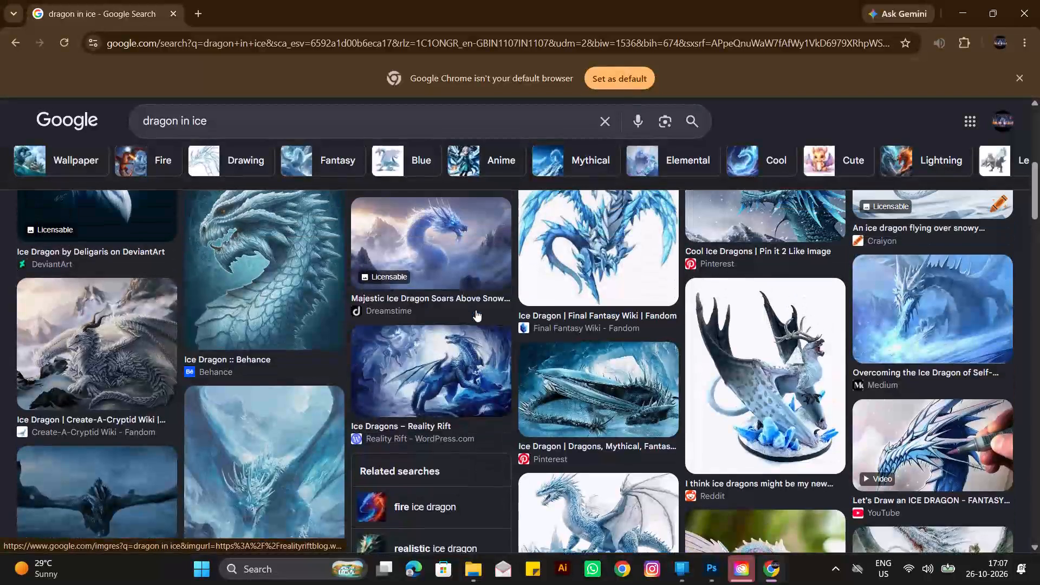
scroll(519, 309, down, 1)
scroll(616, 324, down, 2)
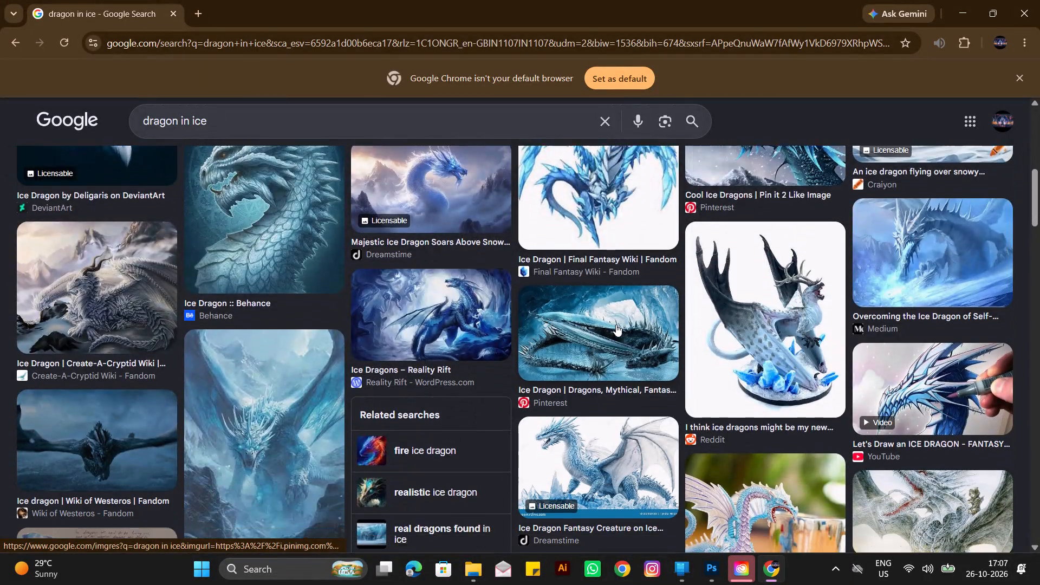
scroll(616, 324, down, 5)
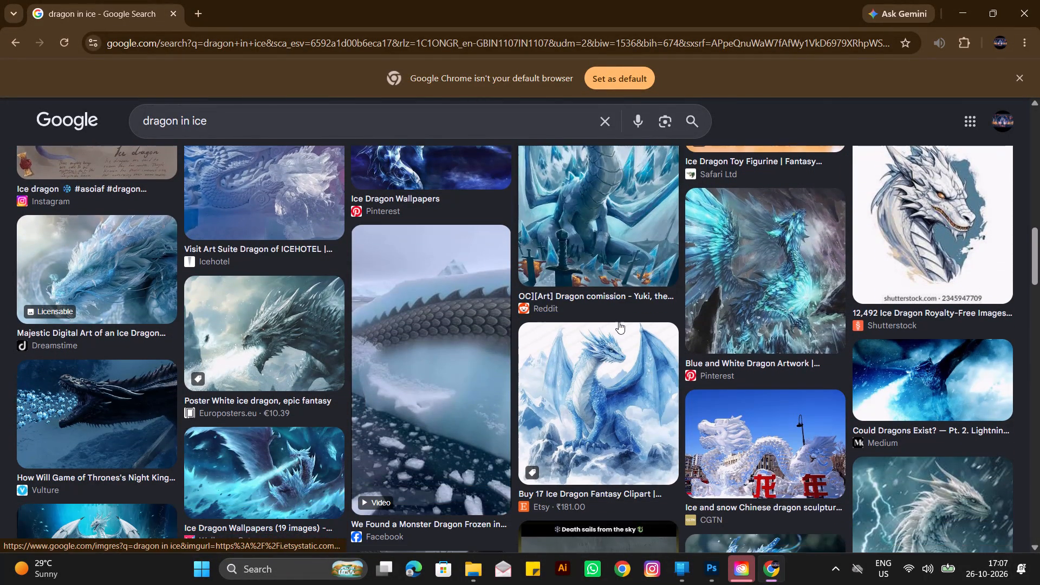
scroll(619, 316, down, 5)
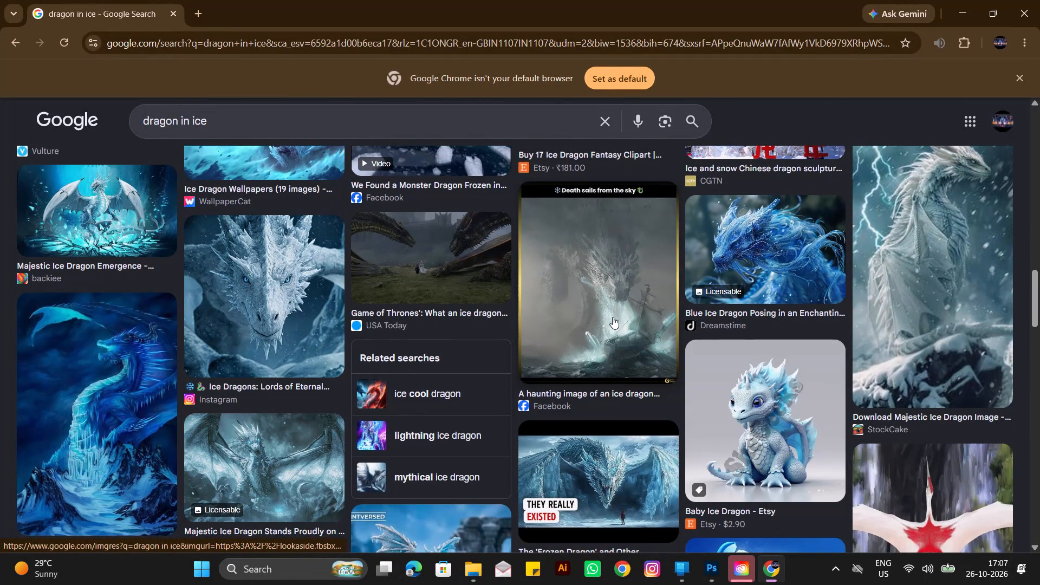
scroll(567, 347, down, 5)
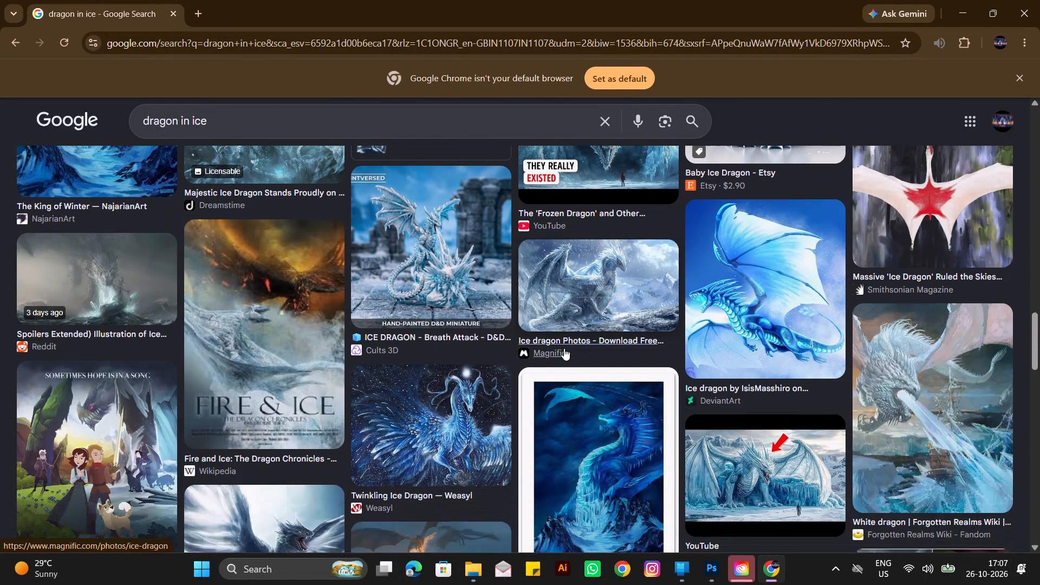
scroll(559, 342, down, 3)
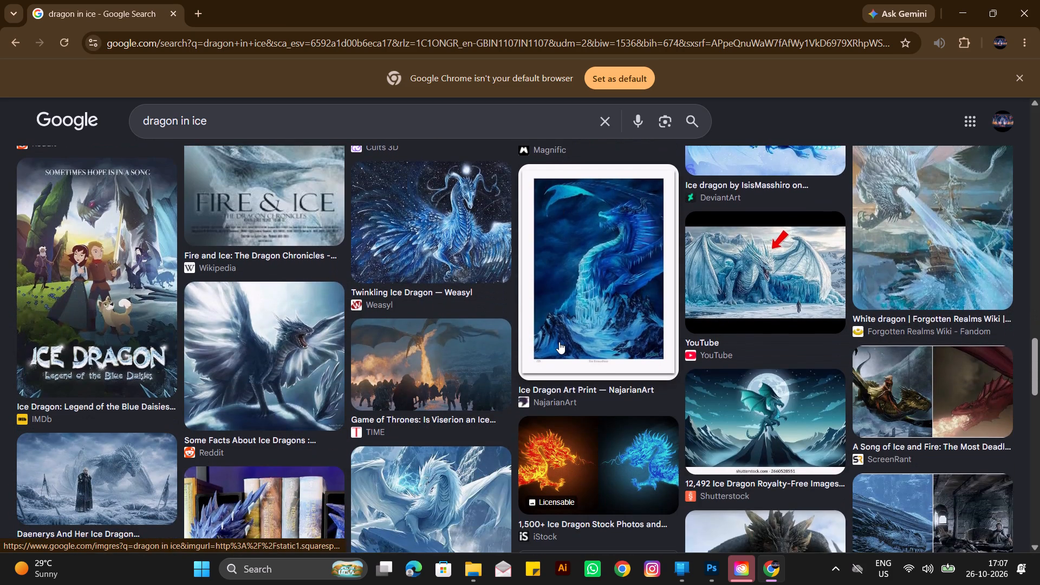
scroll(559, 342, up, 4)
scroll(559, 342, down, 1)
scroll(558, 341, up, 4)
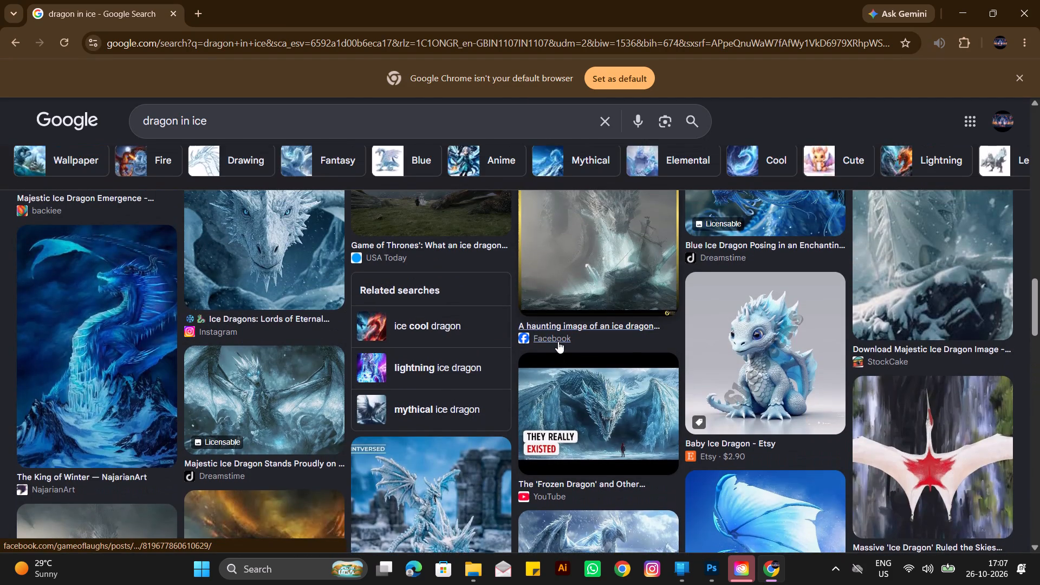
scroll(558, 341, down, 11)
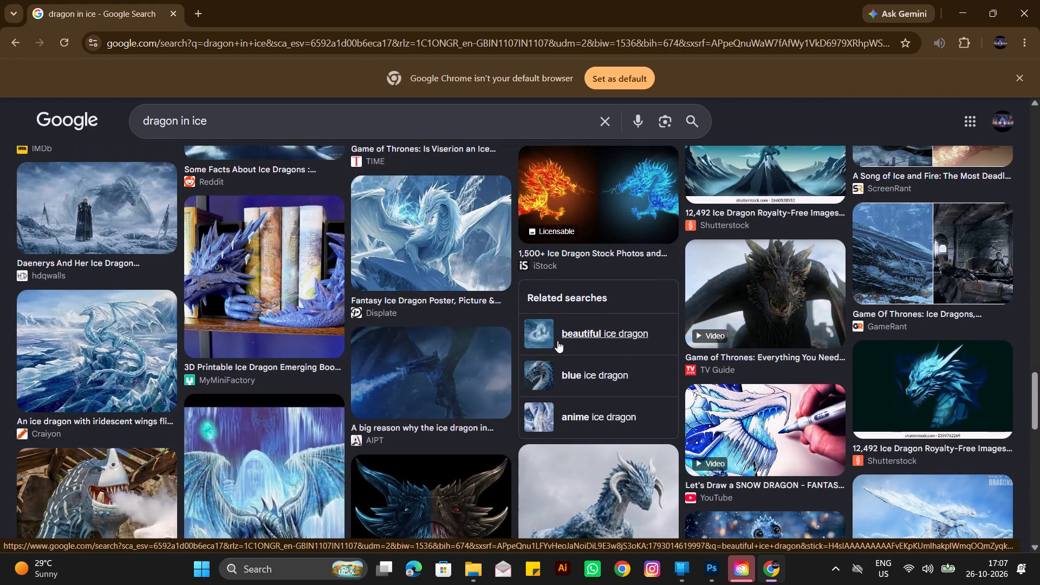
scroll(557, 341, down, 5)
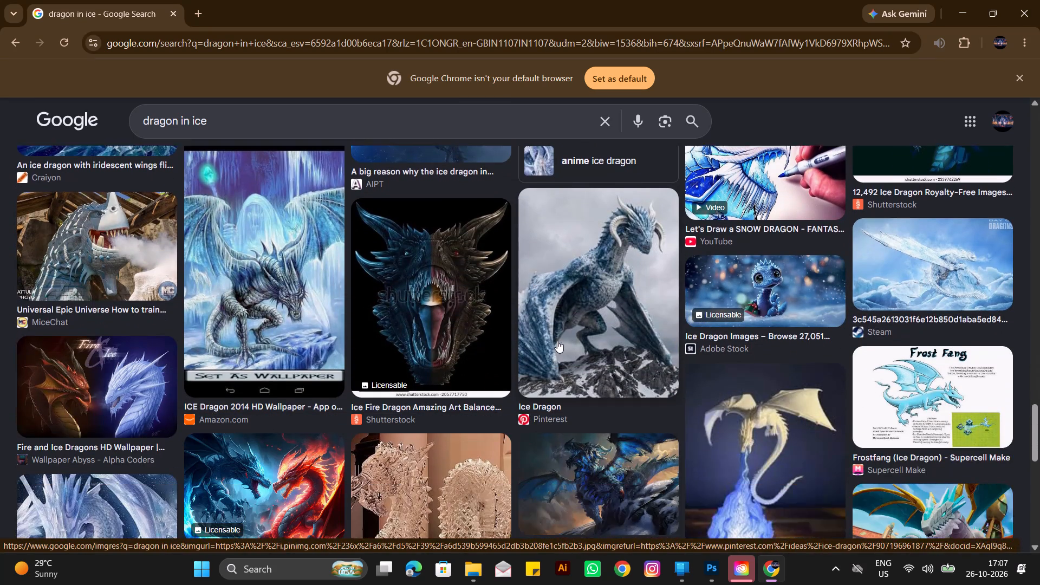
scroll(557, 341, down, 8)
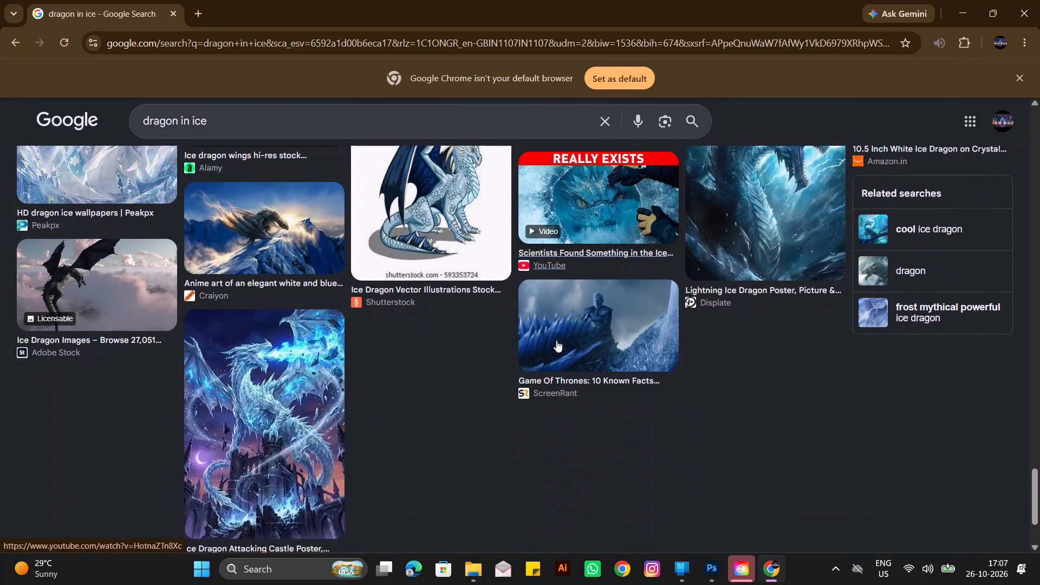
scroll(556, 340, down, 1)
scroll(556, 340, up, 4)
scroll(556, 340, down, 5)
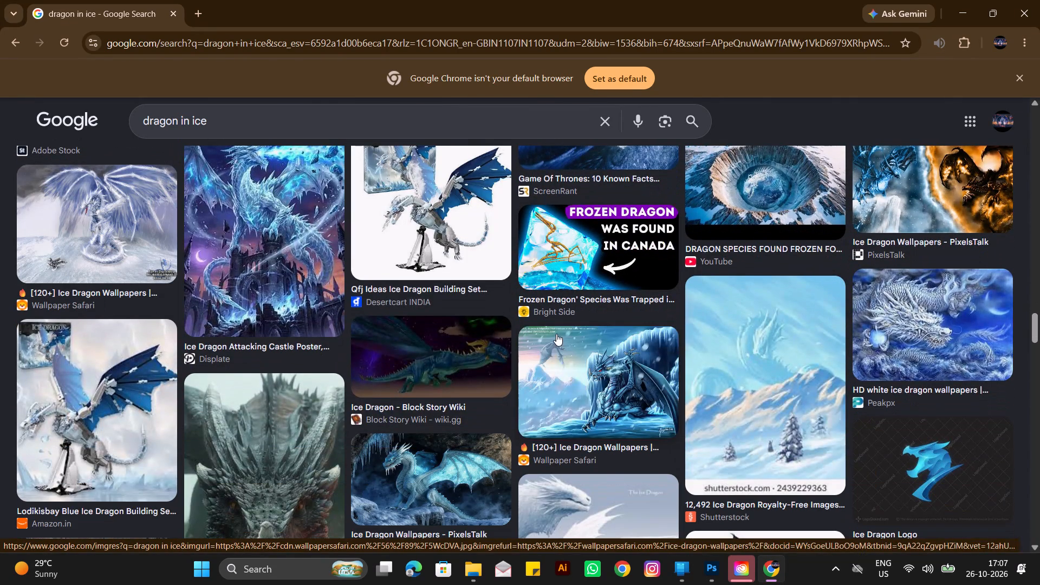
scroll(556, 334, down, 11)
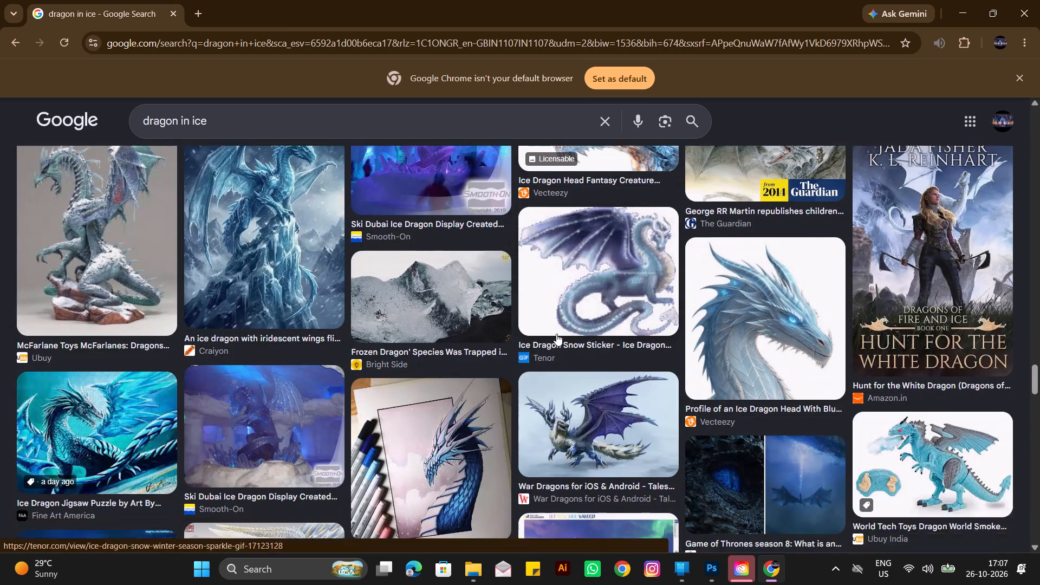
scroll(556, 334, down, 2)
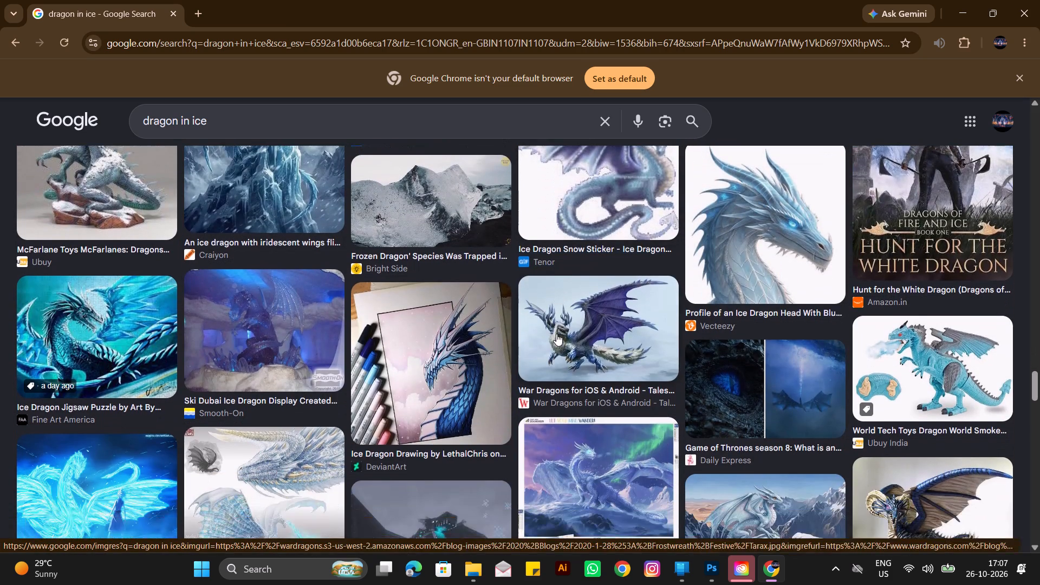
scroll(556, 334, down, 7)
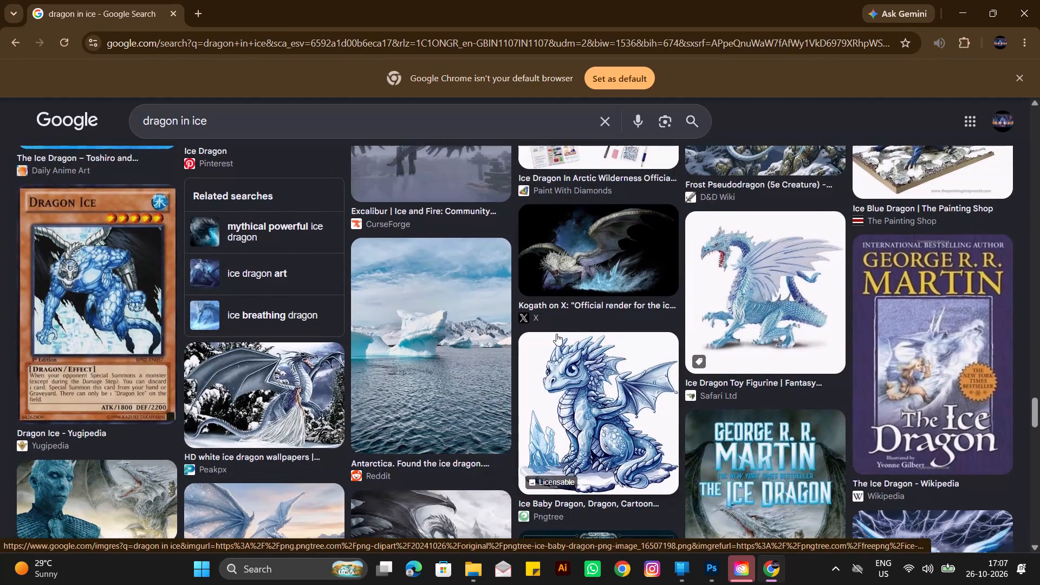
scroll(556, 333, down, 6)
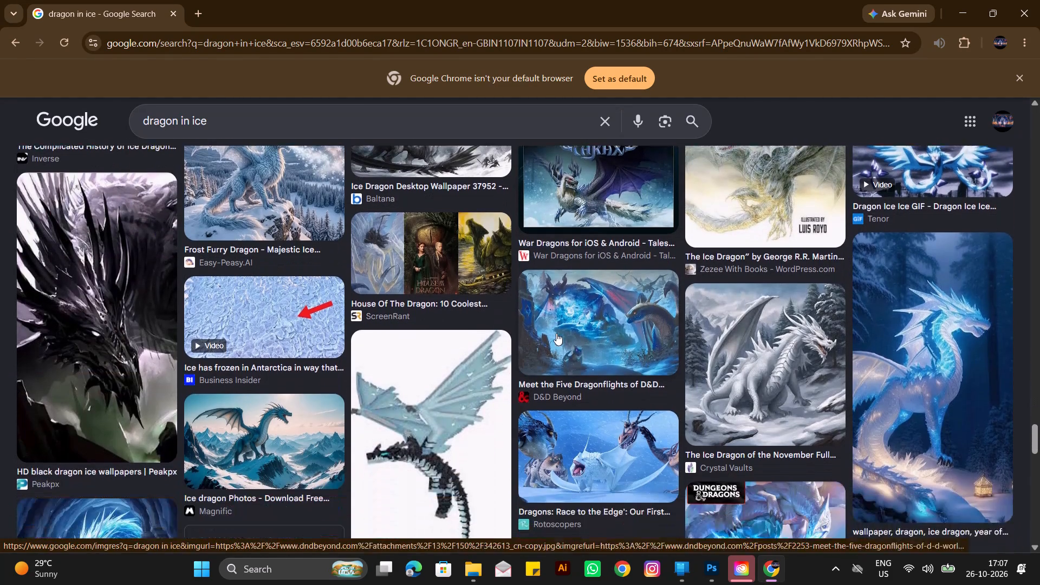
scroll(556, 333, down, 1)
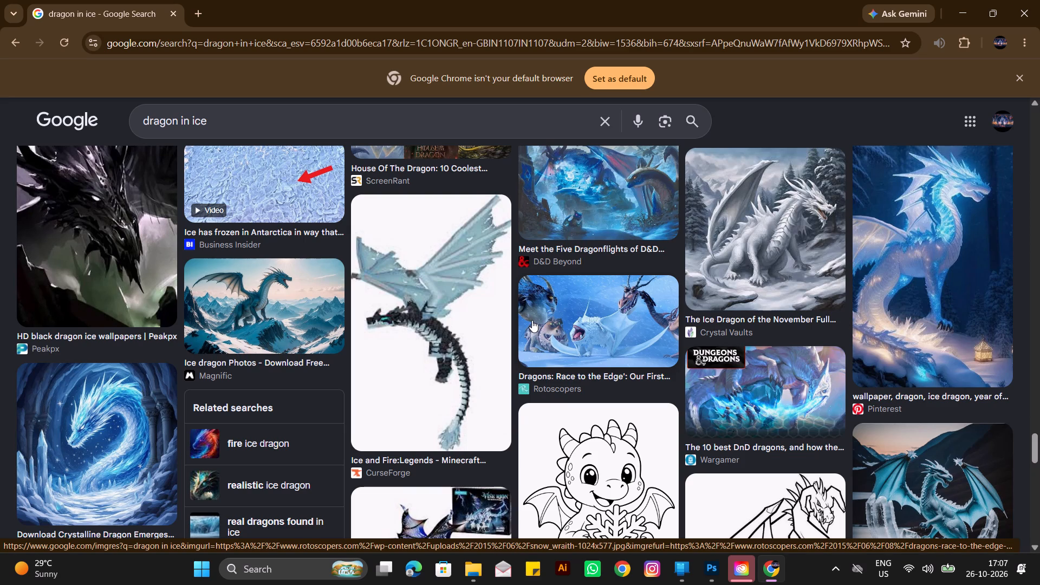
scroll(527, 315, down, 3)
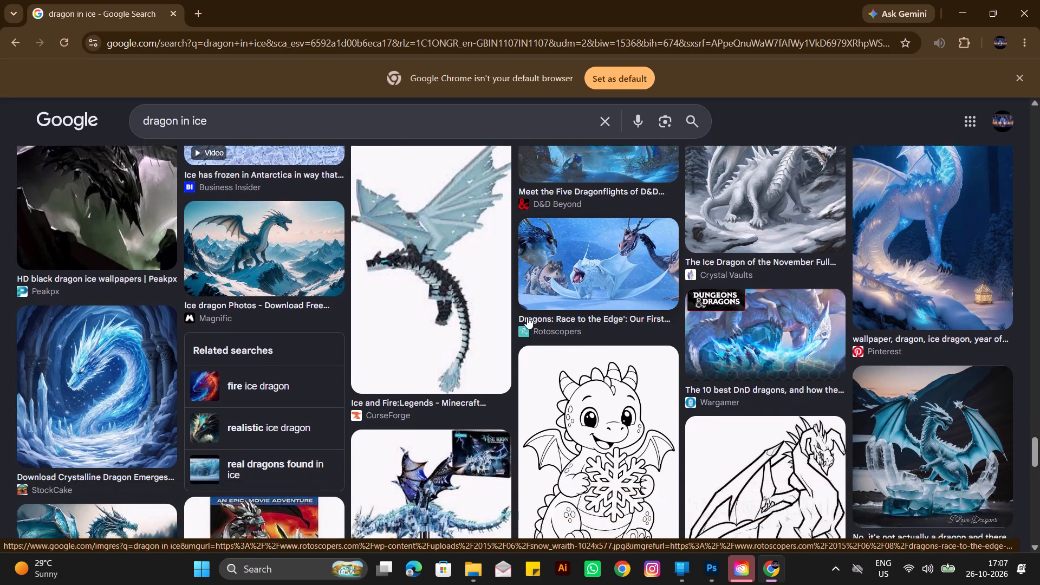
scroll(527, 317, down, 8)
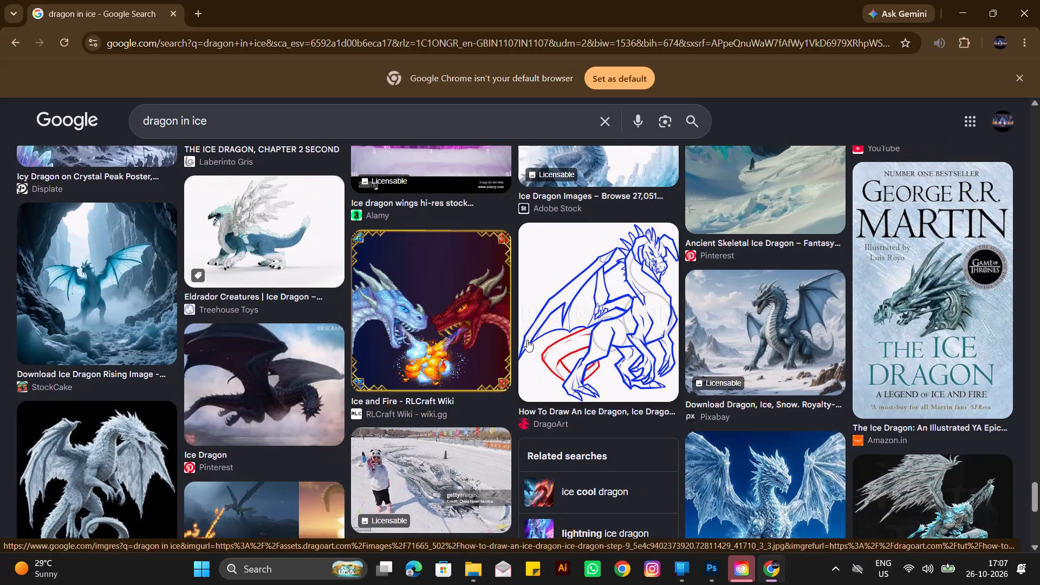
scroll(522, 337, up, 5)
scroll(522, 337, down, 7)
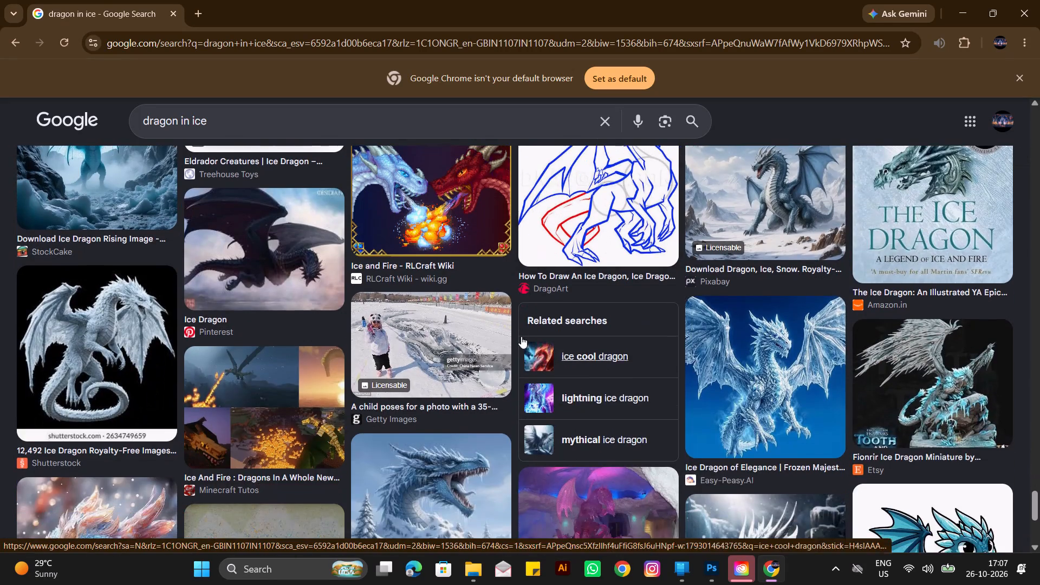
Check the Fire refinement of the ice dragon images and return to the "dragon in ice" results.
scroll(521, 335, up, 6)
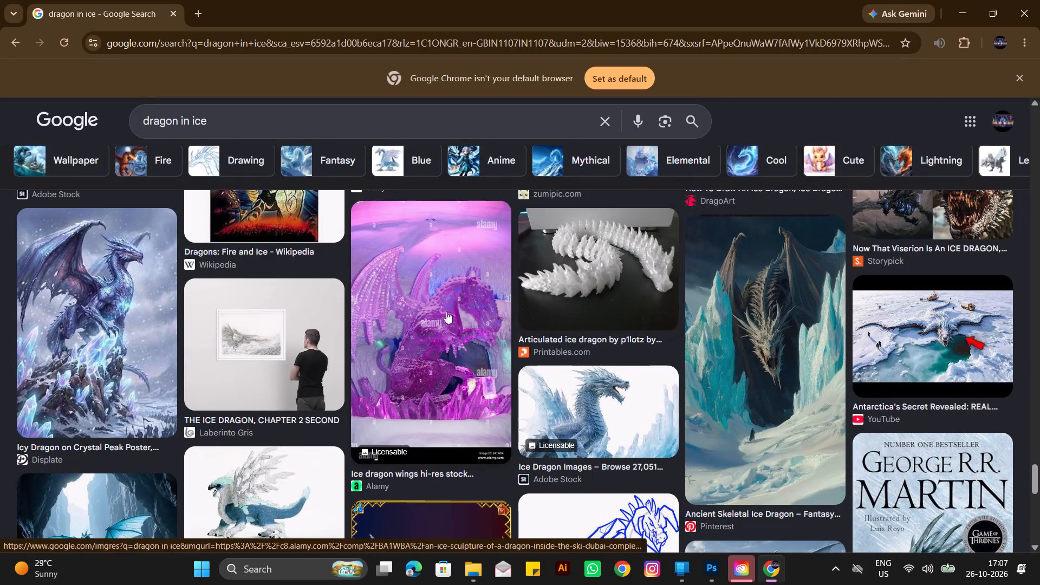
click(166, 165)
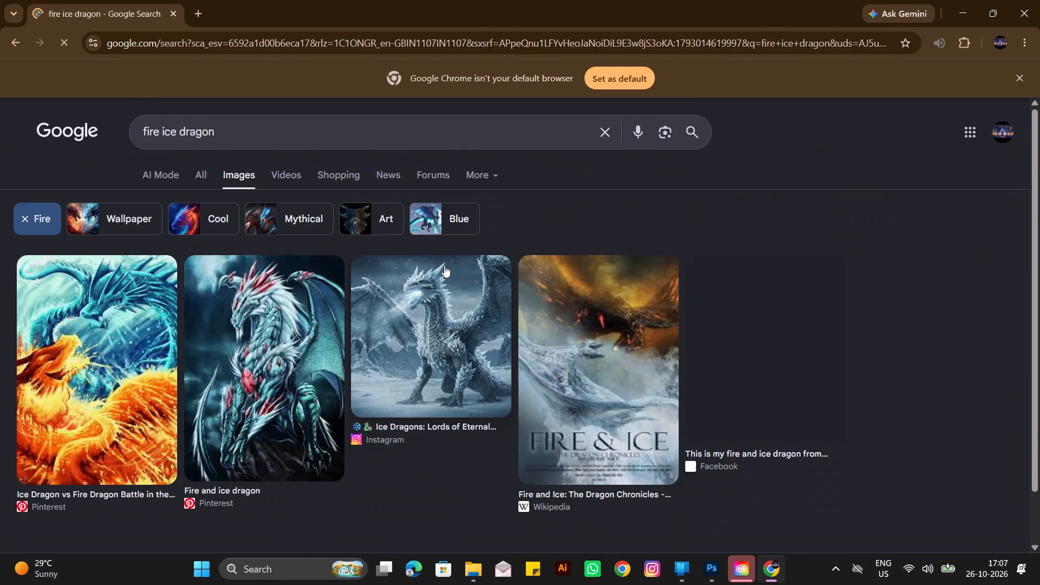
scroll(374, 316, down, 7)
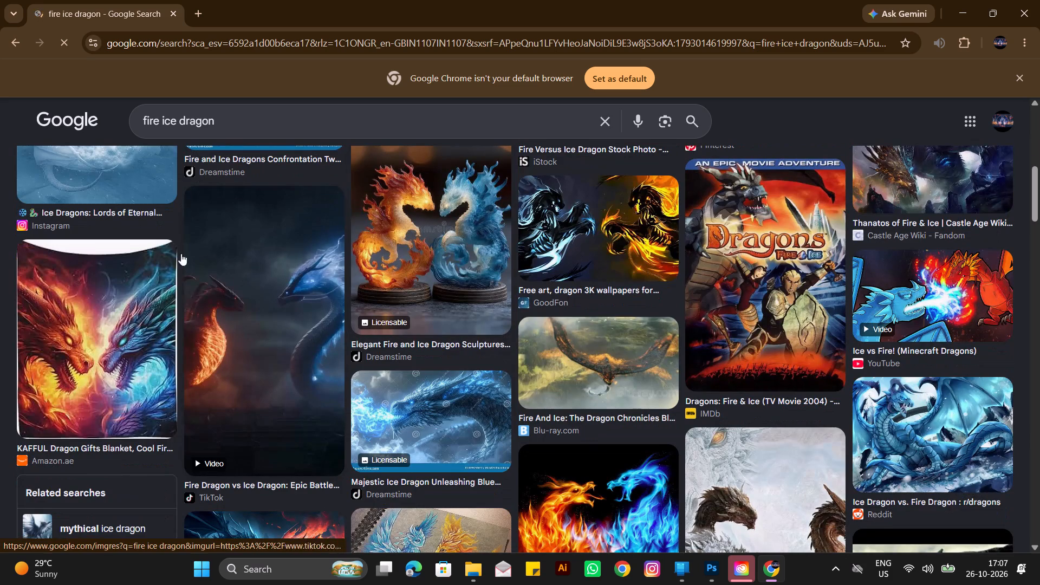
click(17, 44)
Examine further "dragon in ice" image results for a suitable ice dragon picture.
scroll(475, 322, down, 7)
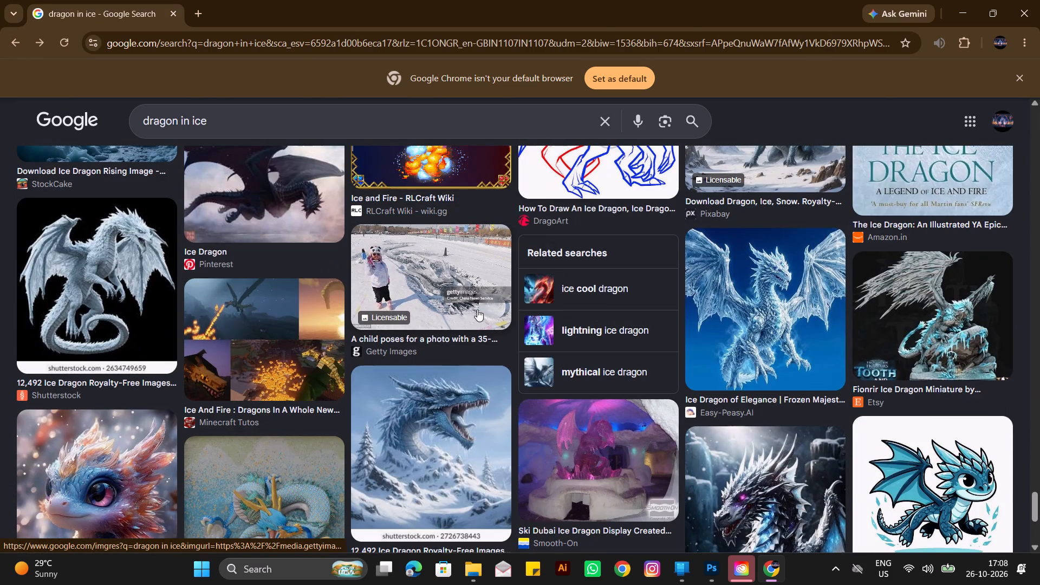
scroll(477, 306, down, 7)
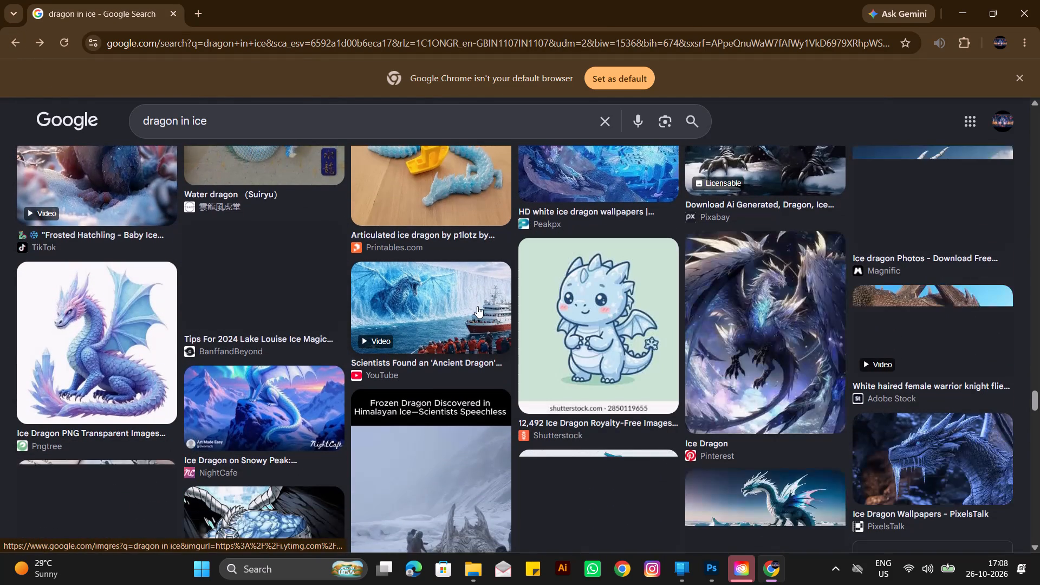
scroll(477, 306, down, 6)
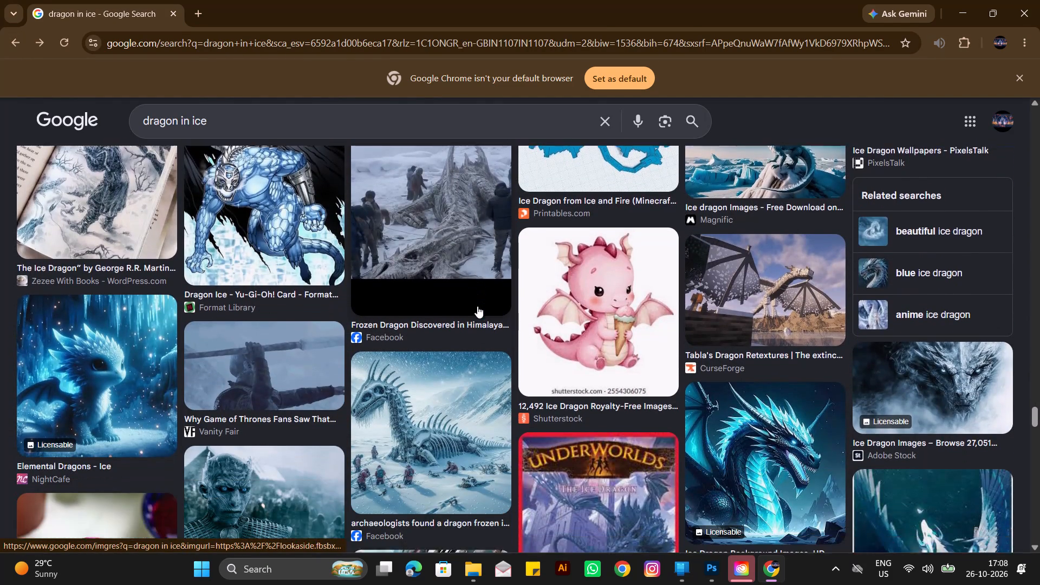
scroll(477, 302, down, 6)
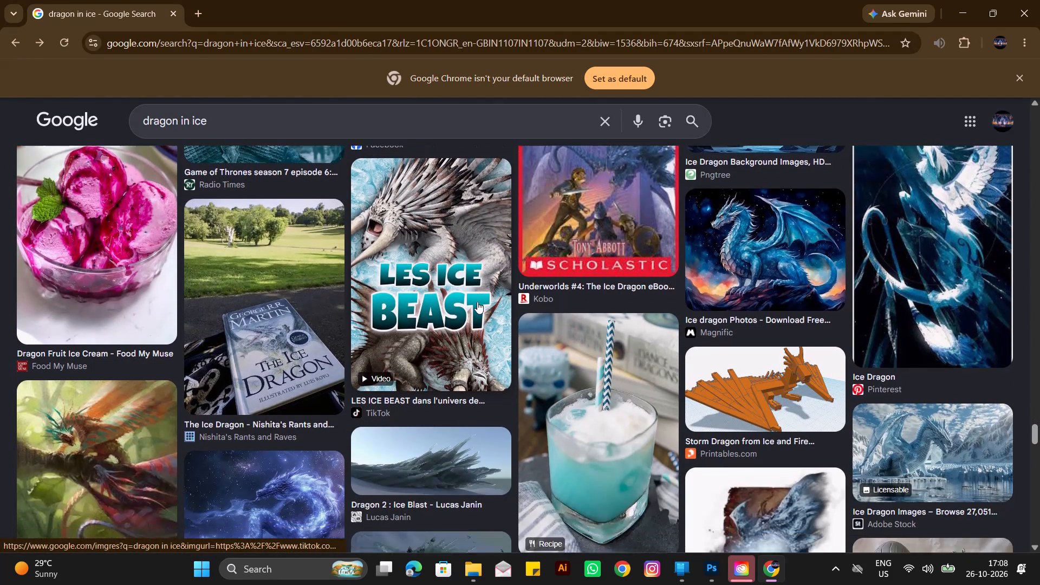
scroll(477, 302, down, 8)
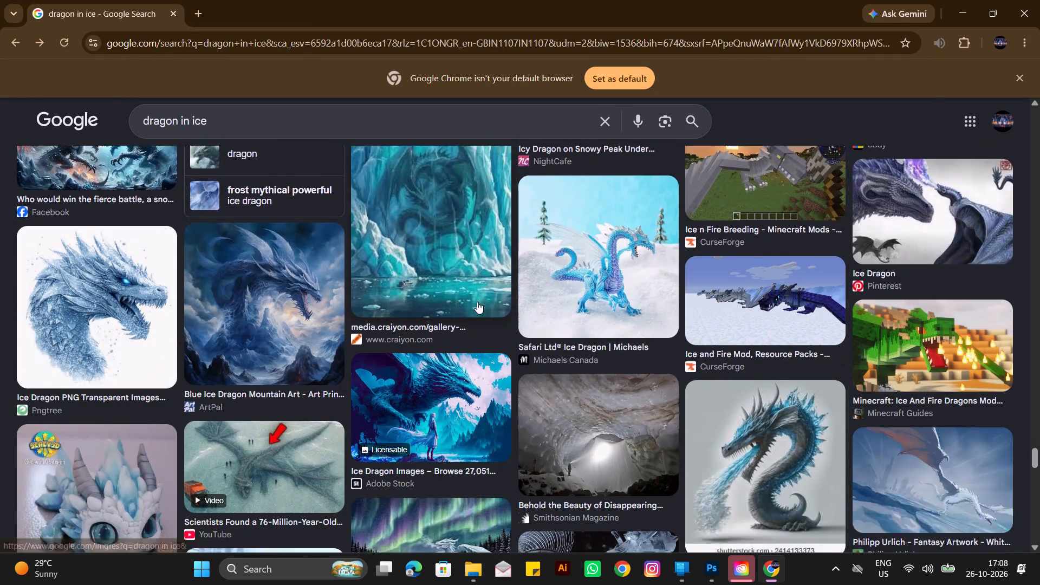
scroll(477, 302, down, 1)
Return to the general "dragon" image results and browse them for a suitable dragon picture.
click(5, 36)
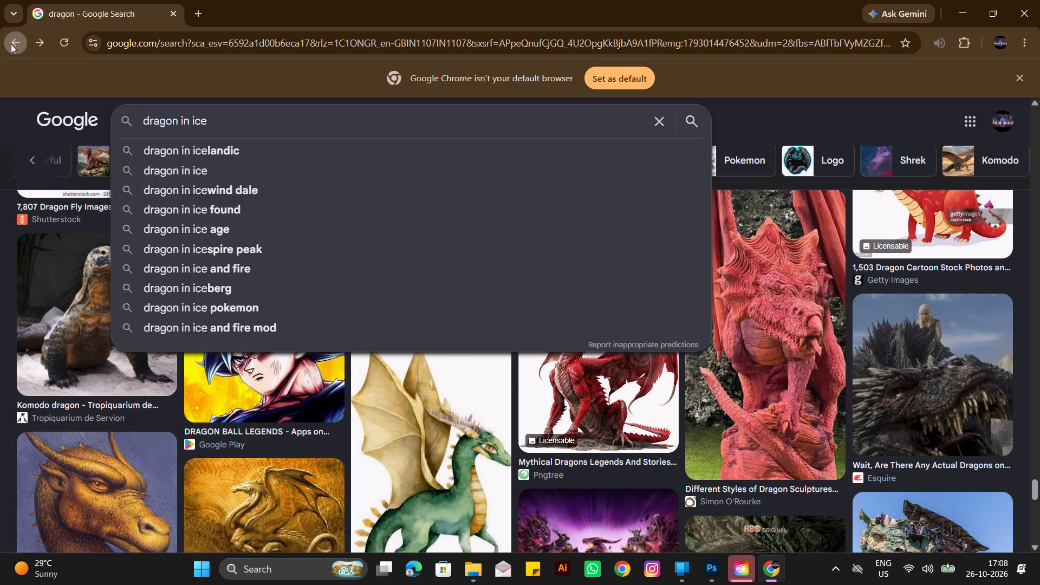
scroll(411, 285, down, 5)
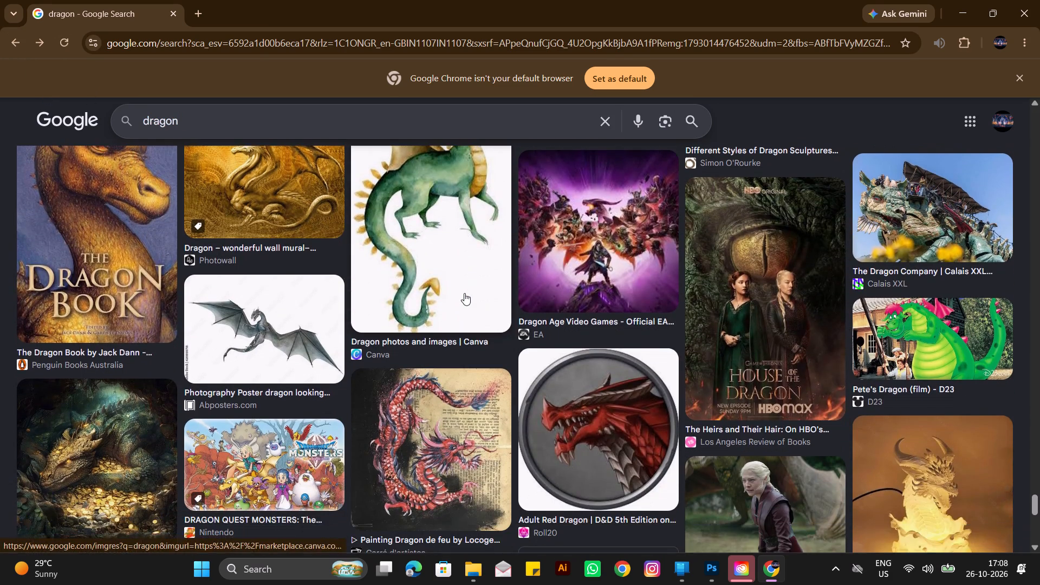
scroll(464, 293, down, 10)
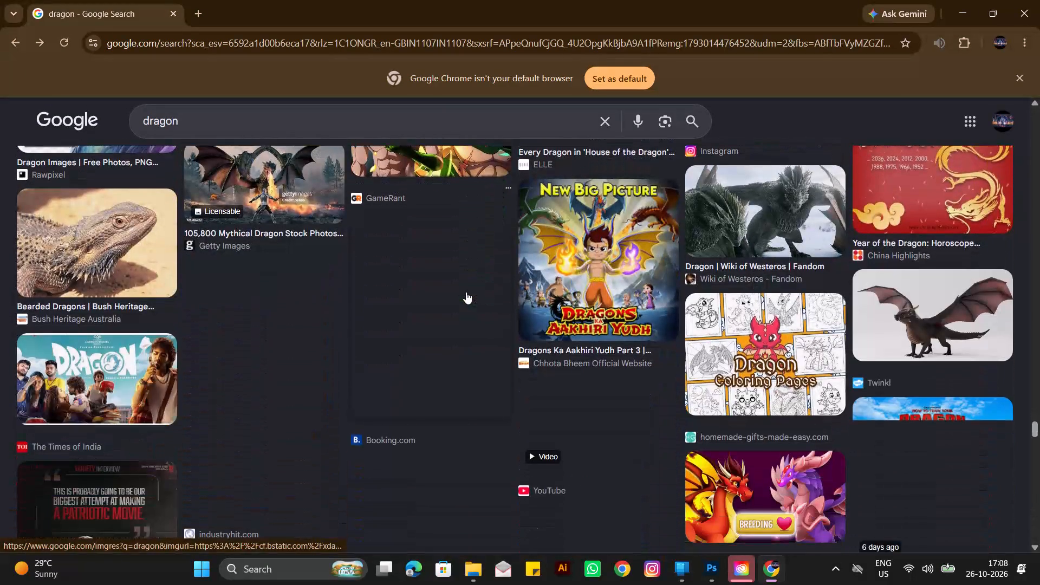
scroll(466, 292, down, 3)
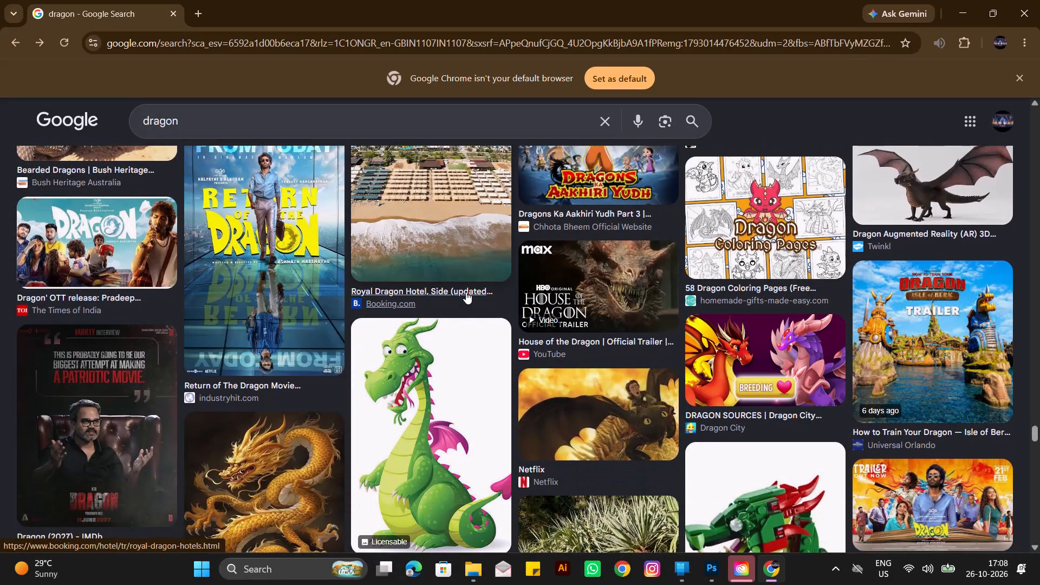
scroll(466, 292, down, 7)
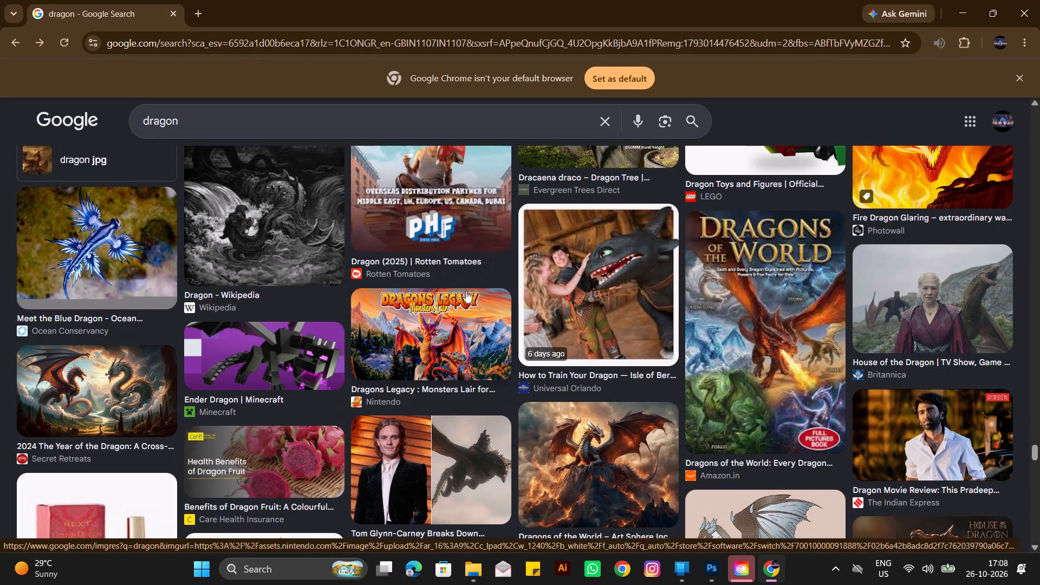
scroll(466, 291, down, 6)
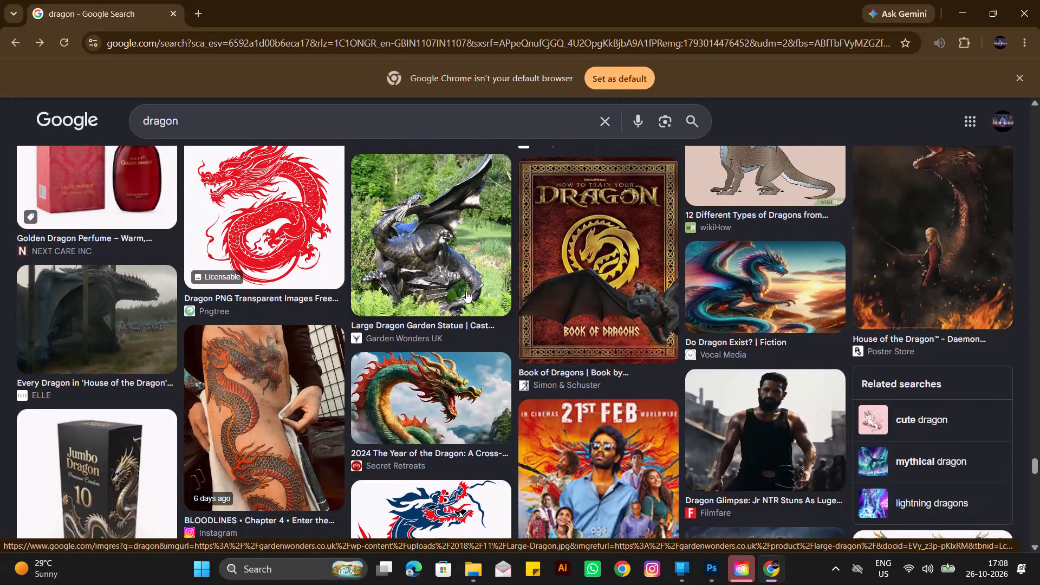
scroll(466, 287, down, 4)
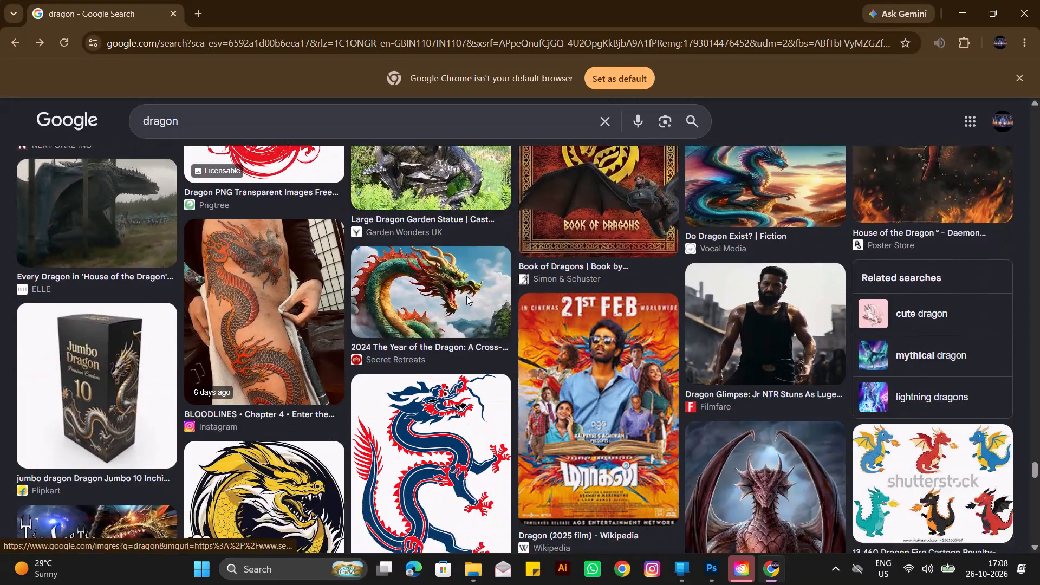
scroll(466, 296, down, 1)
scroll(466, 296, up, 1)
scroll(466, 296, down, 3)
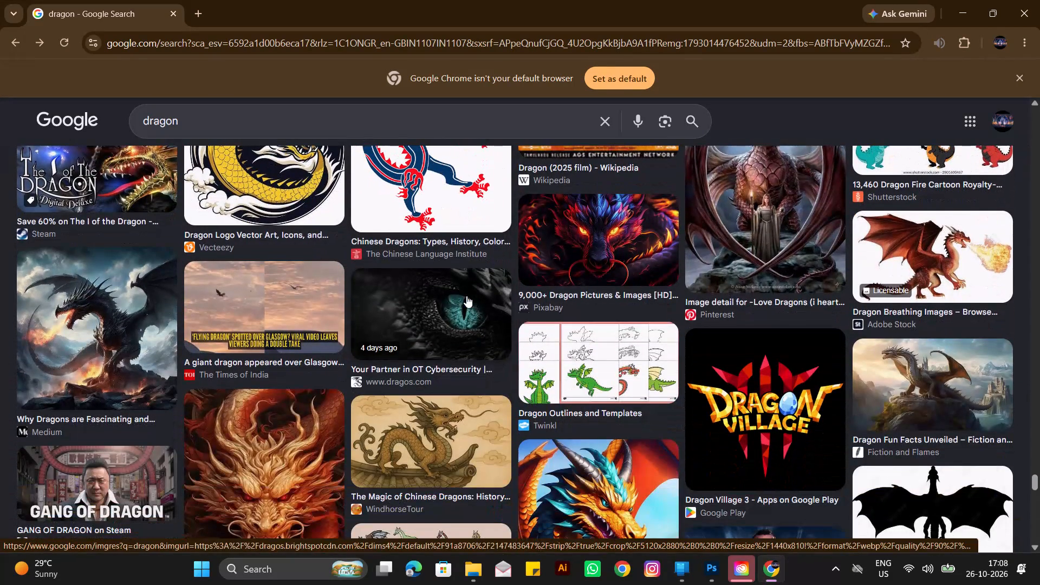
Save the Fiction and Flames picture of a dragon perched on a rock to Downloads as "dragon".
click(921, 379)
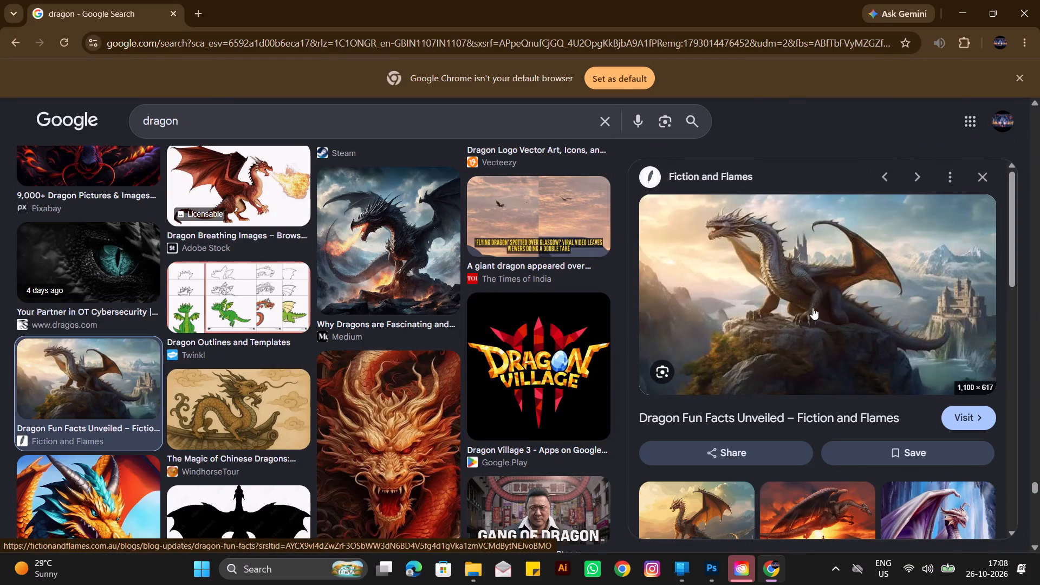
right_click(802, 300)
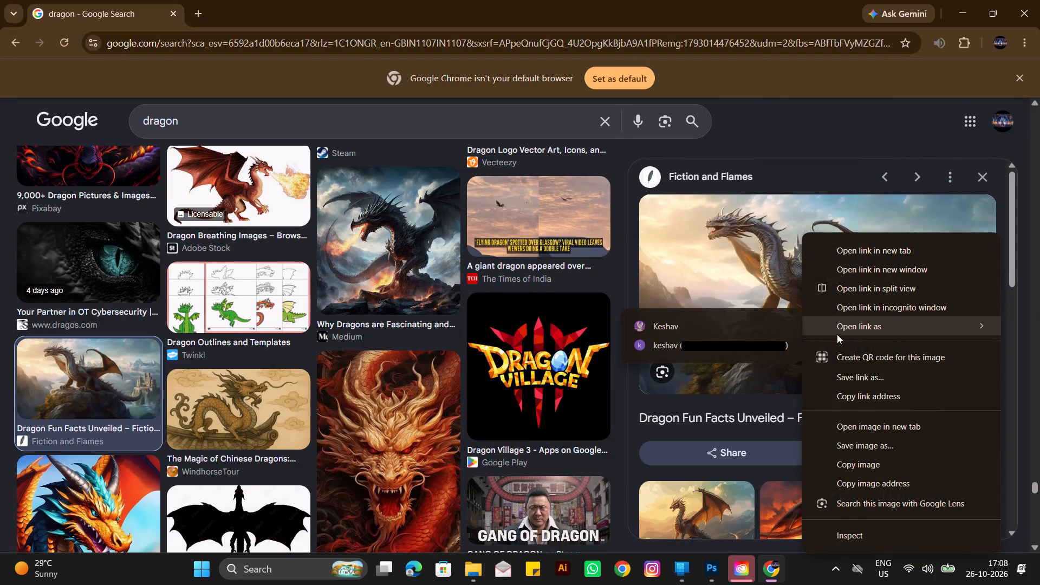
click(881, 446)
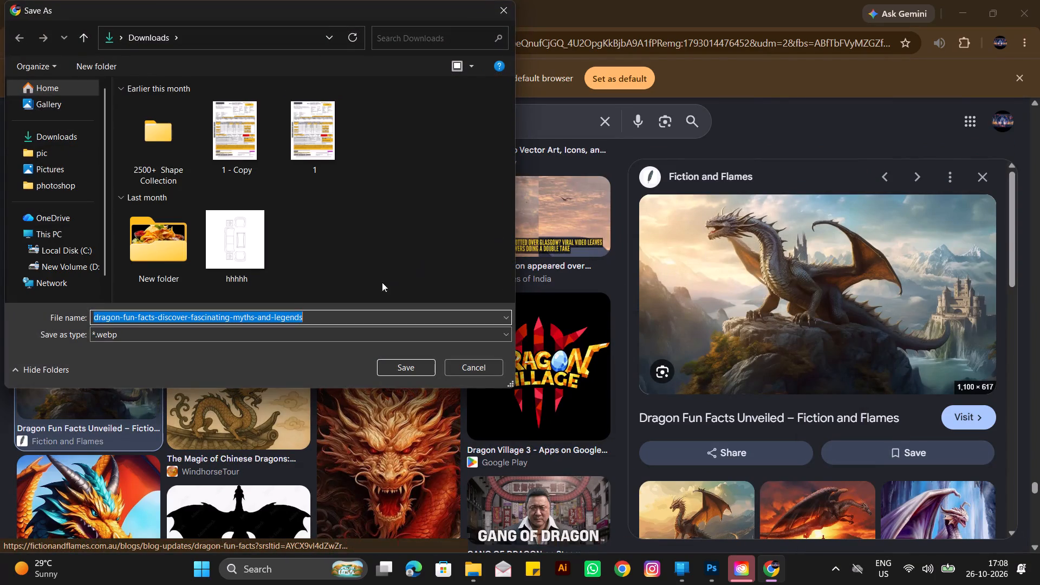
text(drq)
text(gon)
key(BackSpace)
key(BackSpace)
key(BackSpace)
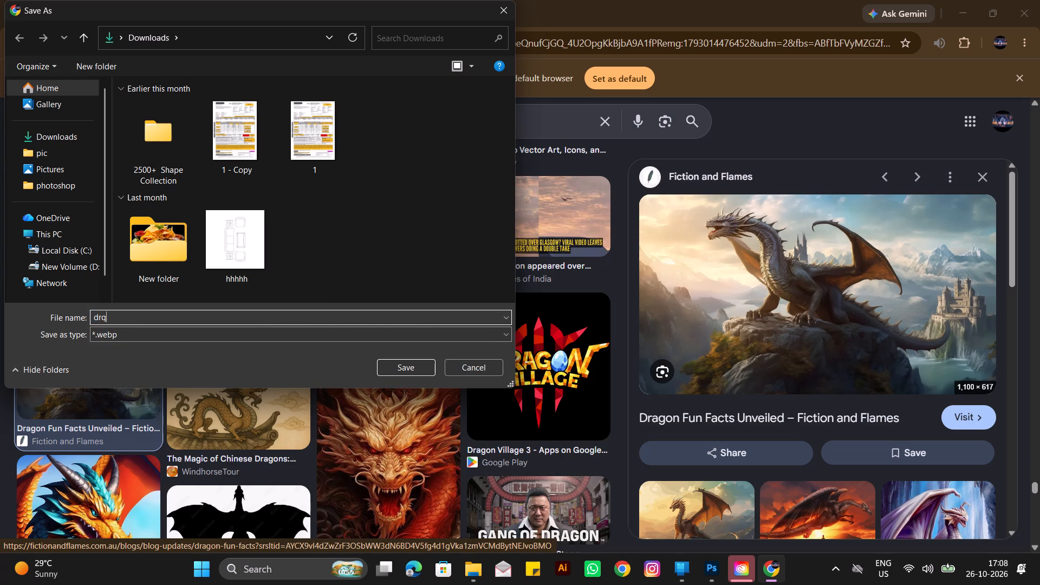
key(BackSpace)
text(agon)
key(Return)
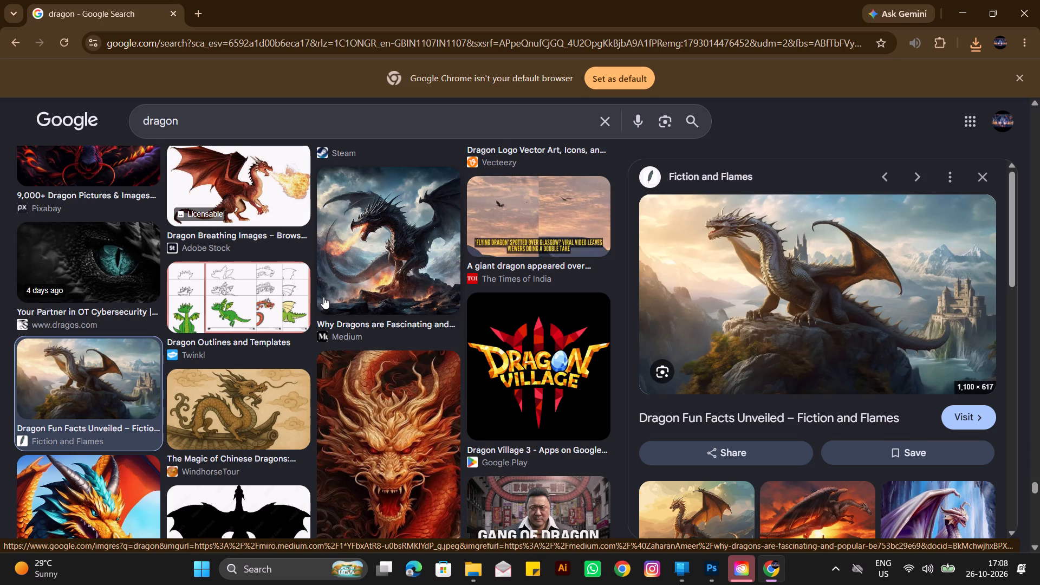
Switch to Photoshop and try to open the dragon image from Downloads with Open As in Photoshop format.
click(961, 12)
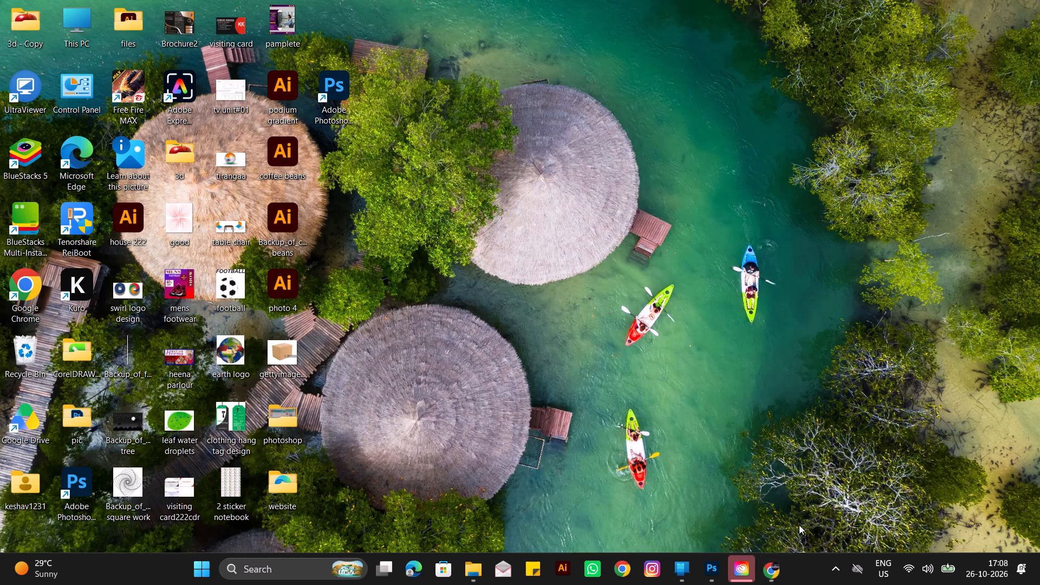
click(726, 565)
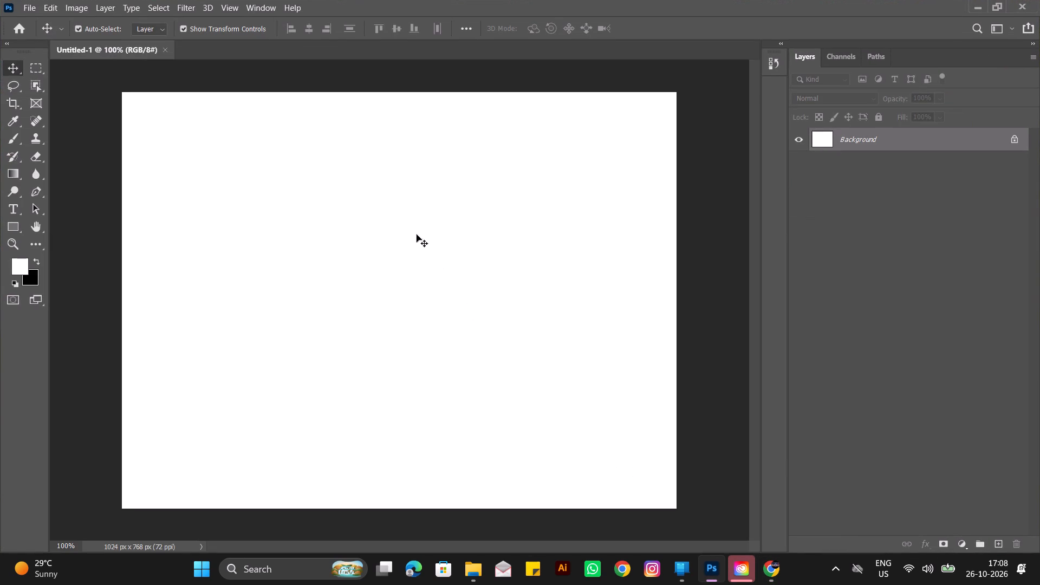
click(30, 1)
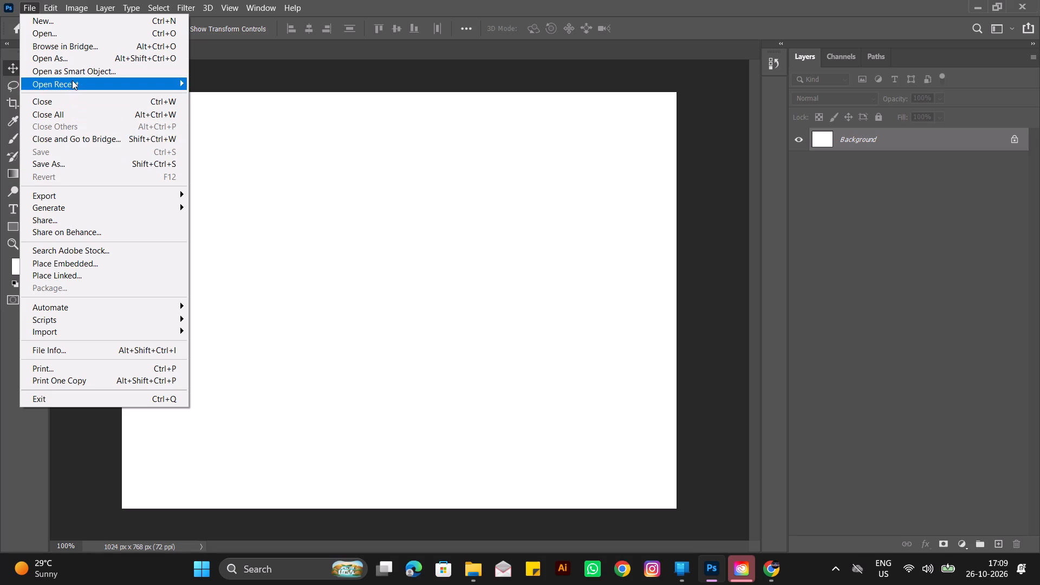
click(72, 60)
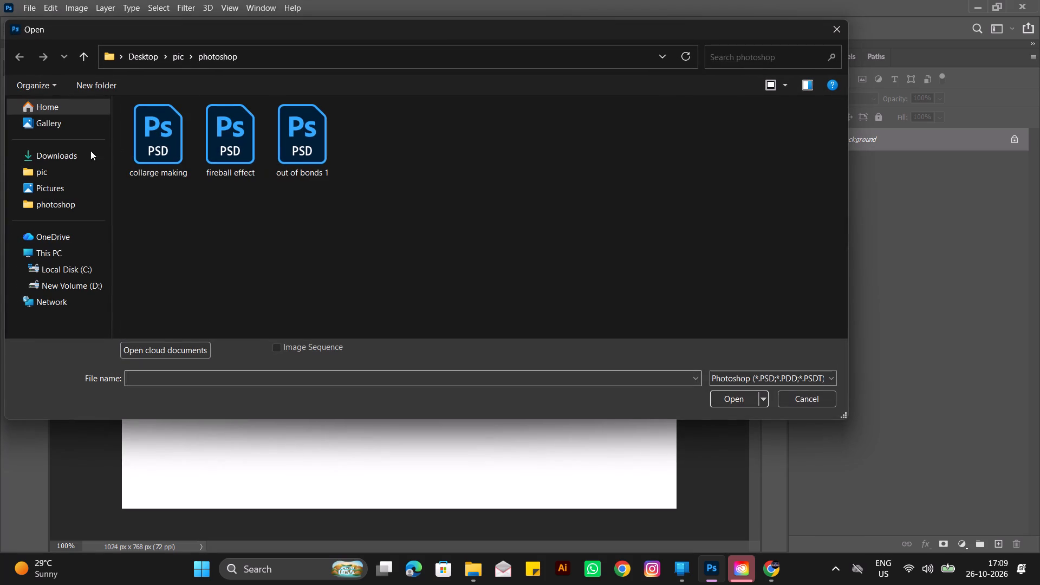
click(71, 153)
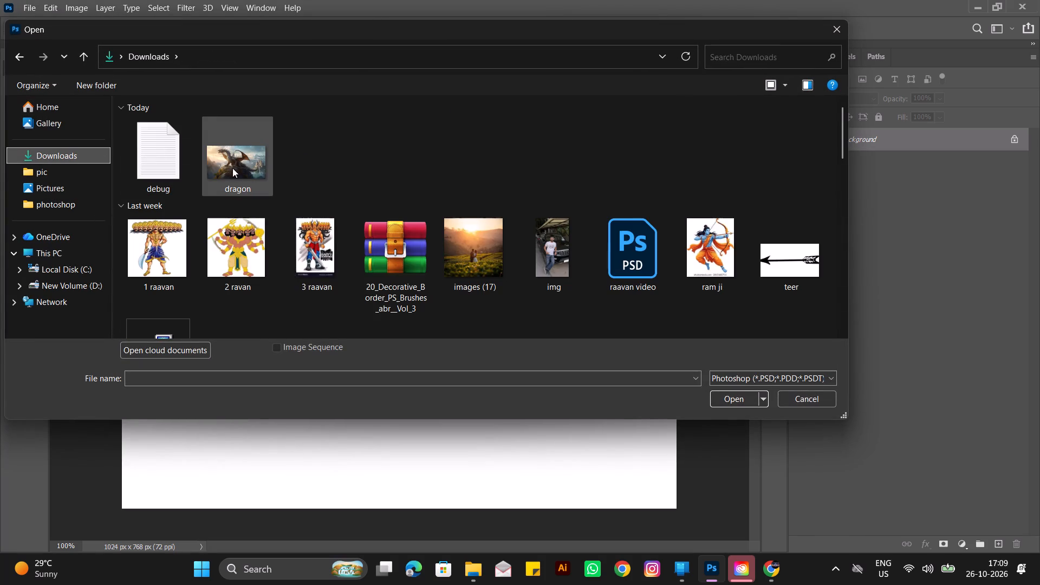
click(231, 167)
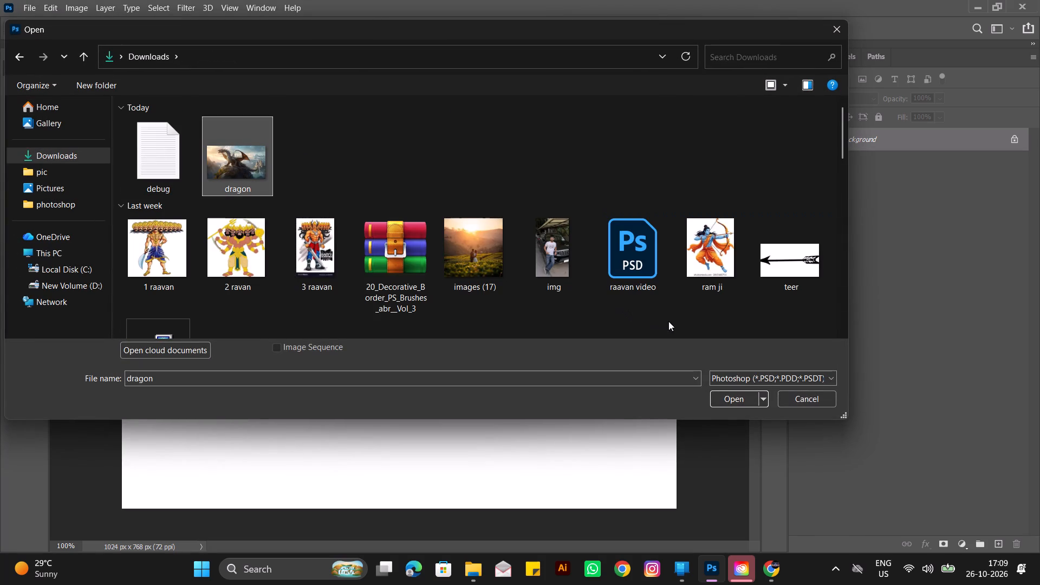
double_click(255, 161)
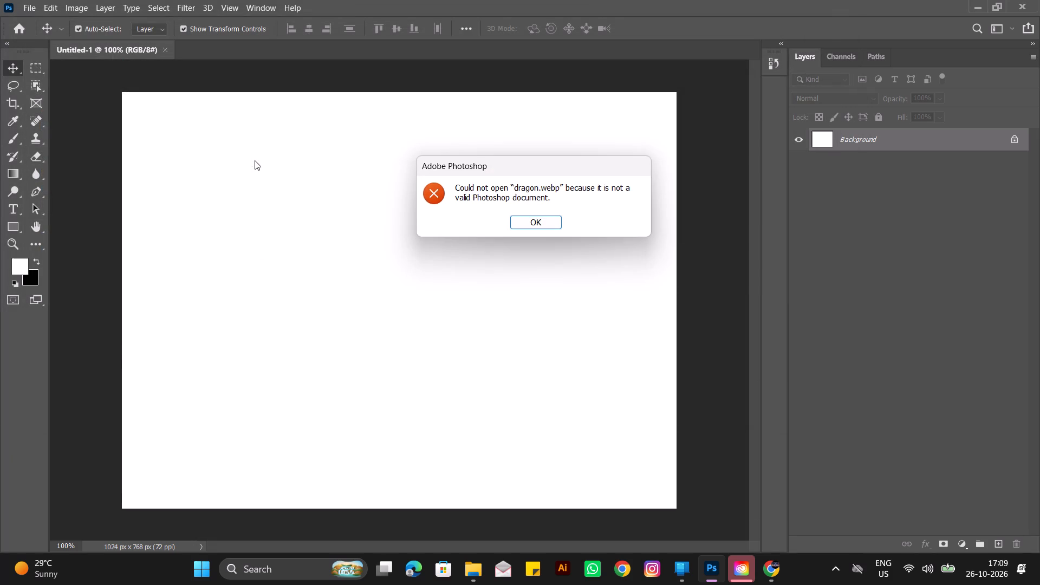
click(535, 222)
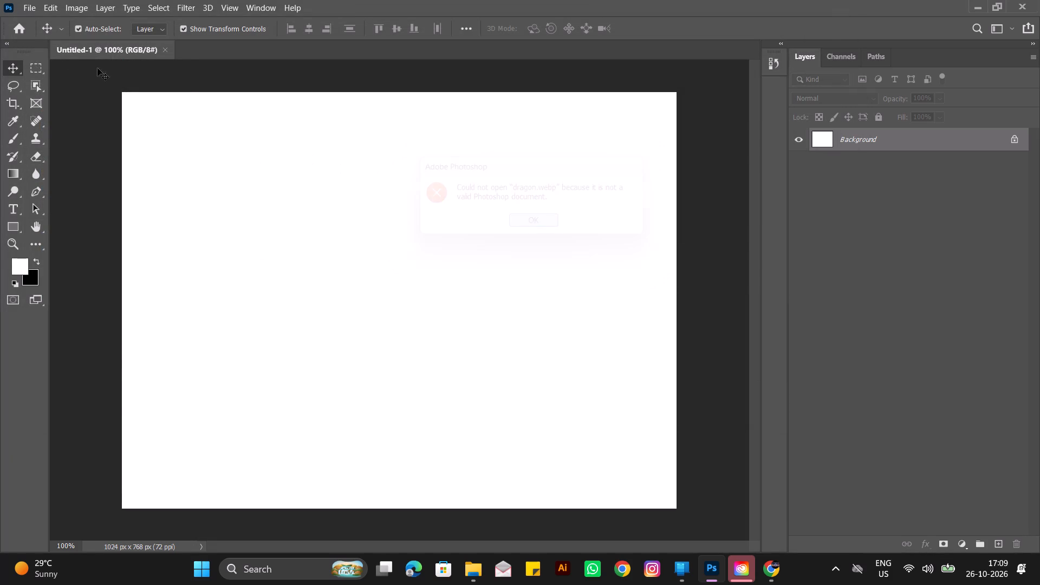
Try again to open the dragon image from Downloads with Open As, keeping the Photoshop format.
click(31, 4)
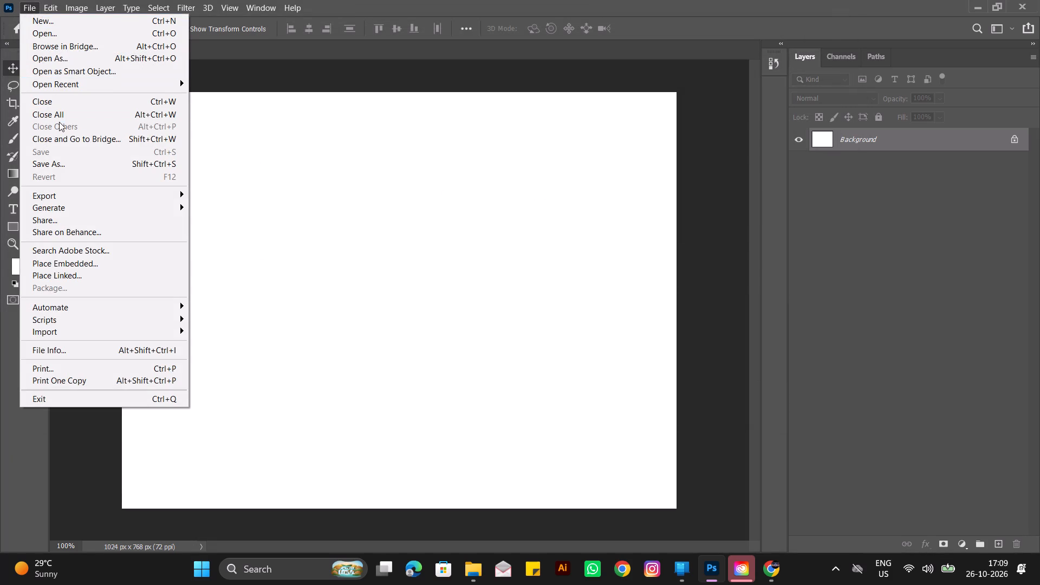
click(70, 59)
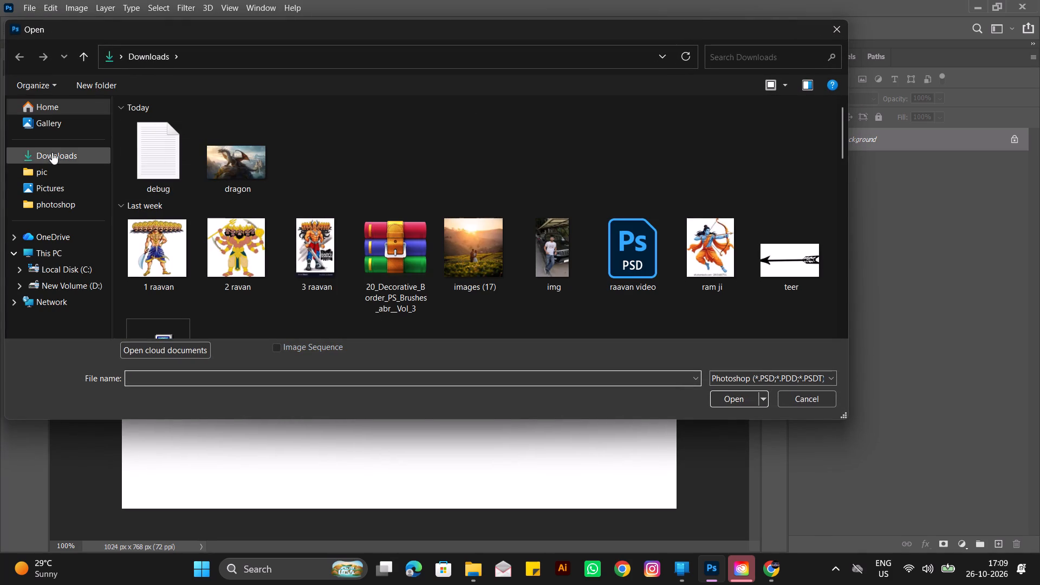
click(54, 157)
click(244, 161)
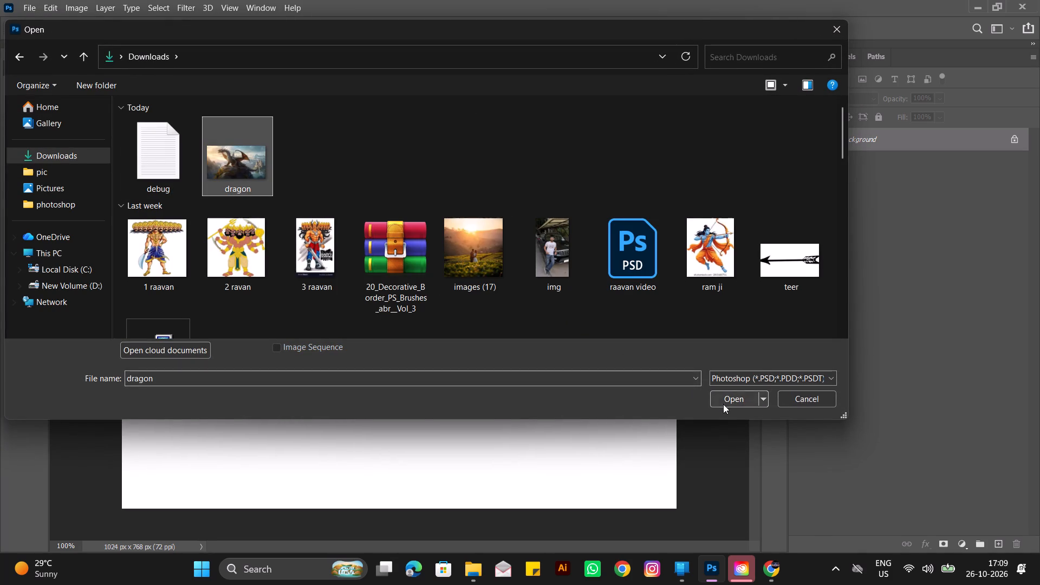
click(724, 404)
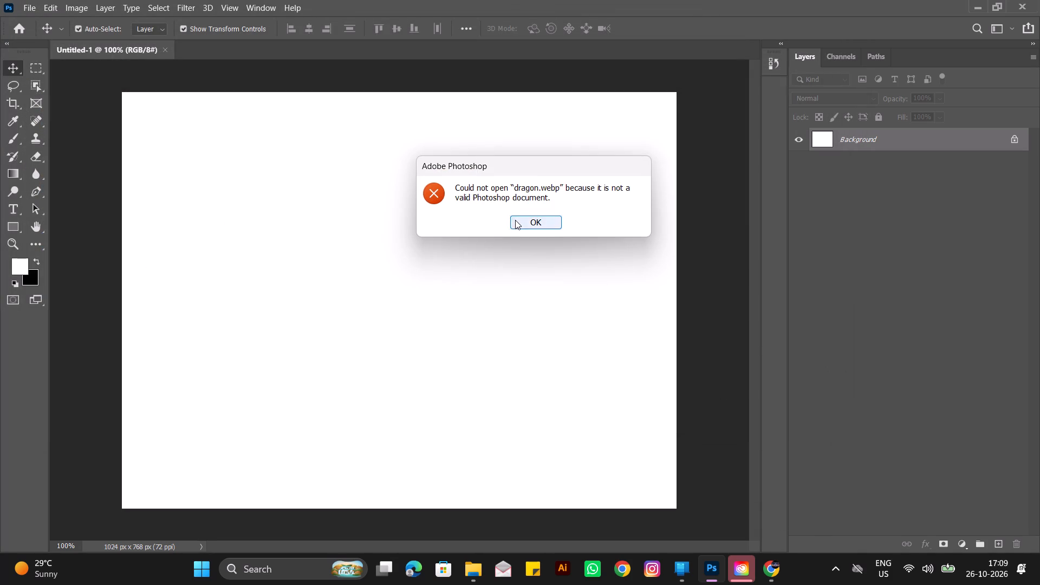
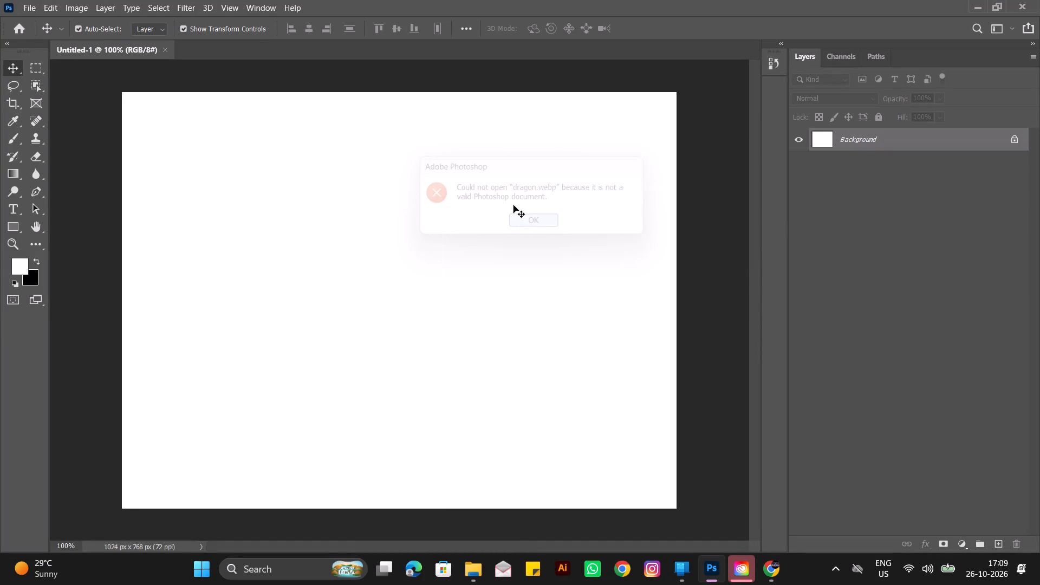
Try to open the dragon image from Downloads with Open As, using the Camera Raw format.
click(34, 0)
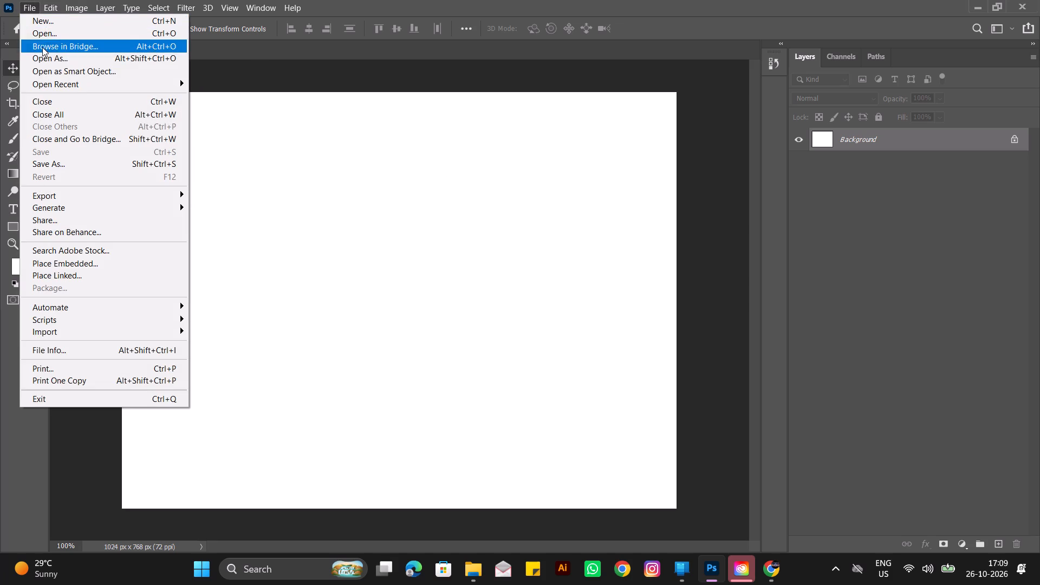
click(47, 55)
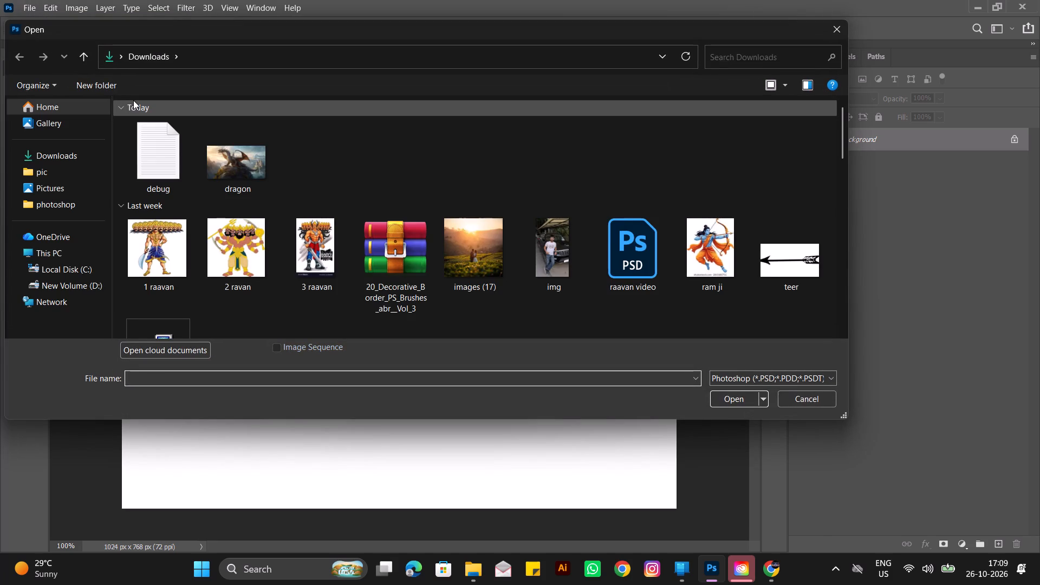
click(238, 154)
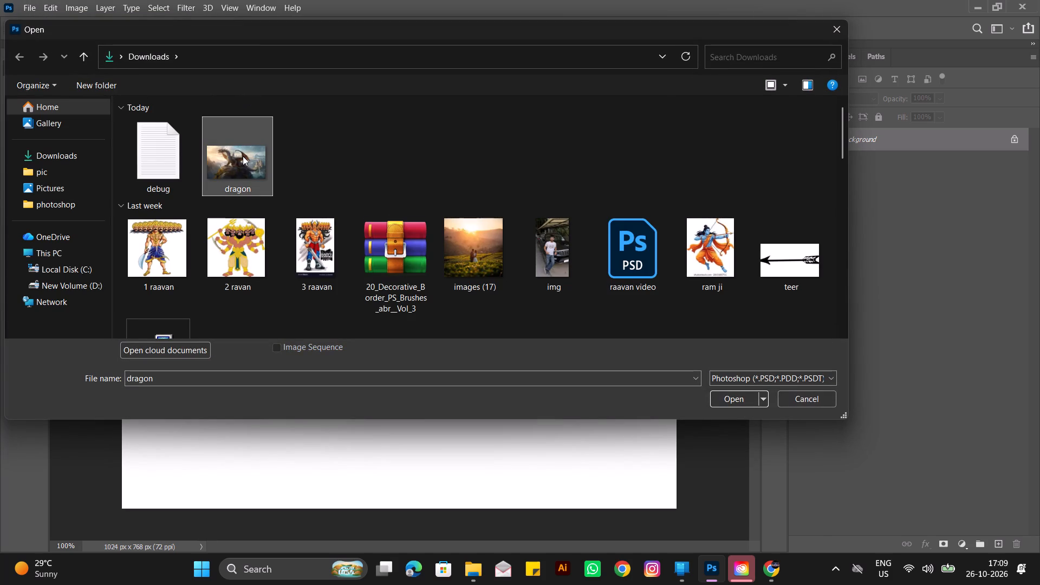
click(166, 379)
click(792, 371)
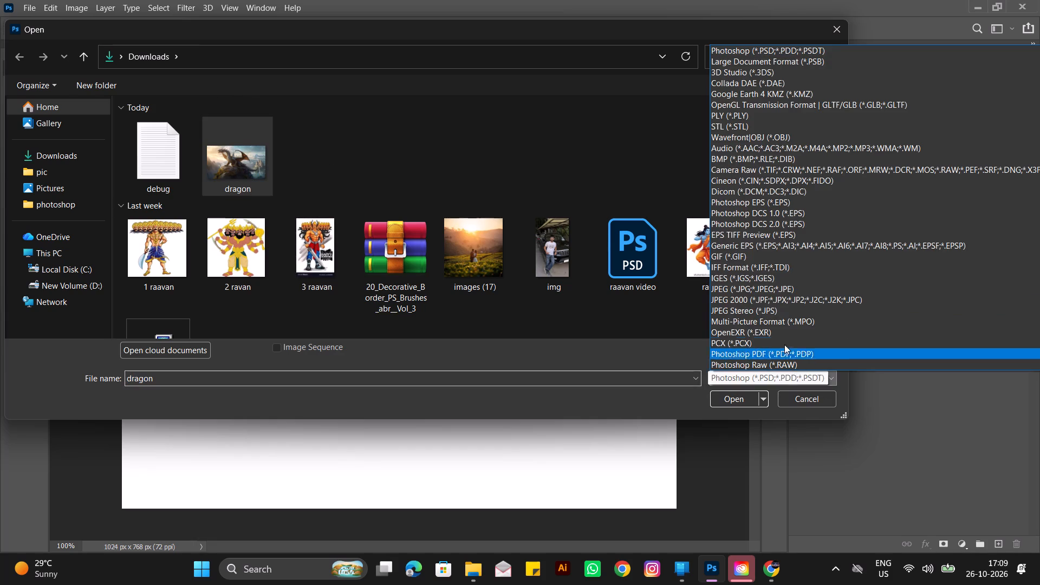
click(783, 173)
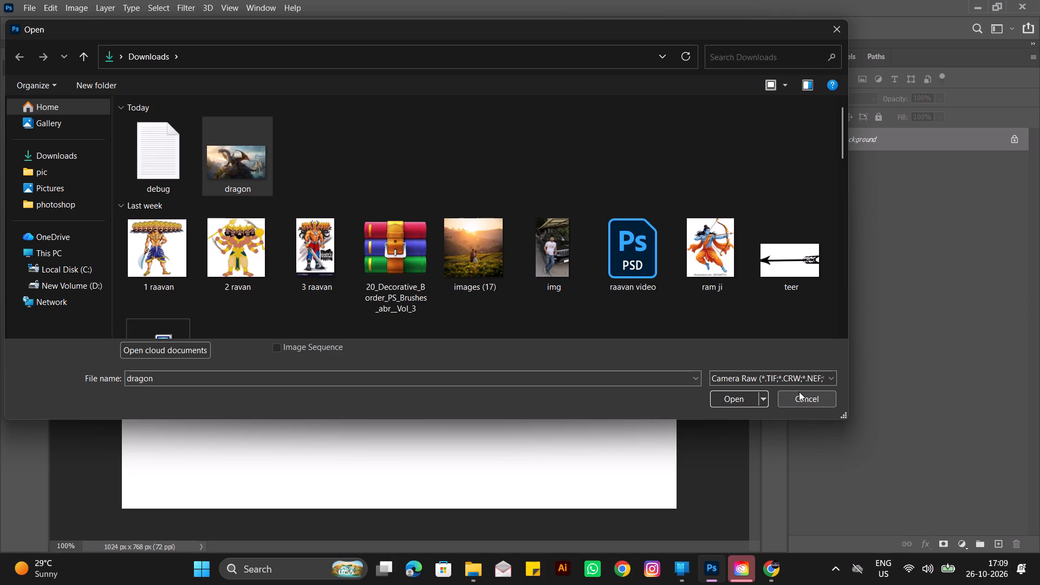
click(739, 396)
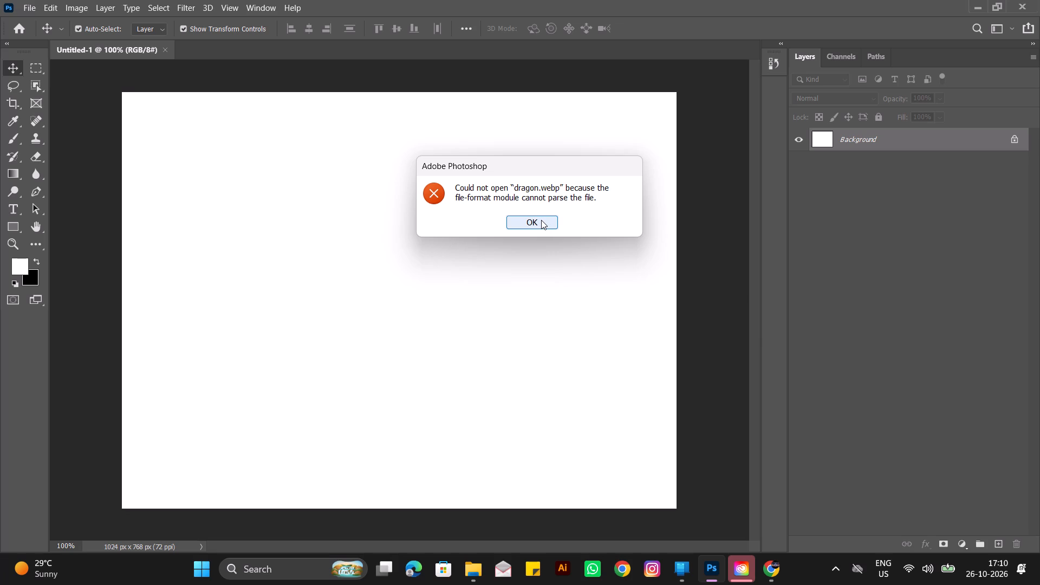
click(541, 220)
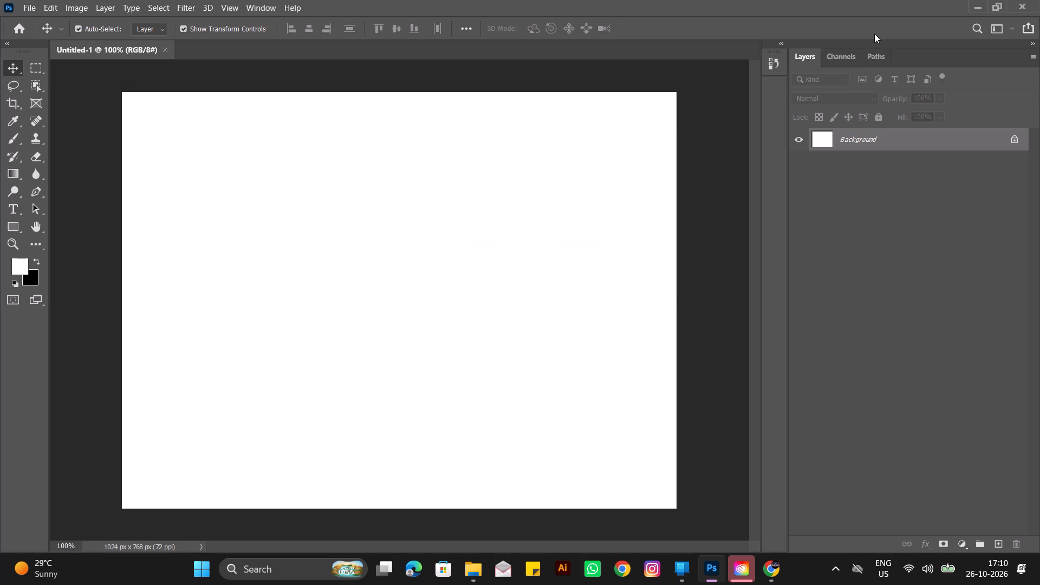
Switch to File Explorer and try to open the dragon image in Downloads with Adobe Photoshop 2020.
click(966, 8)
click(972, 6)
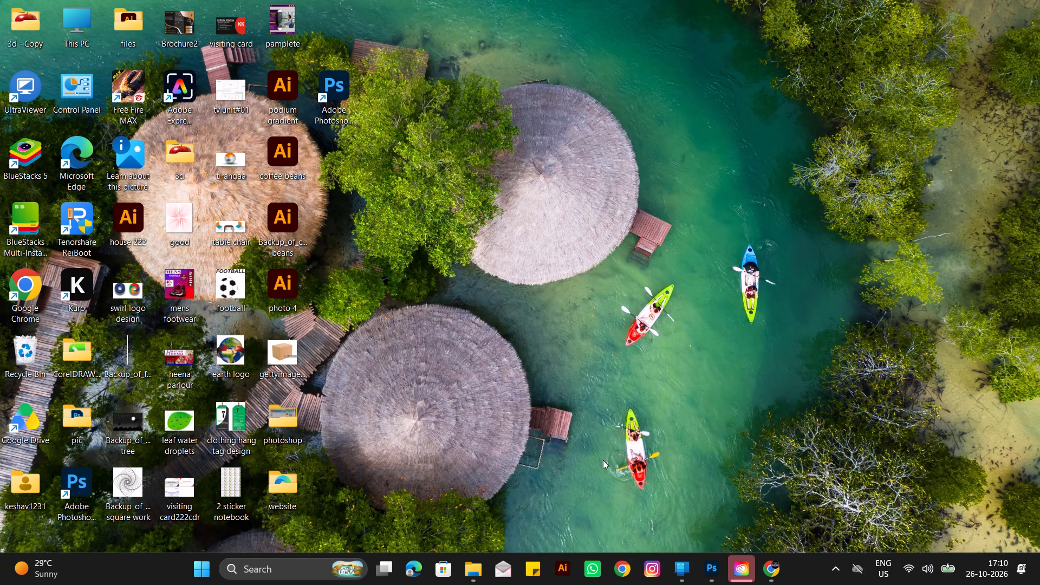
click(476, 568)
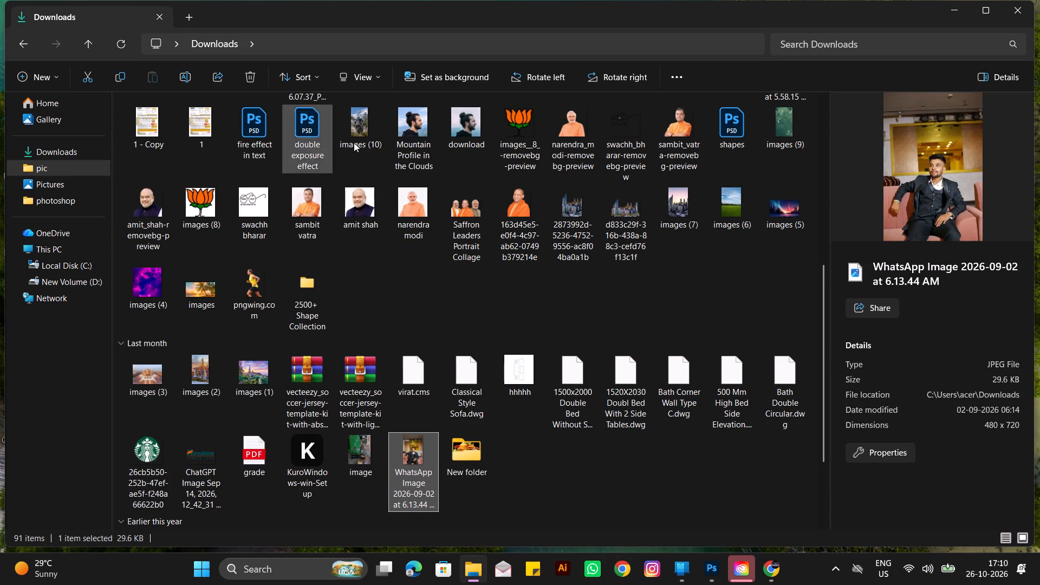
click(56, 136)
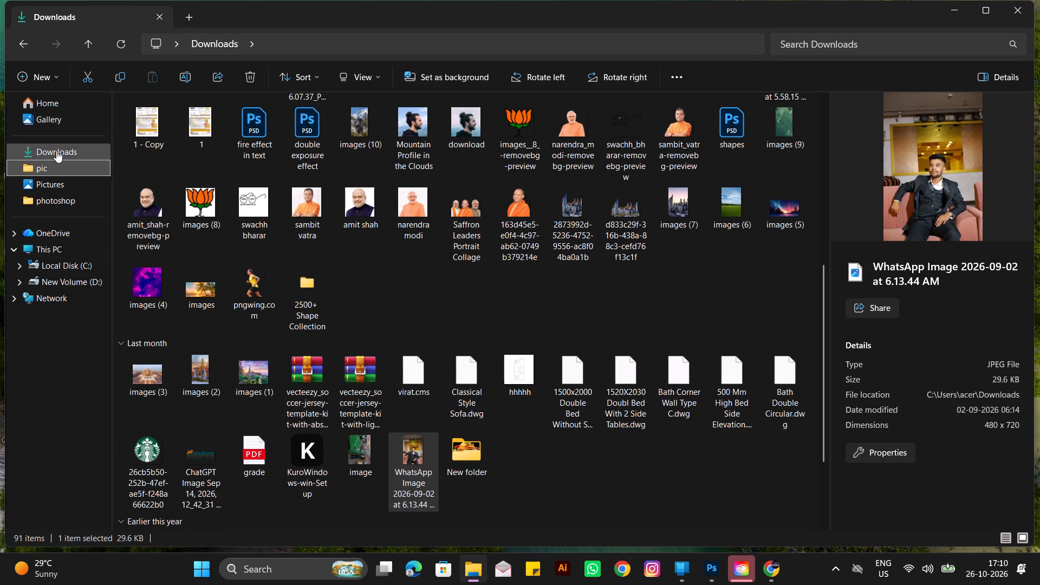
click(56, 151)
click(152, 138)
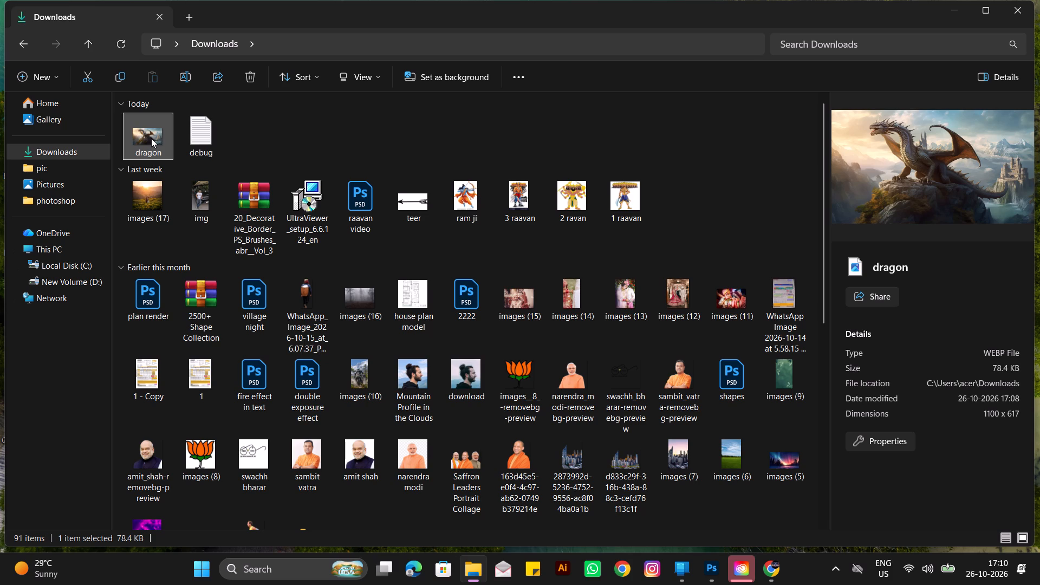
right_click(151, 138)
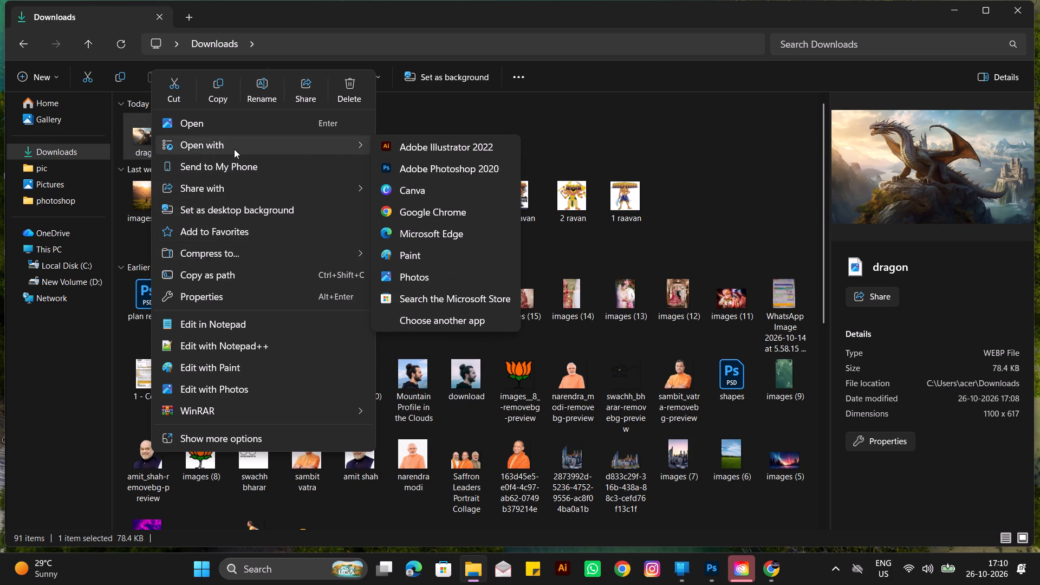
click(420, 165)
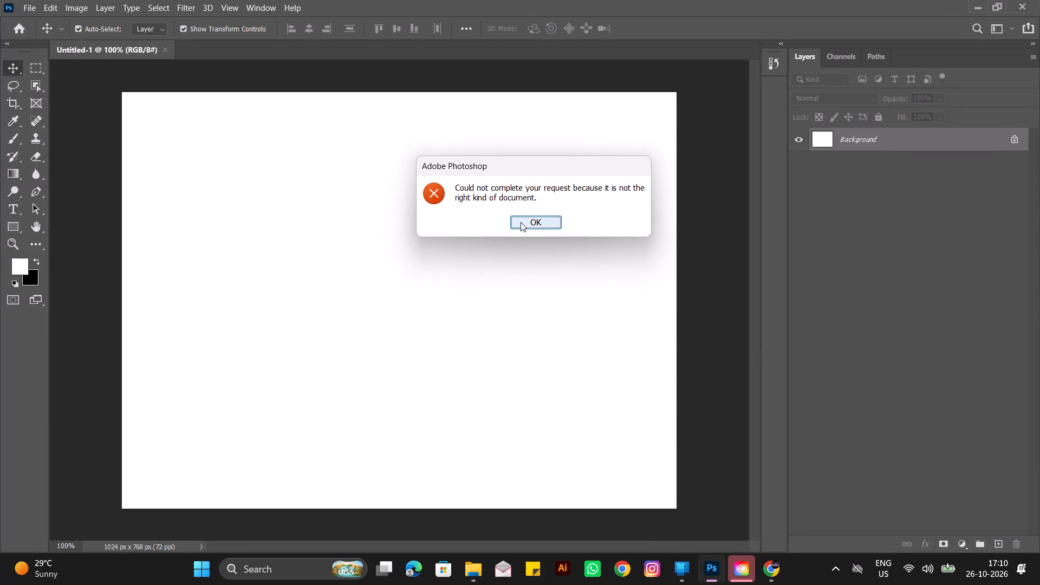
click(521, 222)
Return to Chrome and open the World of Dawn Wiki red dragon picture from the related dragon images.
click(974, 4)
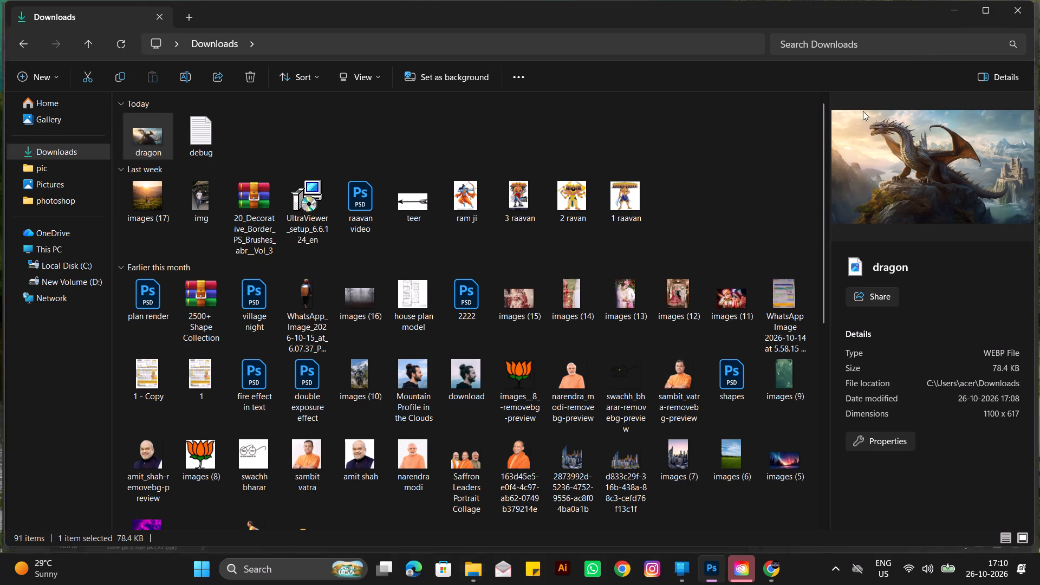
click(731, 501)
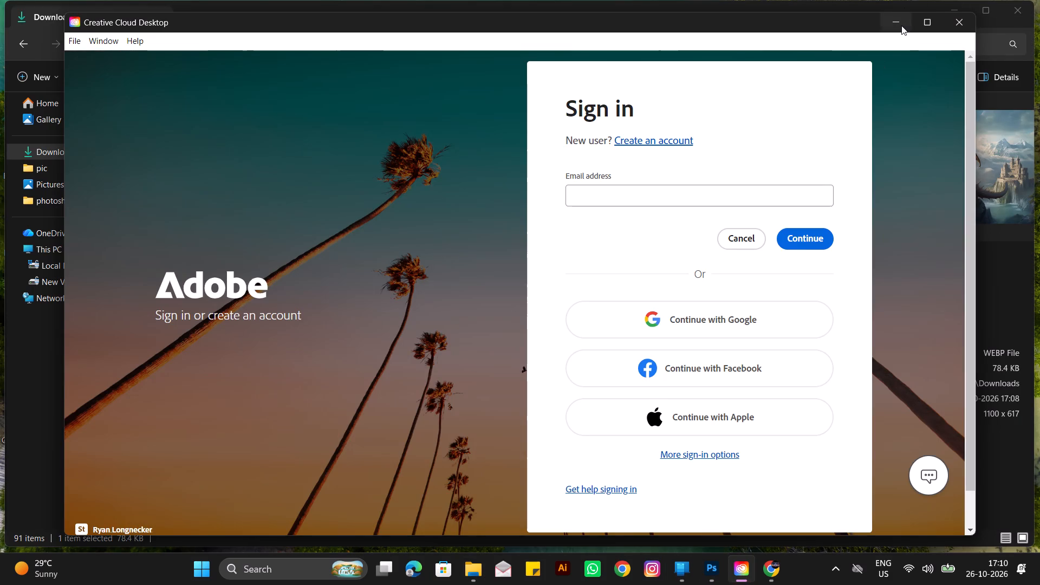
click(901, 25)
click(764, 564)
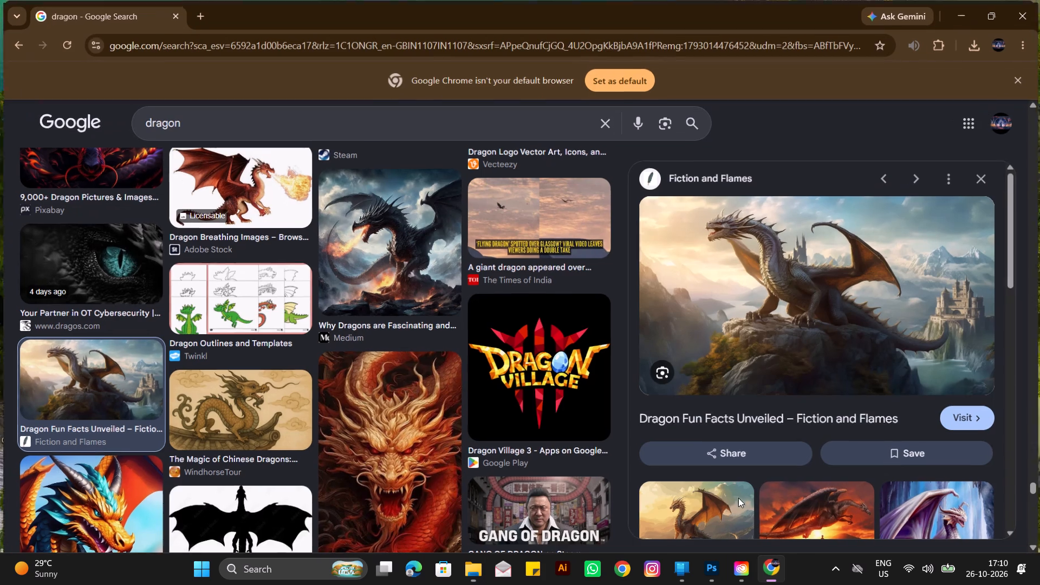
scroll(684, 356, down, 3)
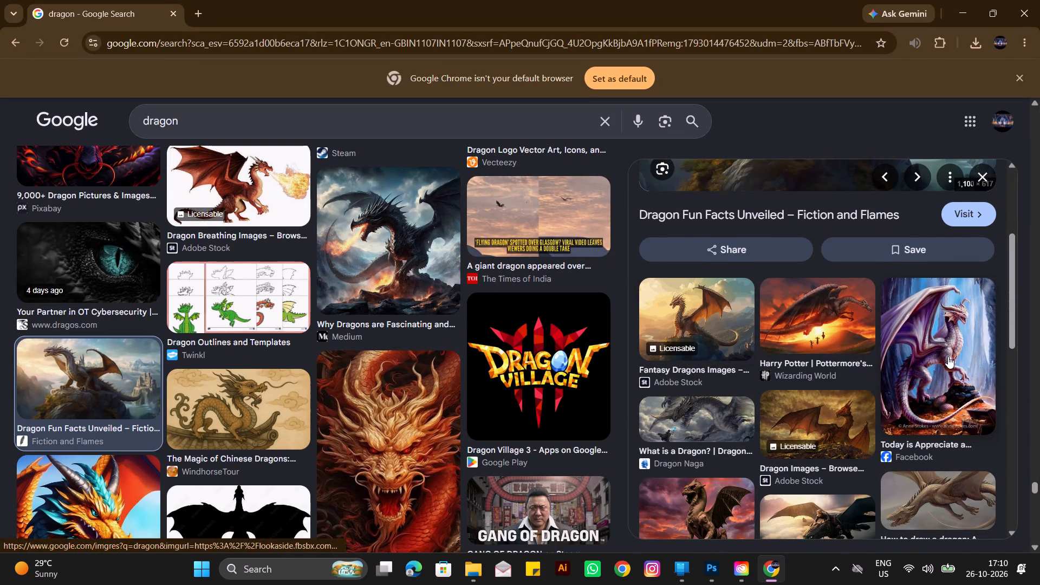
scroll(899, 373, down, 2)
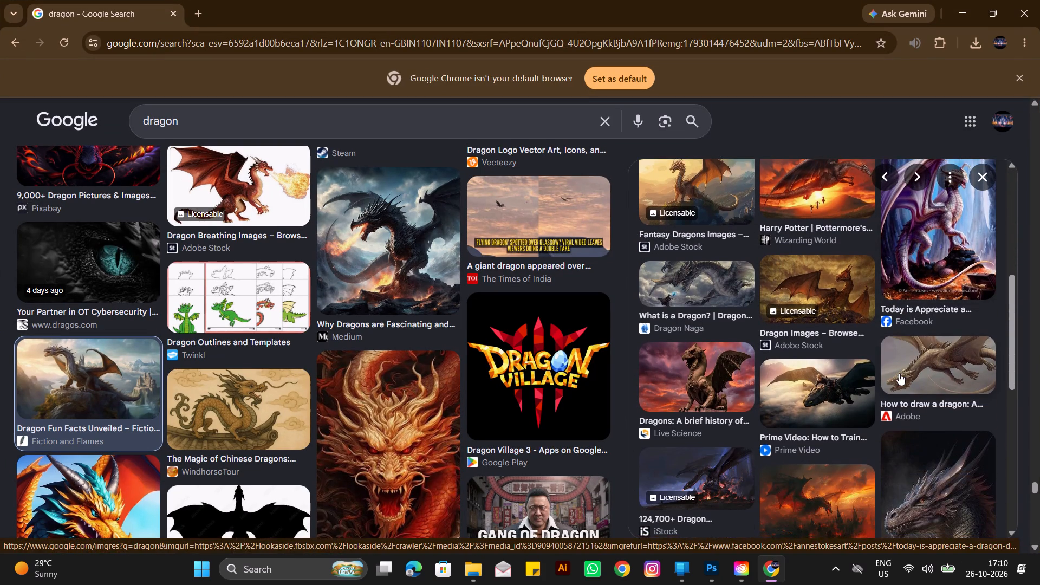
scroll(899, 373, down, 2)
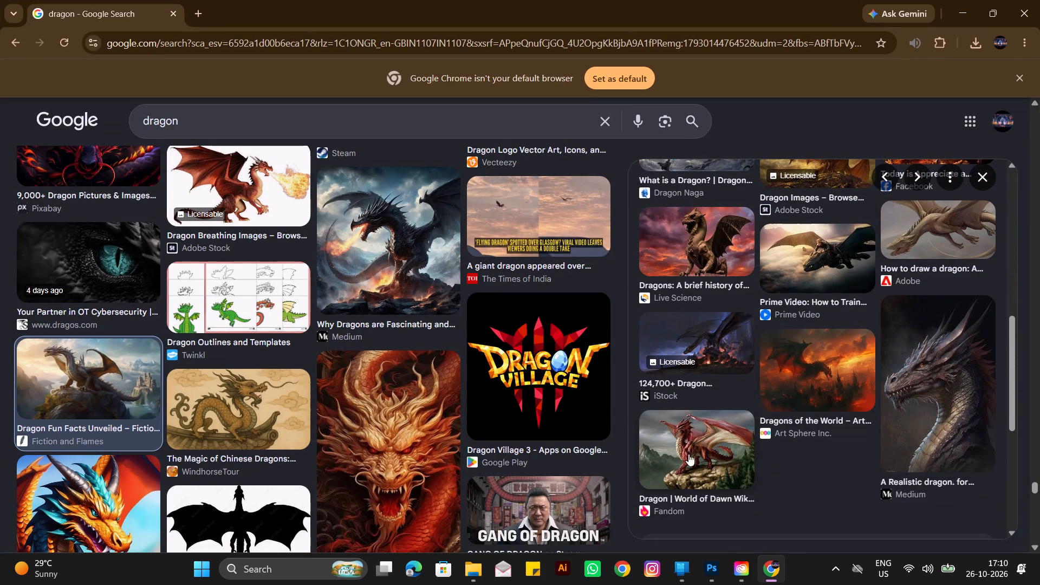
click(688, 454)
Save the World of Dawn Wiki red dragon picture to Downloads as "dragon" in JPEG format.
right_click(801, 314)
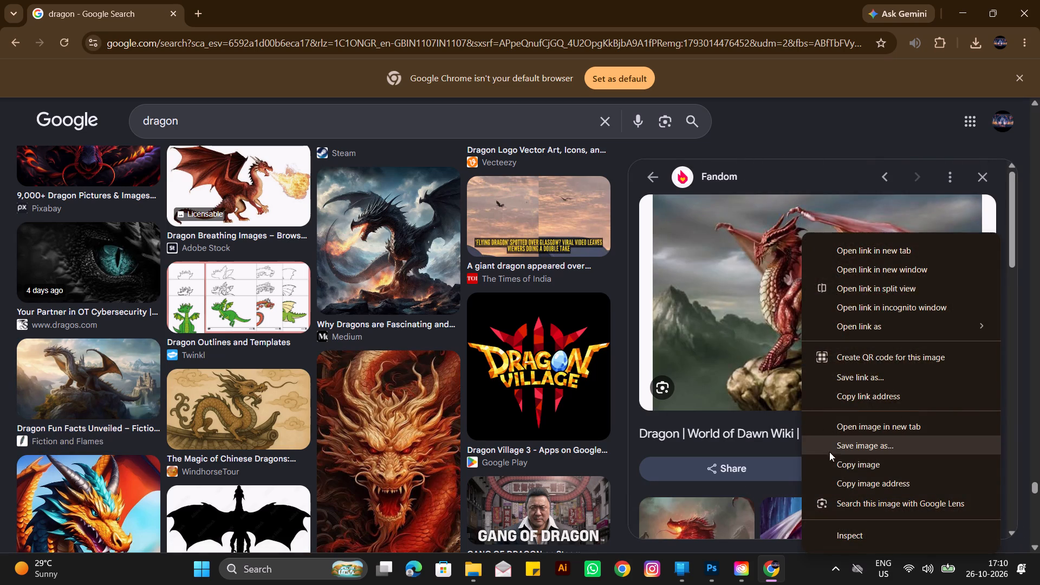
click(851, 448)
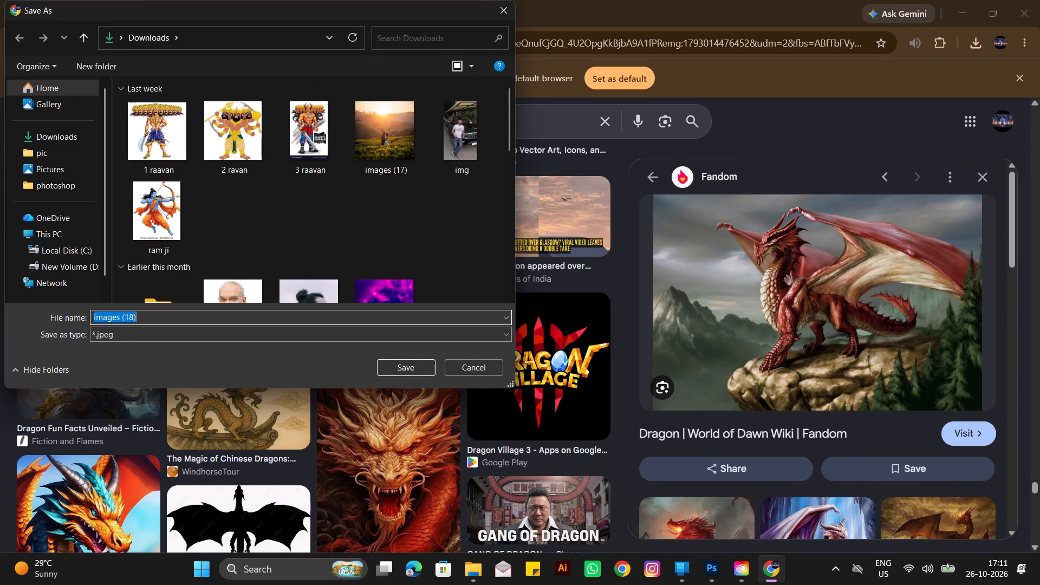
key(d)
key(r)
text(agon)
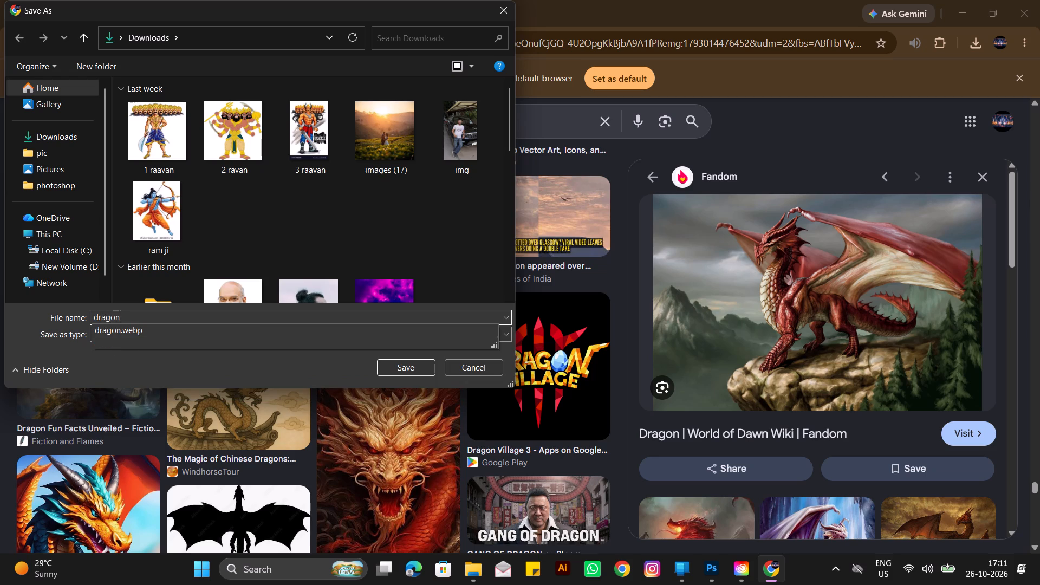
click(62, 135)
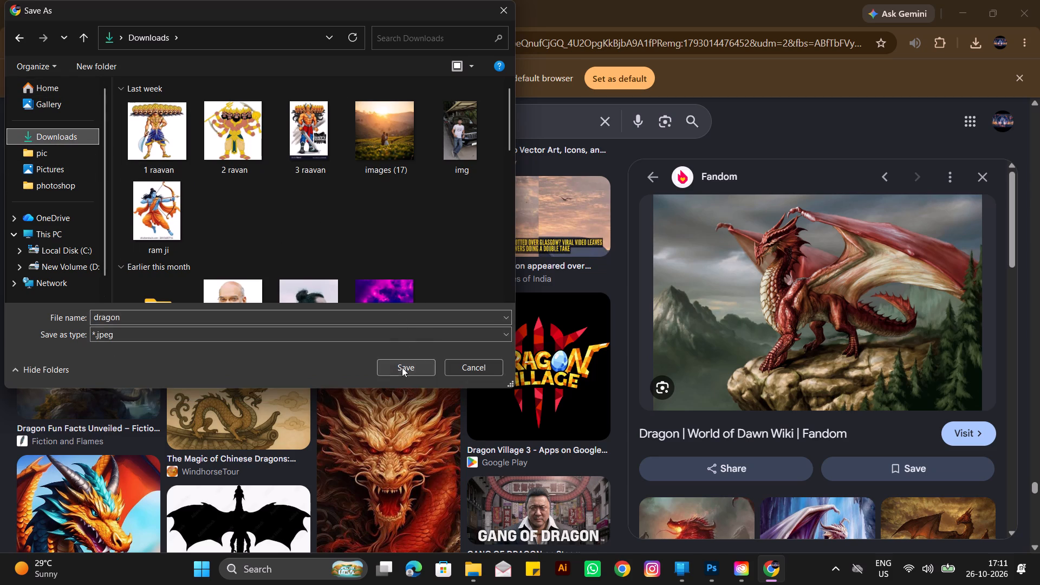
click(402, 367)
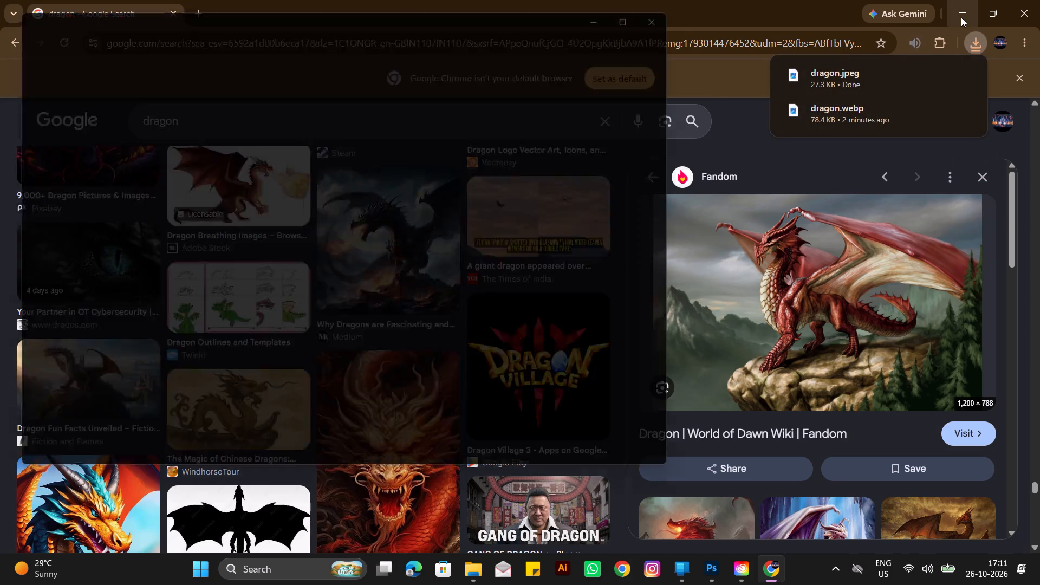
Switch to Photoshop and open the red dragon JPEG from Downloads with Open As, keeping the Camera Raw format.
click(961, 17)
click(613, 14)
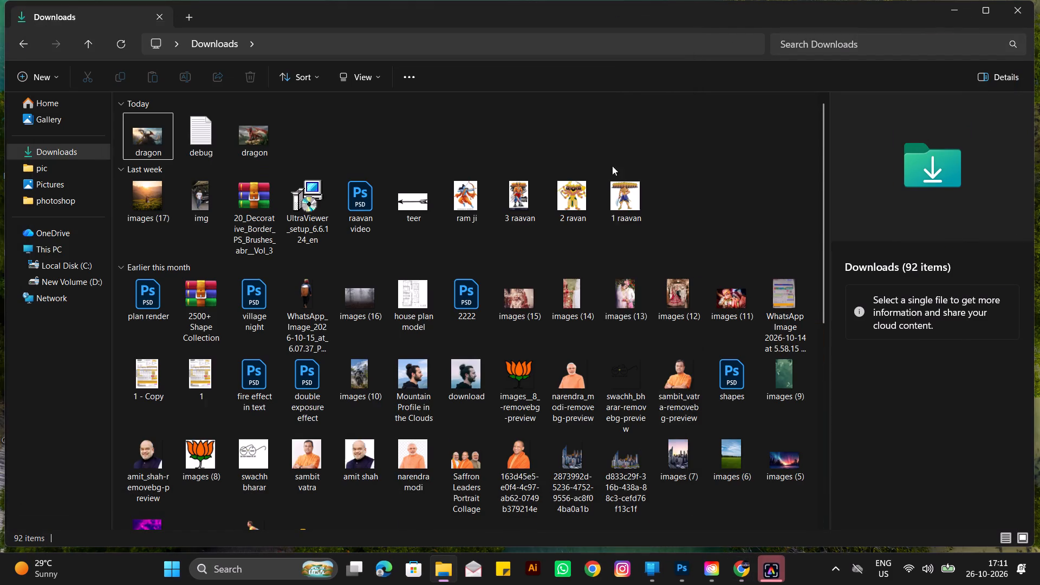
click(693, 573)
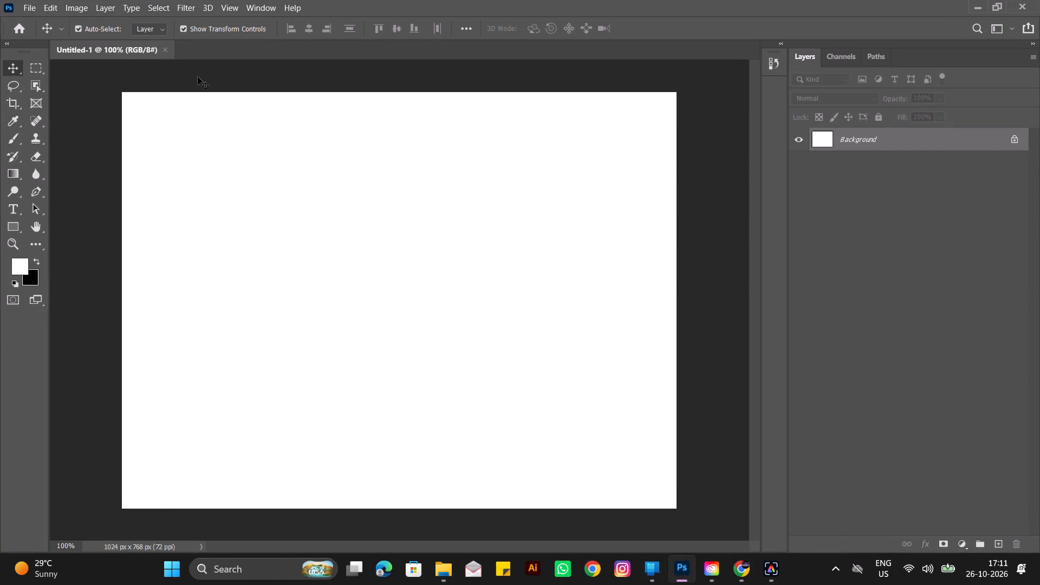
click(24, 7)
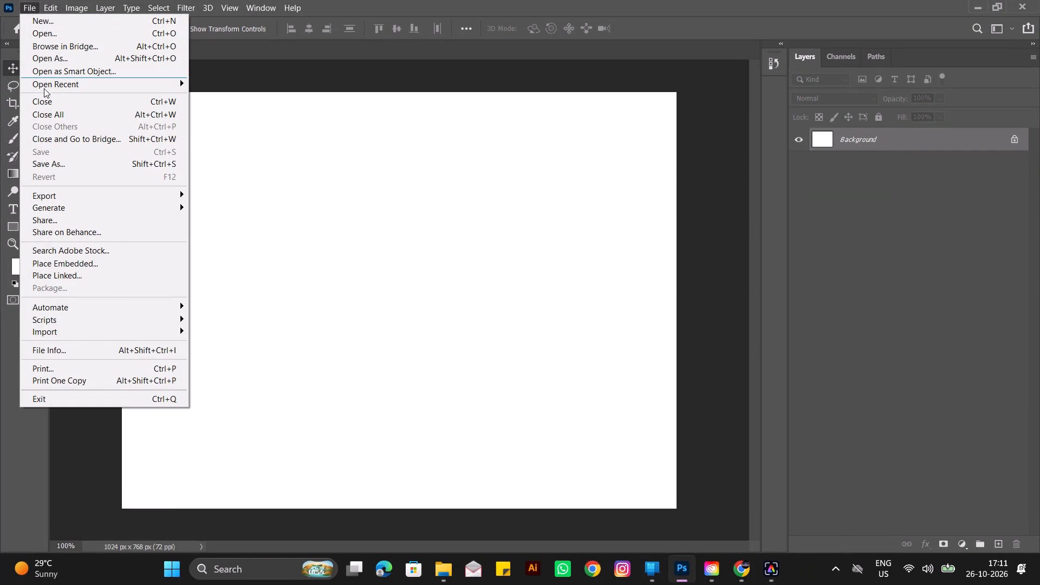
click(59, 58)
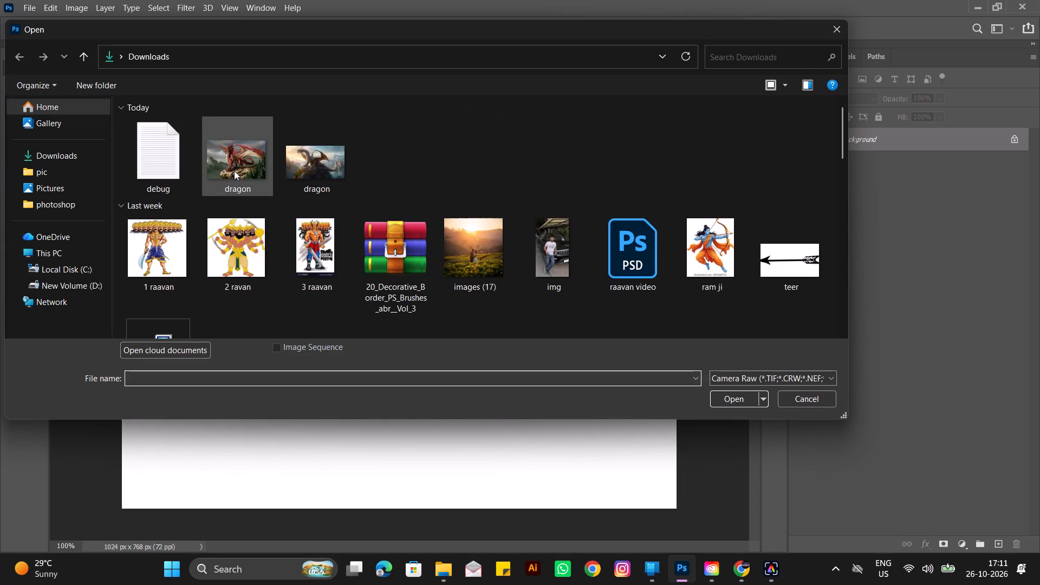
click(234, 171)
click(742, 397)
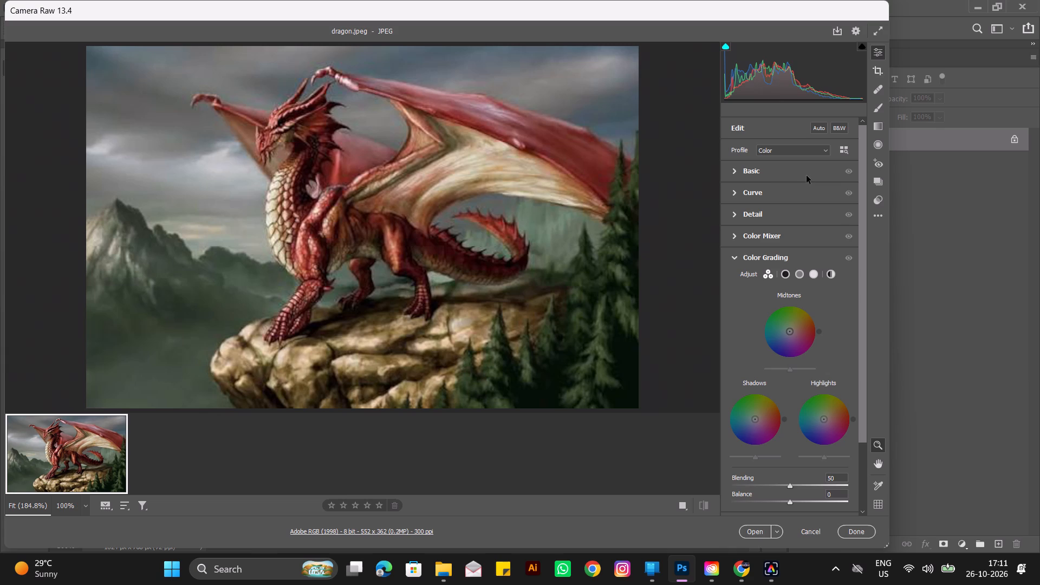
Adjust the dragon image's white balance in the Basic settings, bringing Temperature to +11.
click(736, 173)
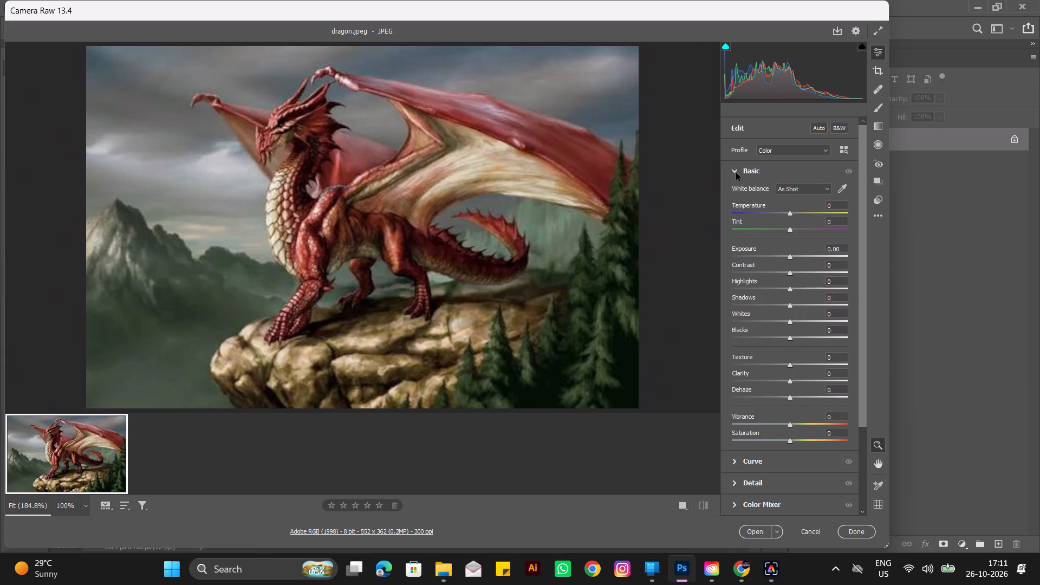
click(734, 176)
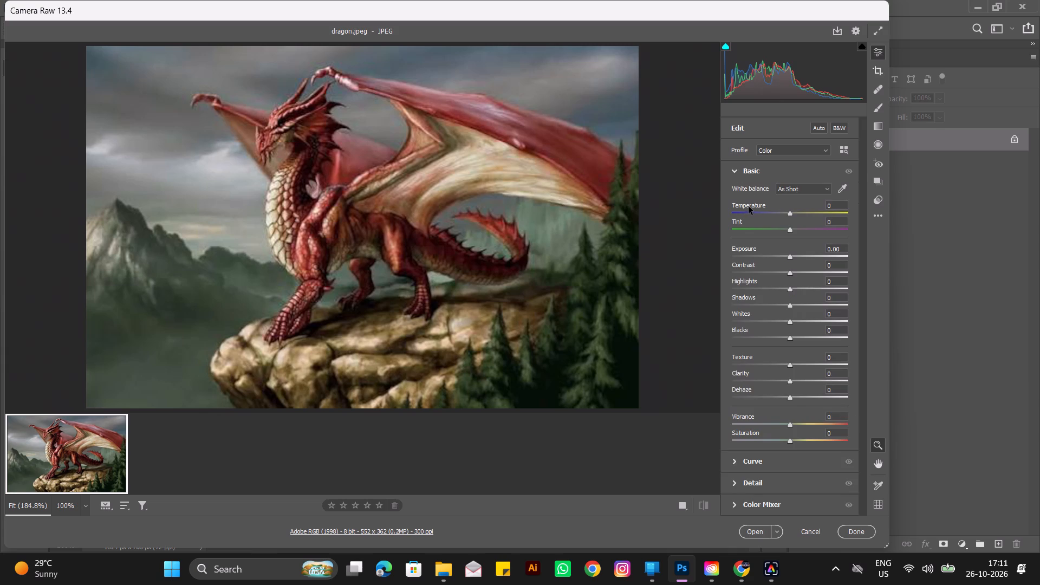
click(734, 171)
drag(788, 213, 820, 207)
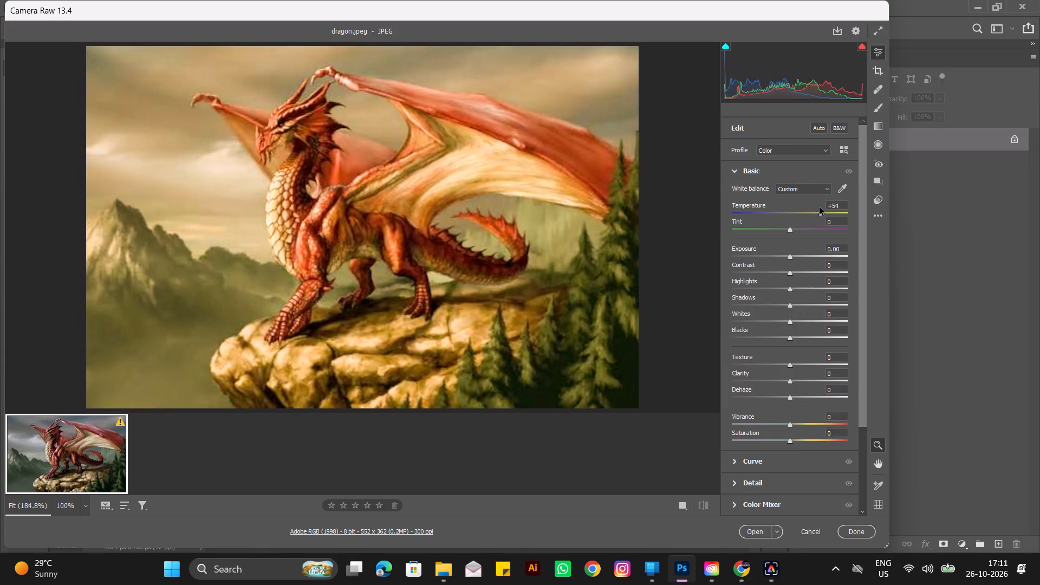
drag(820, 207, 782, 205)
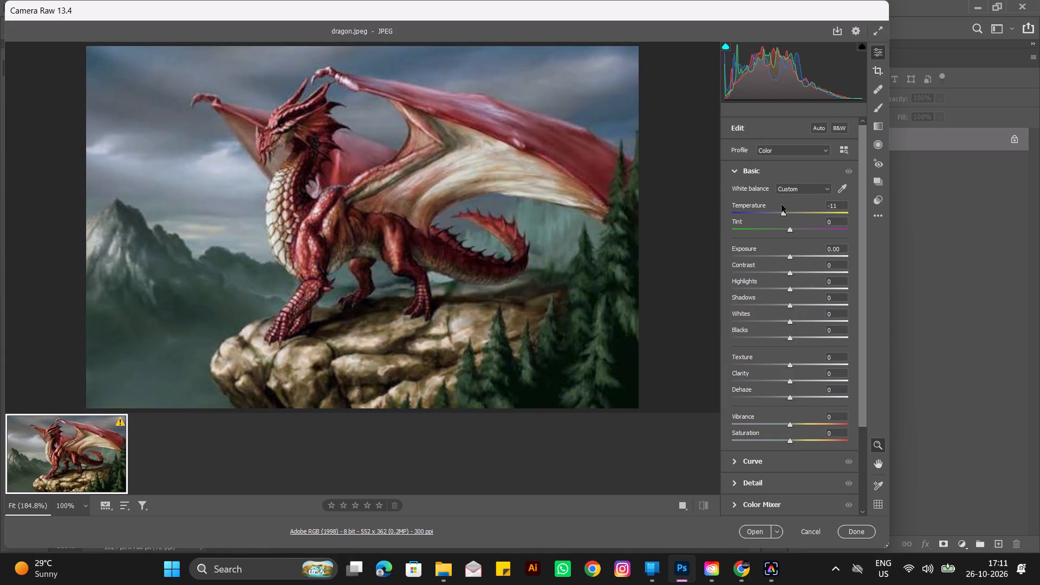
drag(782, 205, 808, 204)
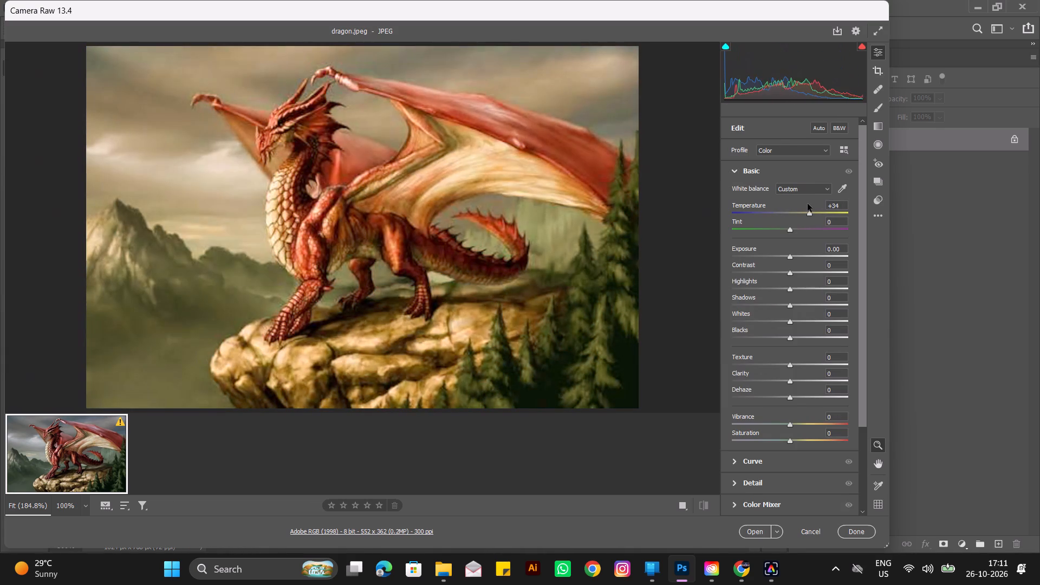
drag(808, 204, 795, 201)
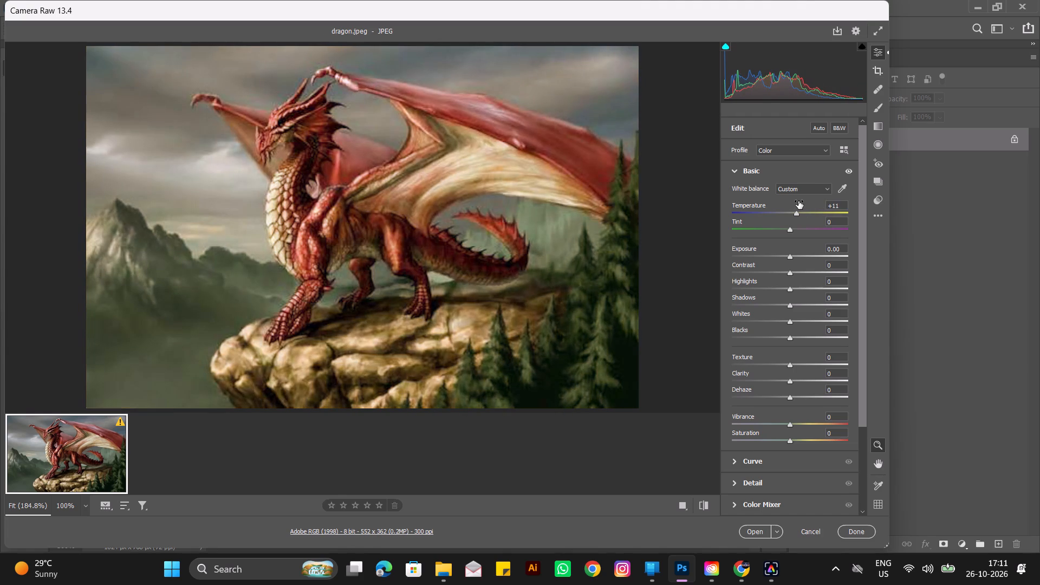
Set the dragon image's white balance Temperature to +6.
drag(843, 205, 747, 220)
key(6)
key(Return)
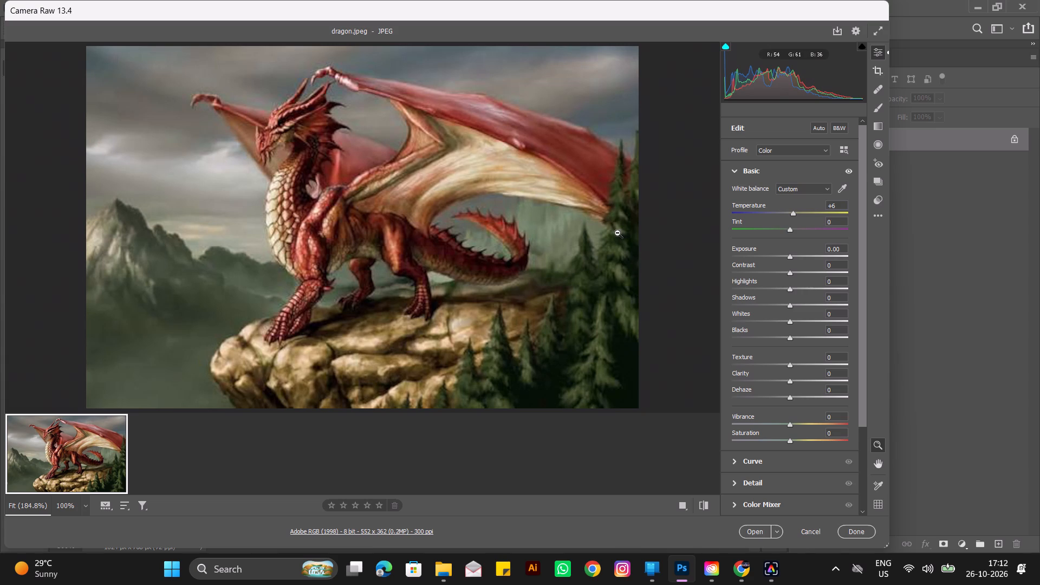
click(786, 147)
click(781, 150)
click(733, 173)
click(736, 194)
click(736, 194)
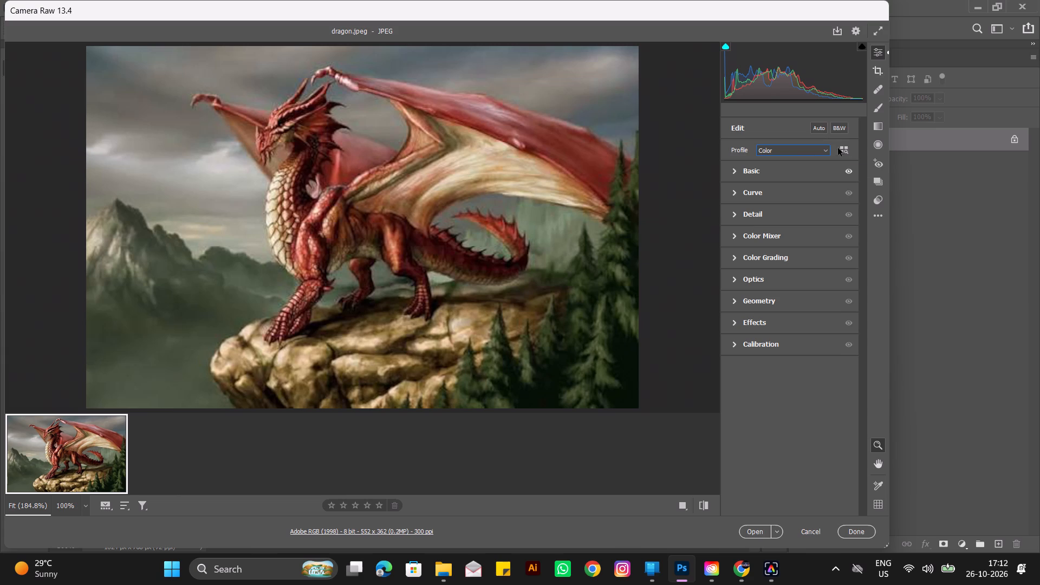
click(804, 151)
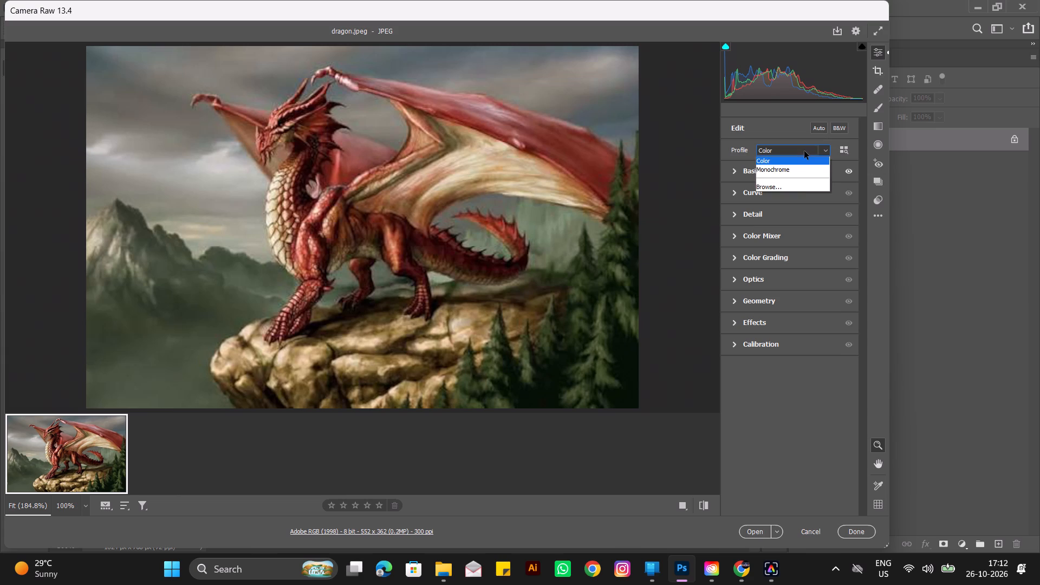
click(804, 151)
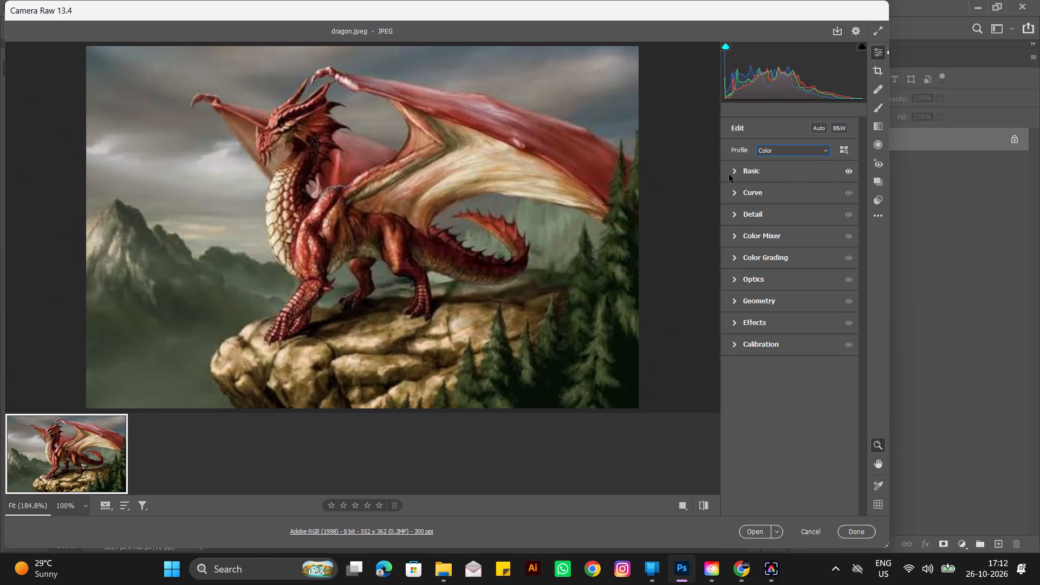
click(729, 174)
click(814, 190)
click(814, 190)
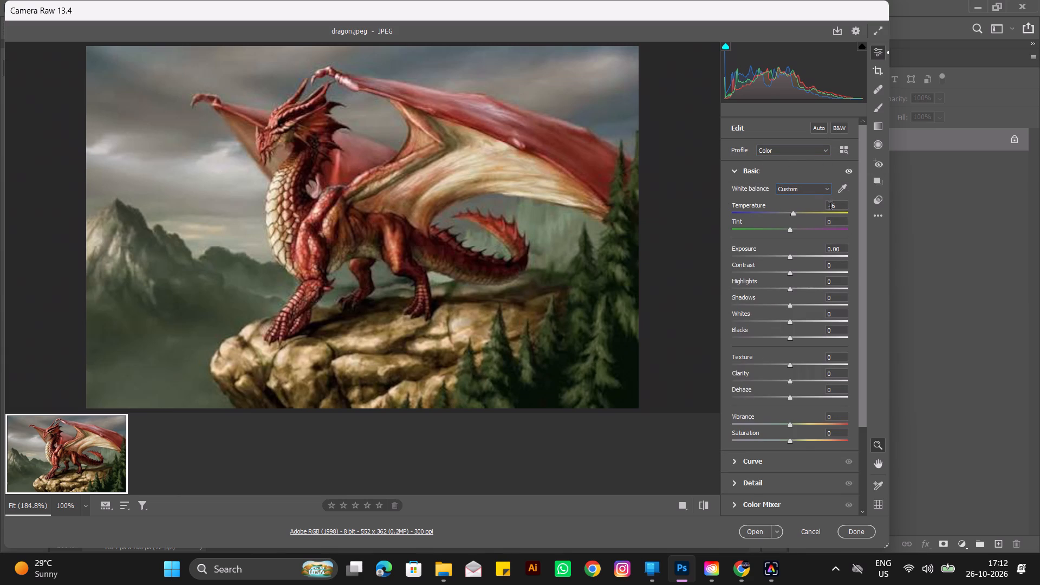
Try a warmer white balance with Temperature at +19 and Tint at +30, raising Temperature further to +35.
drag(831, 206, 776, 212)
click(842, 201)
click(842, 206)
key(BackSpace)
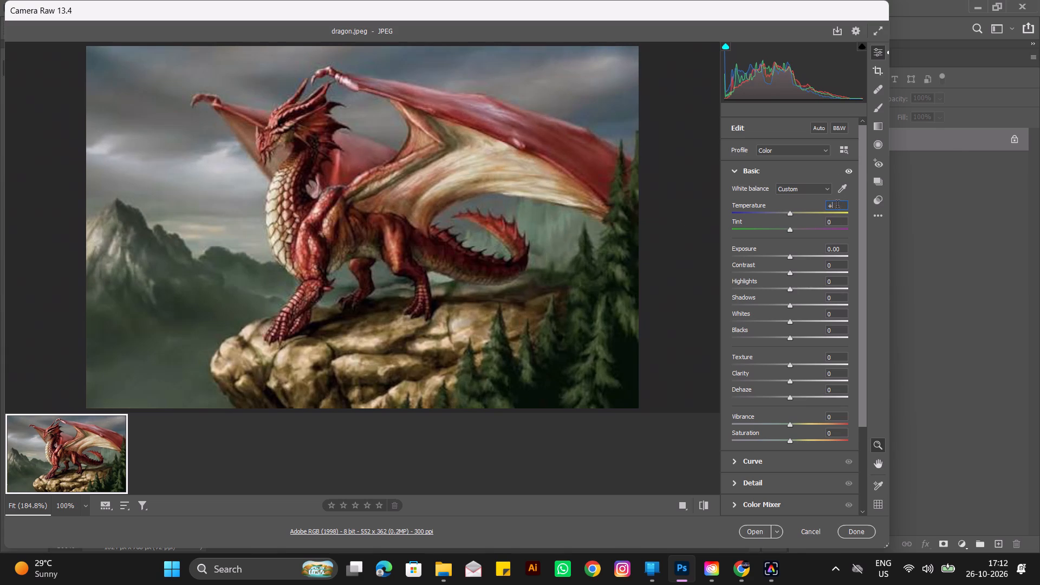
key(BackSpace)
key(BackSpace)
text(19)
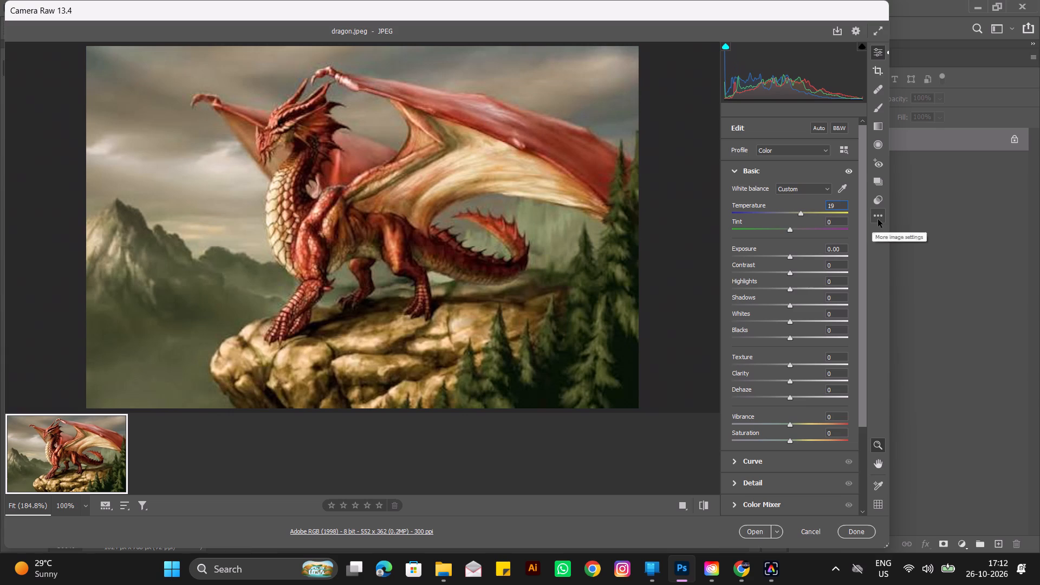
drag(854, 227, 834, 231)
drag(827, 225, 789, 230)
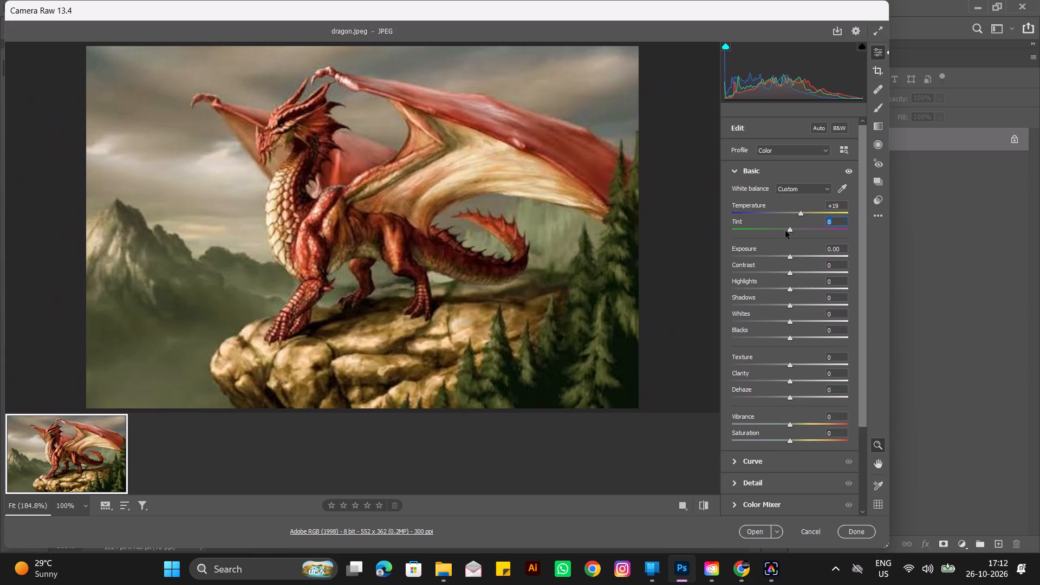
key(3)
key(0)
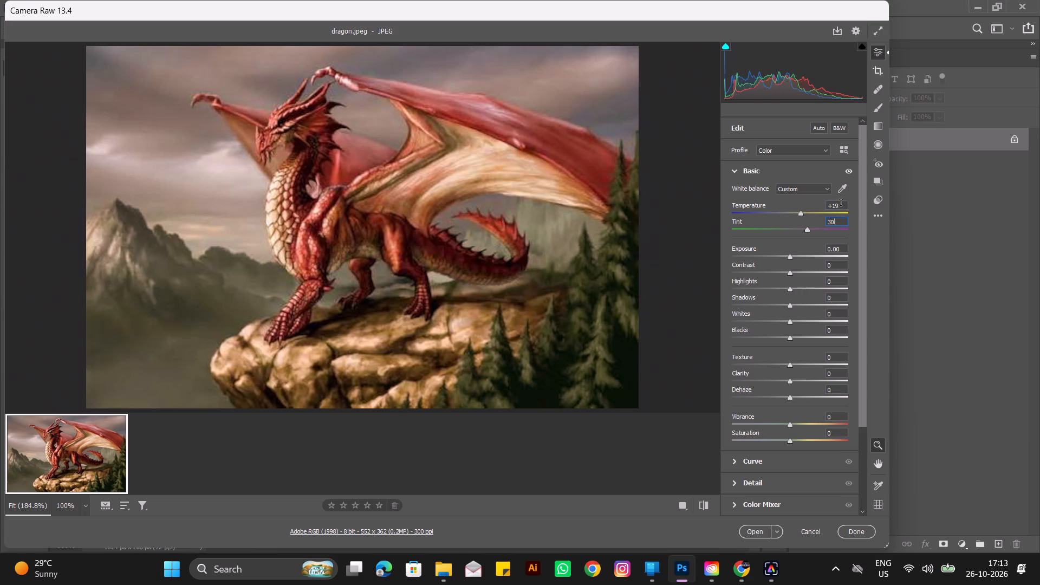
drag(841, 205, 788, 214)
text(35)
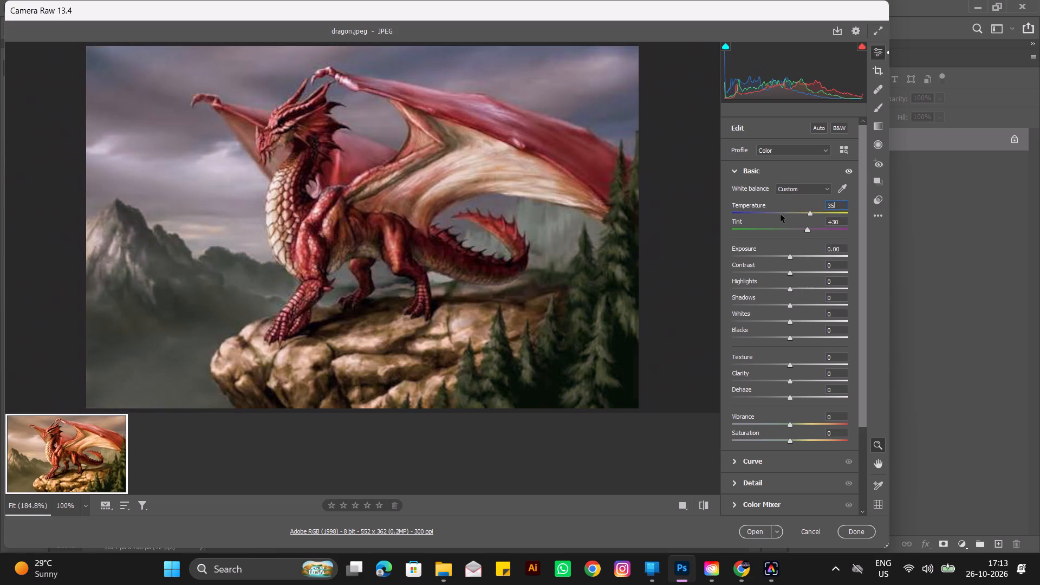
Set the white balance Tint to -22 and Temperature to -35 for a cold blue-green look.
drag(842, 224, 775, 236)
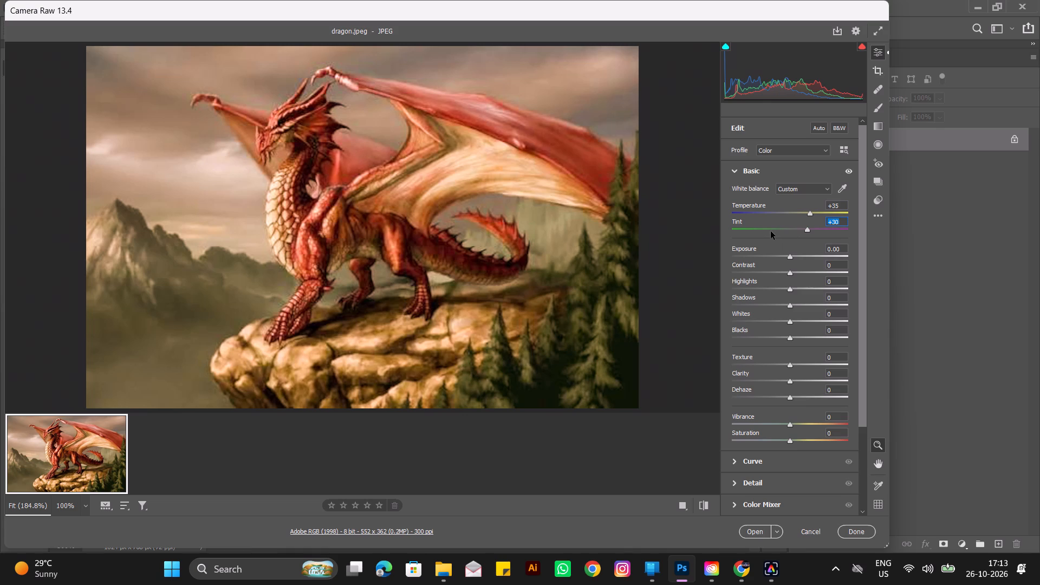
text(-22)
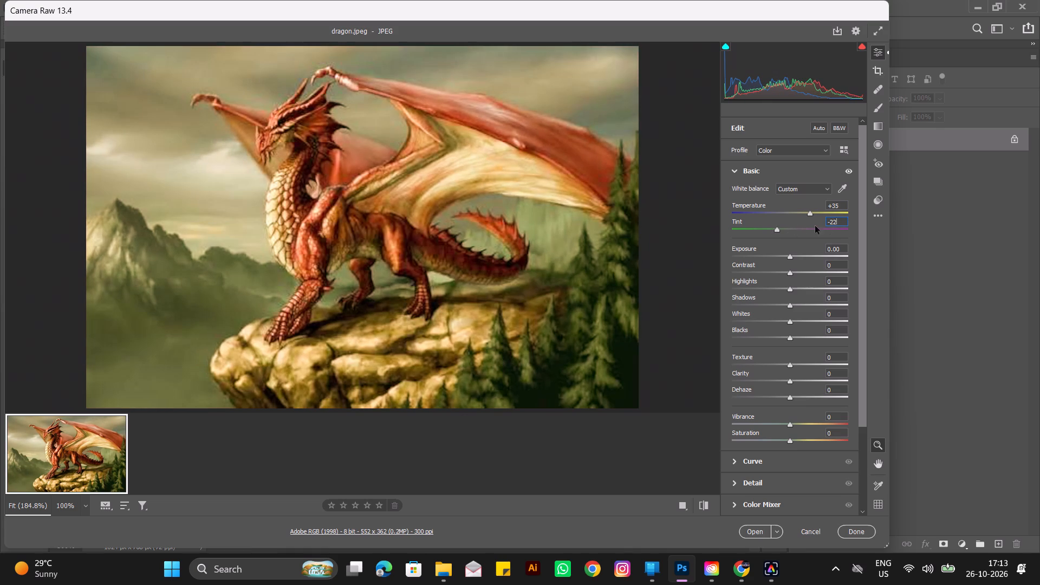
drag(842, 206, 812, 205)
key(minus)
text(35)
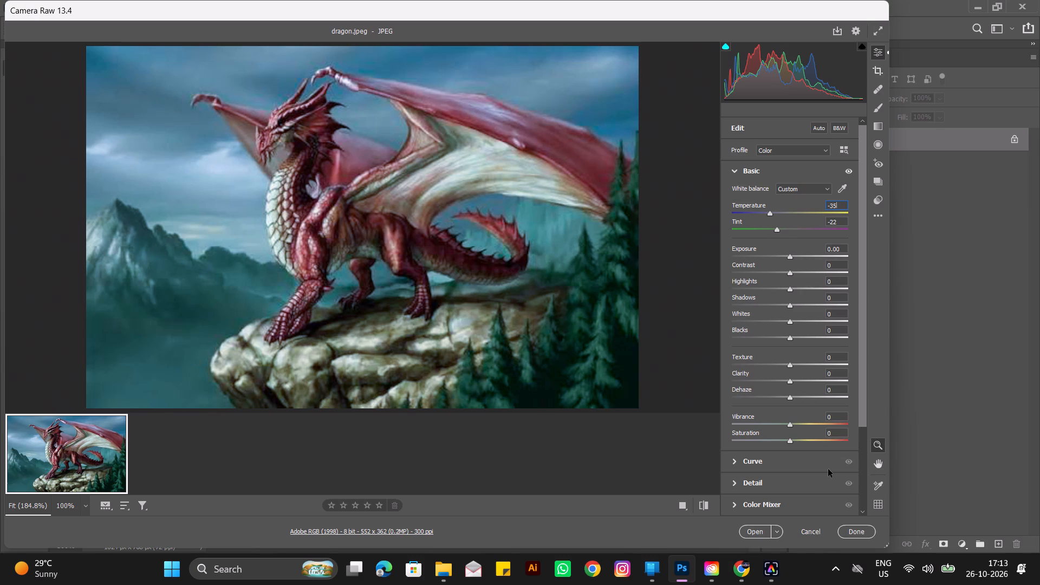
Open the adjusted dragon image from Camera Raw as a Photoshop document.
click(758, 535)
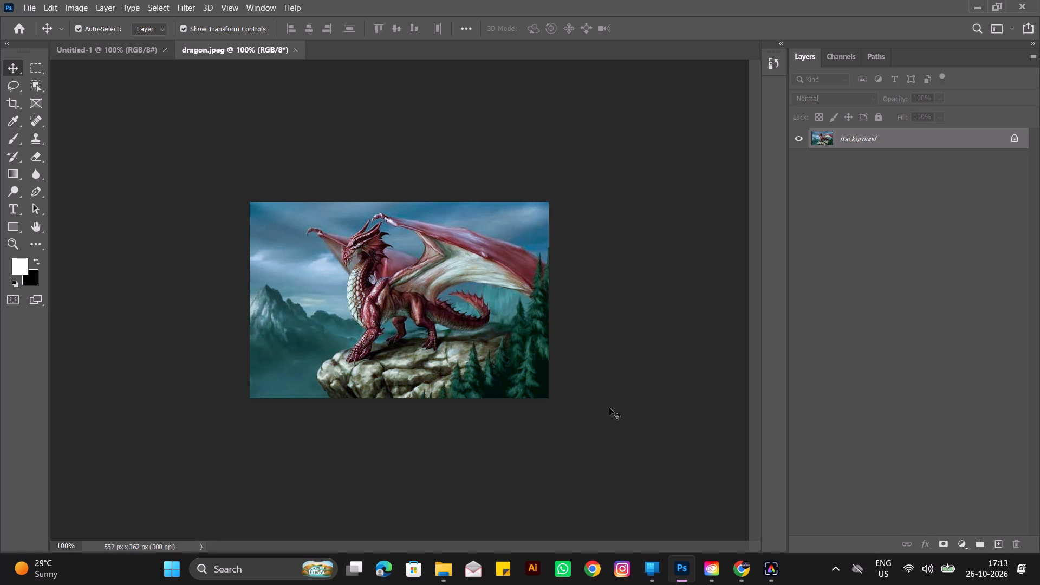
Duplicate the dragon image's Background layer.
key(ctrl+j)
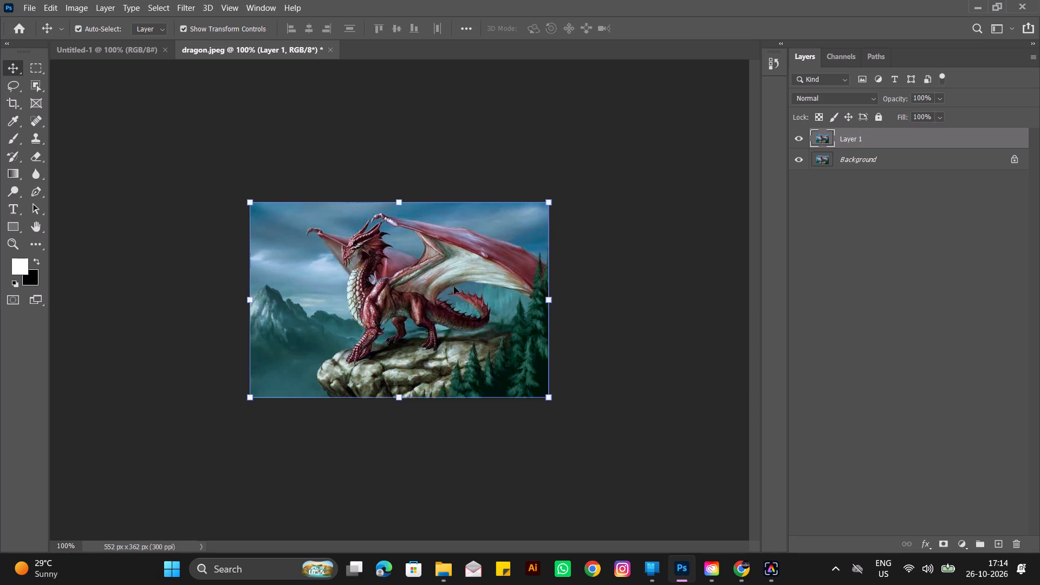
Select the dragon's large wing and tail on the duplicated layer with a rectangular marquee reaching the image's right edge.
click(41, 80)
click(41, 78)
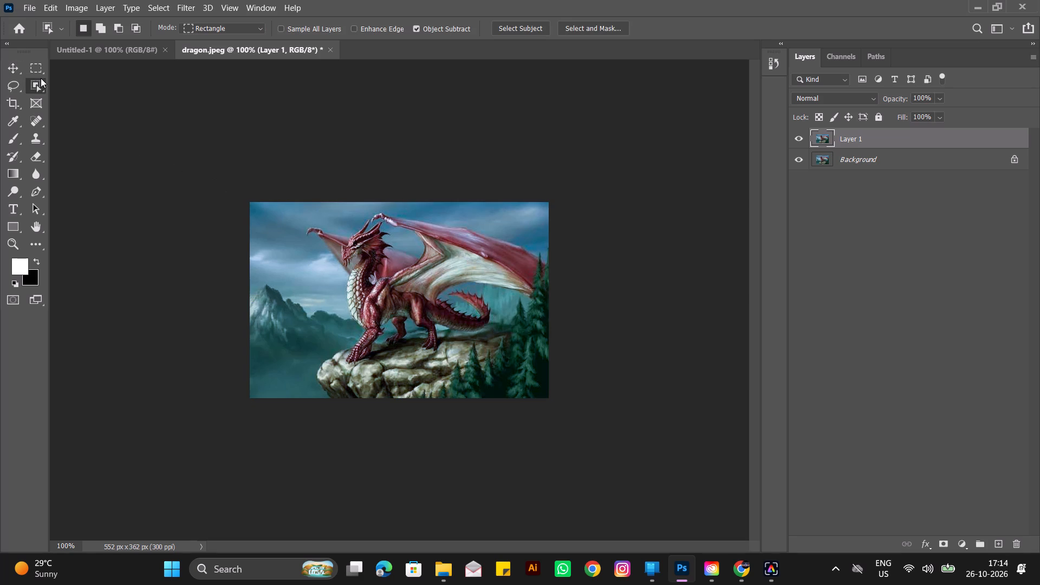
click(37, 68)
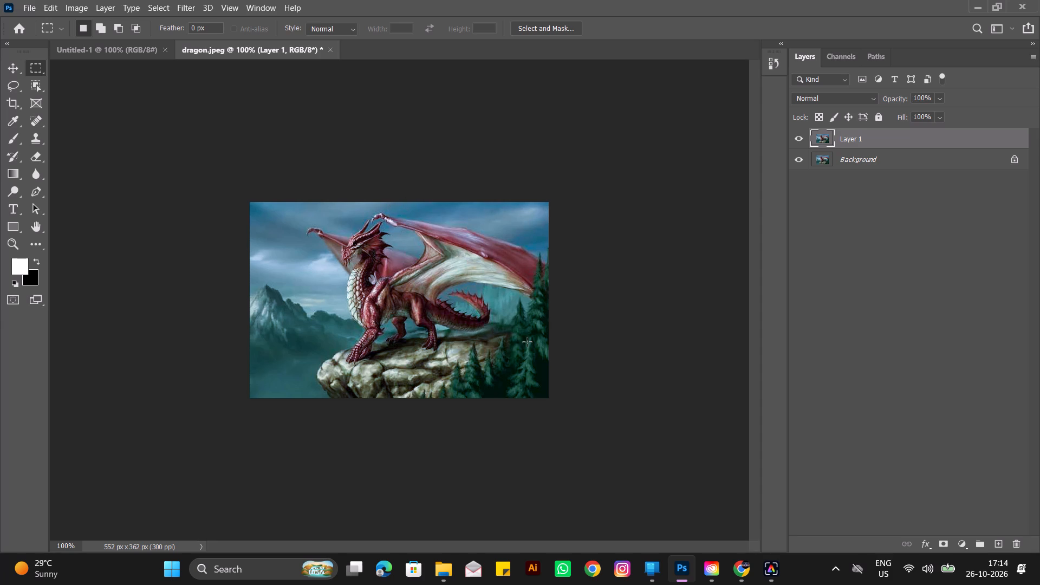
drag(548, 342, 487, 314)
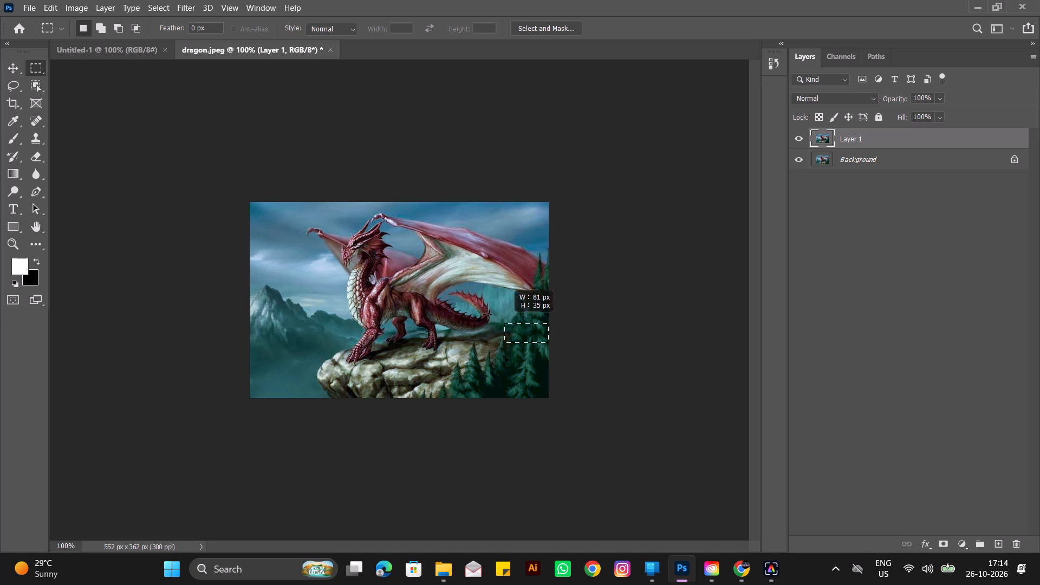
drag(487, 314, 401, 206)
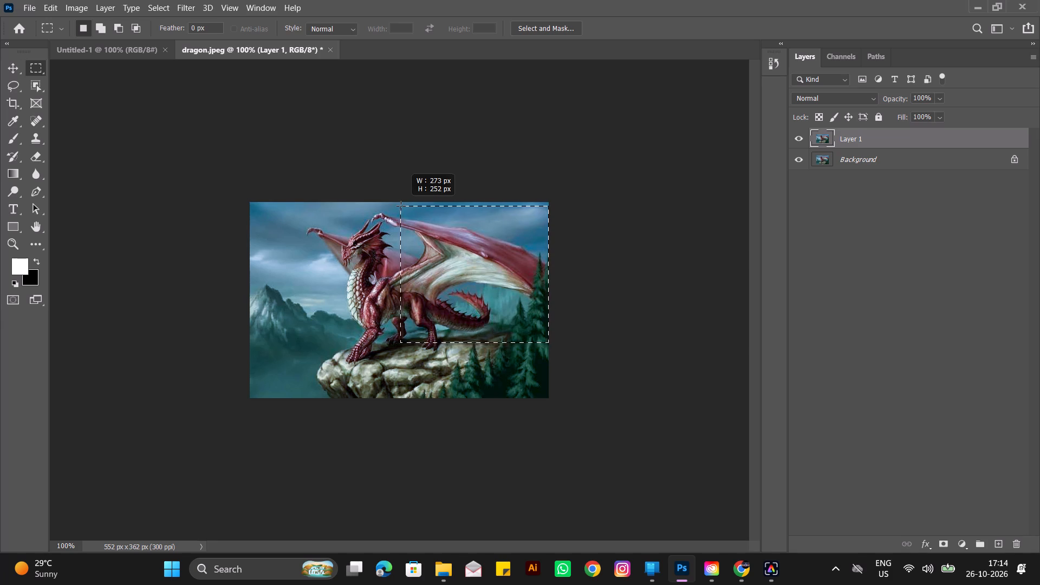
drag(401, 206, 427, 213)
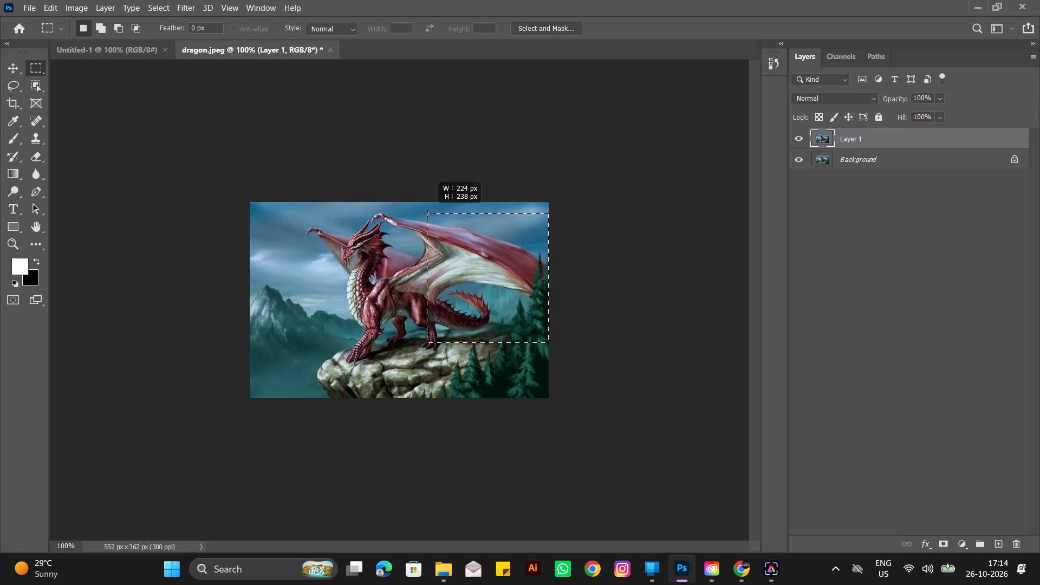
drag(427, 213, 404, 214)
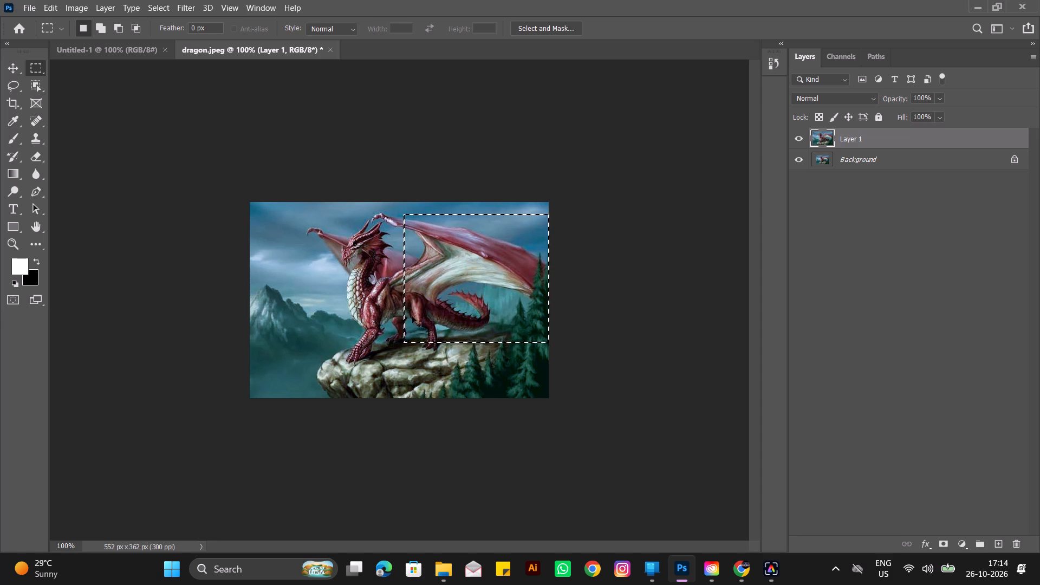
key(ctrl+z)
drag(548, 346, 394, 208)
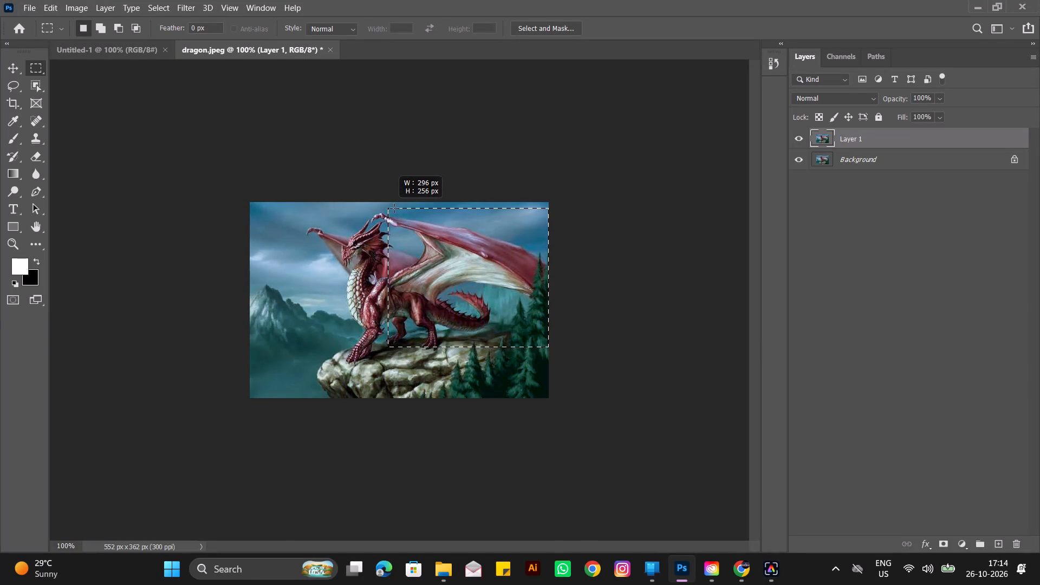
drag(394, 208, 401, 209)
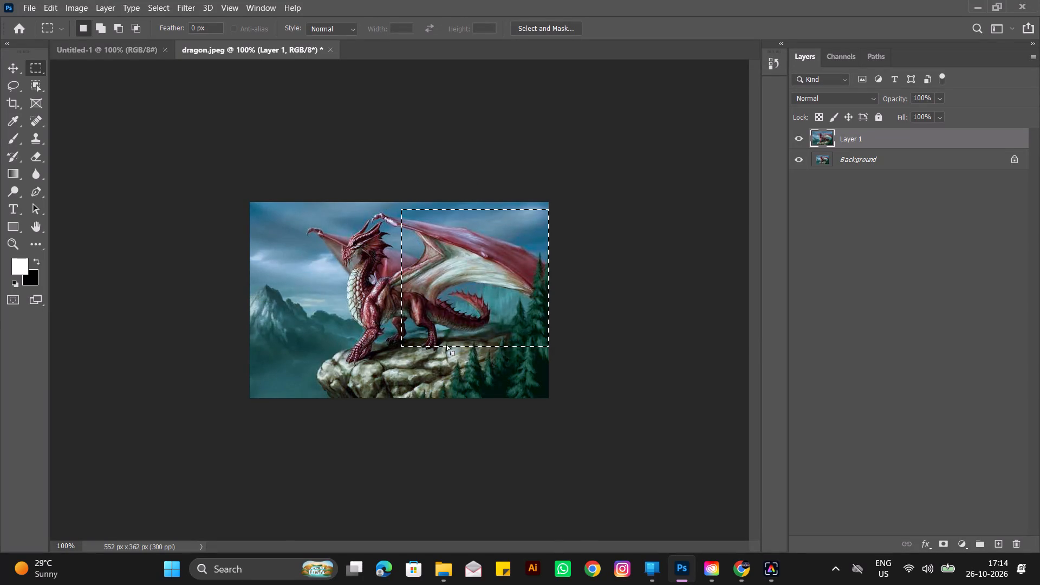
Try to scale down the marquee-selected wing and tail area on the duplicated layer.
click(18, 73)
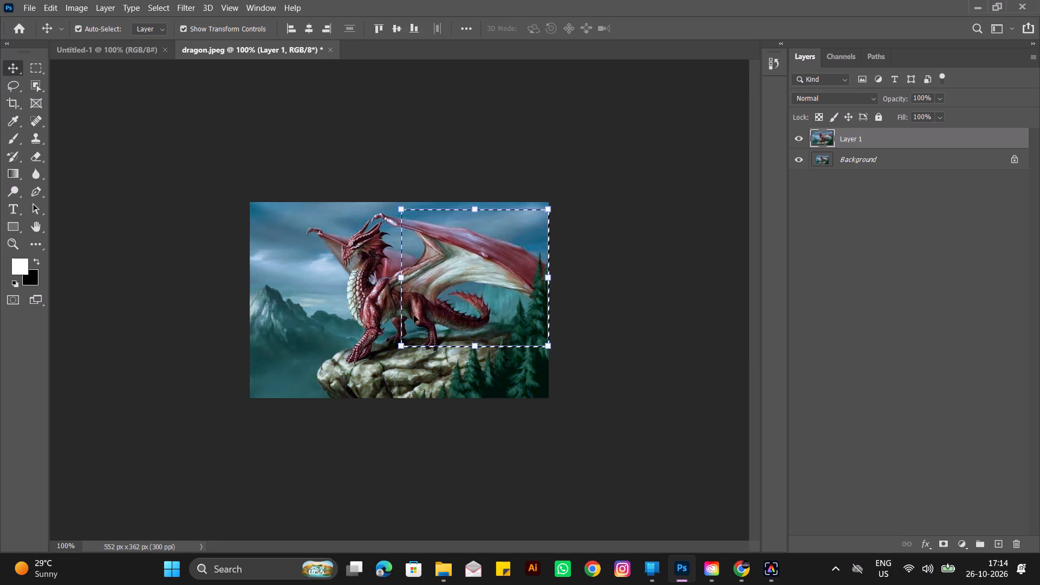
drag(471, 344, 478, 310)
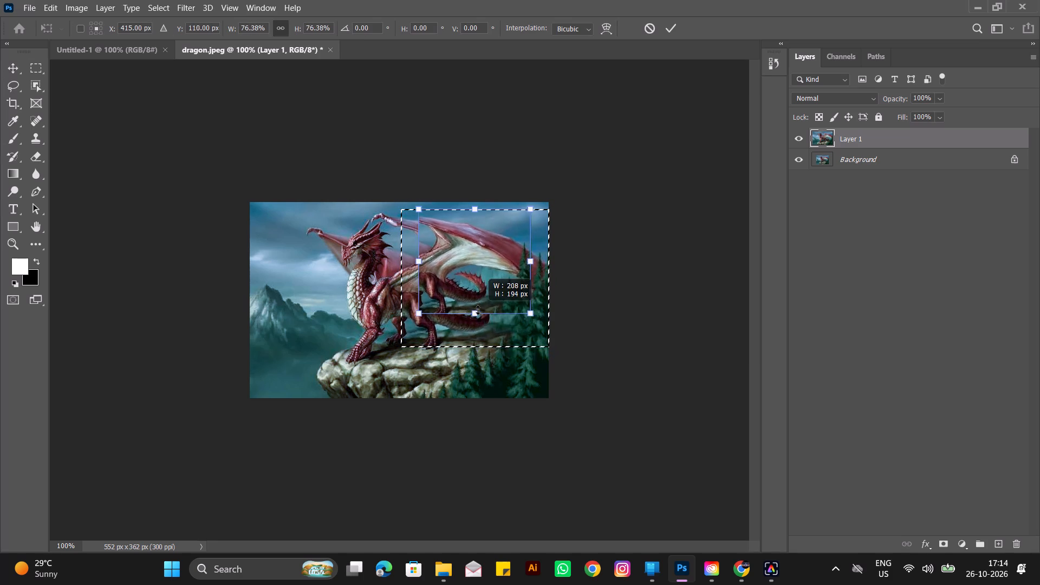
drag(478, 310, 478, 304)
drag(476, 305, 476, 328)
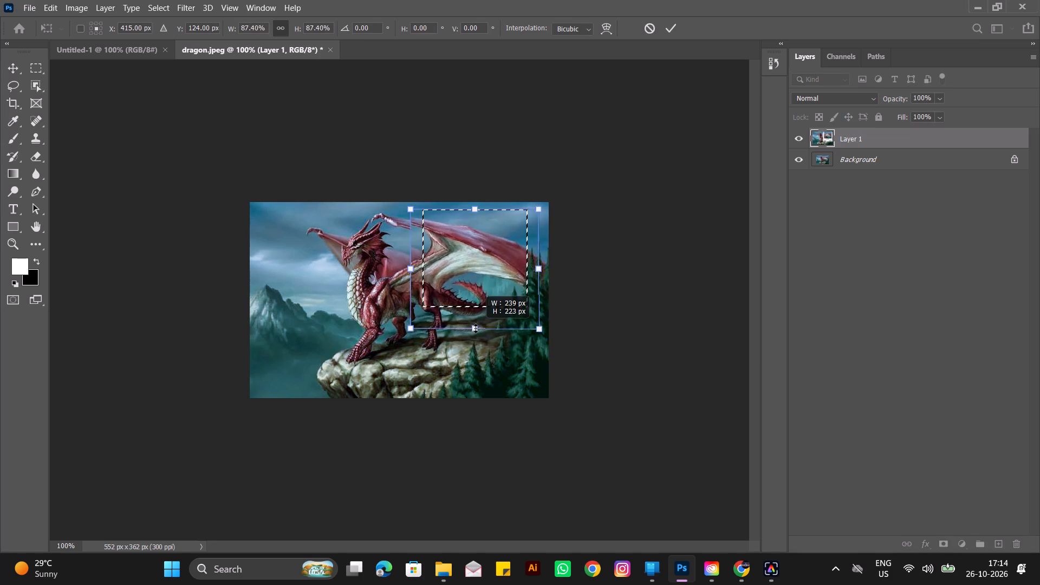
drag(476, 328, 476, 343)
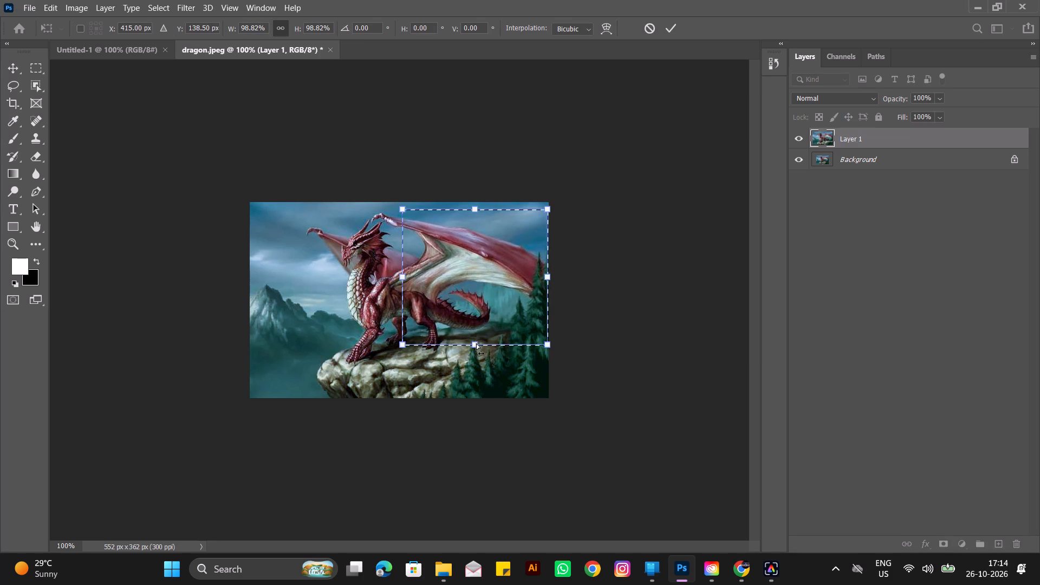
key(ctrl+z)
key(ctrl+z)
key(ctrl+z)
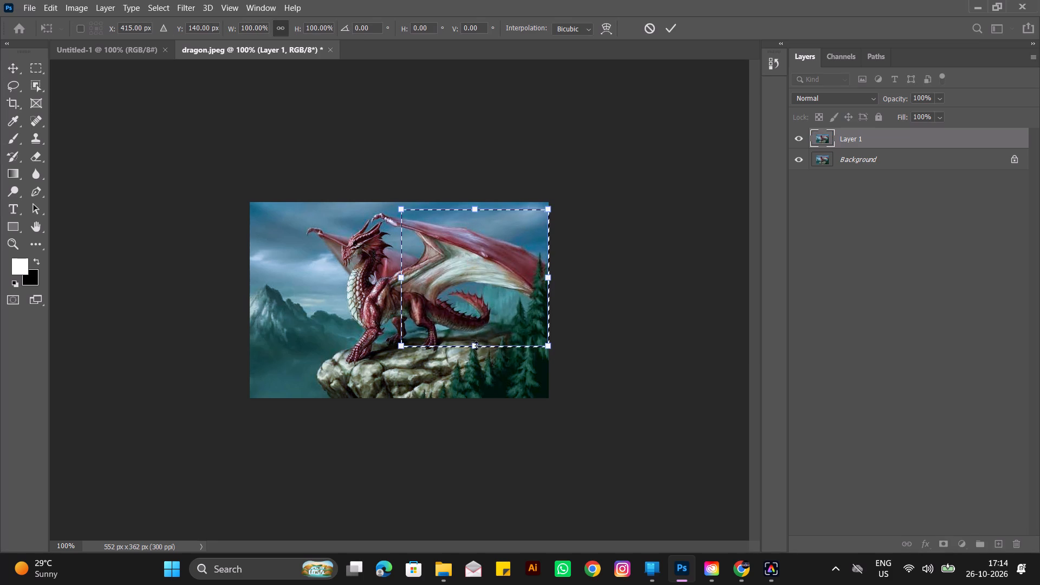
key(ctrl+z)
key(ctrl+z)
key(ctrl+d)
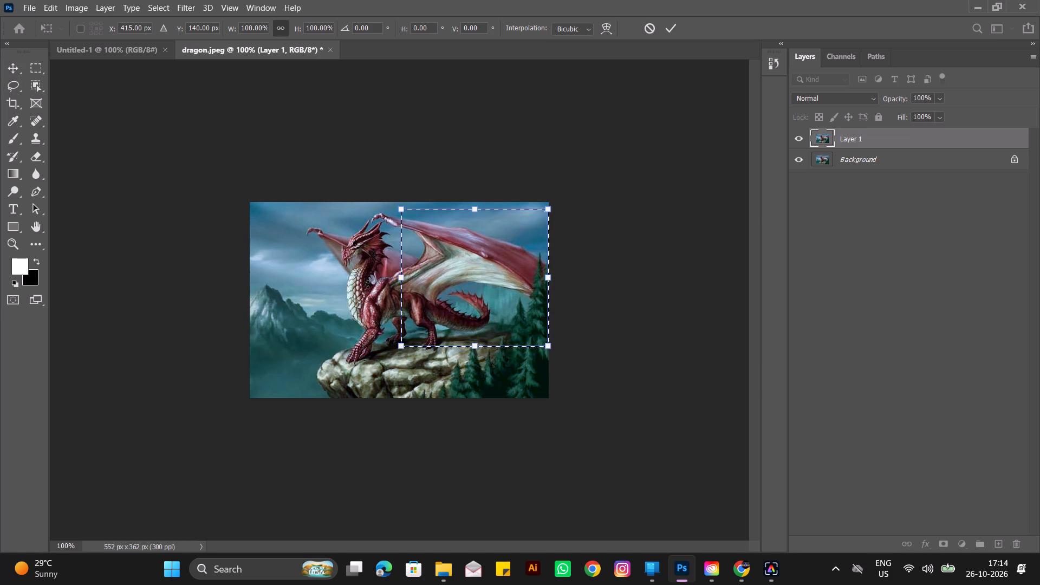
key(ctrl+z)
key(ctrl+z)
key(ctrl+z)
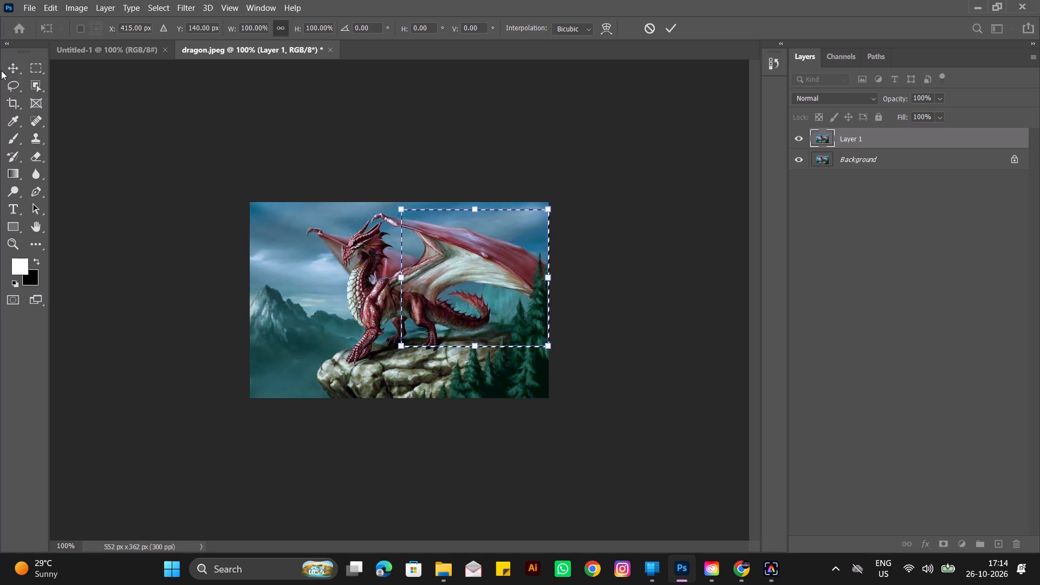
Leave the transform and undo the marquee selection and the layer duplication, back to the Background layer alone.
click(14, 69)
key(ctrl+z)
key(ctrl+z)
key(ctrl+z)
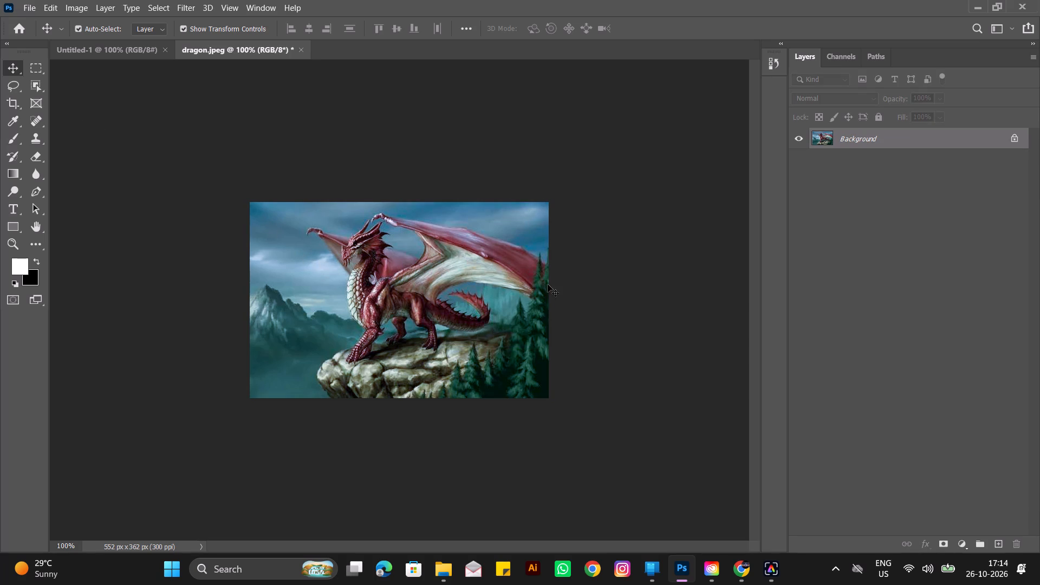
Duplicate the dragon image's Background layer.
key(ctrl+j)
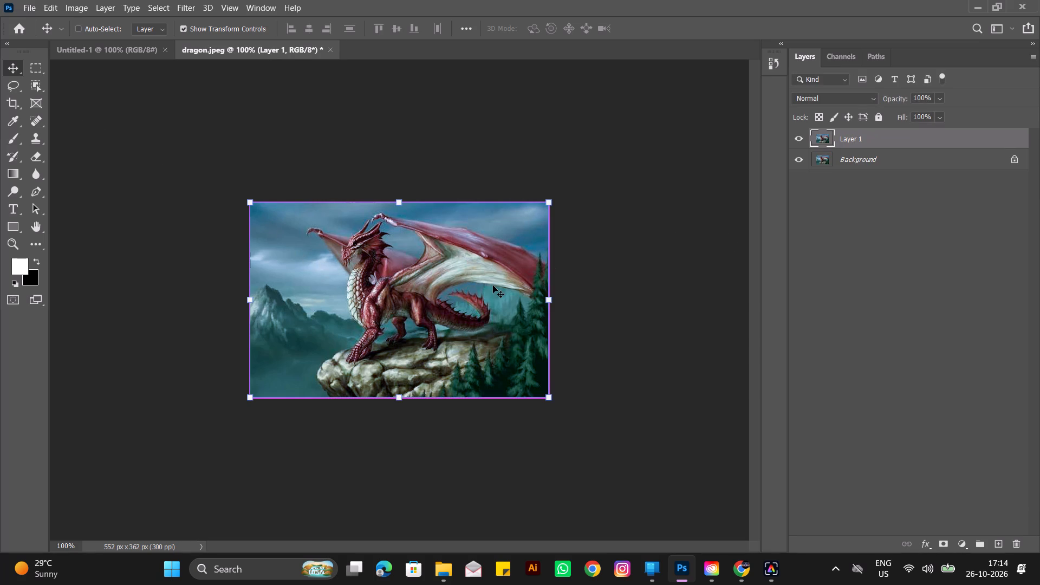
Select the dragon's large wing and tail on Layer 1 with a rectangular marquee about 270 by 295 px, reaching the image's top and right edges.
click(39, 64)
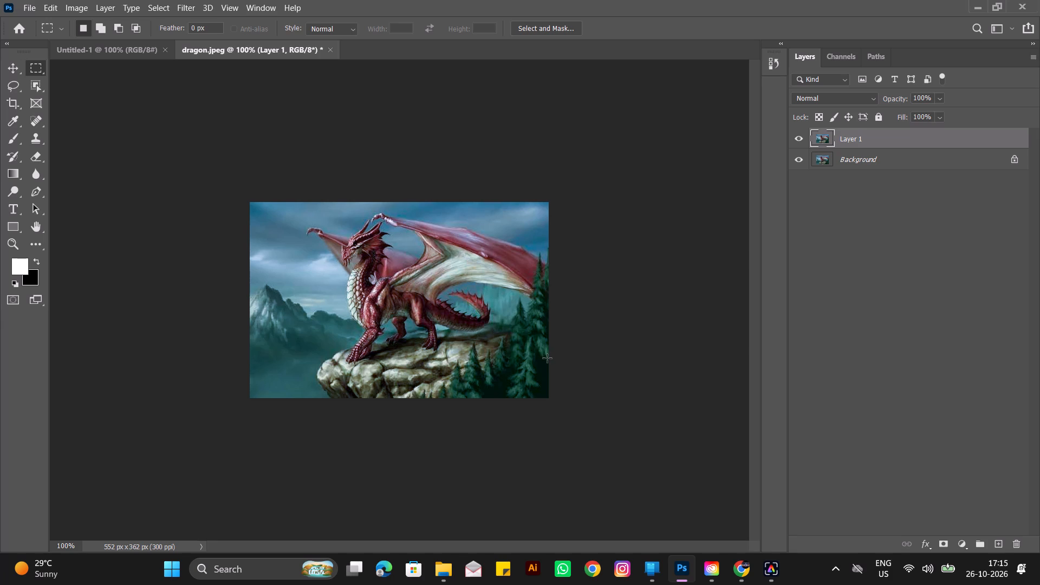
drag(547, 362, 420, 201)
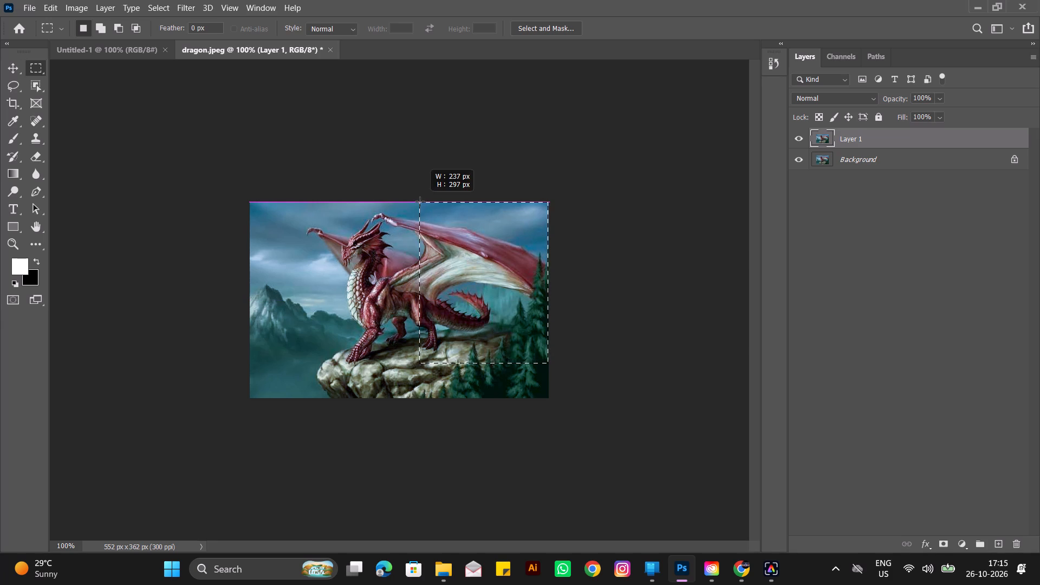
drag(420, 201, 404, 203)
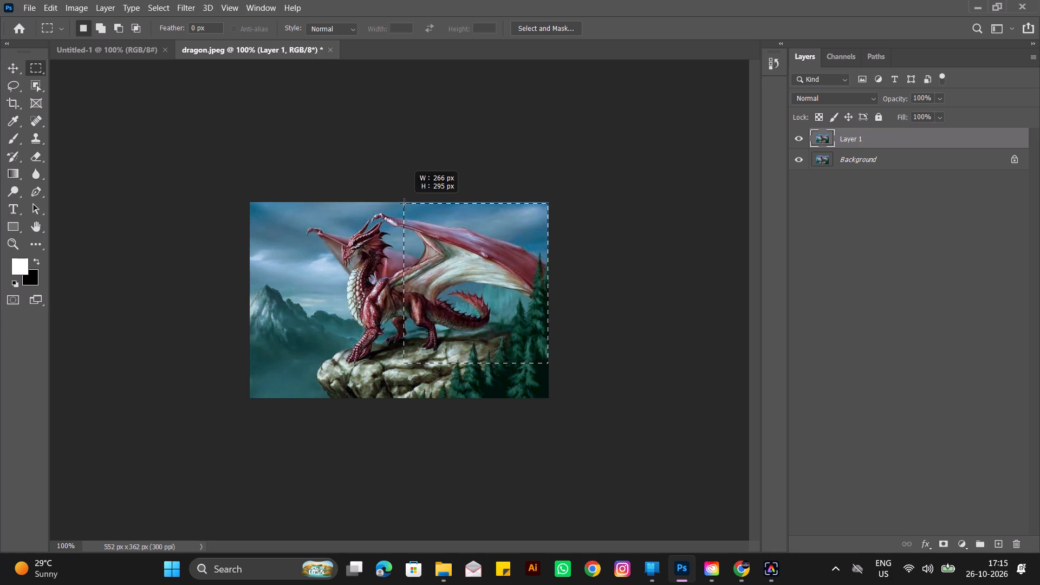
drag(404, 203, 409, 205)
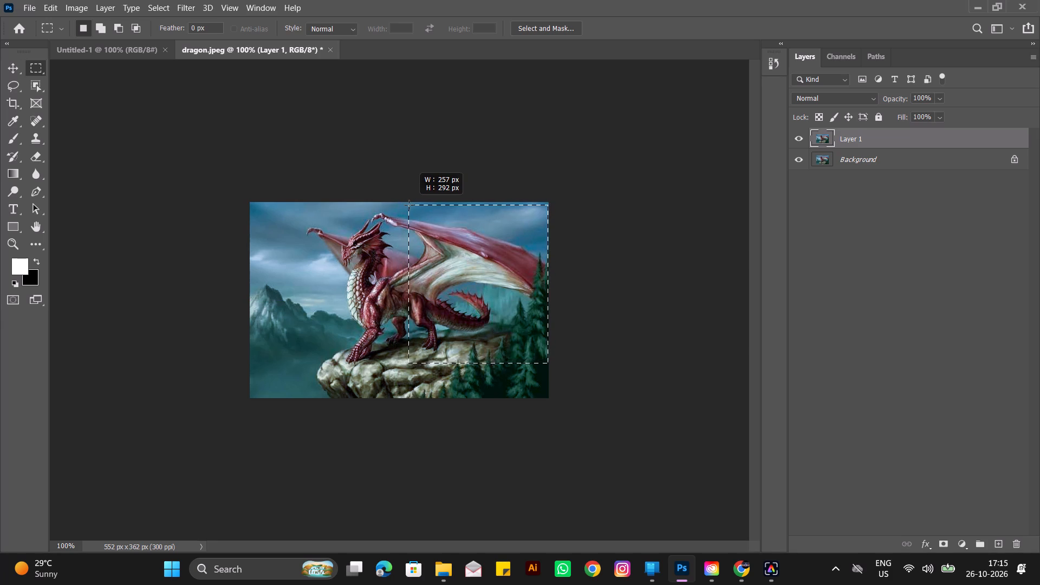
drag(409, 205, 402, 203)
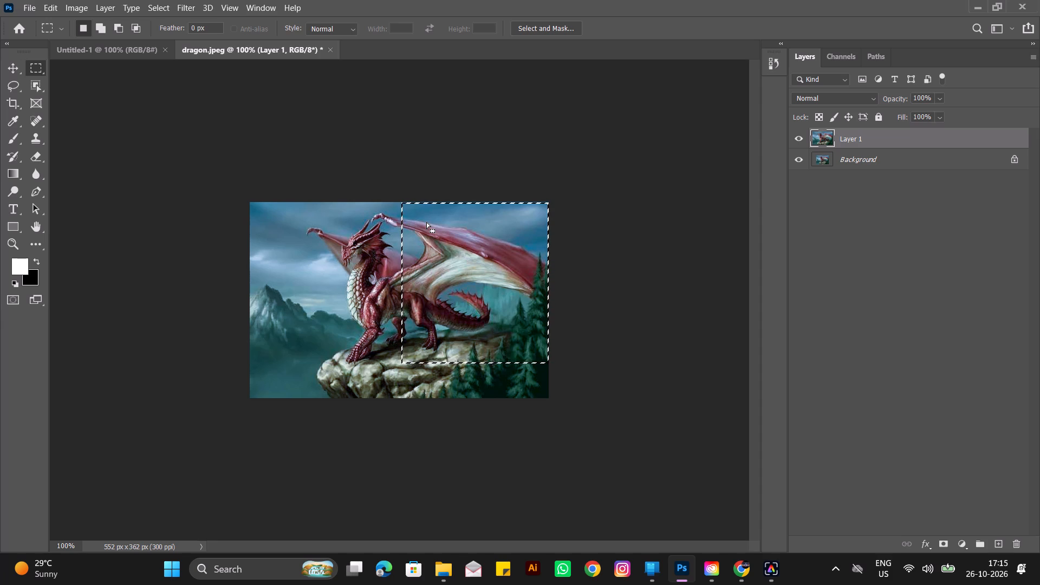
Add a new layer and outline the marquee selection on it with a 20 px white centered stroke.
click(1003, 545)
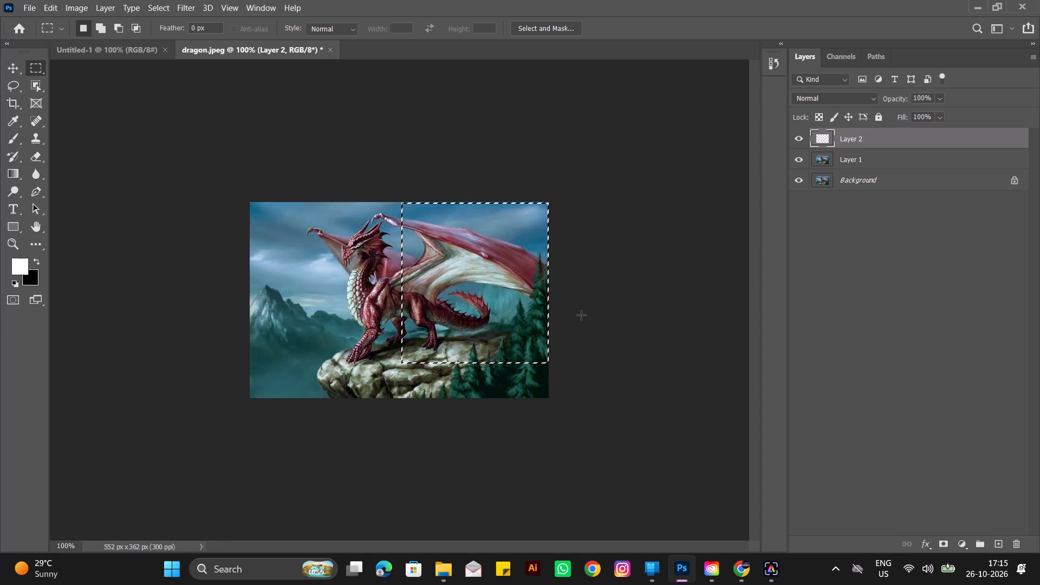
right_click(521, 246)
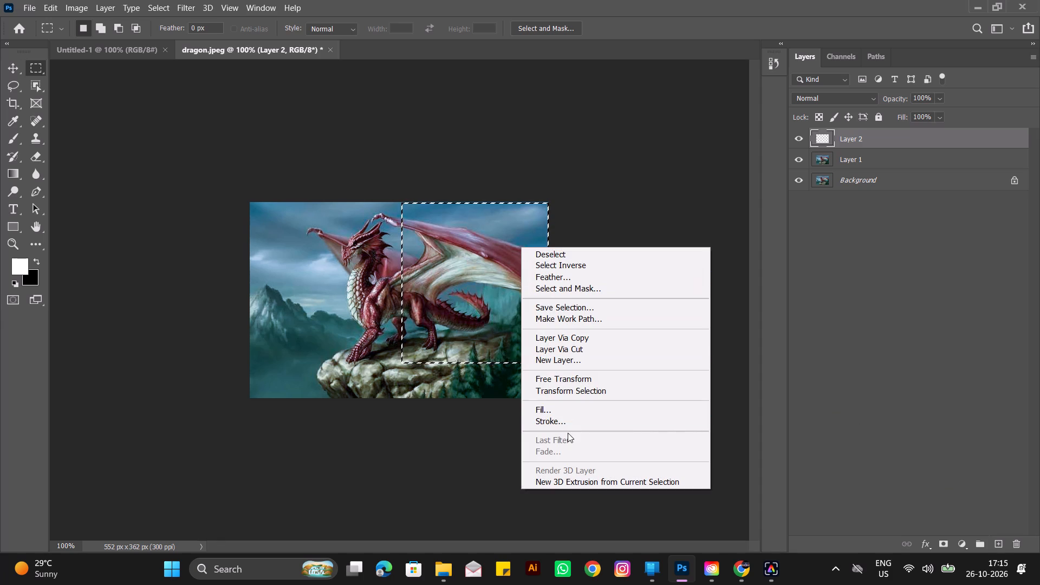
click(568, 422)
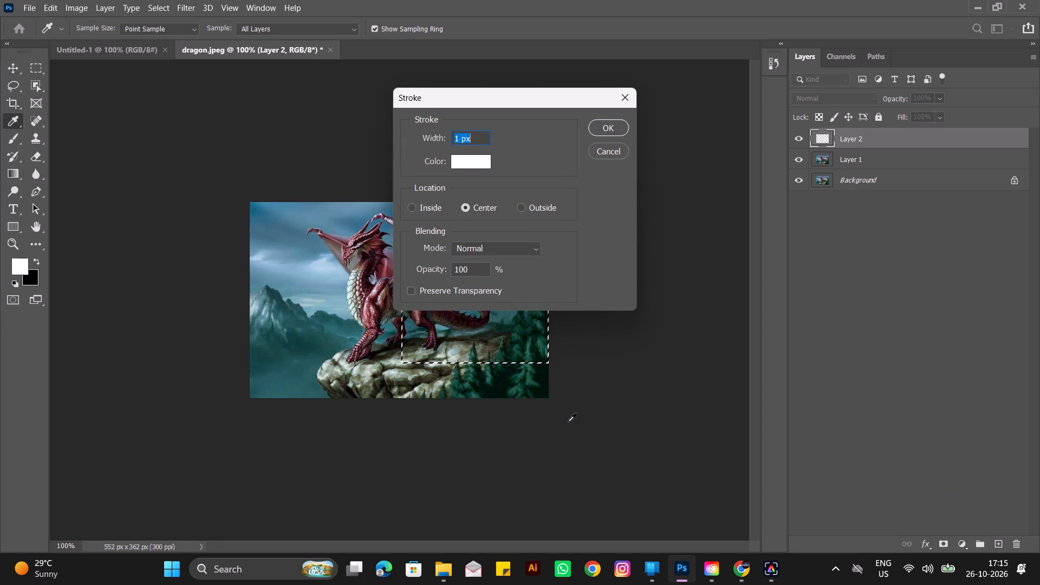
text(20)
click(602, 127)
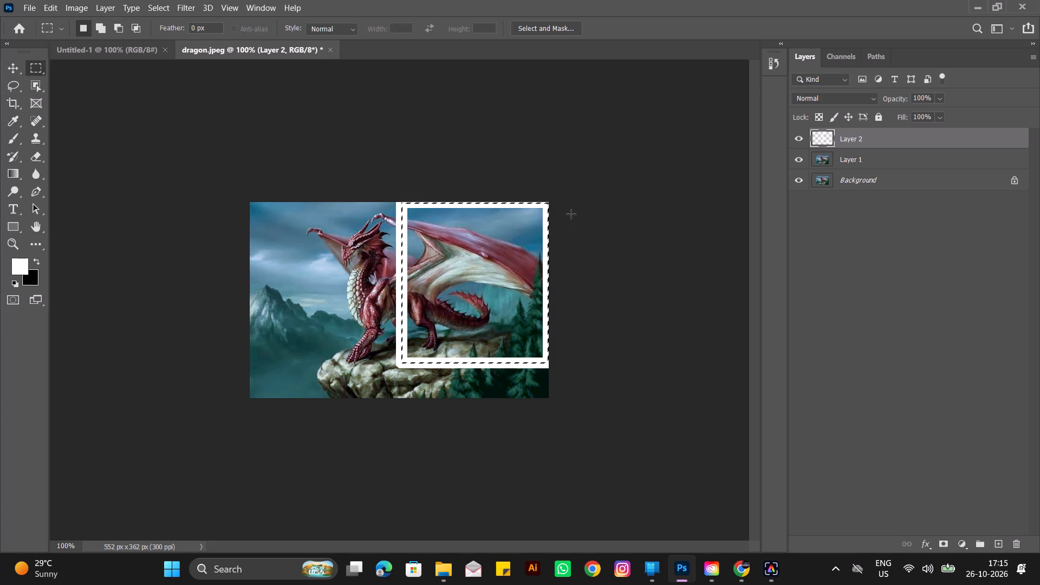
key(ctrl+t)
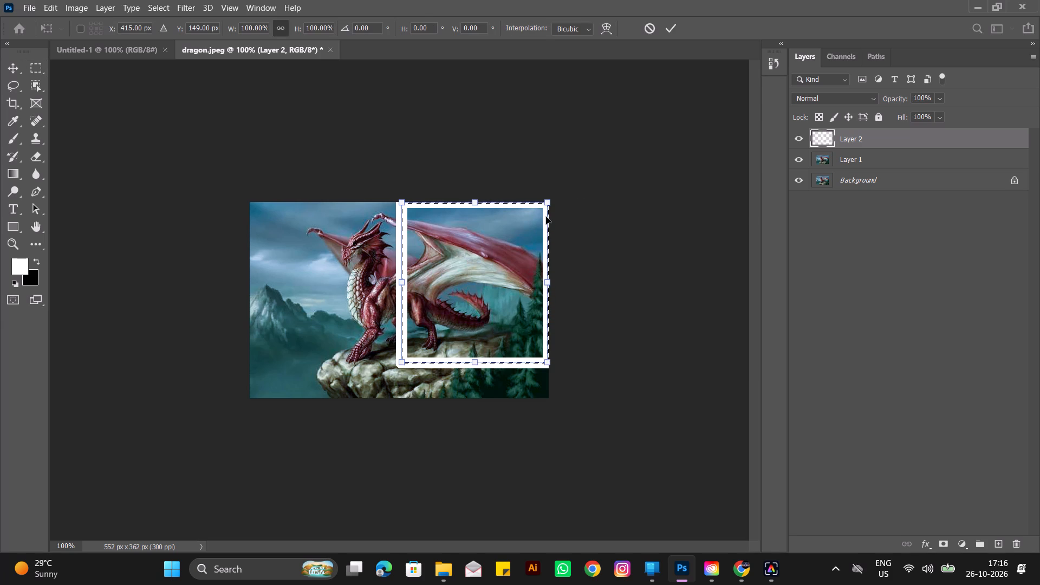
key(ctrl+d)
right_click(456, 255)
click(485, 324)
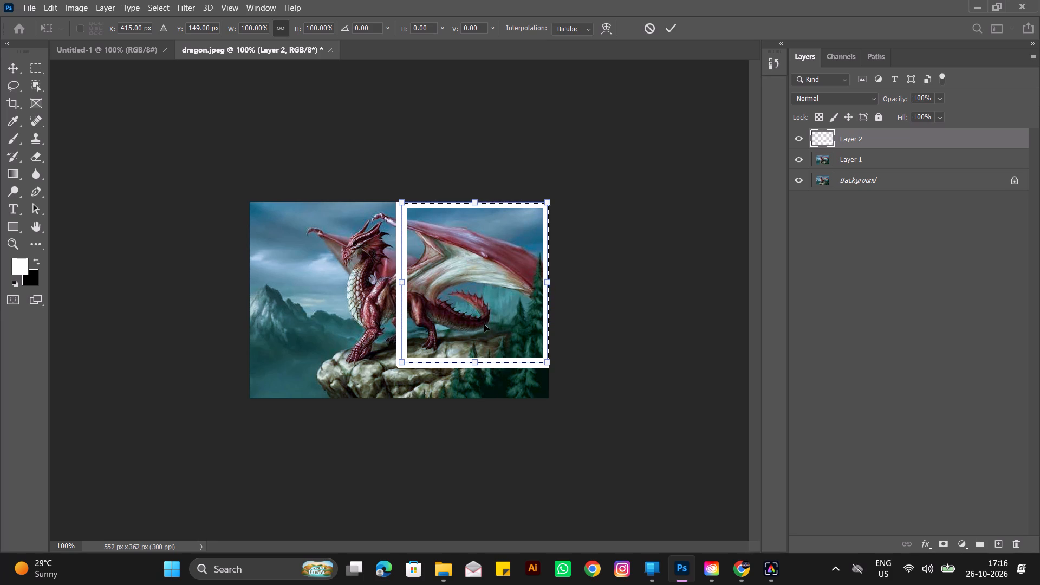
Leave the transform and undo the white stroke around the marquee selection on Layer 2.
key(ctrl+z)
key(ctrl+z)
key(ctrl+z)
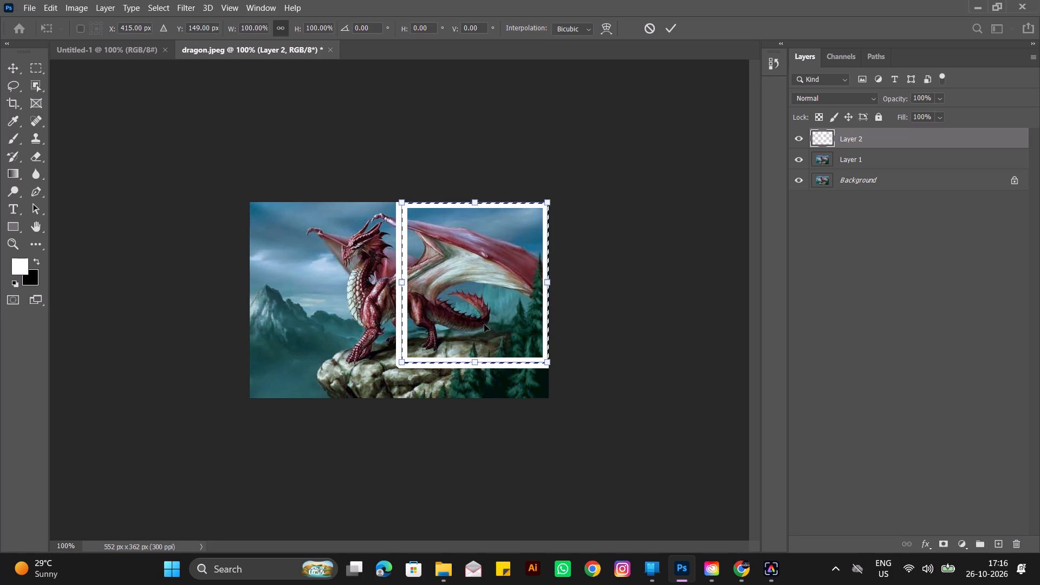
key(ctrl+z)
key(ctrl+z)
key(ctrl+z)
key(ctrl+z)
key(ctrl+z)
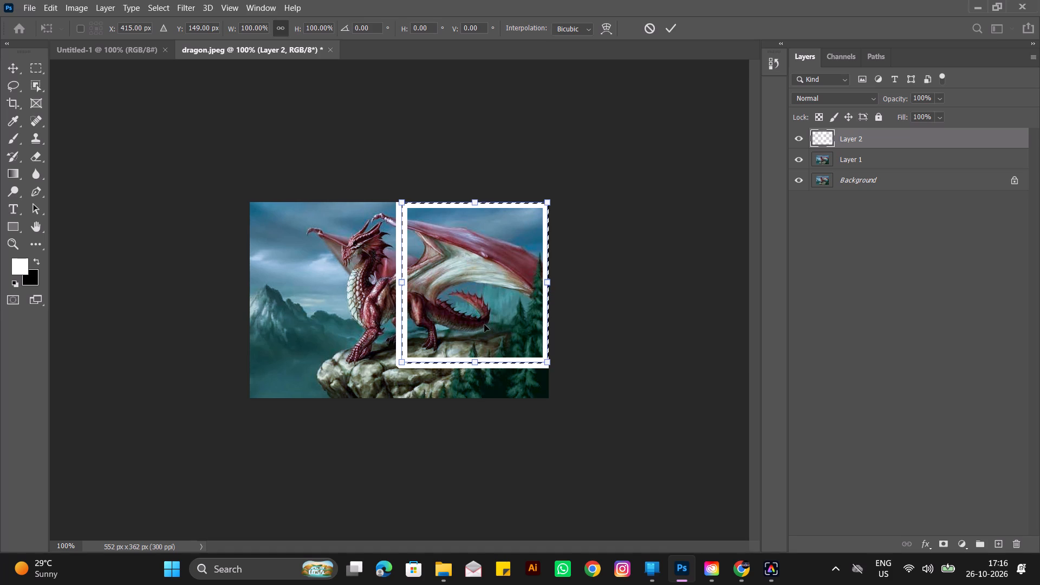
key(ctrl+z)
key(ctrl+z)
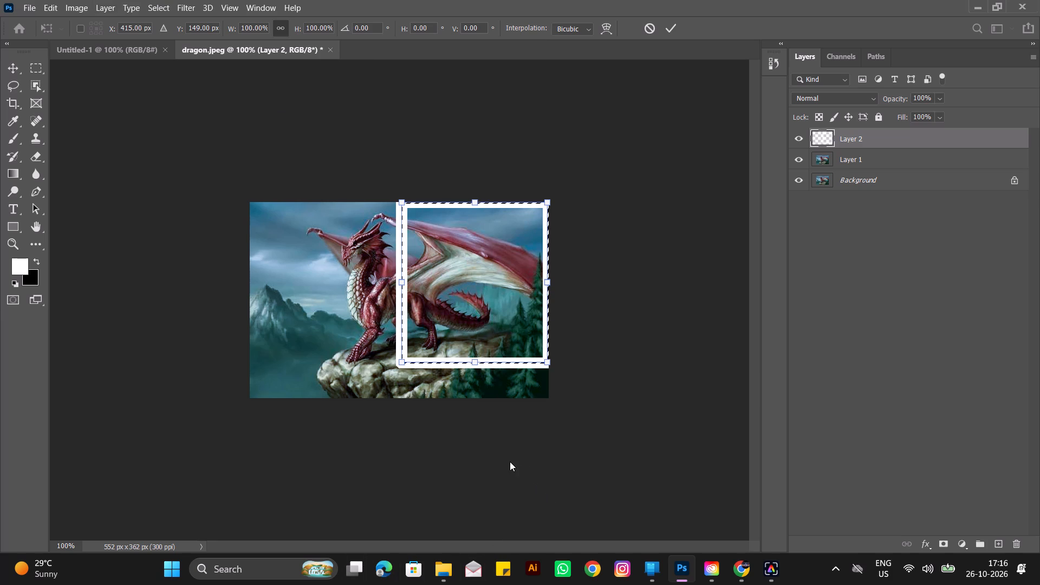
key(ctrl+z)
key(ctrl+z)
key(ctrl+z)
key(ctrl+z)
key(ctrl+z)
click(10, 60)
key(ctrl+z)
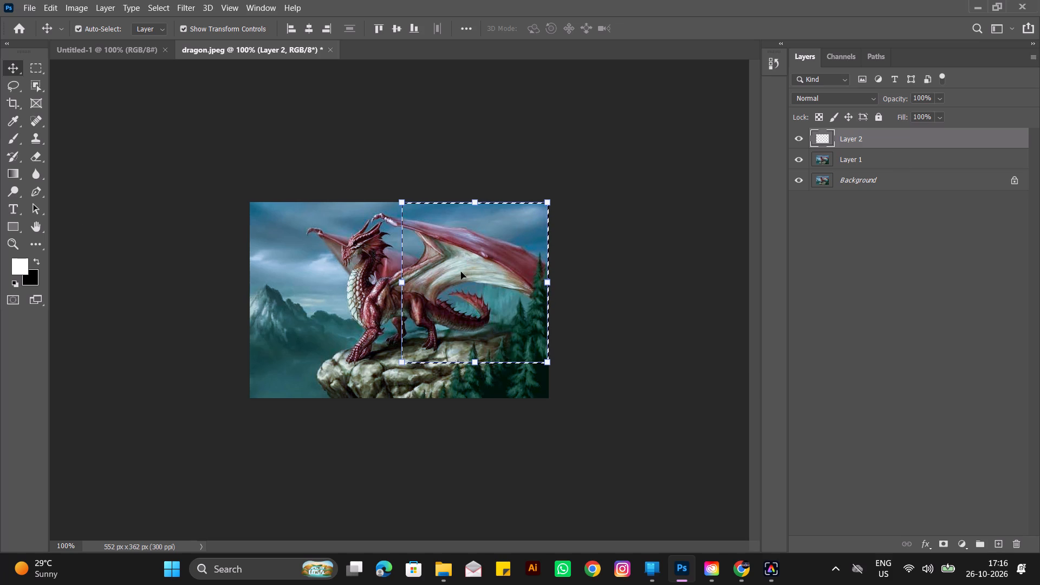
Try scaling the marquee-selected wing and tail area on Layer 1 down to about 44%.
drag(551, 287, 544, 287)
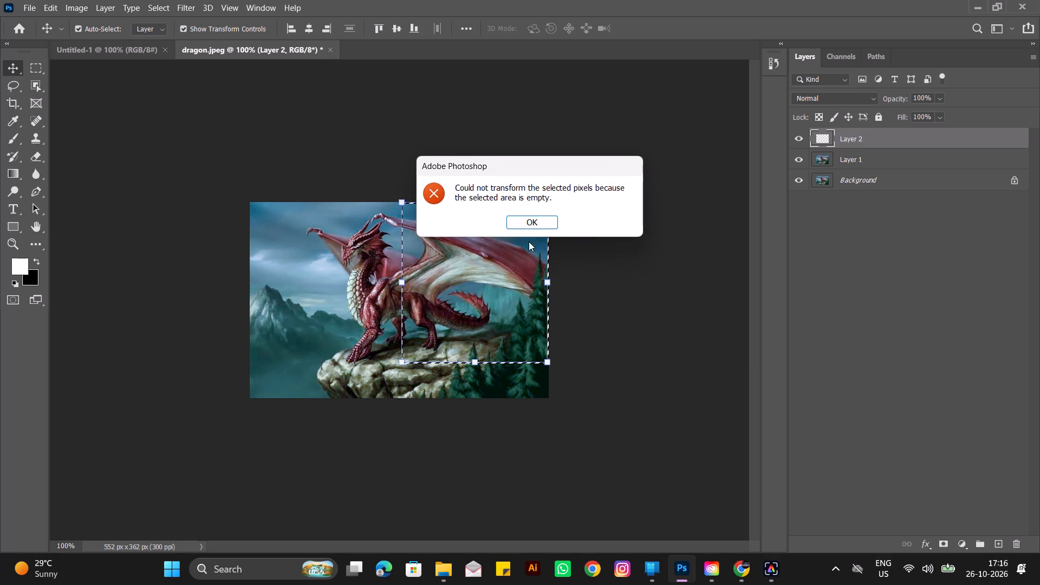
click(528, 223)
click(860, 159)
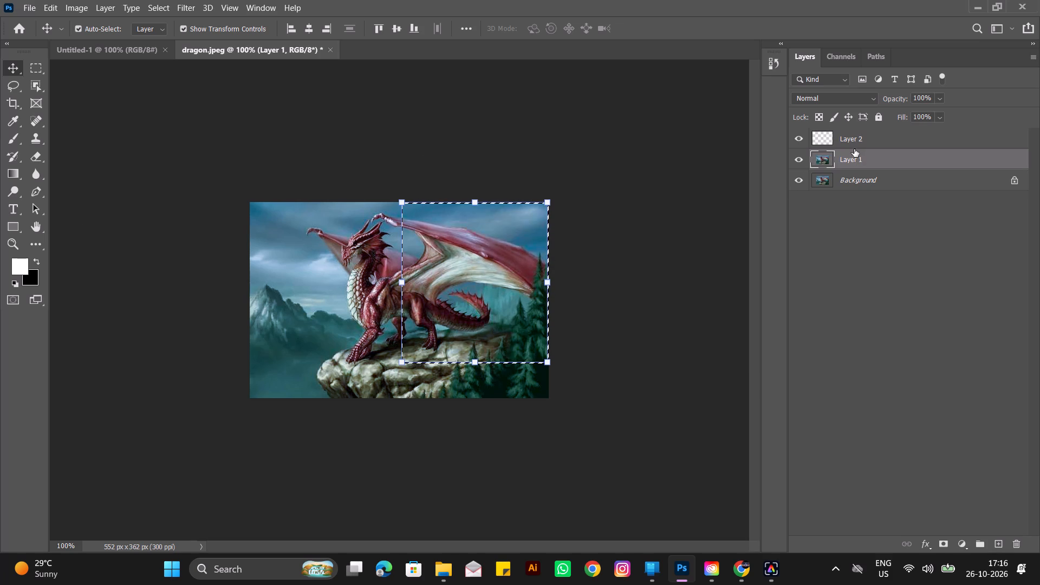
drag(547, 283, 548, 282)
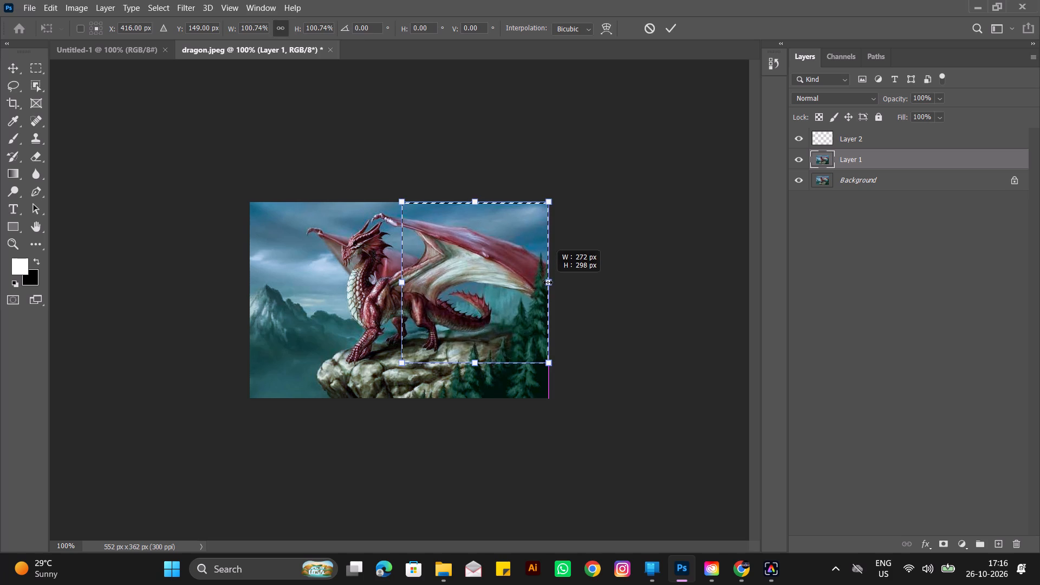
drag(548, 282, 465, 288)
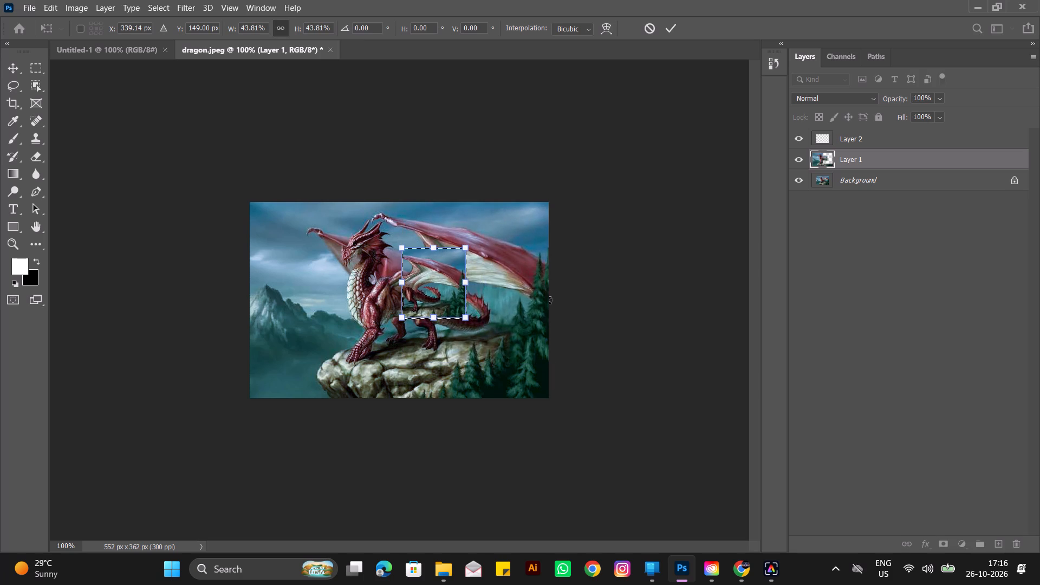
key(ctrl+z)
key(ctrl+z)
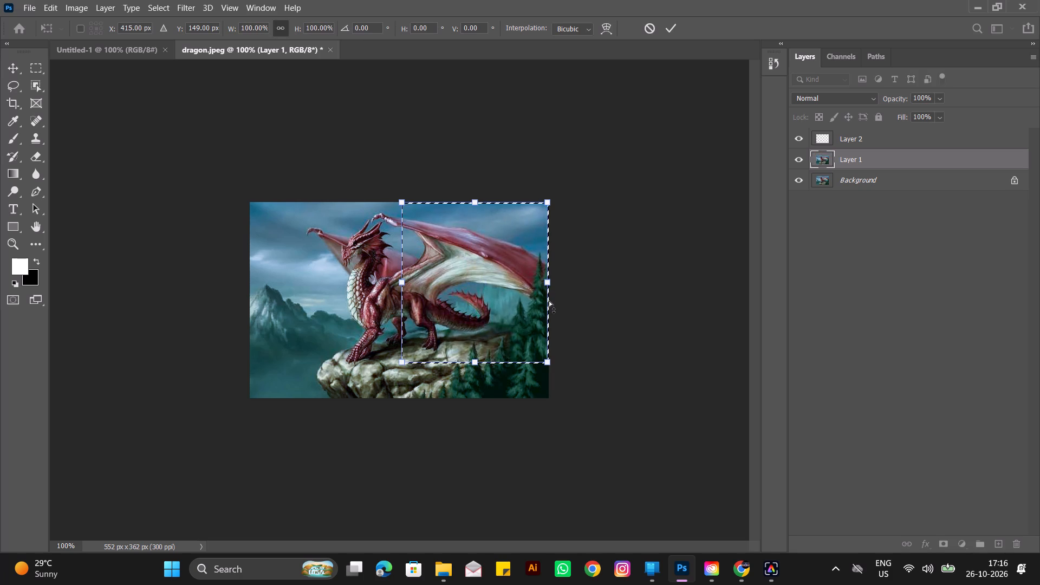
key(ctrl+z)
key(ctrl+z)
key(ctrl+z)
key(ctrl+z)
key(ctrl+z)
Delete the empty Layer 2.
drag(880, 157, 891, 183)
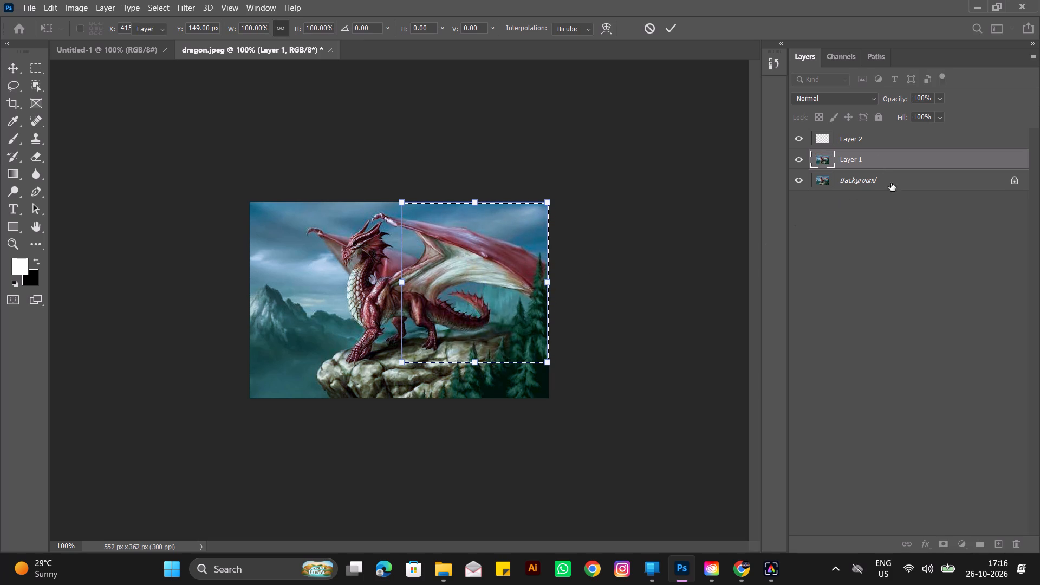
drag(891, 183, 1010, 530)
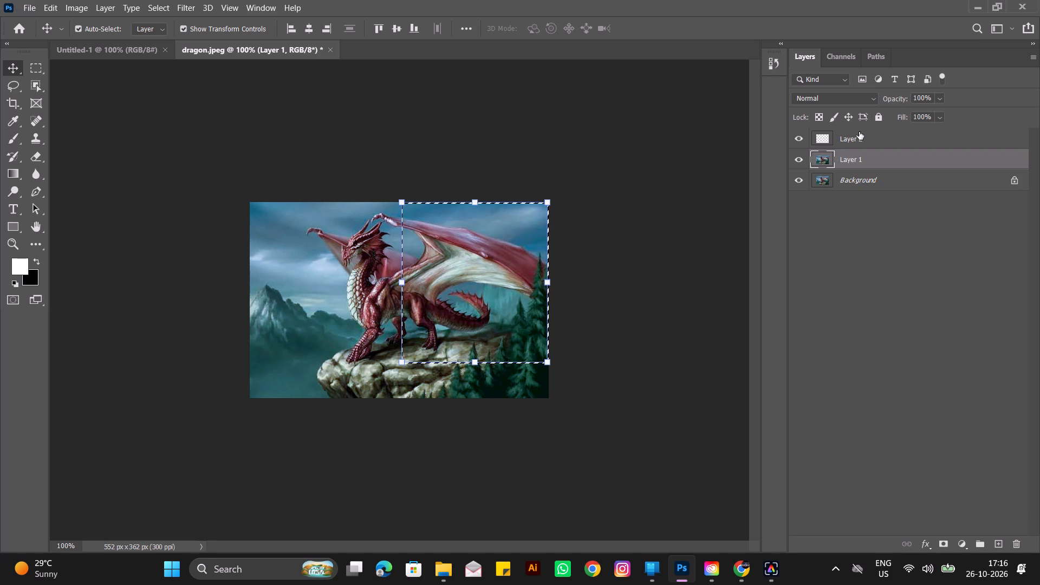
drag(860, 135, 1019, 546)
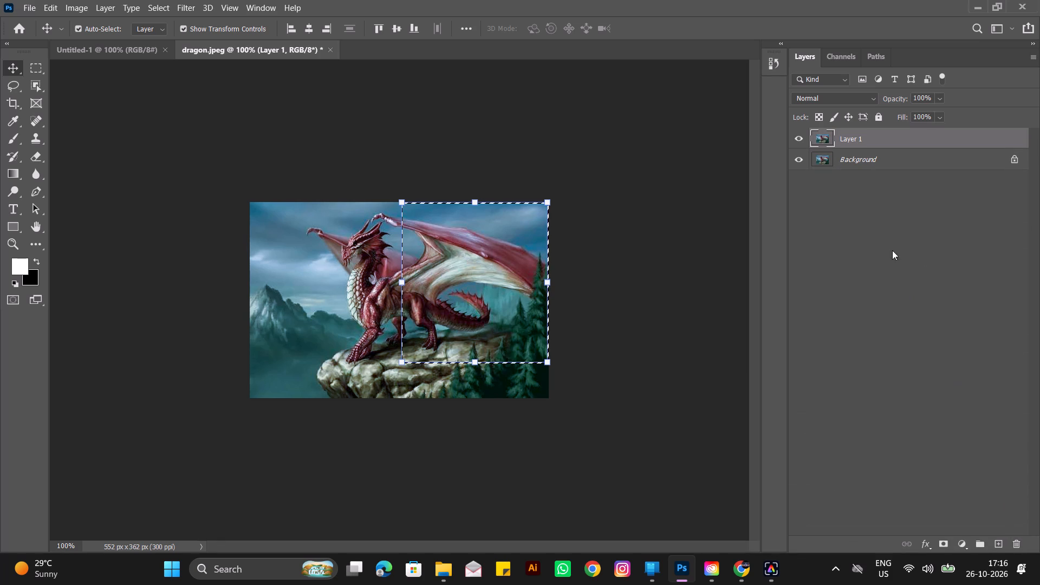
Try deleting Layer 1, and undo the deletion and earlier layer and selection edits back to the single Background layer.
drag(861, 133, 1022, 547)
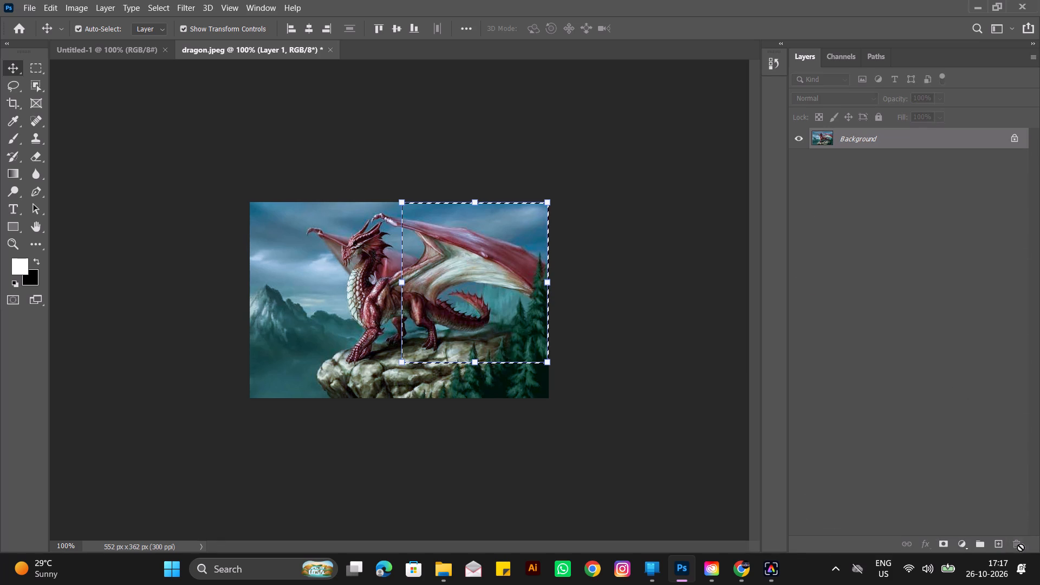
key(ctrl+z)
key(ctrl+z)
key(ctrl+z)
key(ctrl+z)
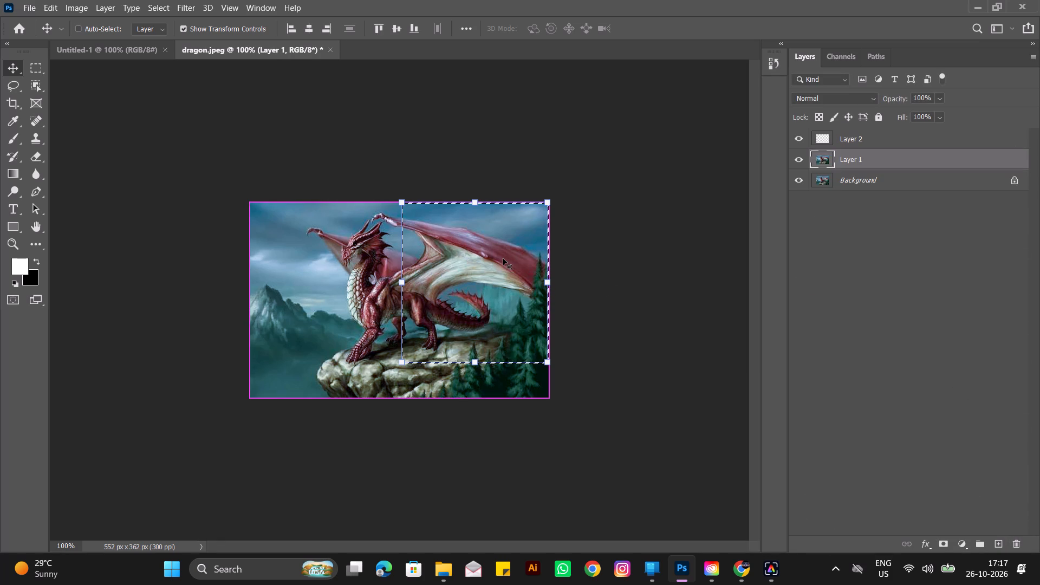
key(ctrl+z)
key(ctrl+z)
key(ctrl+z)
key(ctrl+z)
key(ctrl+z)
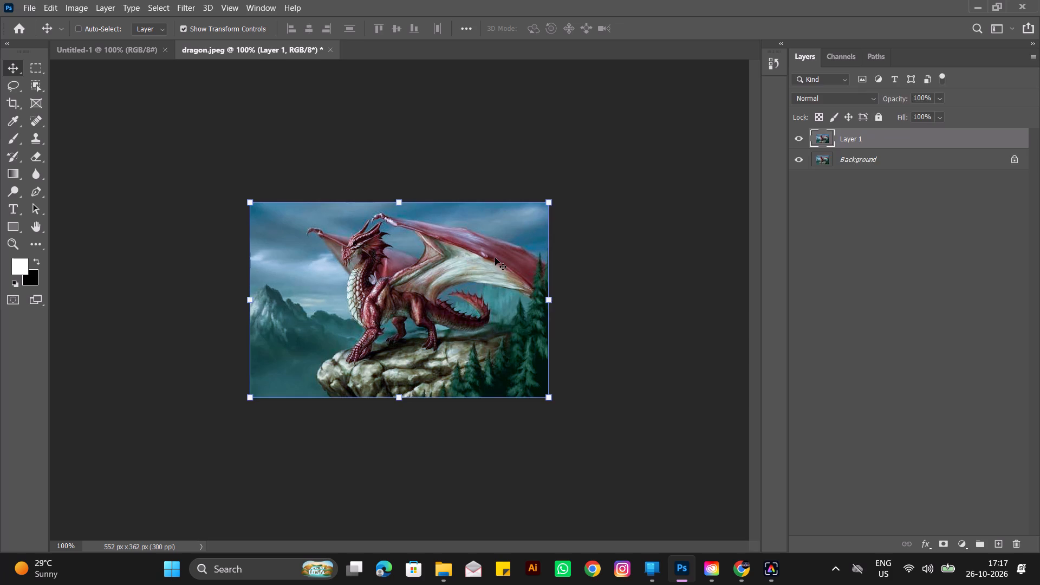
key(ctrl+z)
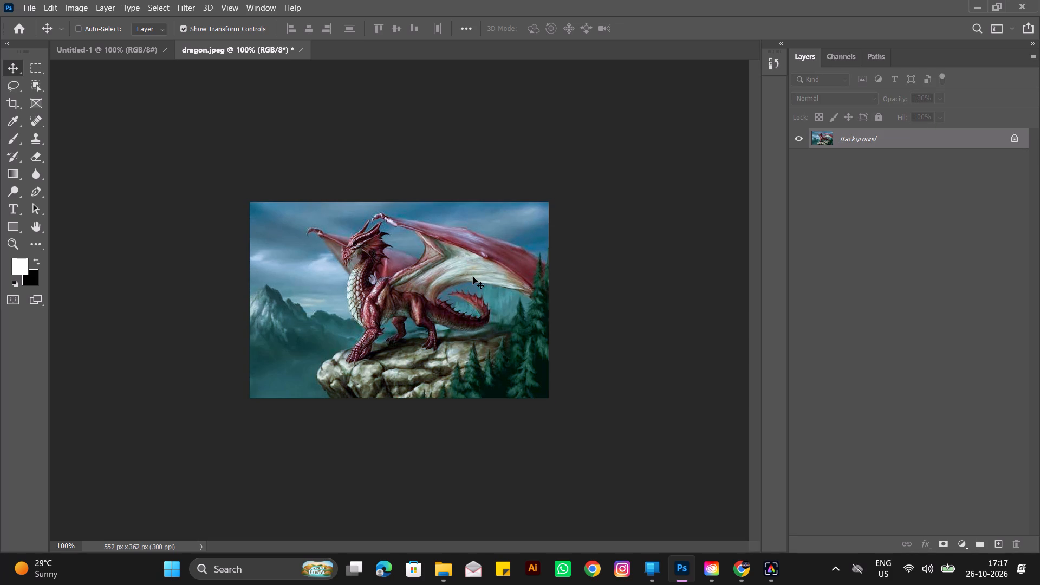
Duplicate the Background layer.
key(ctrl+j)
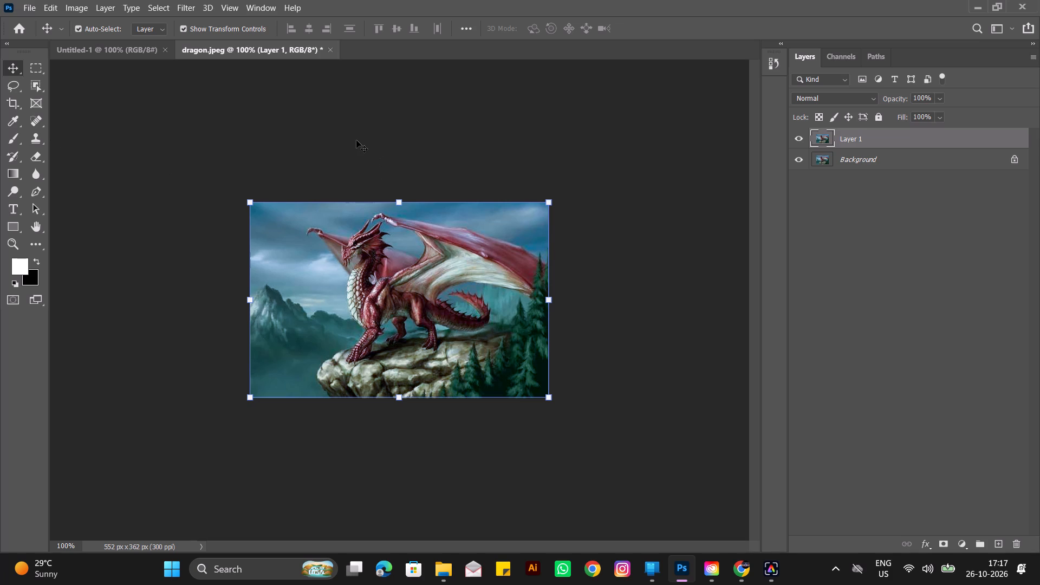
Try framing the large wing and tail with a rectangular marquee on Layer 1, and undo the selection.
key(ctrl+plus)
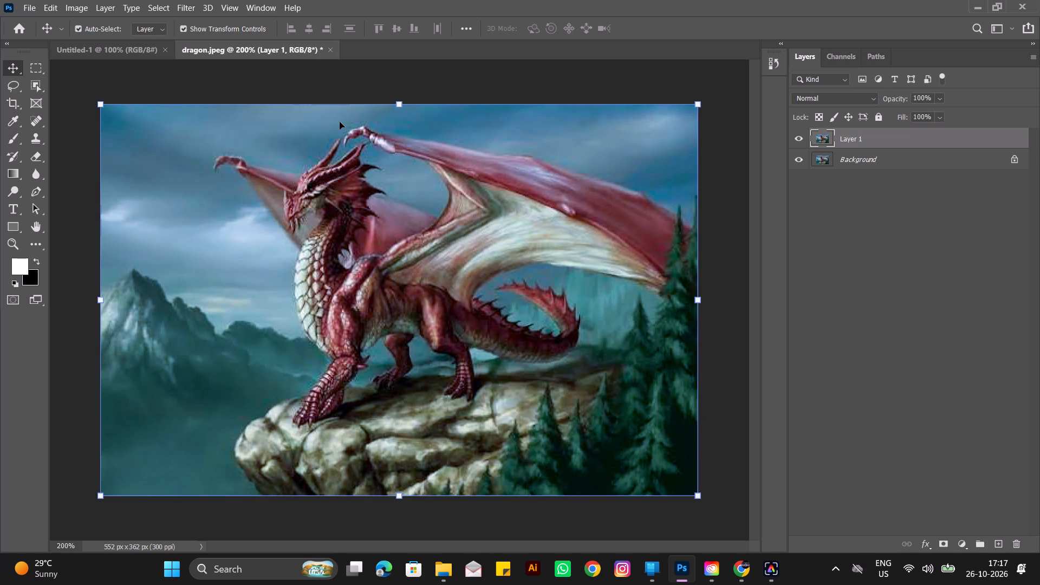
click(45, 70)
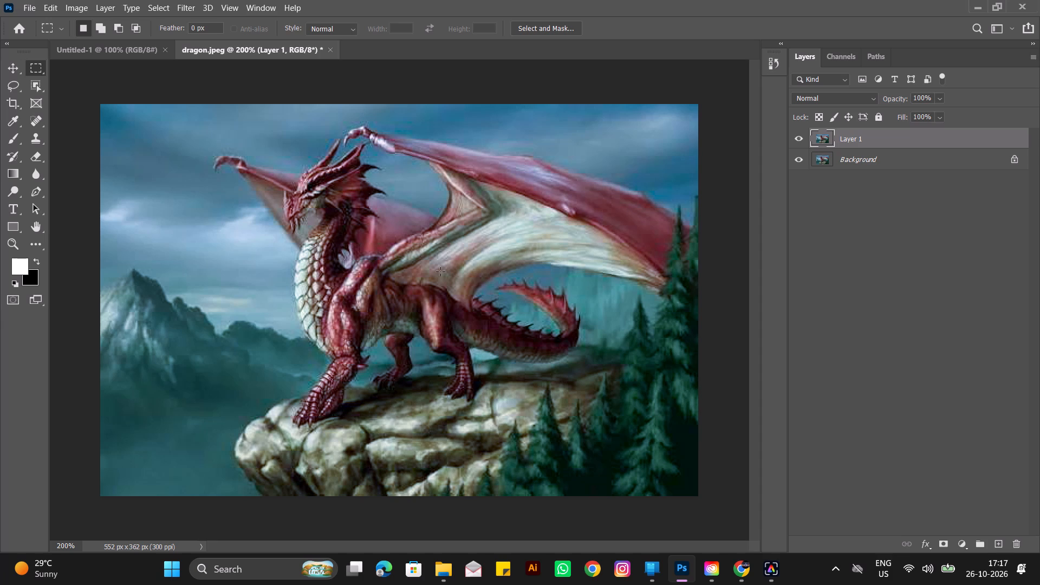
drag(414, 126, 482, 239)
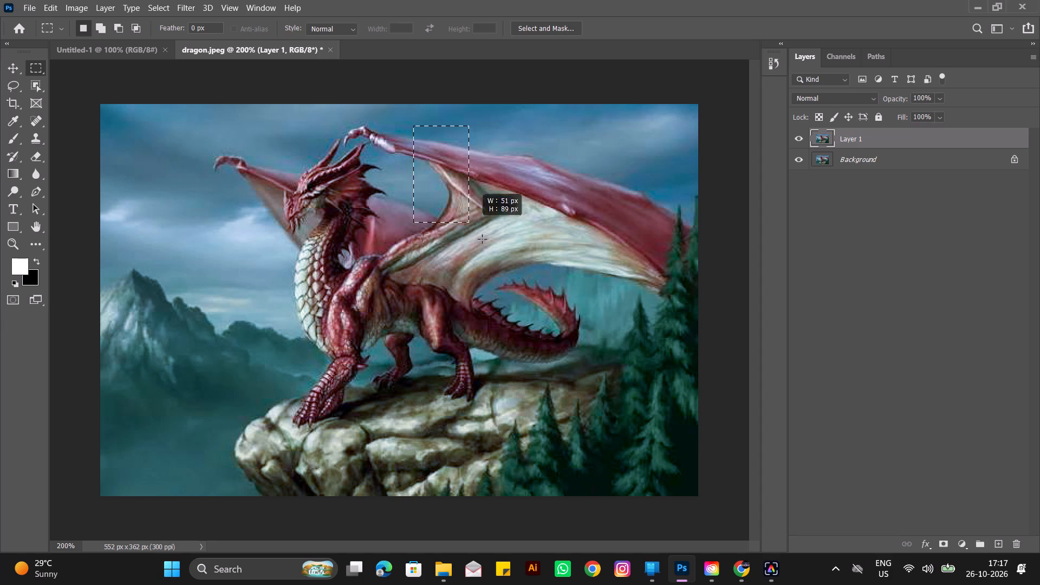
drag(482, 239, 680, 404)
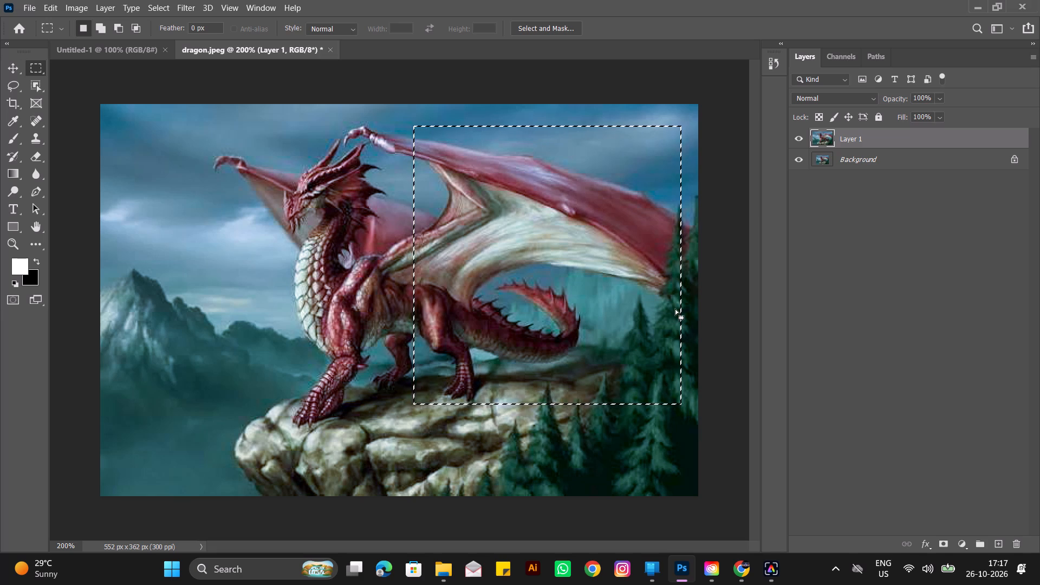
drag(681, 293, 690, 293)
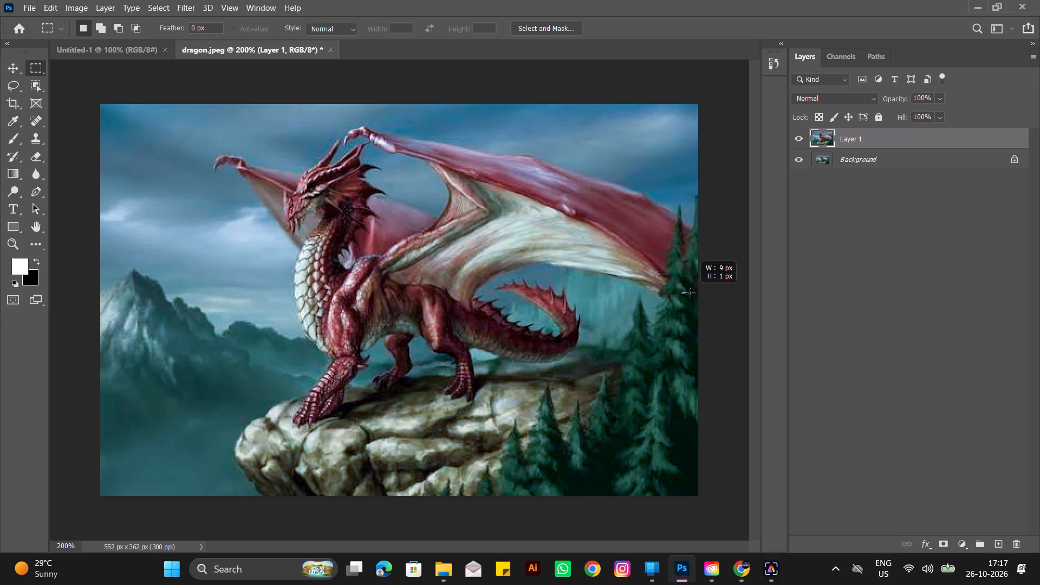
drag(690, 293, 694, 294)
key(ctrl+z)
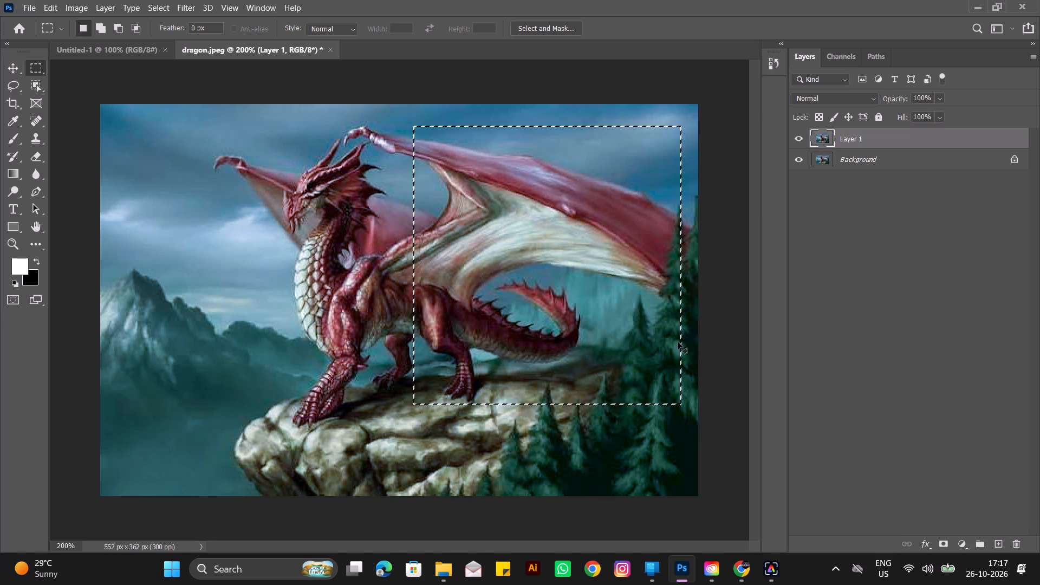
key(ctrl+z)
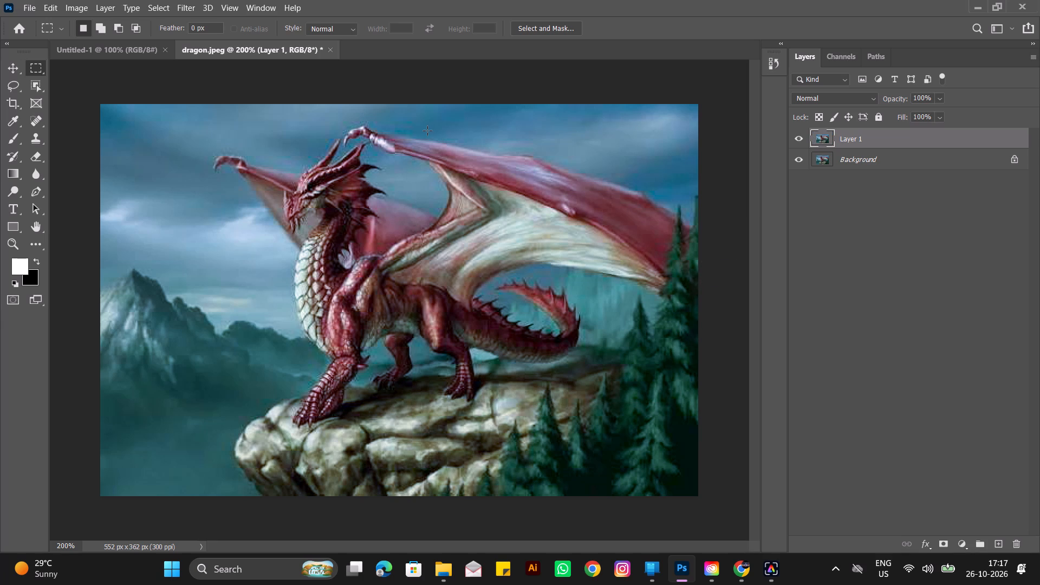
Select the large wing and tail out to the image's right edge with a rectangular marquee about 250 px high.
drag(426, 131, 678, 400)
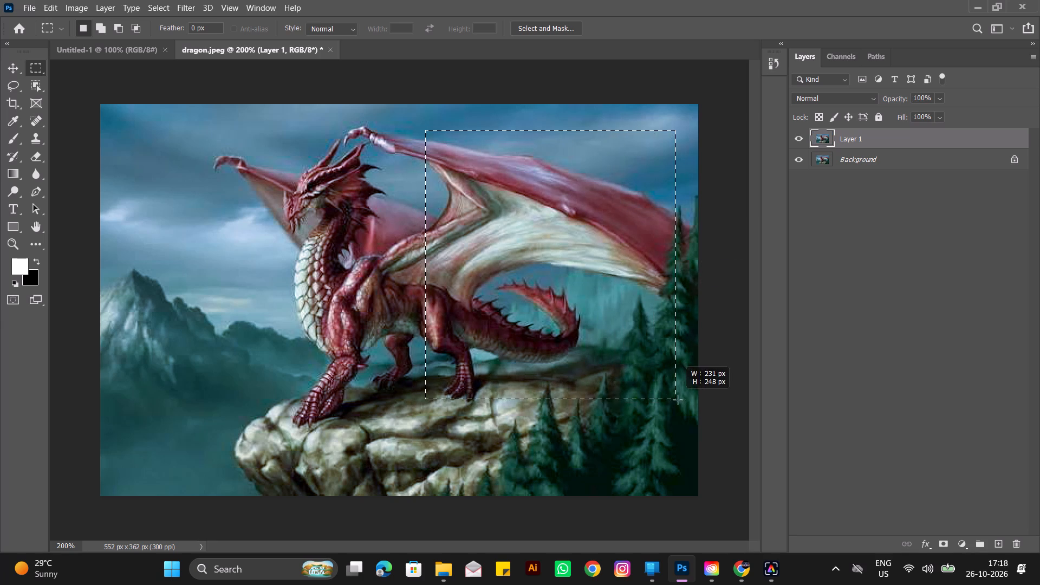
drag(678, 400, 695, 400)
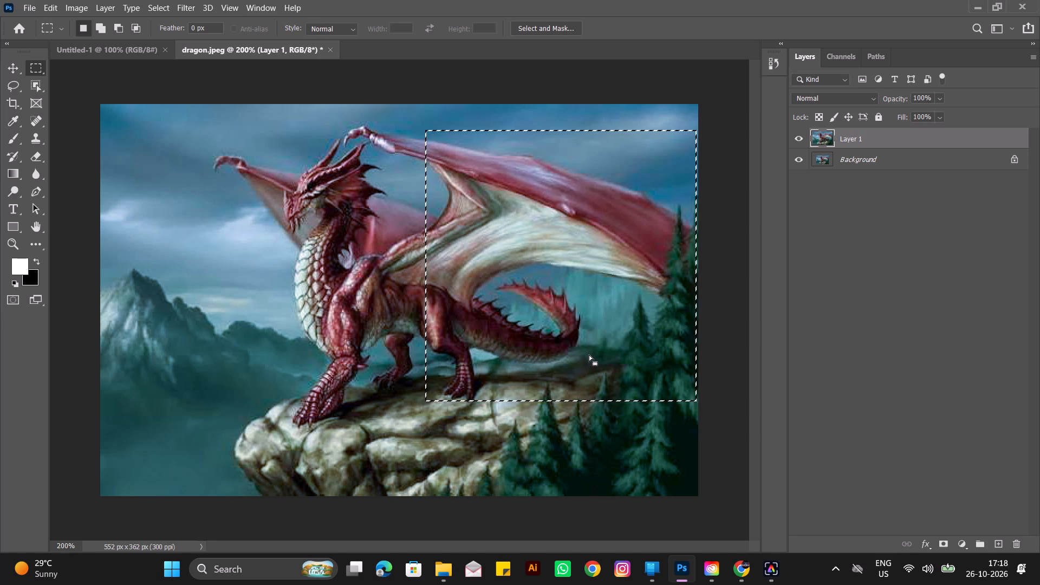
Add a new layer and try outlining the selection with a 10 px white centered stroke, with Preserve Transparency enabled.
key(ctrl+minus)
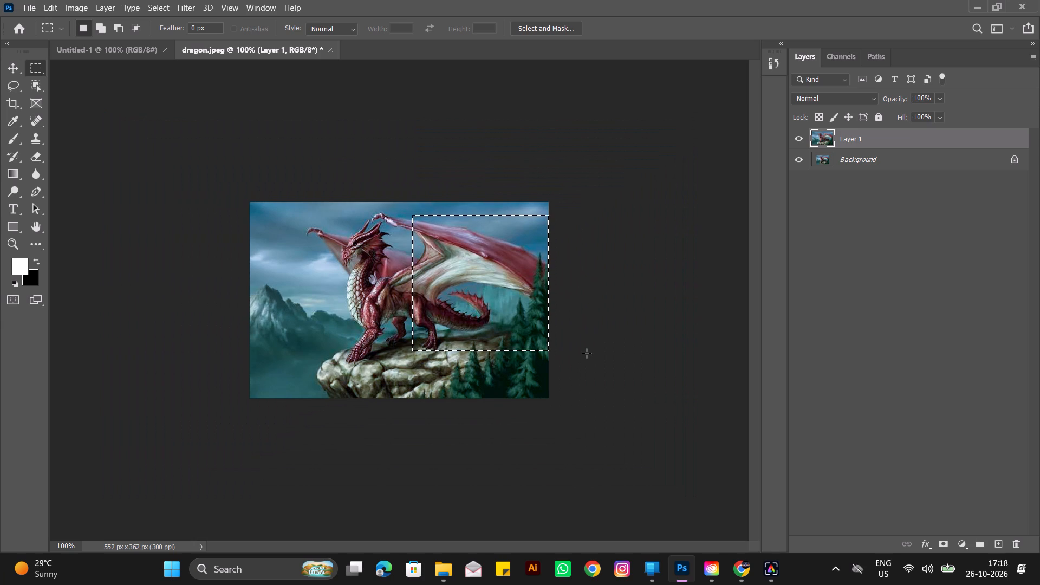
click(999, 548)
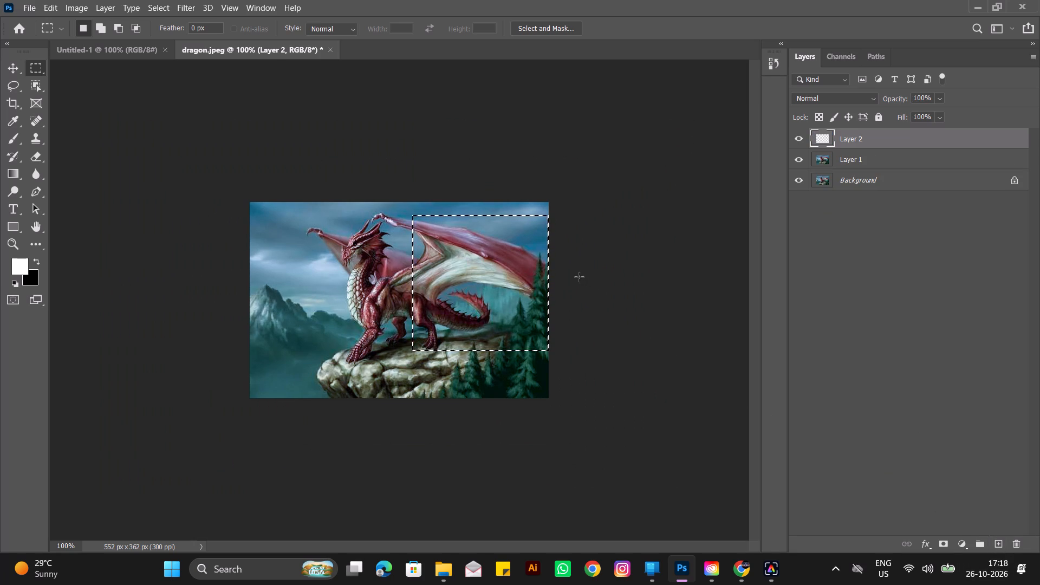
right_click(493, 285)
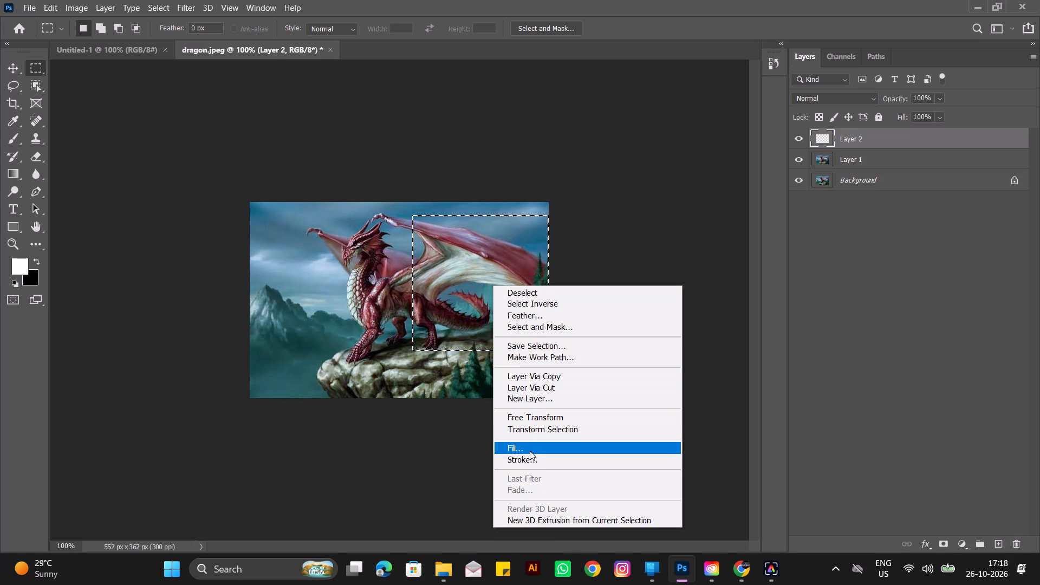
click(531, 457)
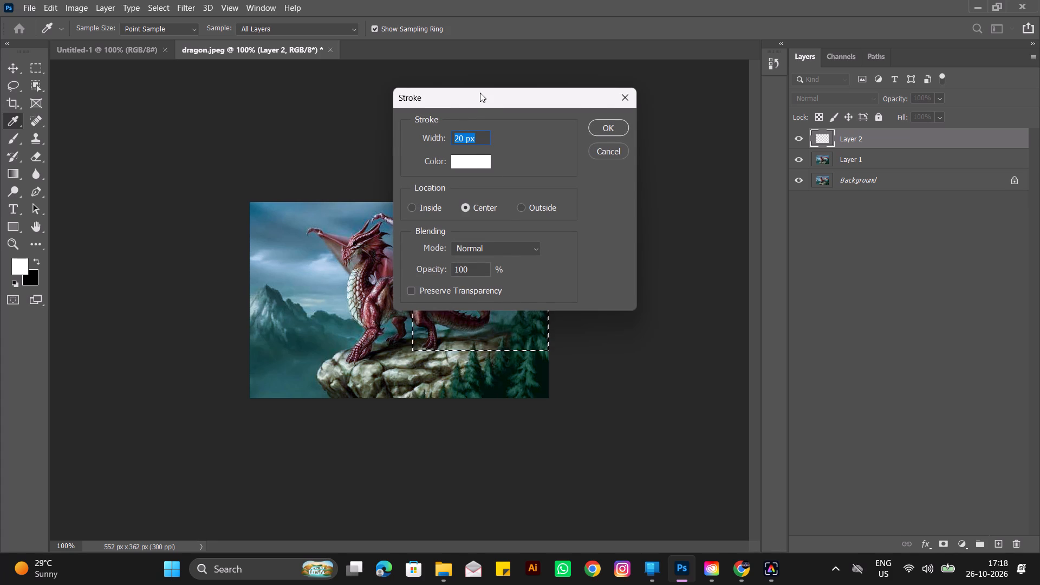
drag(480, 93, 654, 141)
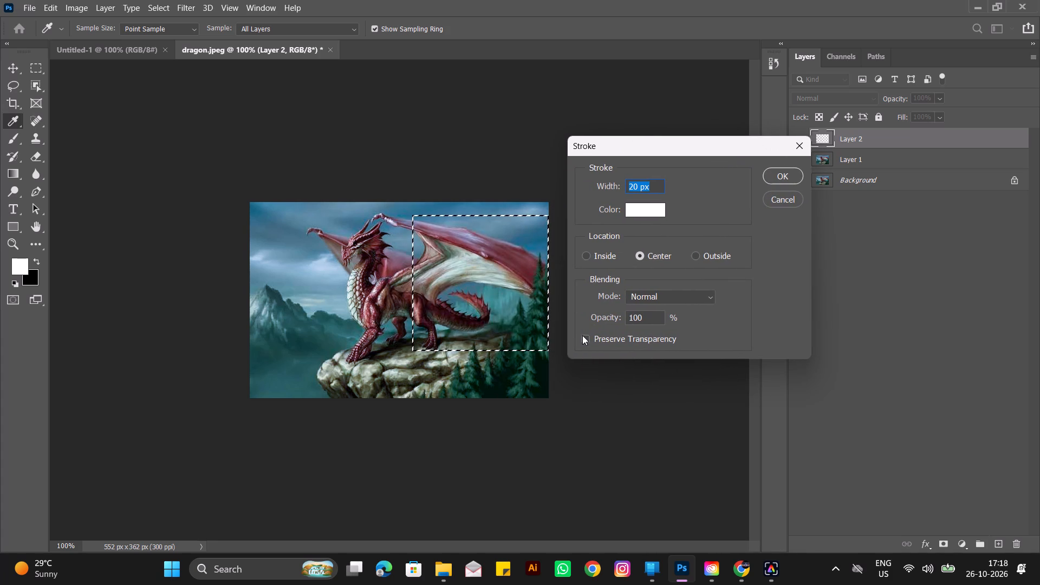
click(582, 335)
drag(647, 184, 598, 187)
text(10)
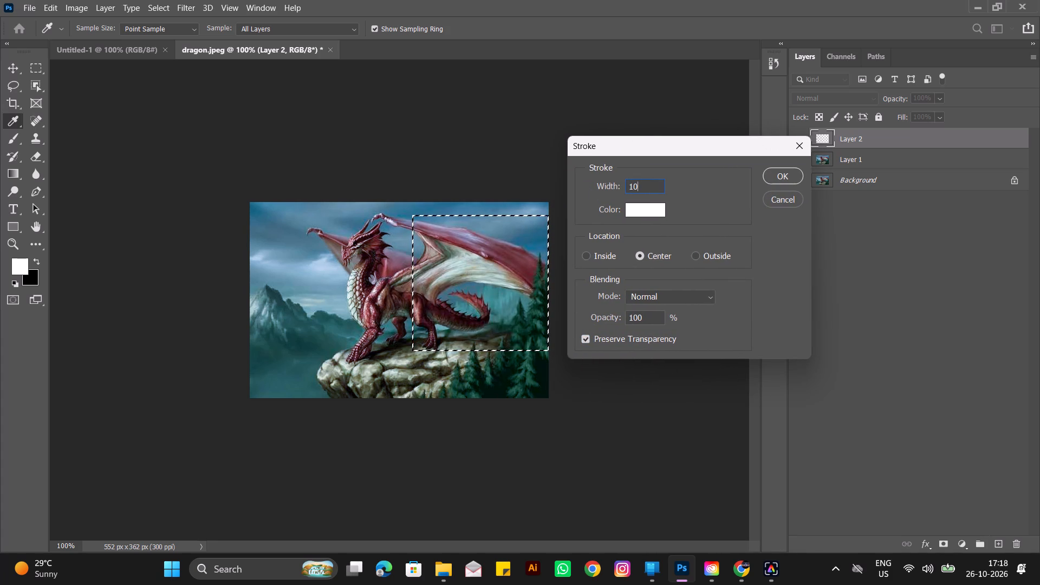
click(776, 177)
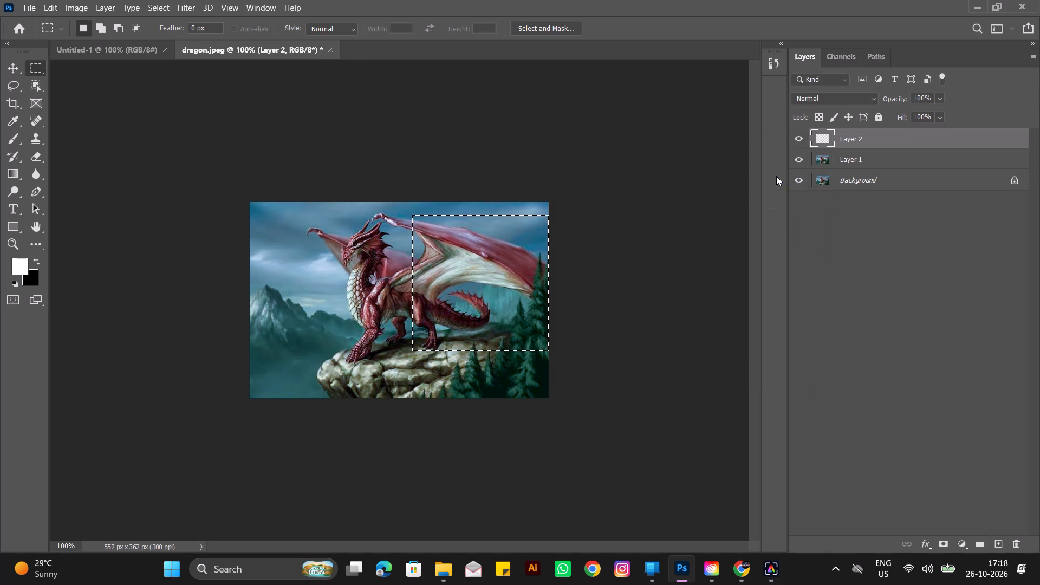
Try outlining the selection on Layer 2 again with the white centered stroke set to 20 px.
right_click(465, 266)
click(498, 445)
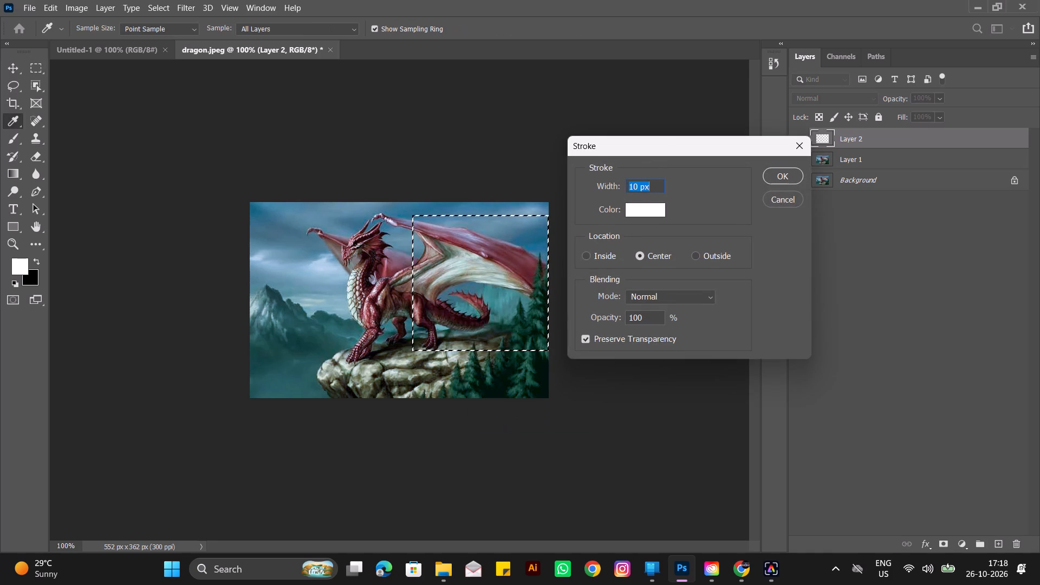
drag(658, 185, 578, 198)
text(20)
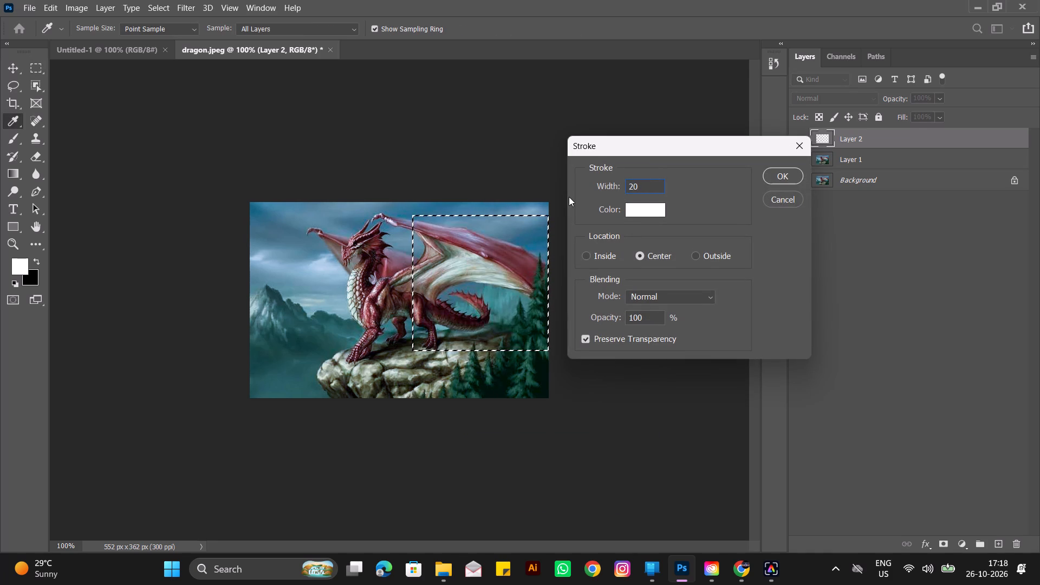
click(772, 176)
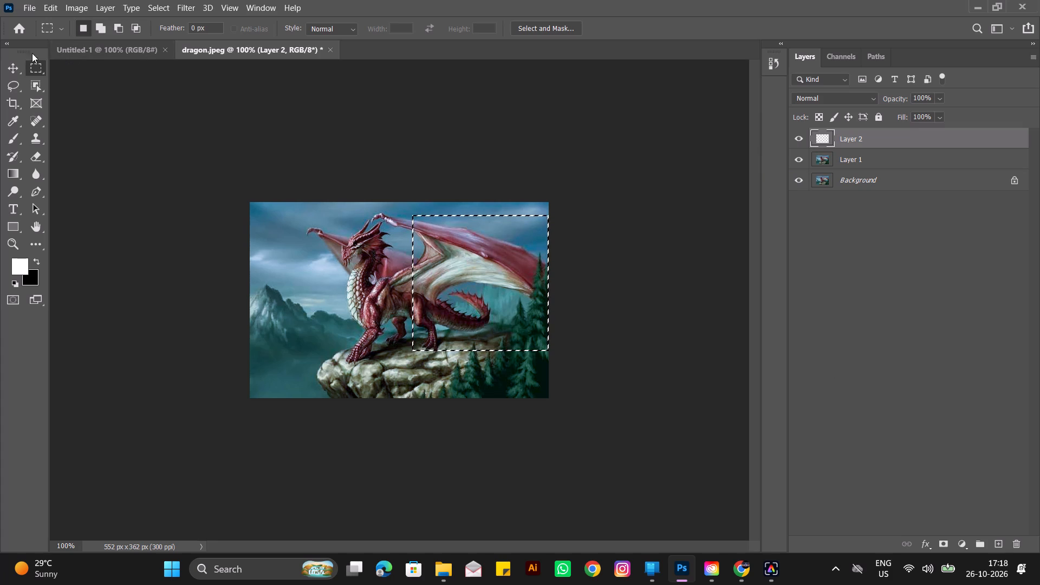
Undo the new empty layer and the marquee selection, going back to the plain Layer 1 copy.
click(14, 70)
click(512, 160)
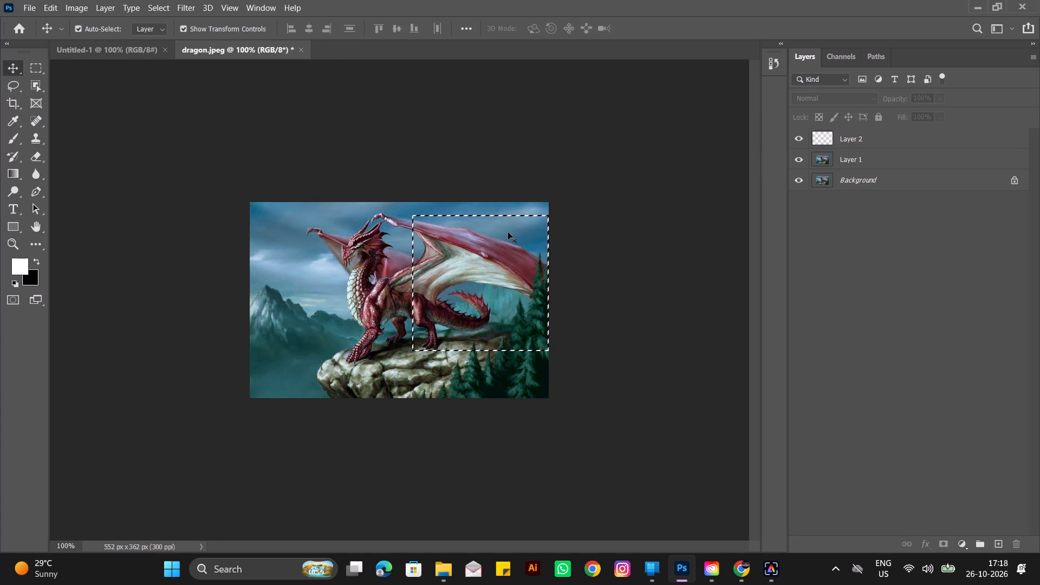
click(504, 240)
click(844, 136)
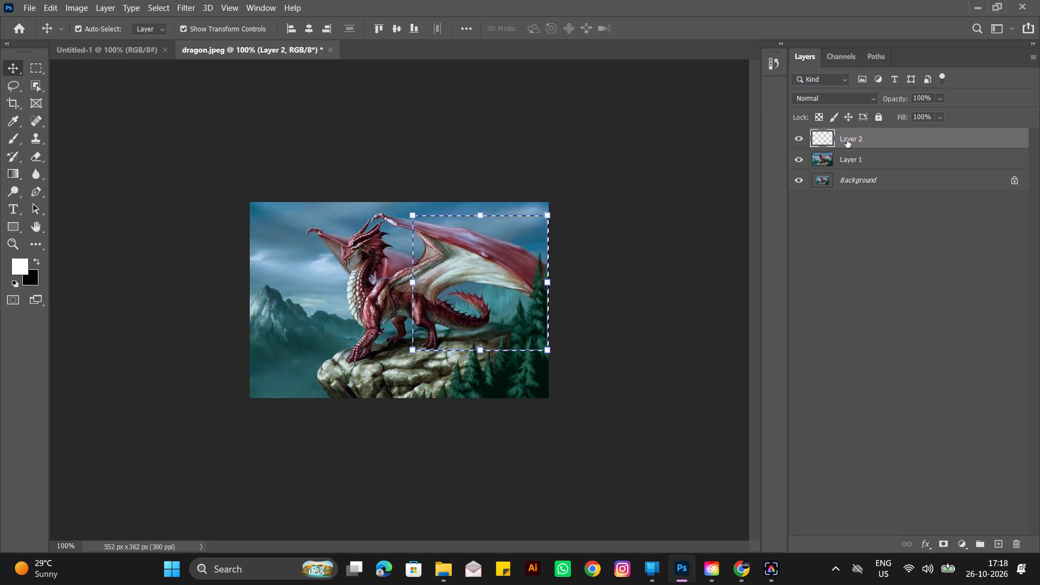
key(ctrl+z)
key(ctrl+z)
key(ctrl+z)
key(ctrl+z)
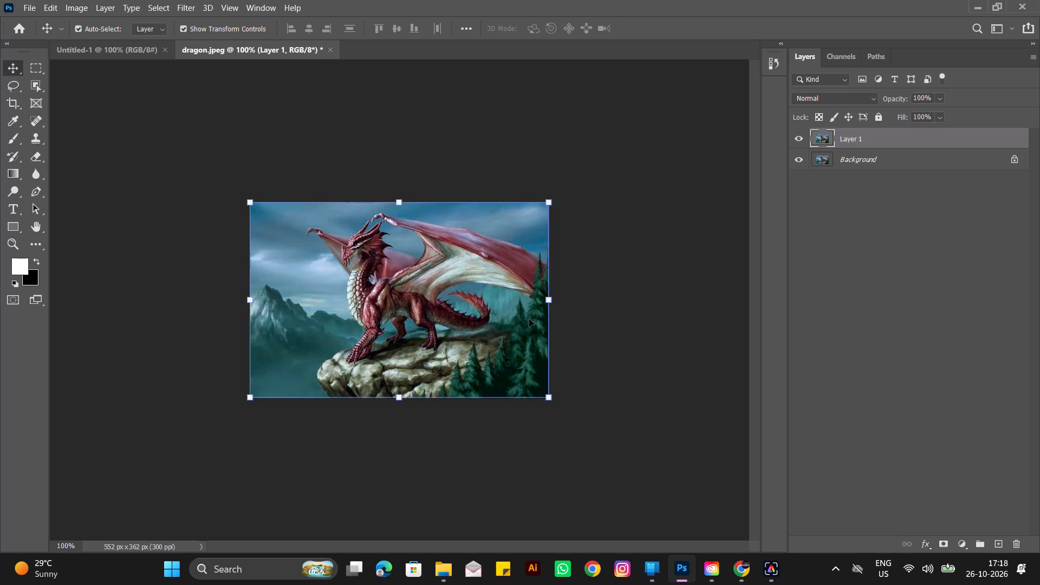
Select the large wing and tail on Layer 1 with a rectangular marquee about 250 px high, reaching the image's right edge.
click(30, 72)
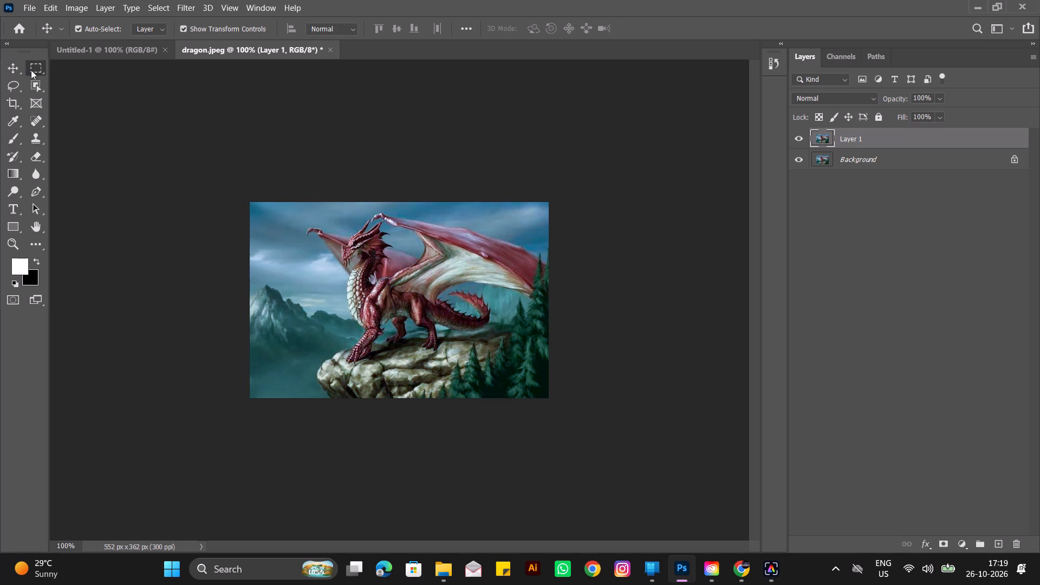
drag(421, 215, 486, 356)
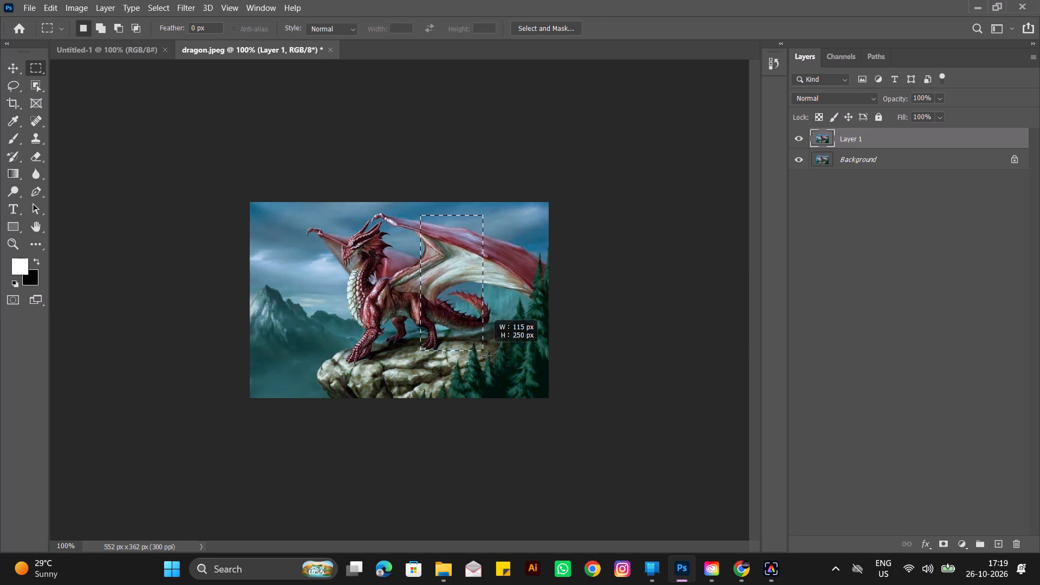
drag(486, 356, 543, 349)
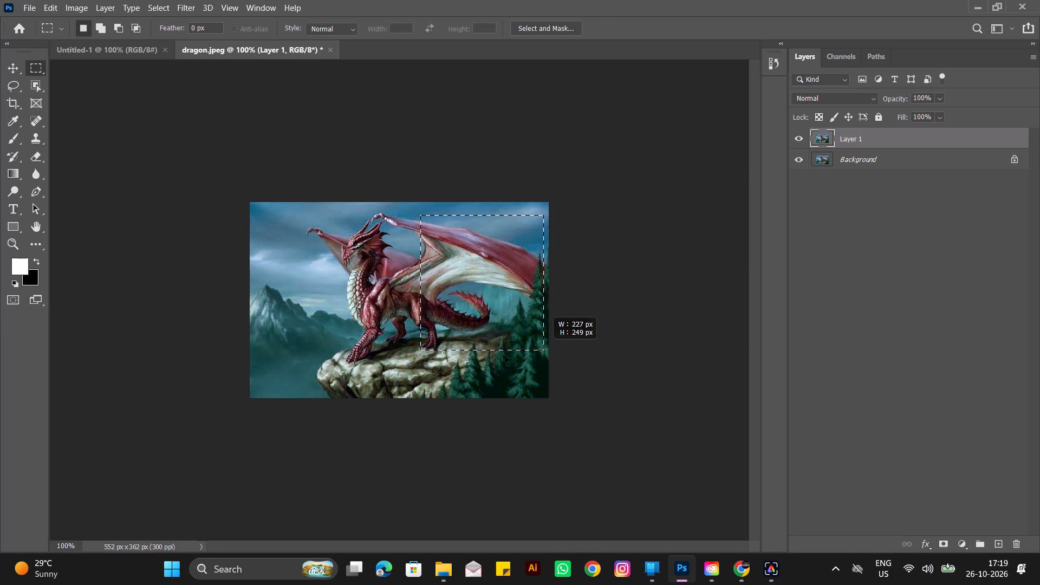
drag(543, 349, 547, 350)
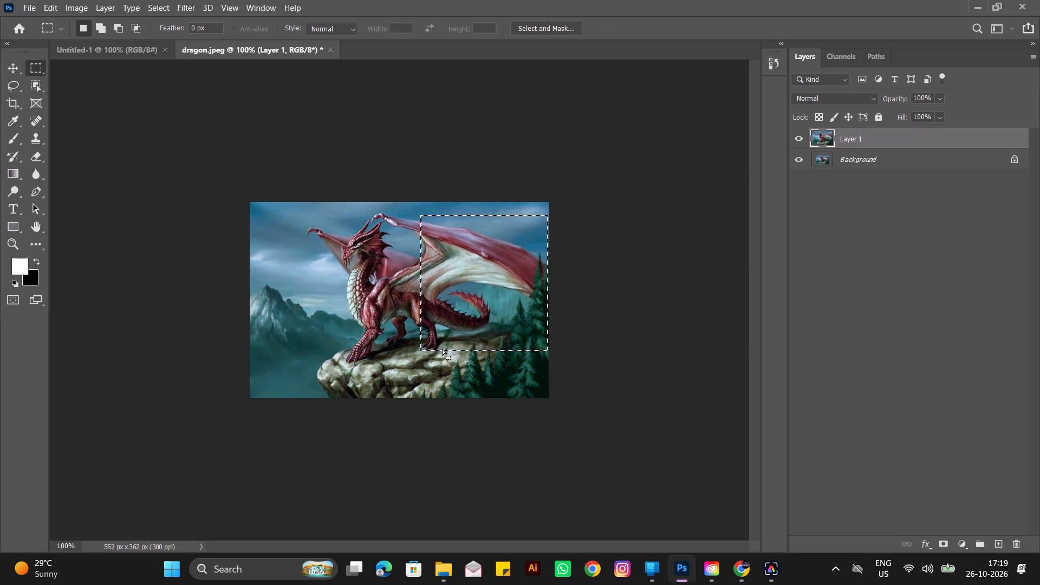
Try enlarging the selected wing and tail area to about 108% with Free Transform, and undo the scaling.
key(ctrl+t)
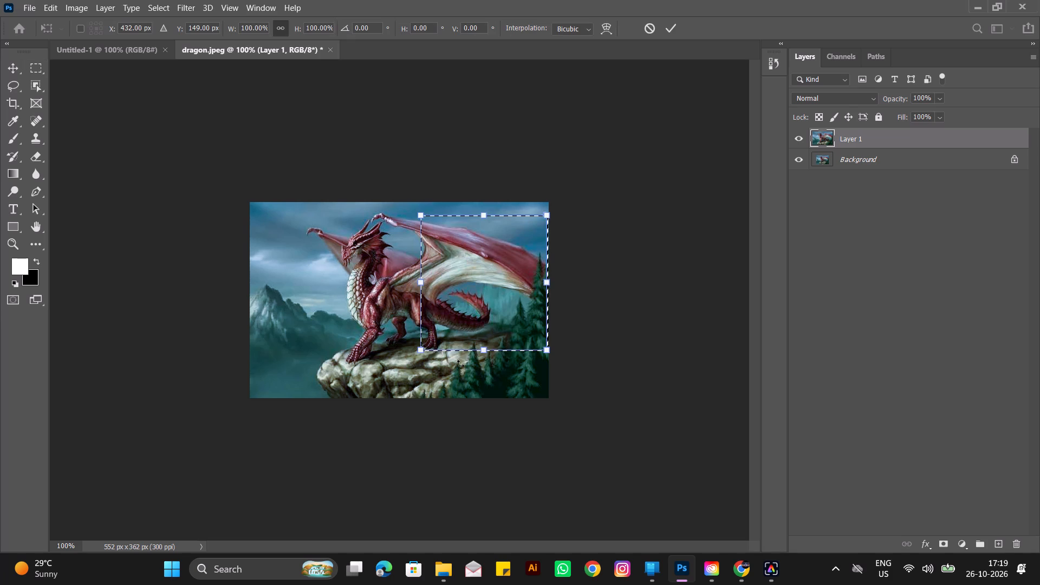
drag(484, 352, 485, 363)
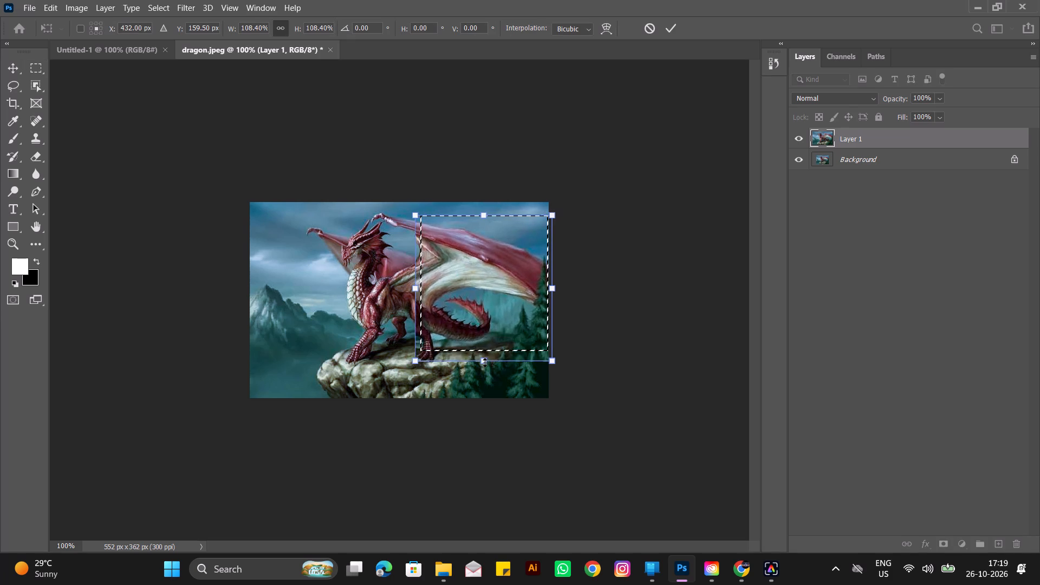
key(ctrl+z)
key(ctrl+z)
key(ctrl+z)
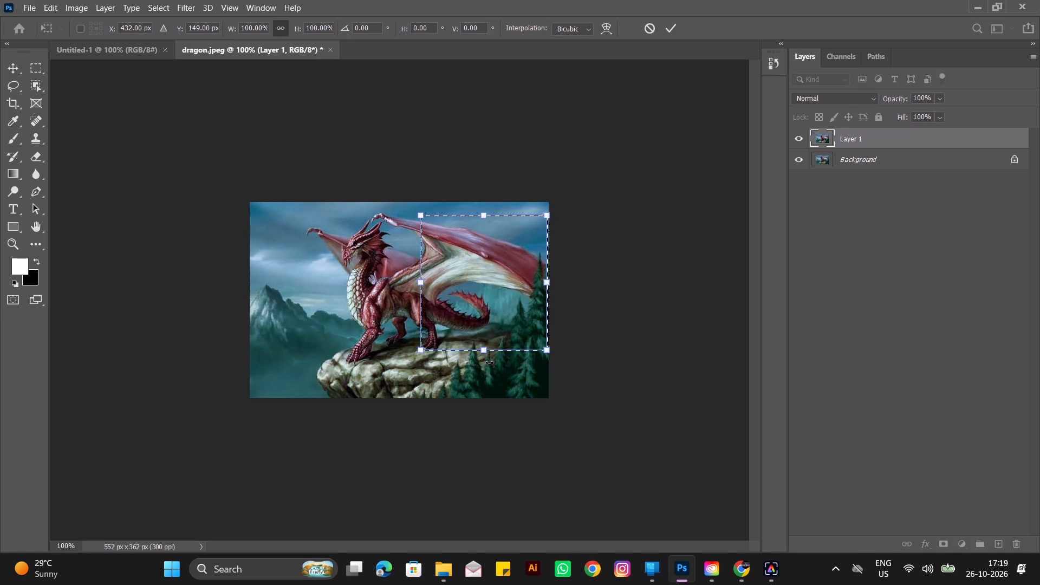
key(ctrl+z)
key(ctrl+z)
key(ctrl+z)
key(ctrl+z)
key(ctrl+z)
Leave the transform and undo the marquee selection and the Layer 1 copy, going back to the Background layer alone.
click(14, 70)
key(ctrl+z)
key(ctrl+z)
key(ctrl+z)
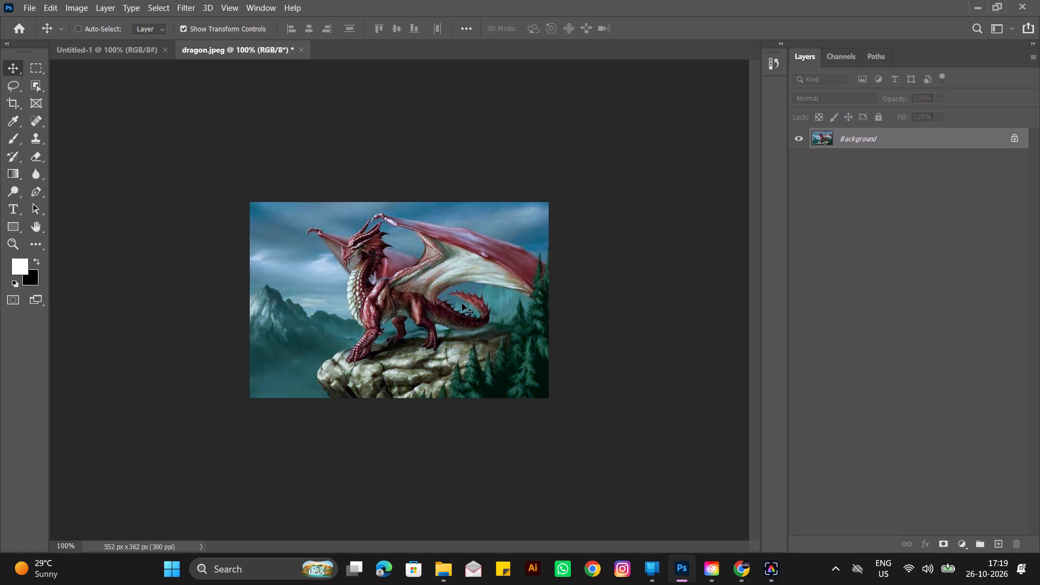
Duplicate the Background layer and select the large wing and tail with a rectangular marquee about 230 by 250 px.
key(ctrl+j)
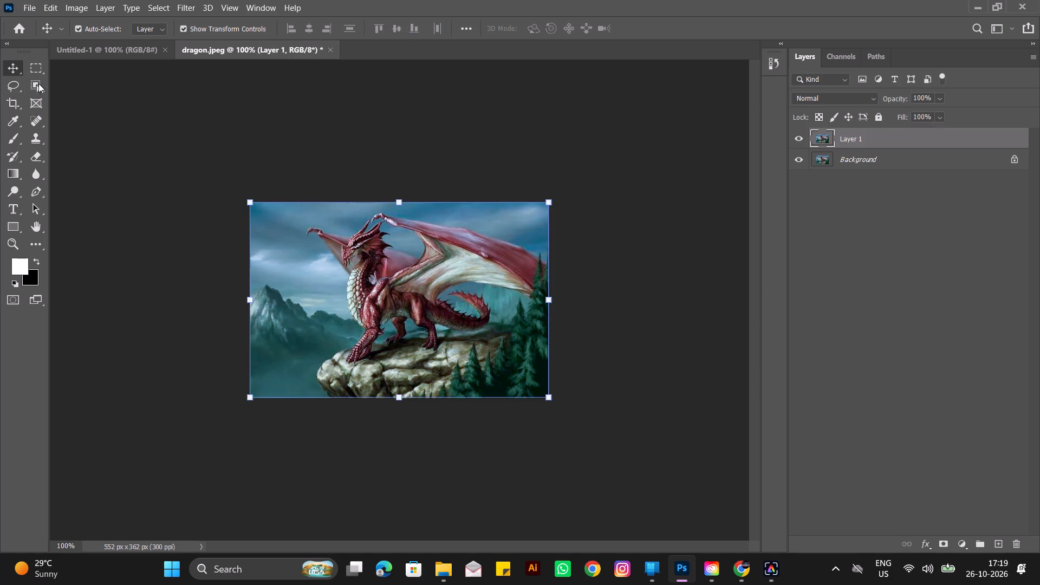
click(36, 70)
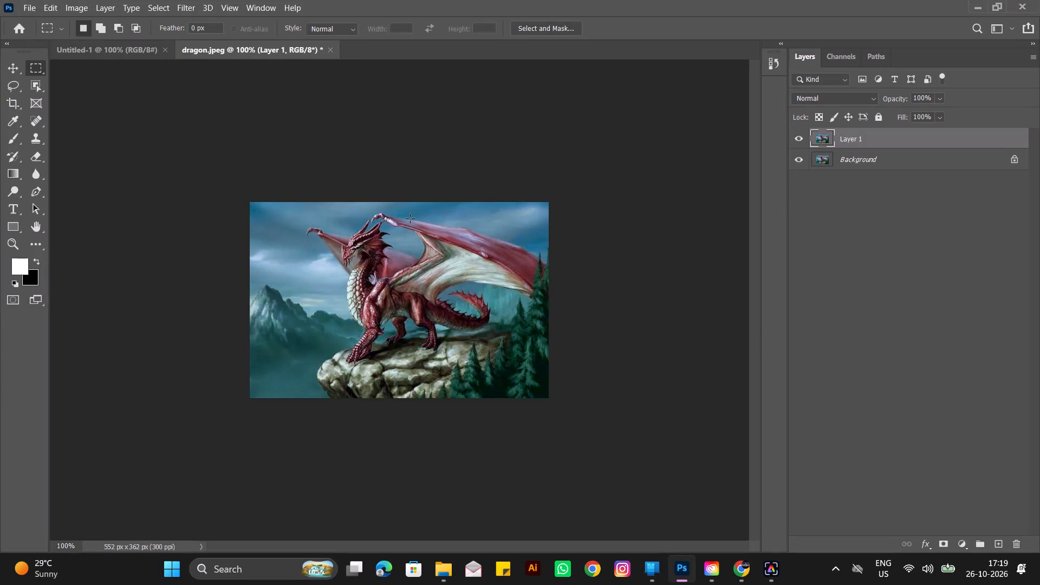
drag(421, 219, 491, 343)
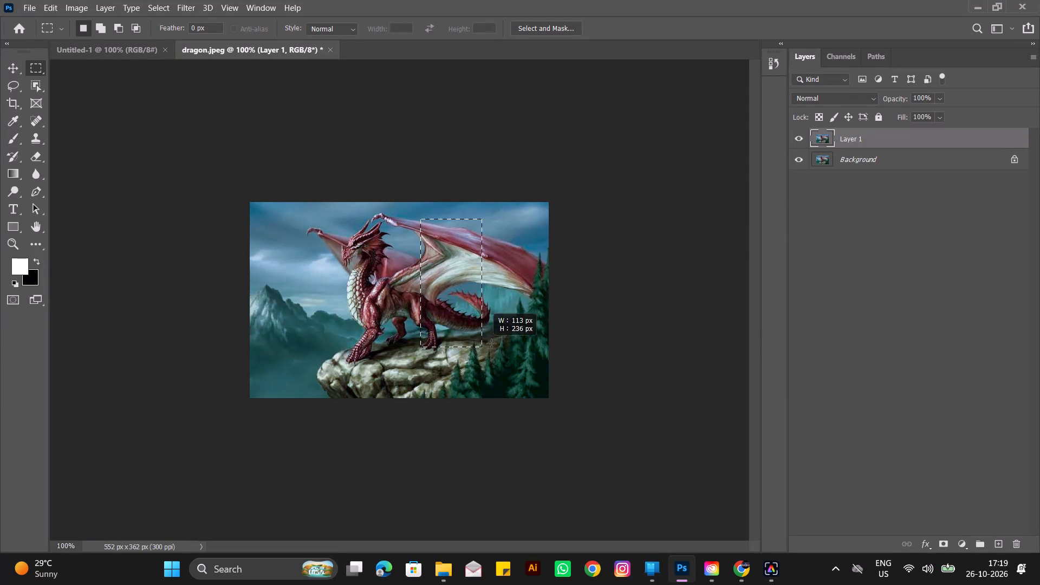
drag(491, 343, 541, 356)
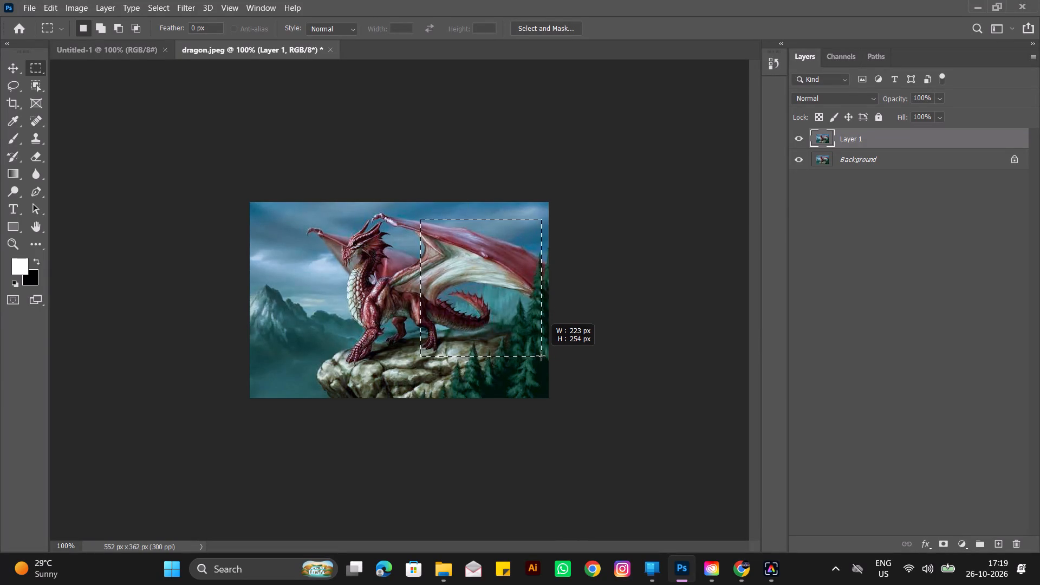
drag(541, 356, 544, 355)
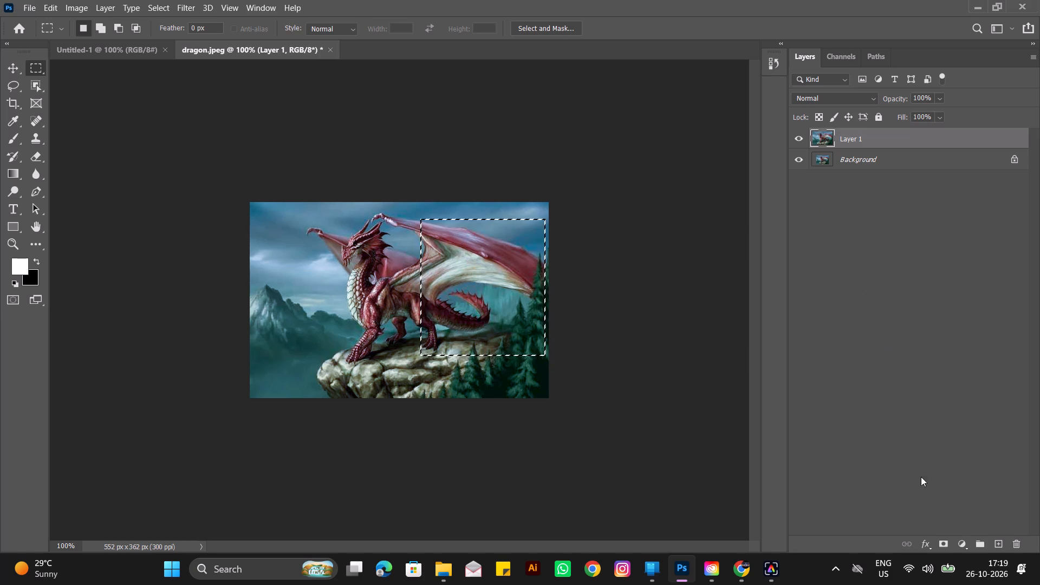
Add a new layer and outline the selection with a 20 px white centered stroke, with Preserve Transparency turned off.
click(1006, 542)
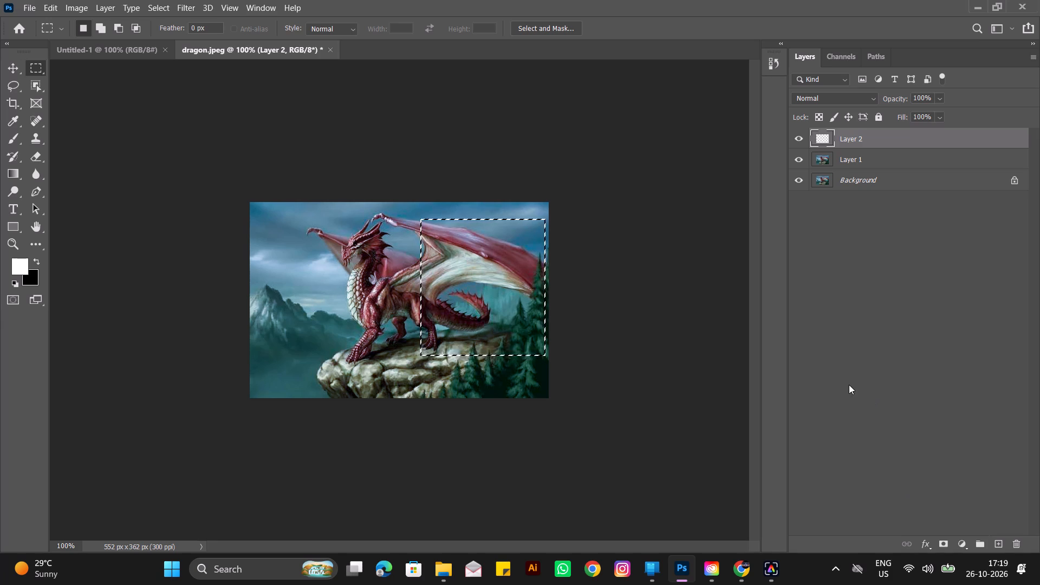
right_click(492, 292)
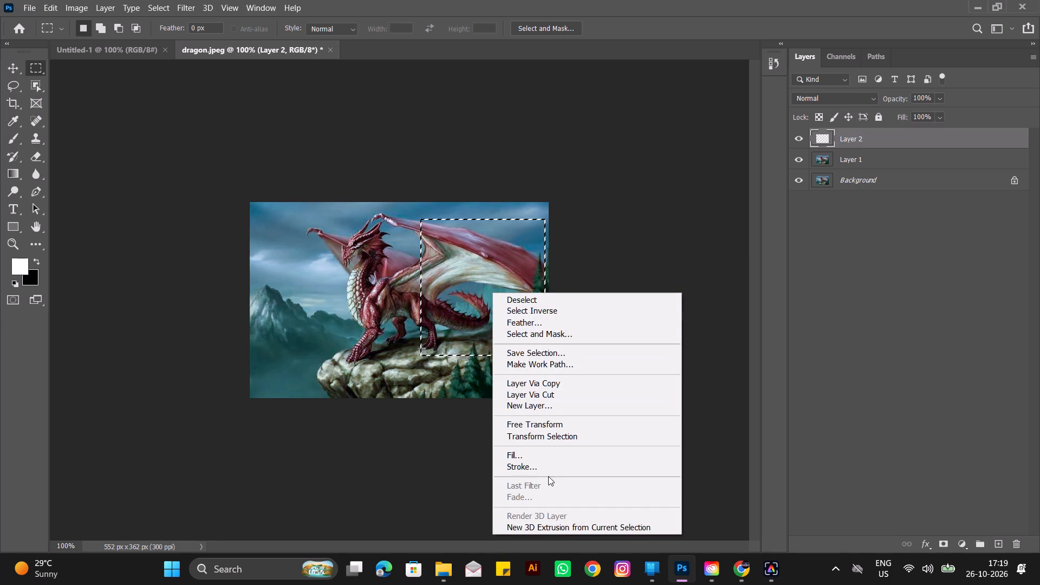
click(544, 466)
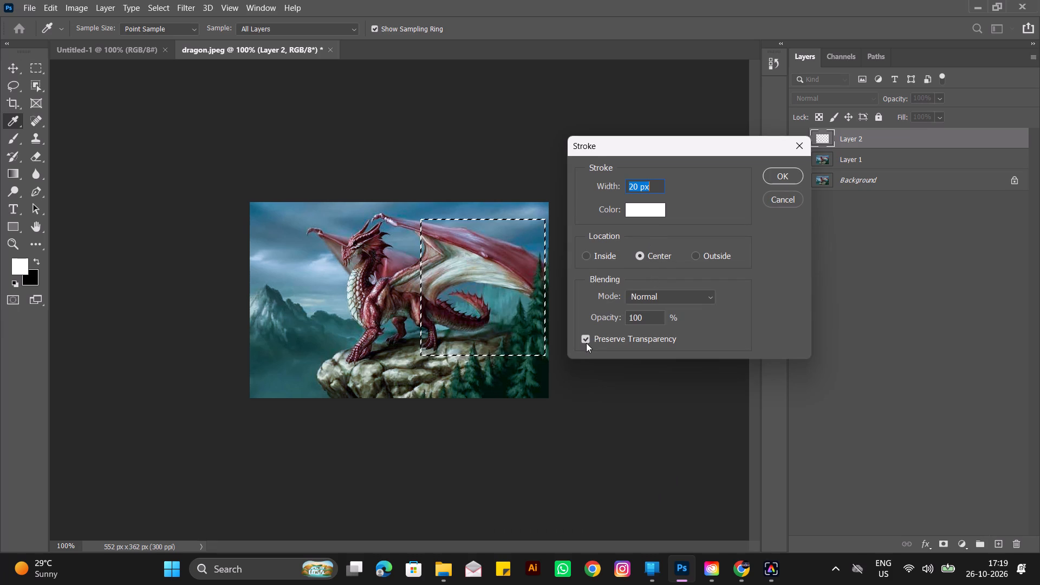
click(584, 341)
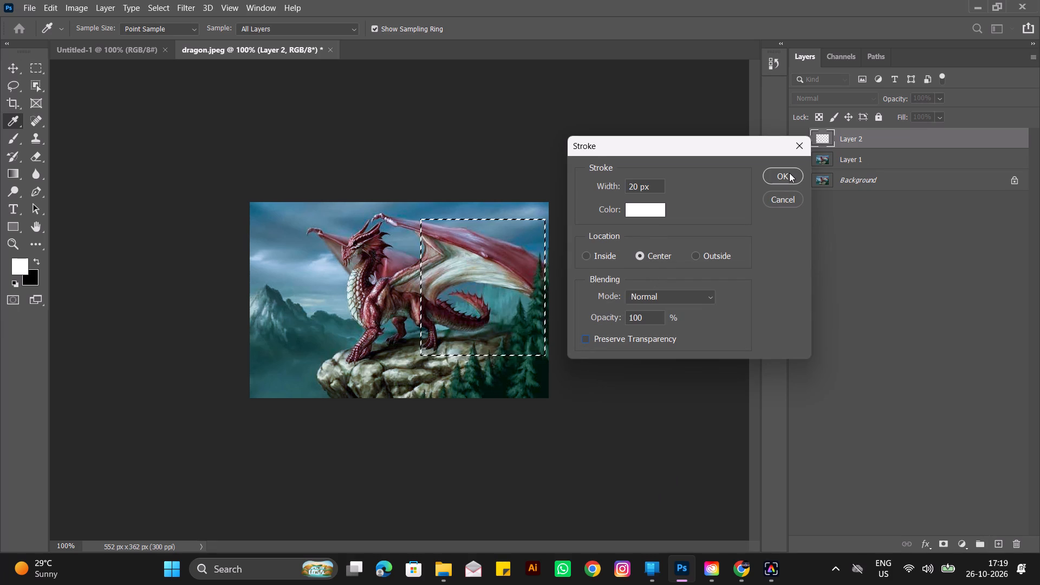
click(658, 205)
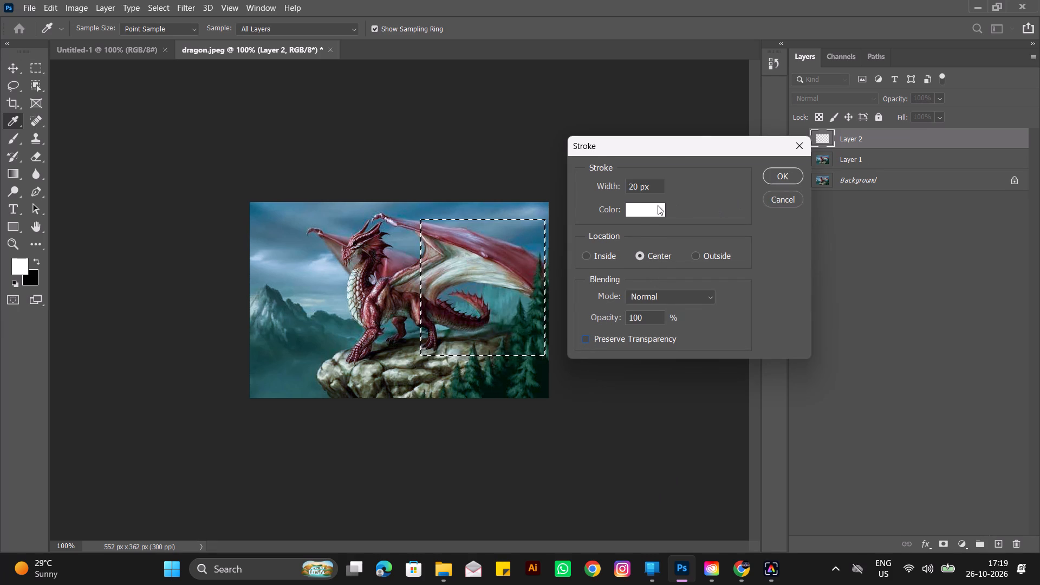
drag(389, 168, 336, 114)
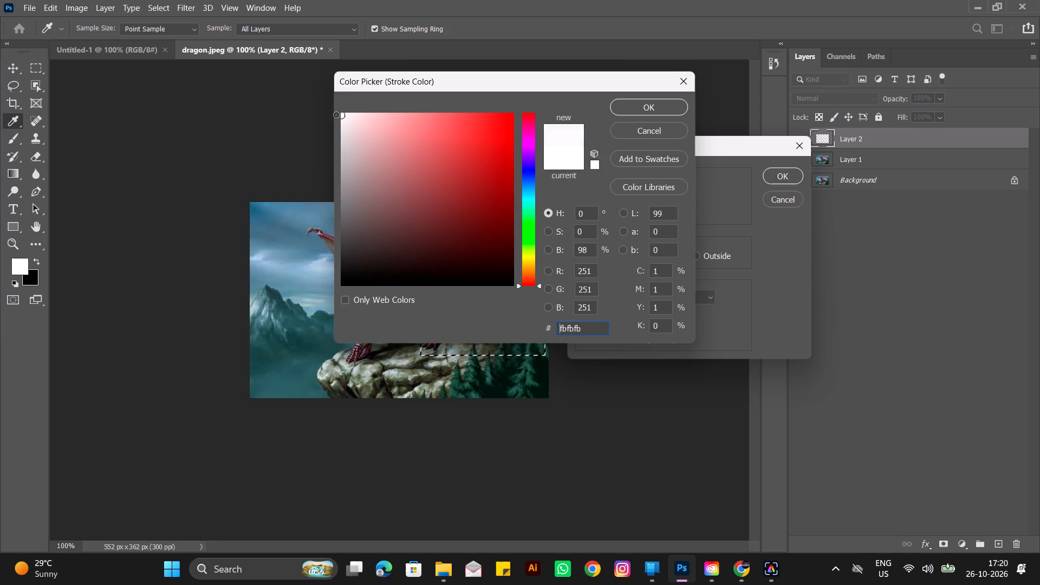
drag(336, 114, 340, 110)
click(624, 116)
click(627, 108)
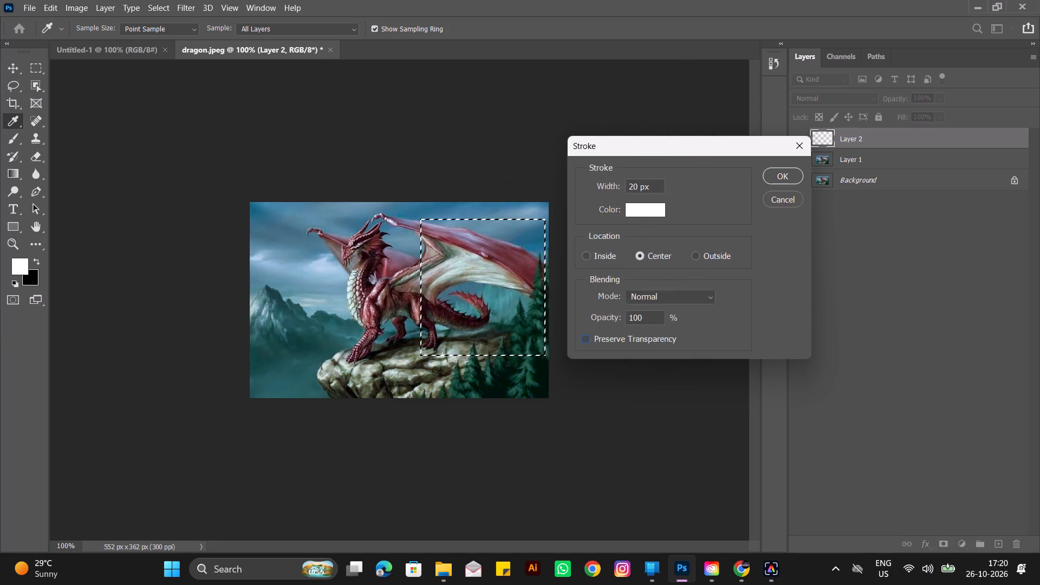
click(781, 177)
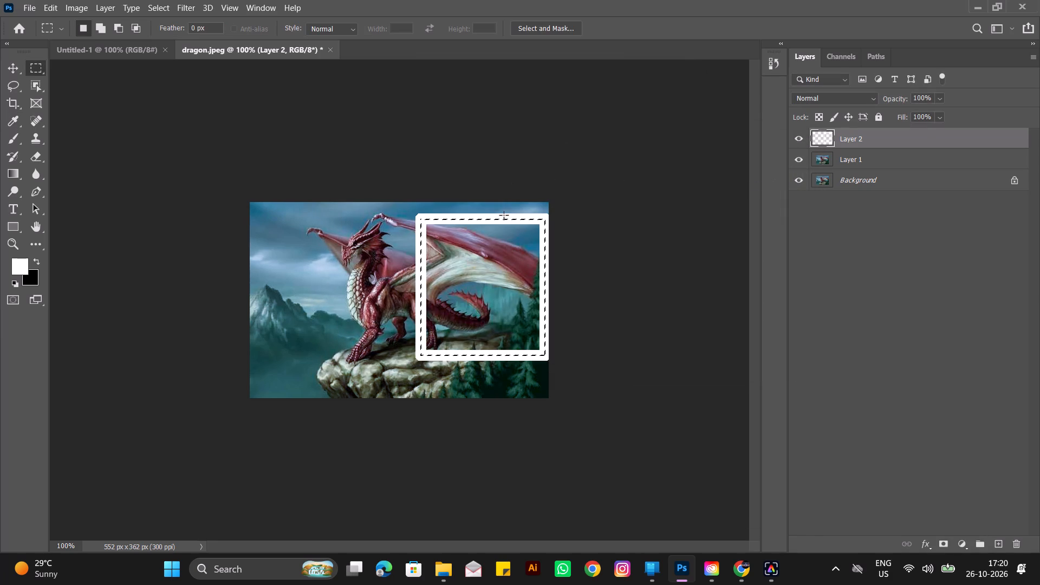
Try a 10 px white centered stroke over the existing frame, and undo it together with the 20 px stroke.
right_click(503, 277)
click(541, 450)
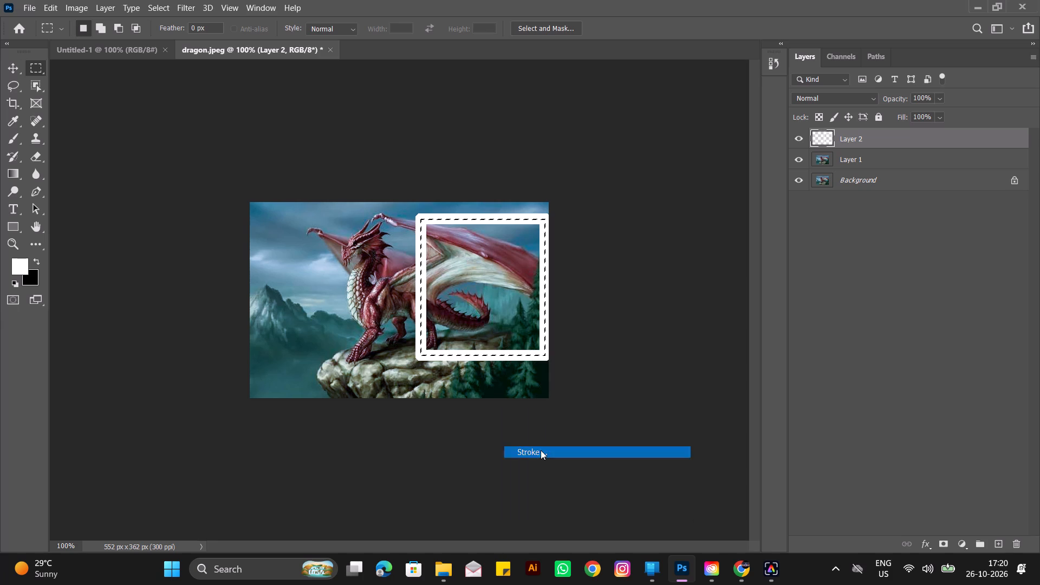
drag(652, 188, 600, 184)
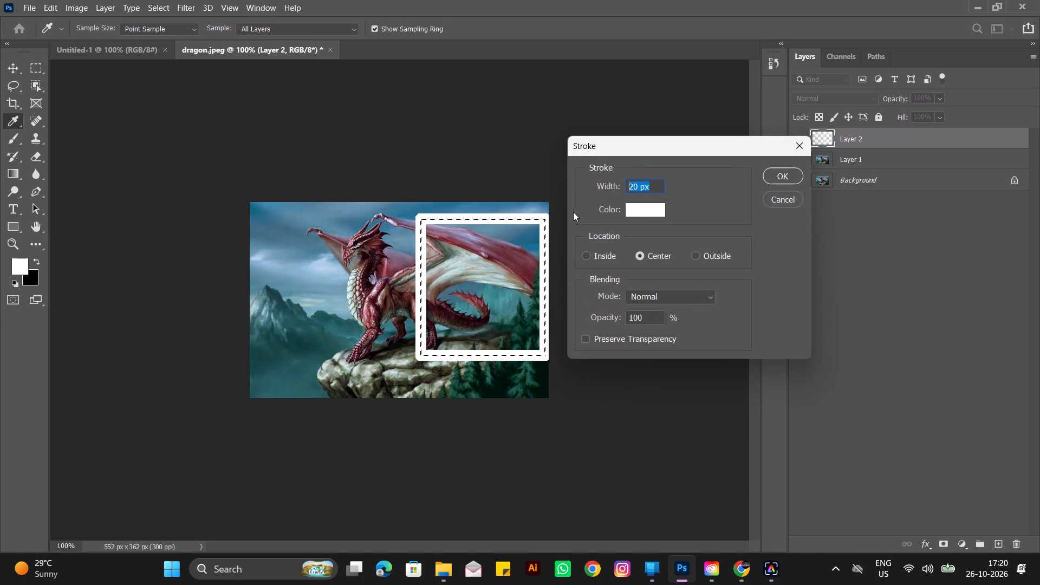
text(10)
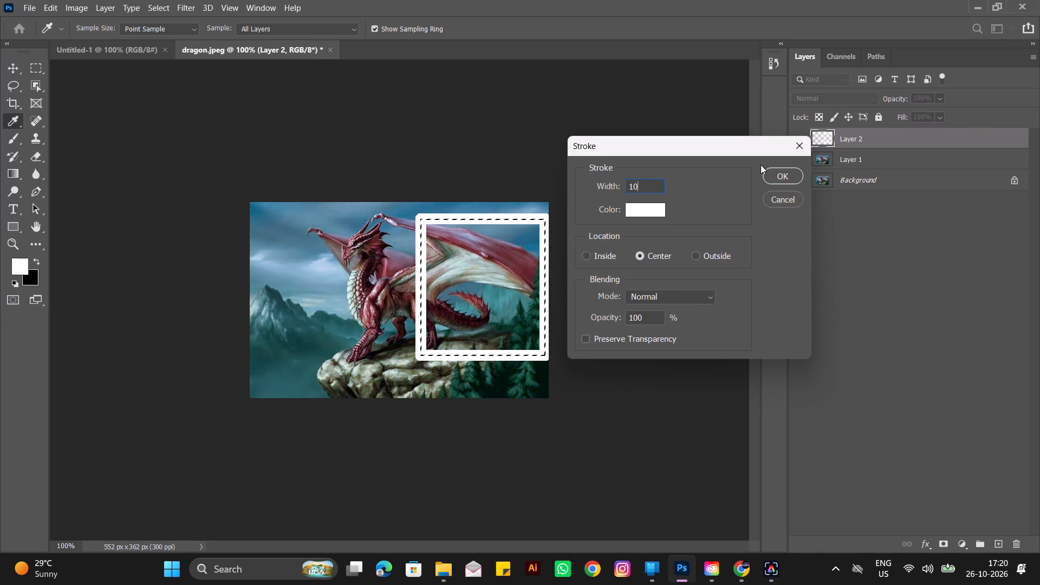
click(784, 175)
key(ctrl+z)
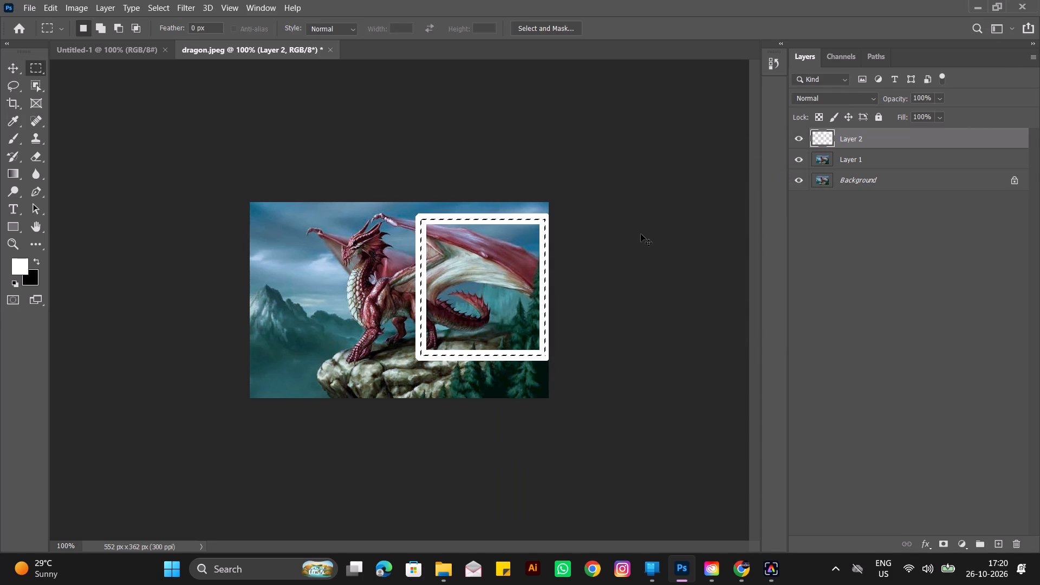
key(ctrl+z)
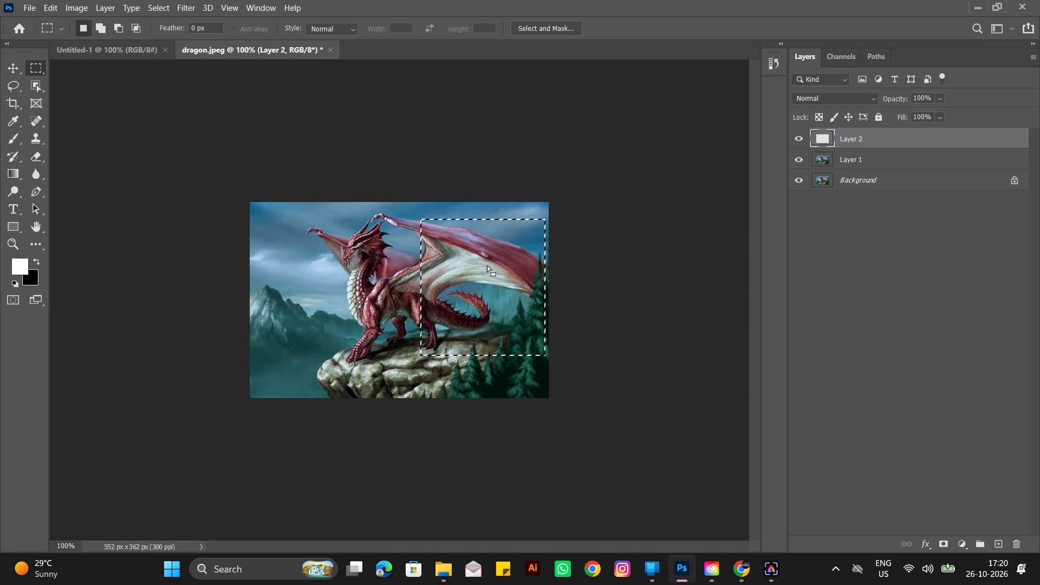
Outline the selection on Layer 2 with a 10 px white centered stroke and deselect.
right_click(487, 265)
click(511, 439)
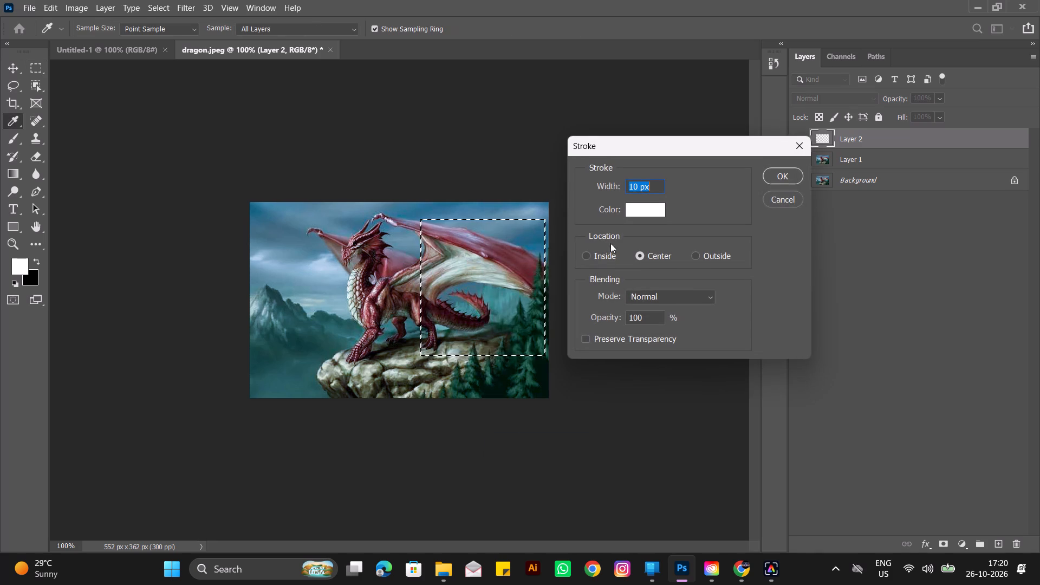
click(775, 174)
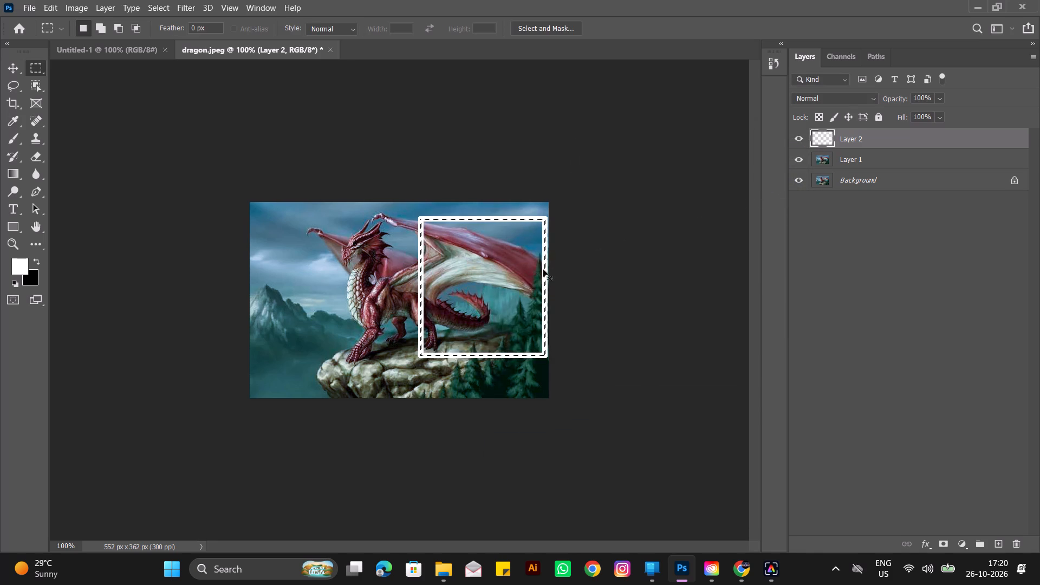
key(ctrl+d)
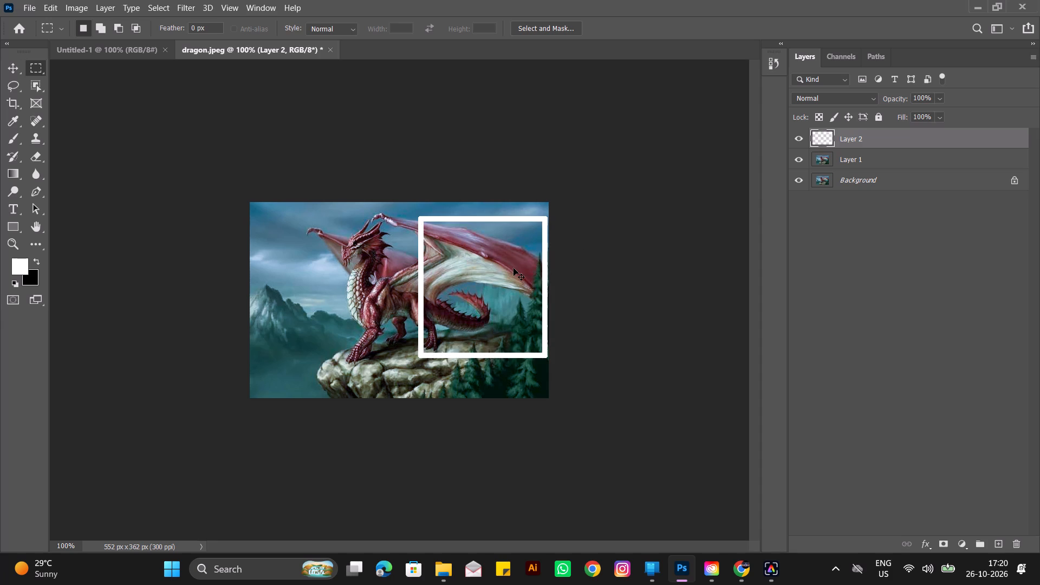
Apply a Perspective transform to the white frame on Layer 2, shortening its edge nearest the dragon's body by about an 8° slant.
key(t)
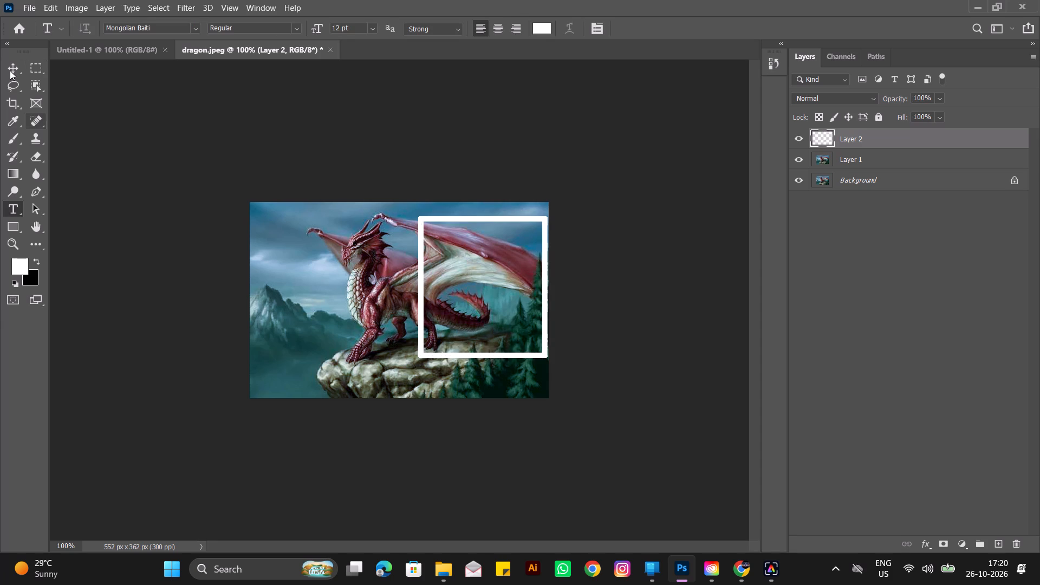
click(8, 67)
key(ctrl+t)
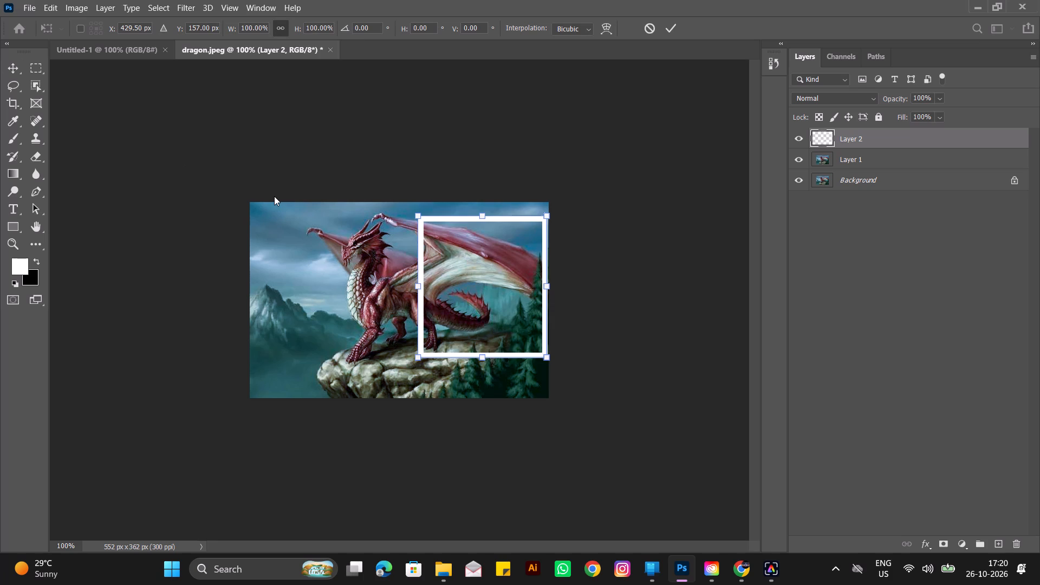
right_click(505, 279)
click(536, 350)
click(545, 215)
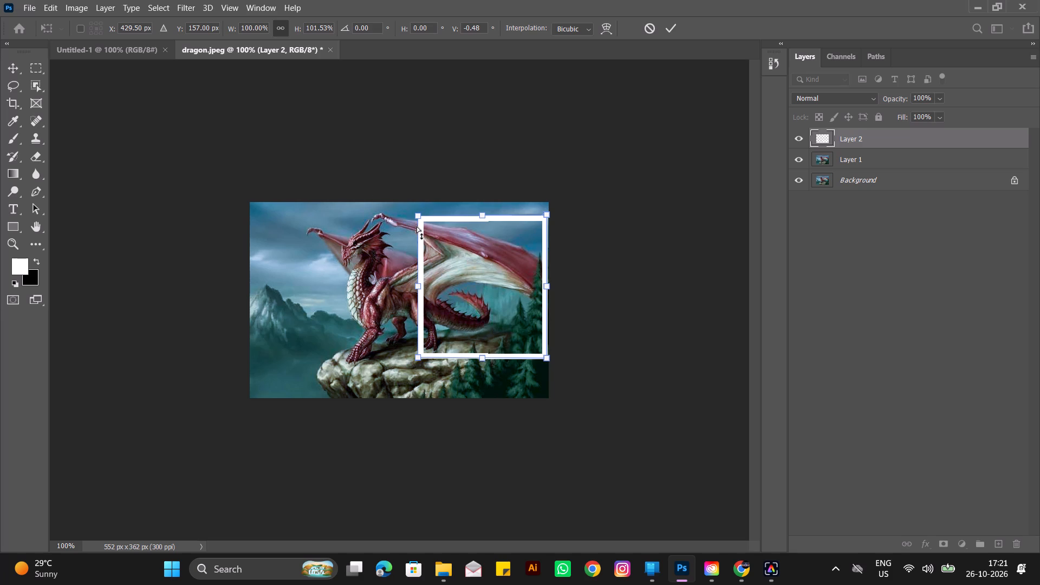
drag(417, 214, 419, 239)
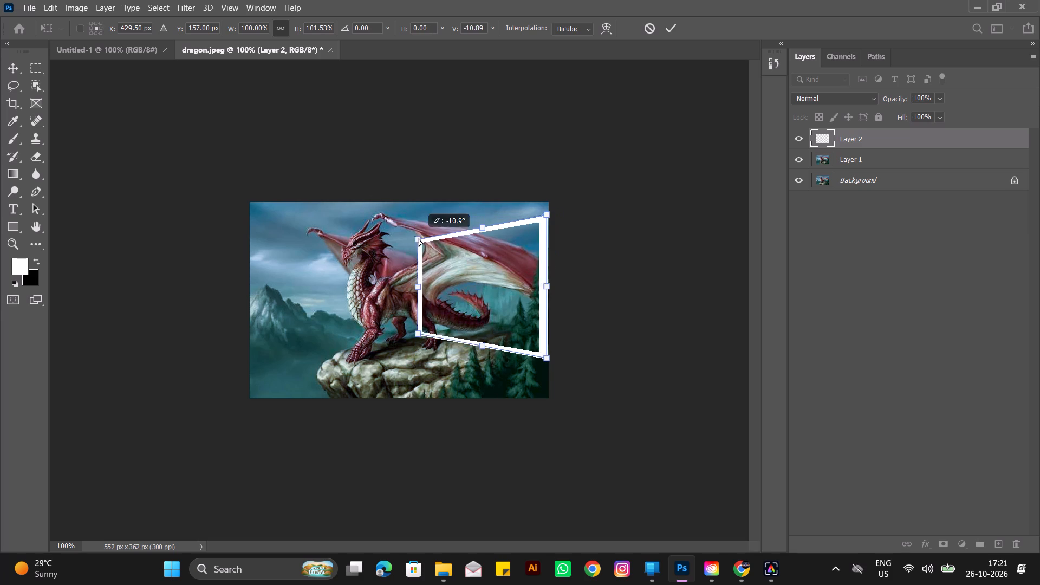
drag(419, 239, 430, 225)
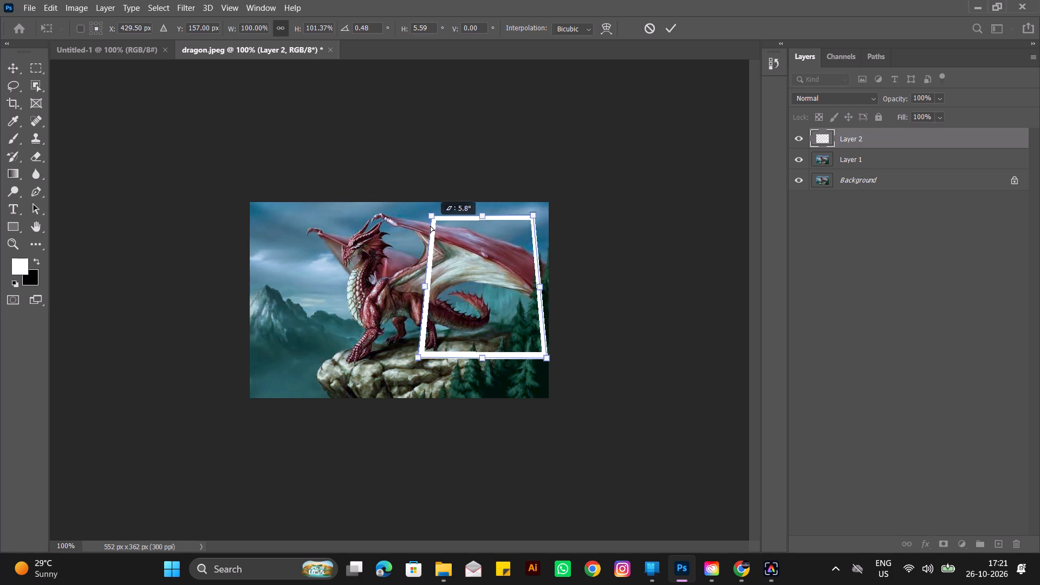
drag(430, 225, 420, 239)
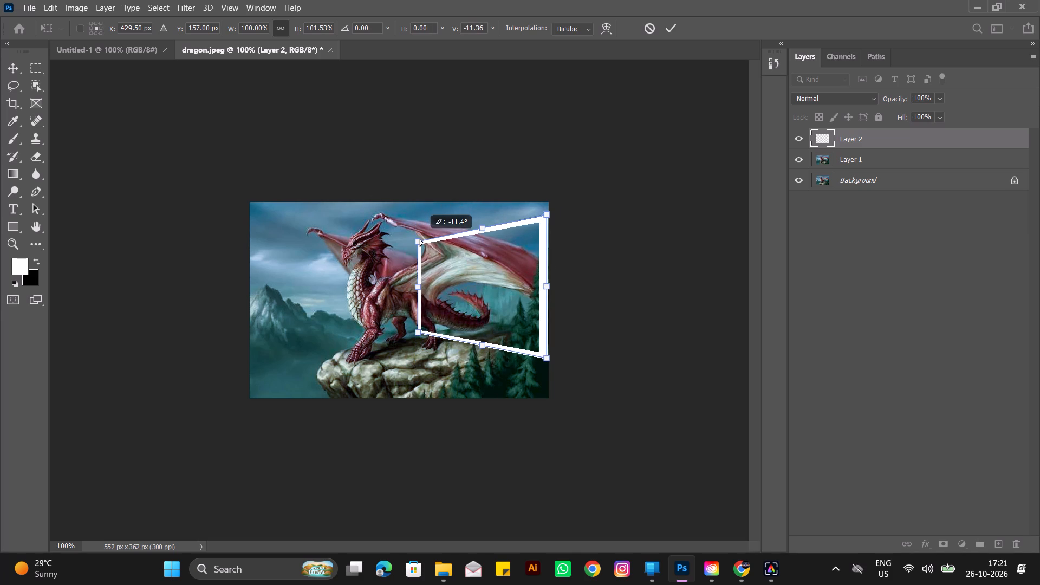
drag(420, 239, 418, 219)
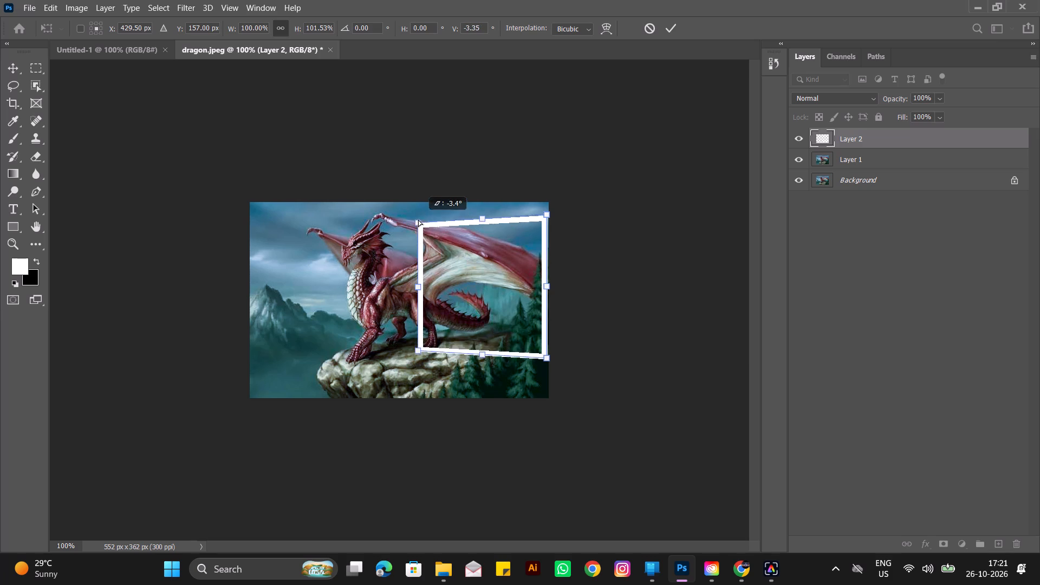
drag(418, 219, 422, 222)
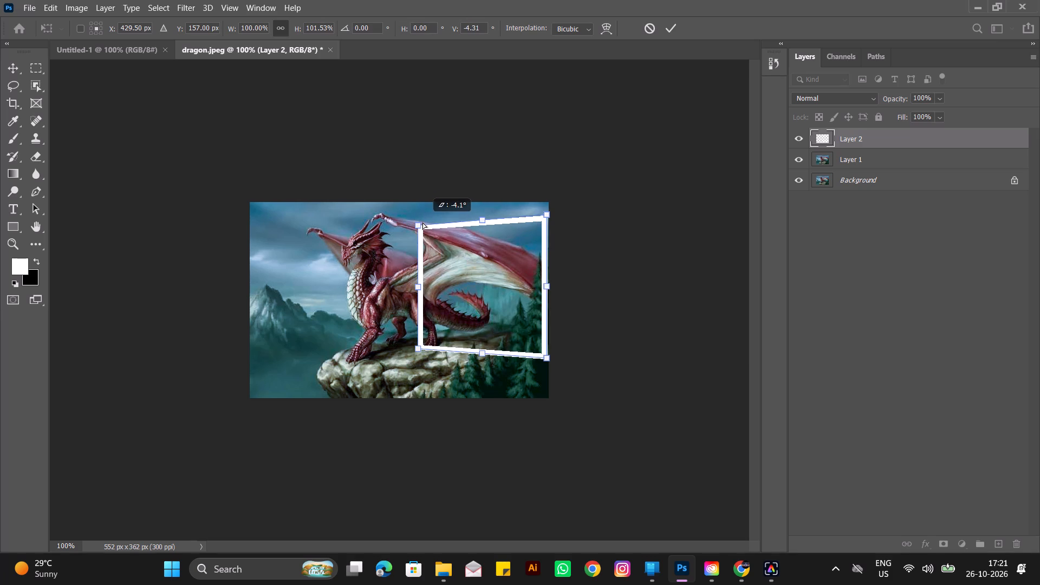
drag(422, 222, 419, 224)
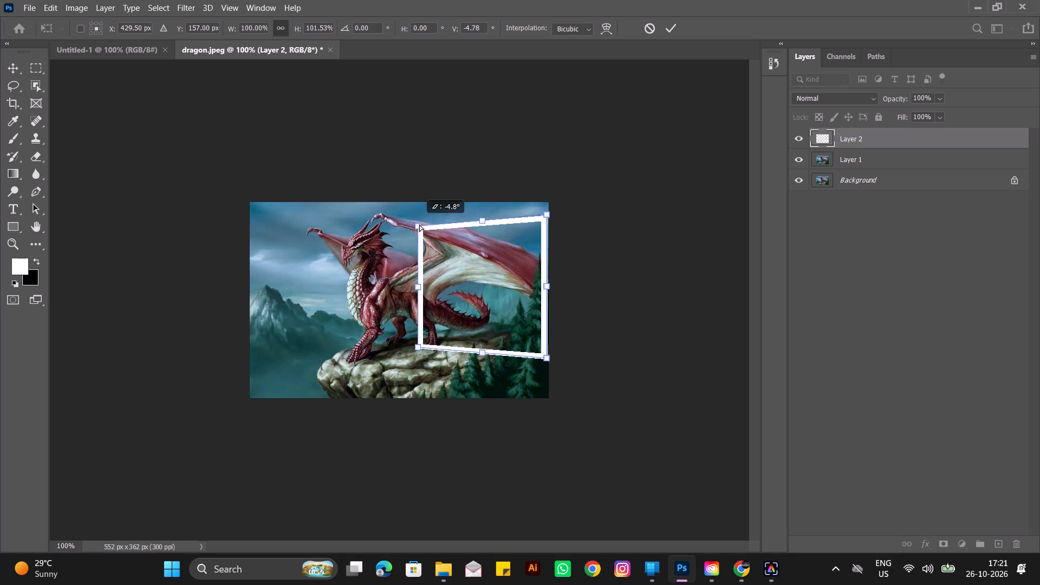
drag(419, 224, 425, 243)
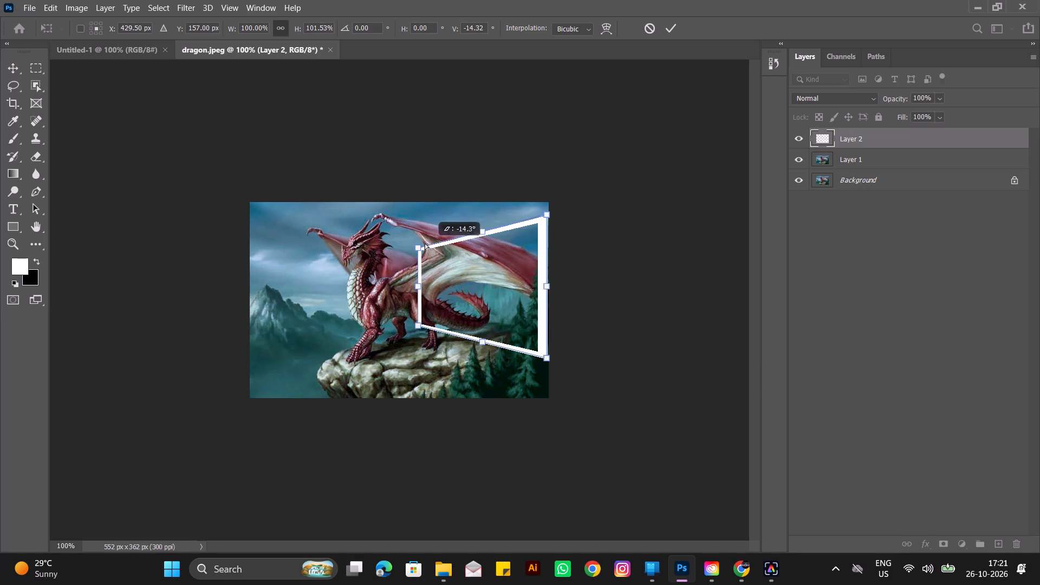
drag(425, 243, 423, 231)
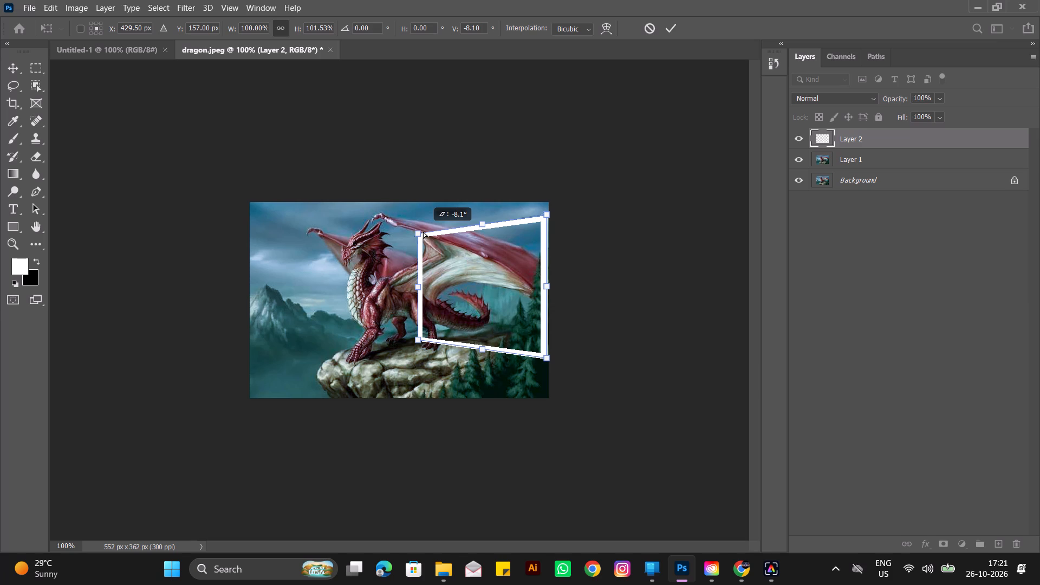
drag(423, 231, 423, 230)
Skew the frame's upper edge slightly outward, fine-tune the perspective so the dragon-side edge stays shorter, and apply the transform.
drag(480, 224, 482, 216)
click(484, 220)
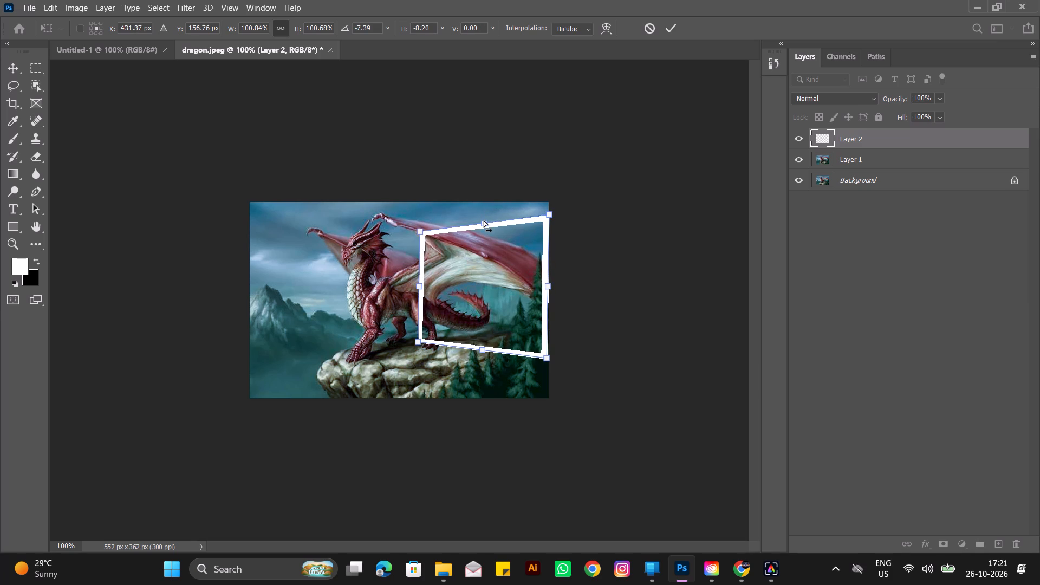
drag(421, 230, 419, 221)
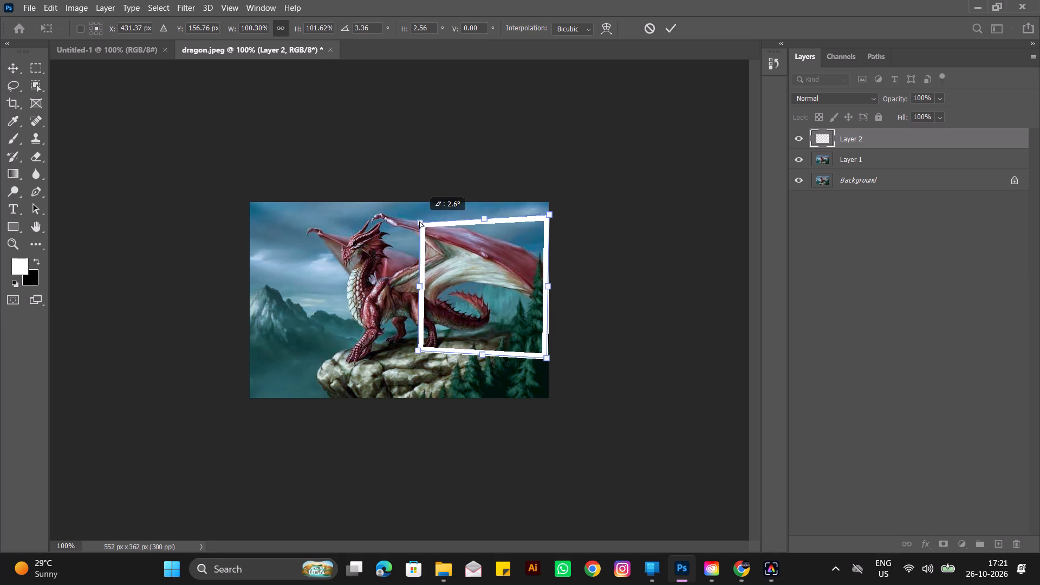
drag(419, 221, 421, 213)
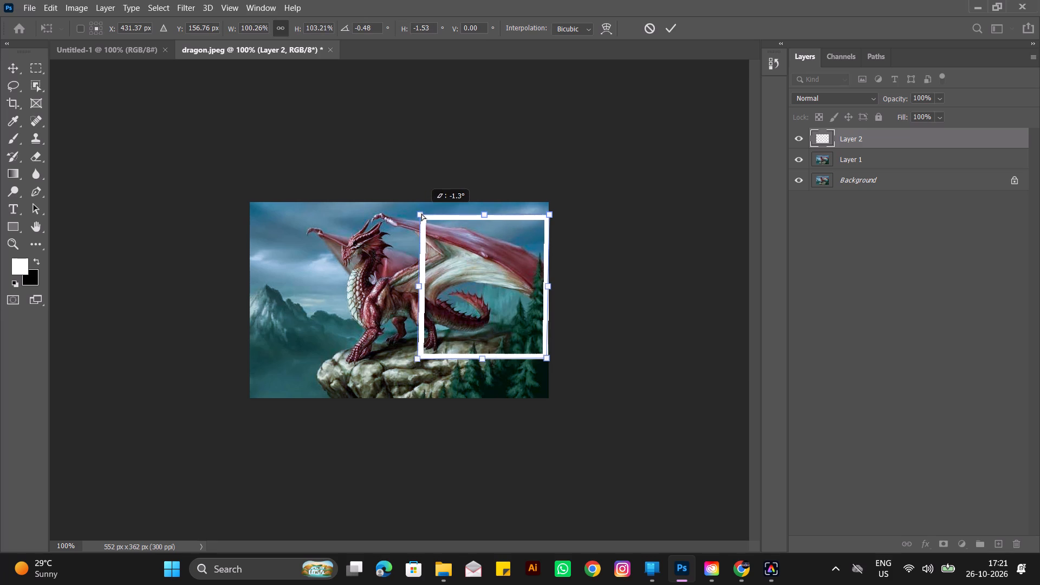
drag(421, 213, 430, 217)
drag(419, 218, 427, 223)
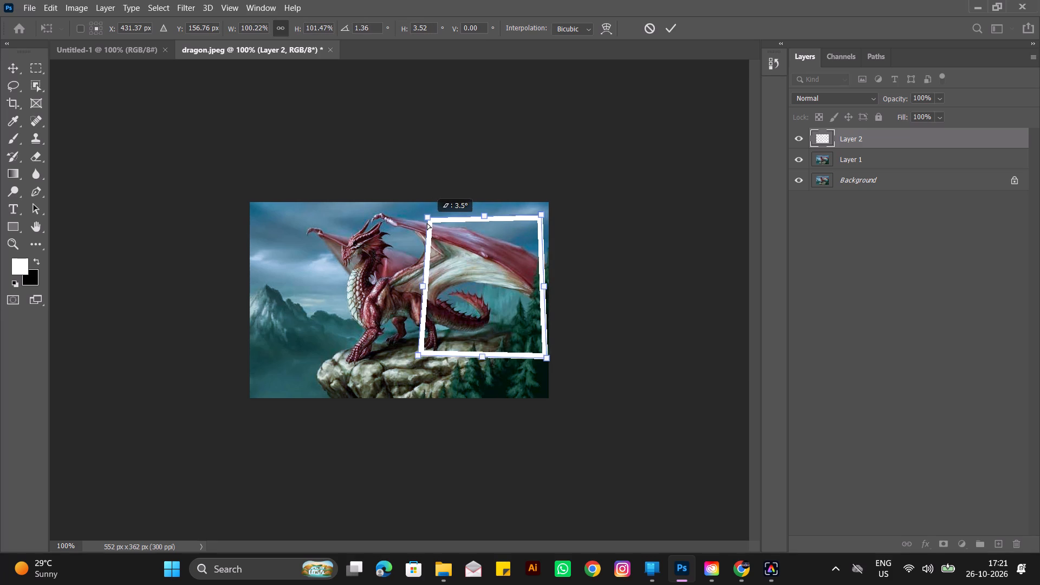
drag(427, 223, 435, 231)
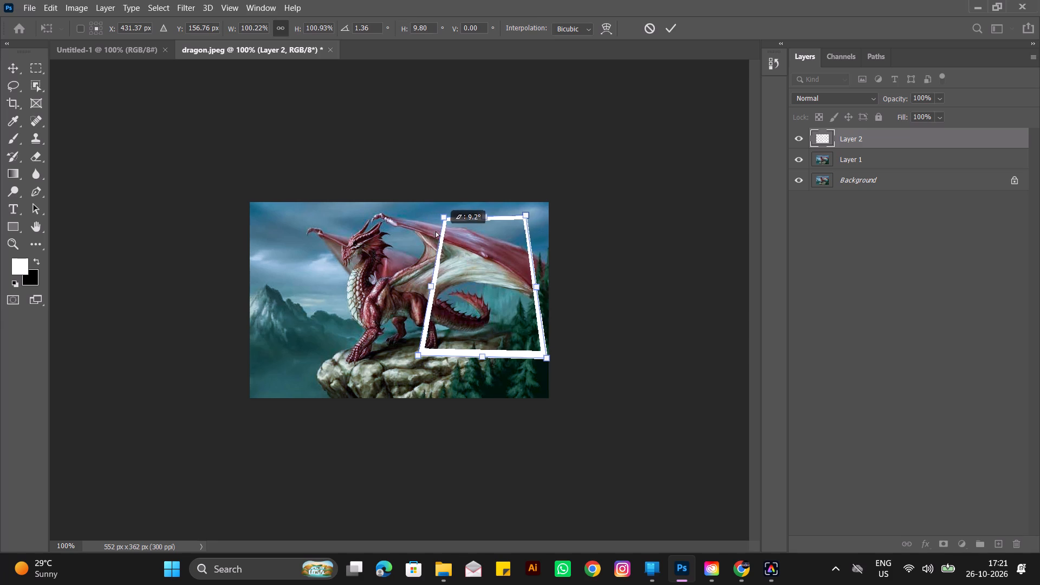
drag(435, 231, 429, 235)
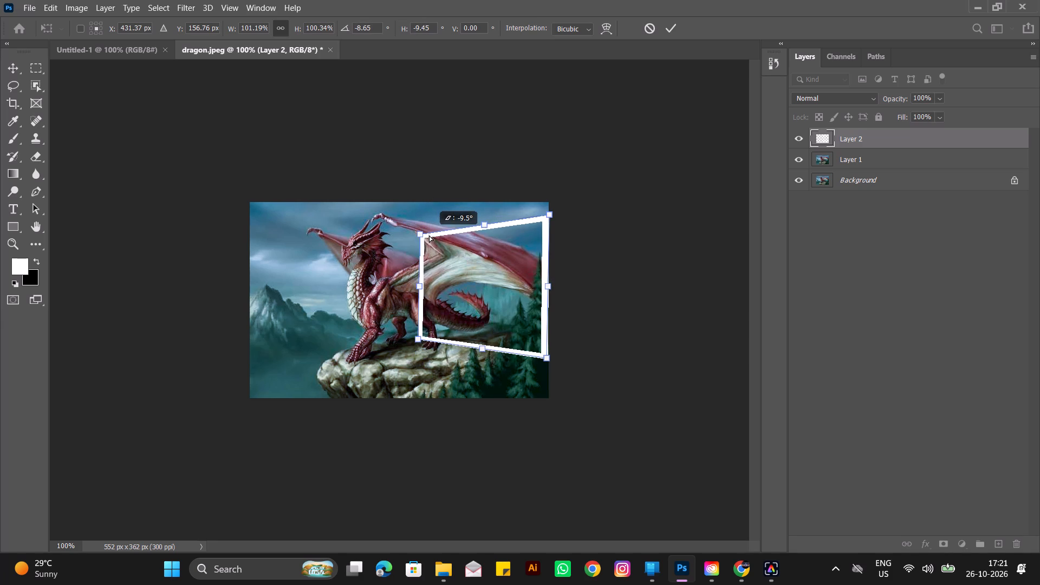
drag(429, 235, 419, 232)
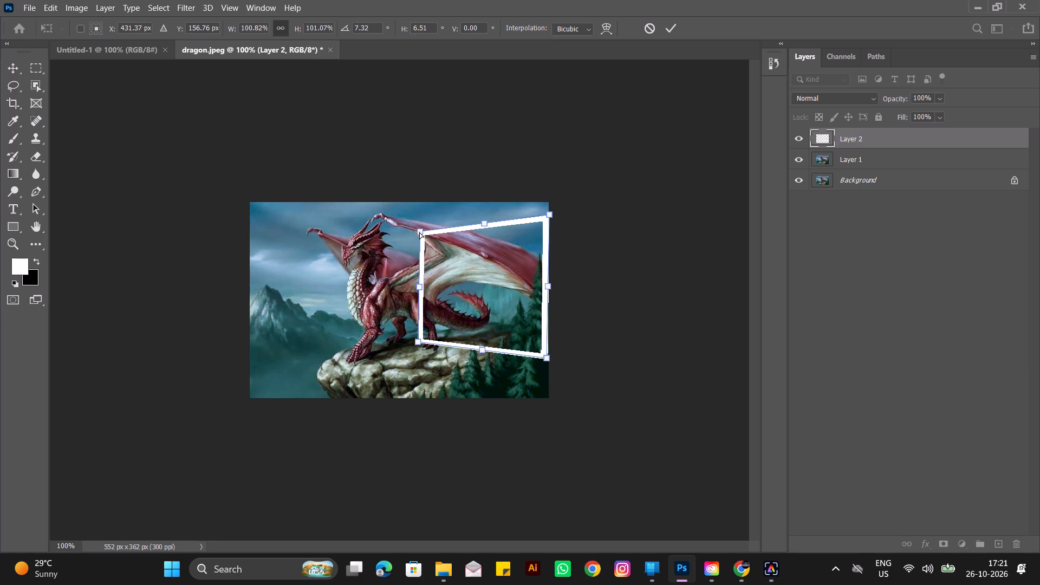
click(19, 67)
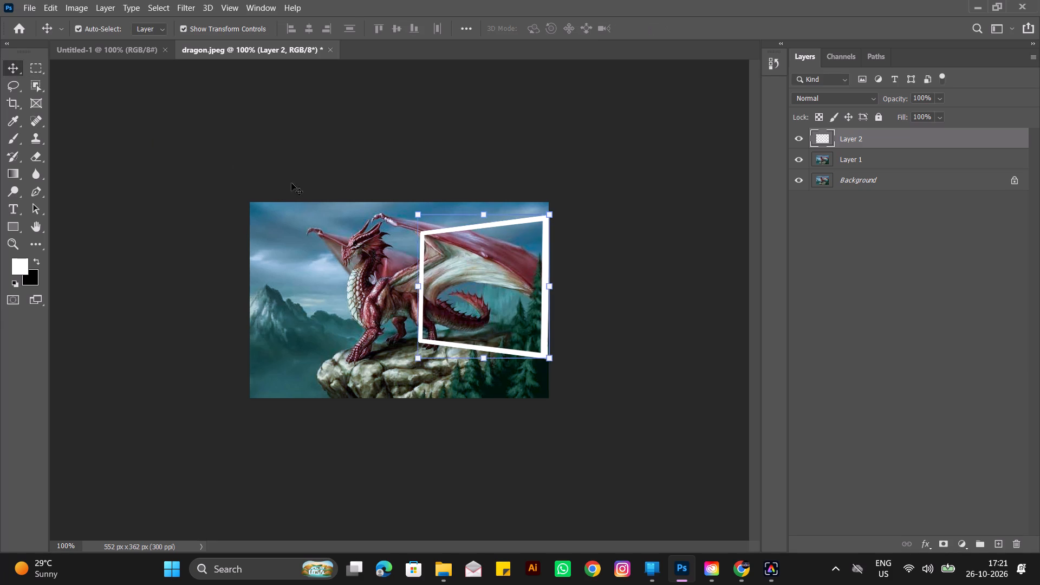
Enlarge the perspective frame proportionally to about 118% and move it over the wing and tail to about X 408, Y 141 px.
drag(484, 215, 485, 203)
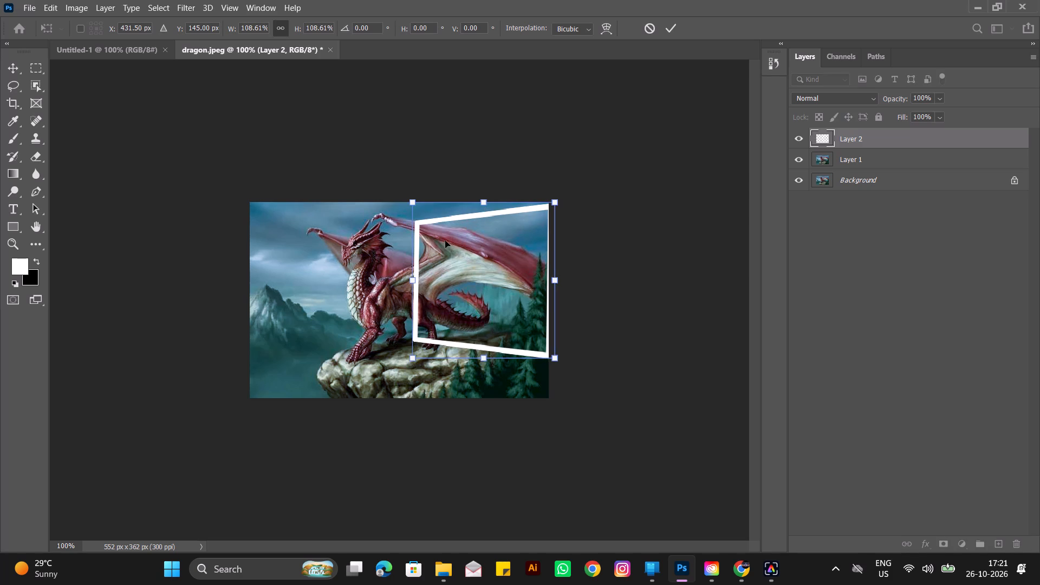
drag(486, 204, 487, 199)
drag(467, 262, 469, 262)
drag(469, 262, 465, 266)
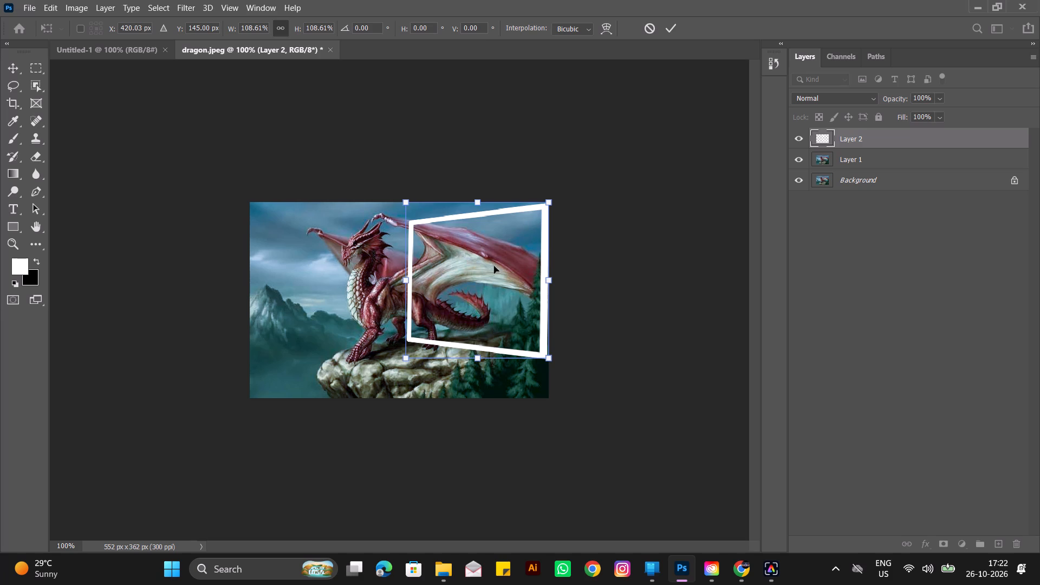
drag(475, 365, 477, 378)
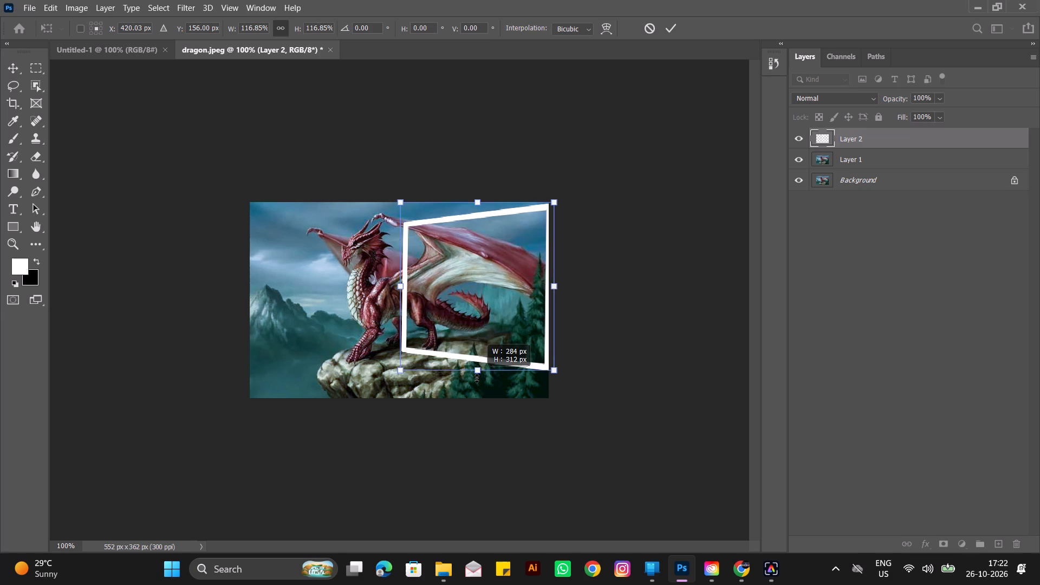
drag(477, 378, 477, 379)
drag(480, 289, 474, 289)
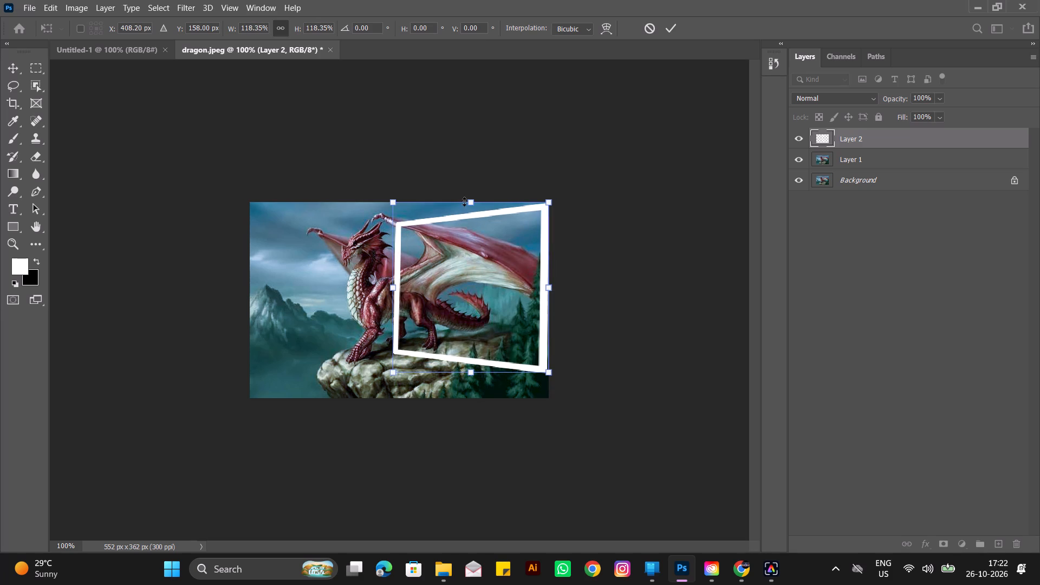
drag(472, 204, 472, 194)
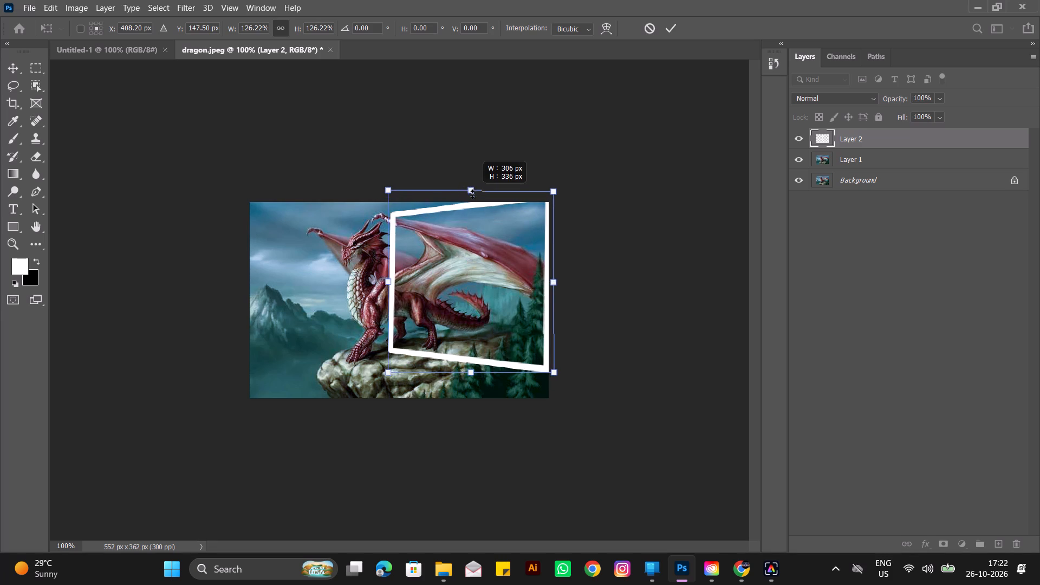
drag(472, 194, 461, 214)
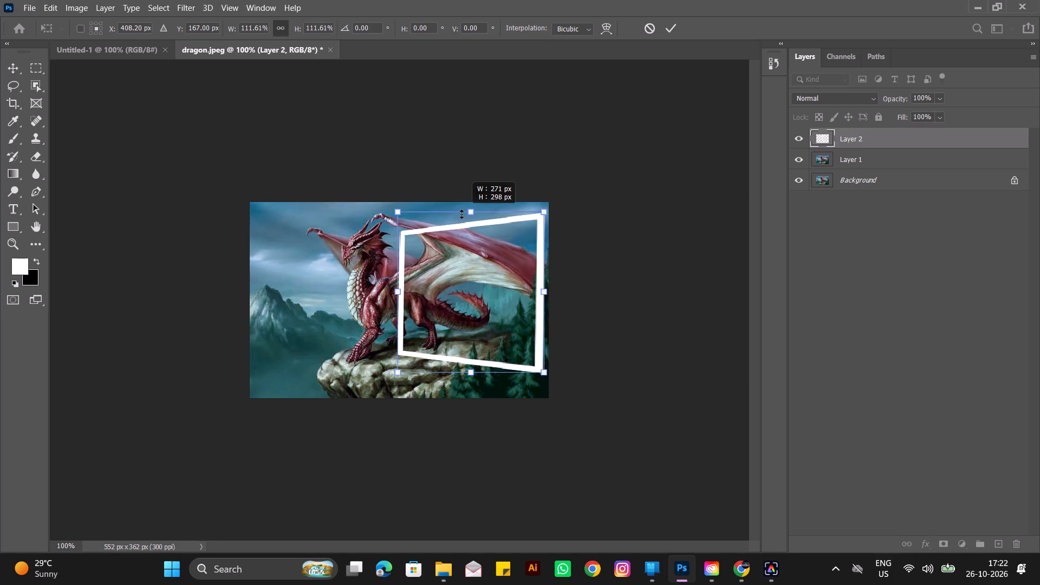
drag(461, 214, 465, 204)
drag(463, 246, 463, 237)
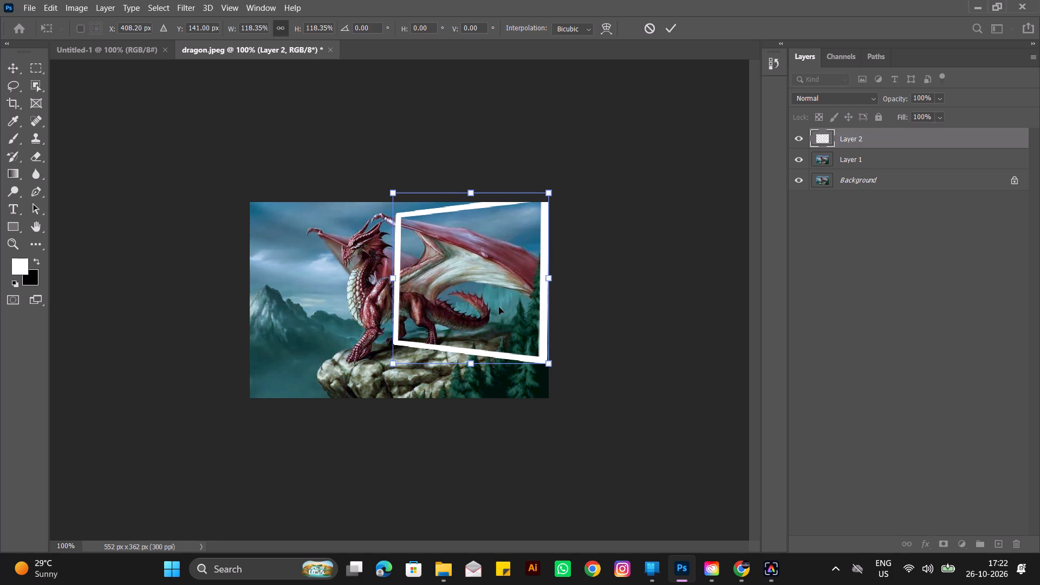
Scale the white perspective frame on Layer 2 down proportionally to about 103% and center it near X 408, Y 171 px.
drag(551, 282, 549, 282)
drag(549, 282, 542, 282)
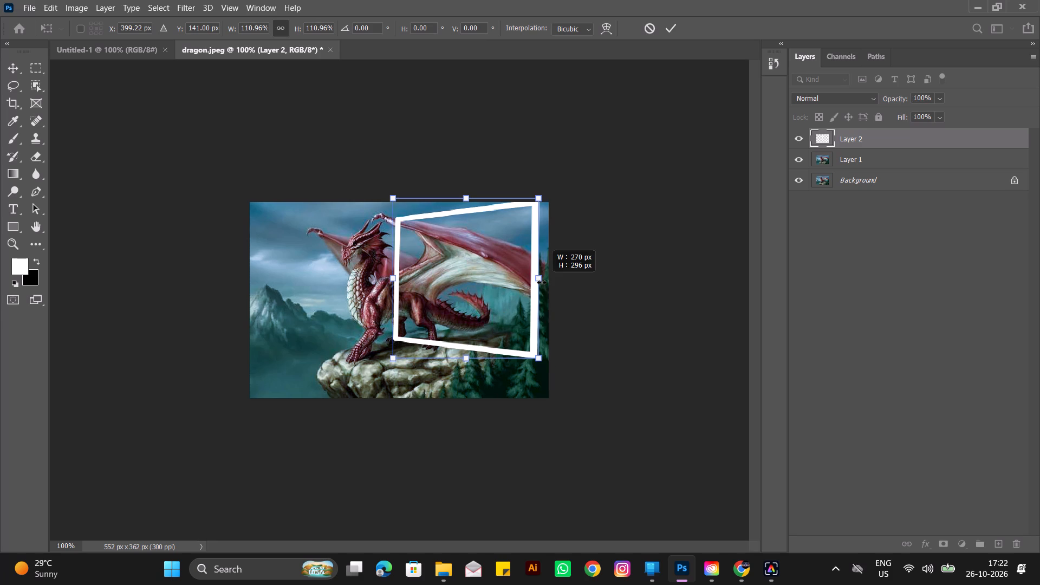
drag(542, 282, 538, 282)
drag(440, 285, 447, 285)
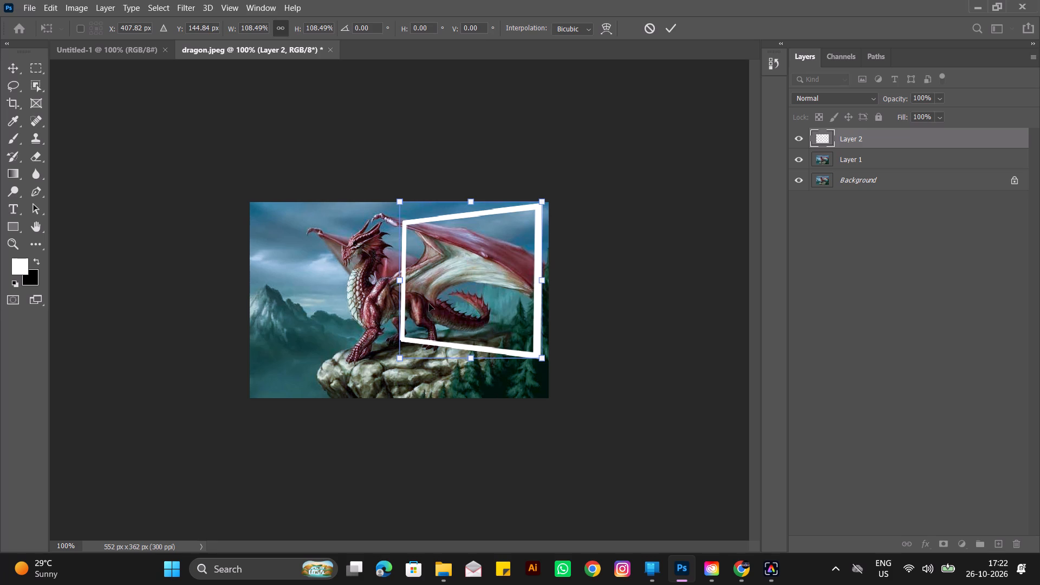
drag(463, 245, 464, 245)
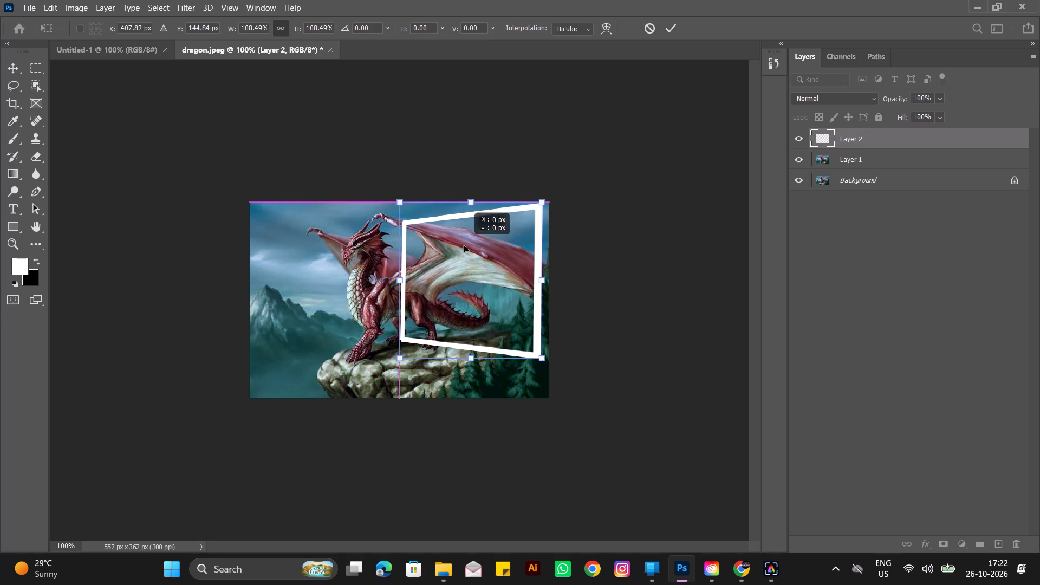
drag(464, 245, 463, 255)
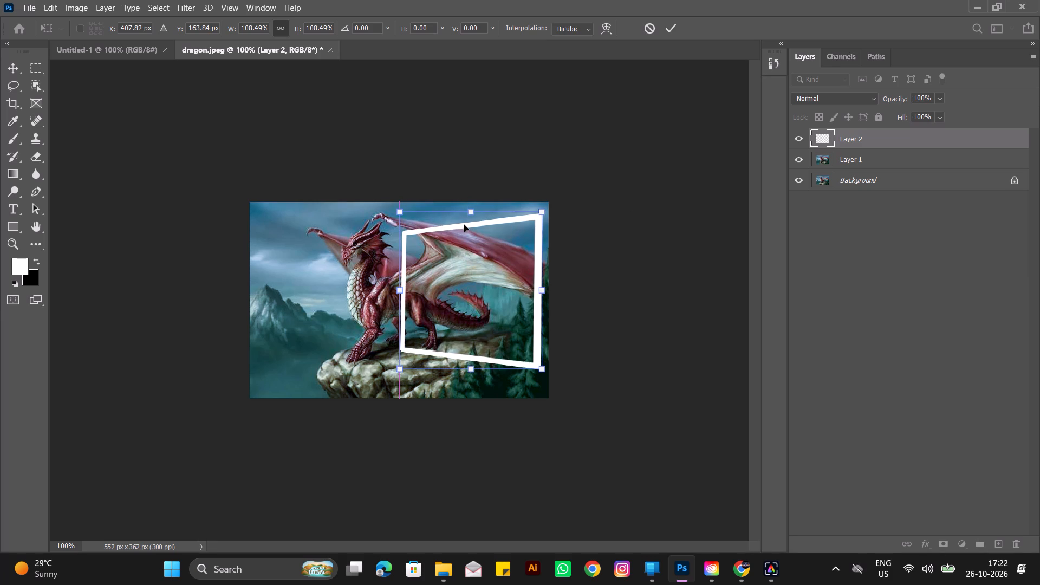
drag(469, 216, 469, 224)
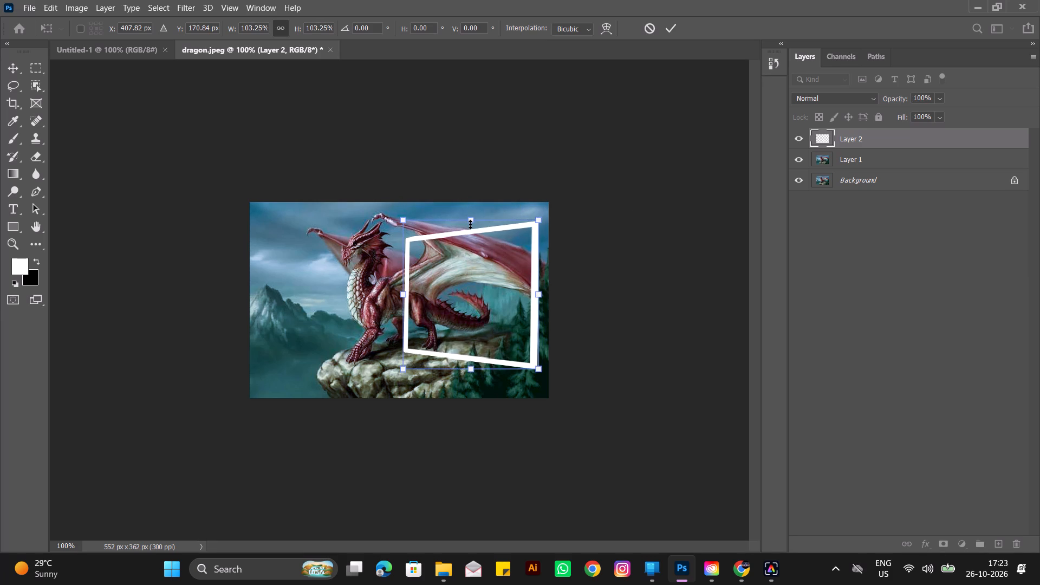
click(475, 287)
Shrink the frame proportionally to about 94% and reposition it over the wing and tail at about X 415, Y 181 px.
drag(407, 290, 422, 287)
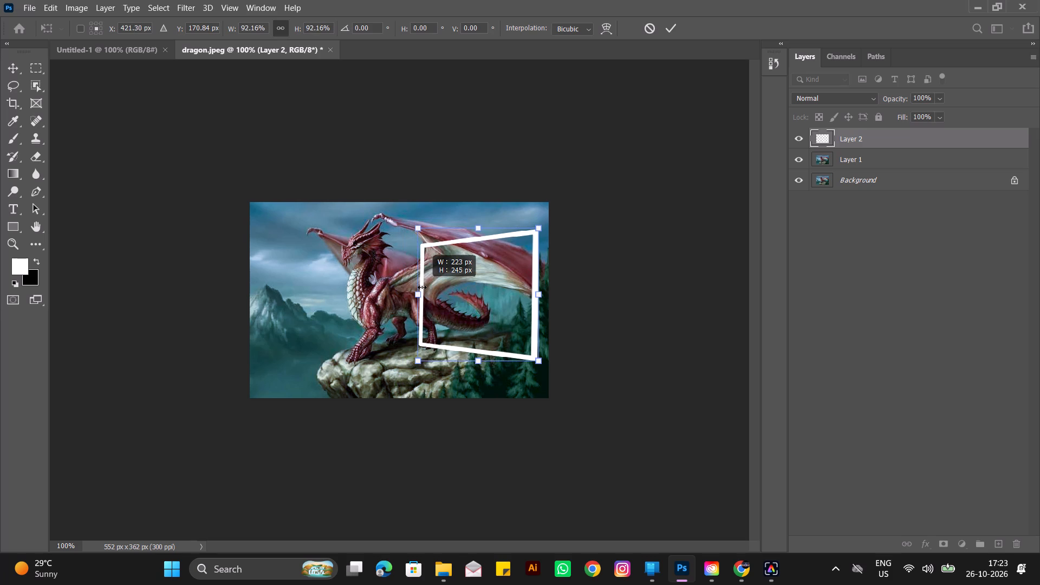
drag(422, 287, 419, 287)
drag(479, 280, 470, 281)
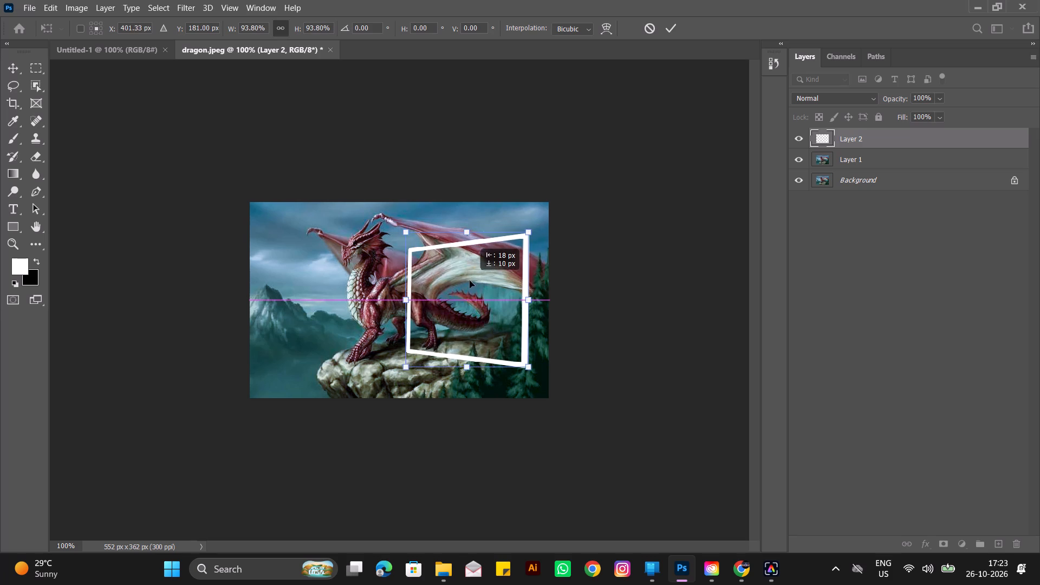
drag(470, 281, 463, 278)
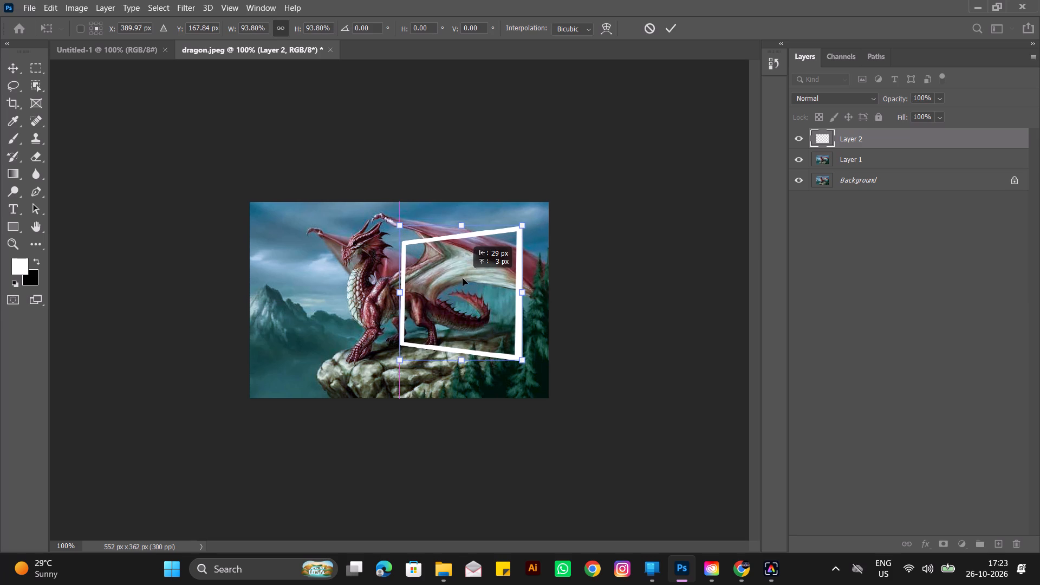
drag(463, 278, 485, 271)
right_click(485, 271)
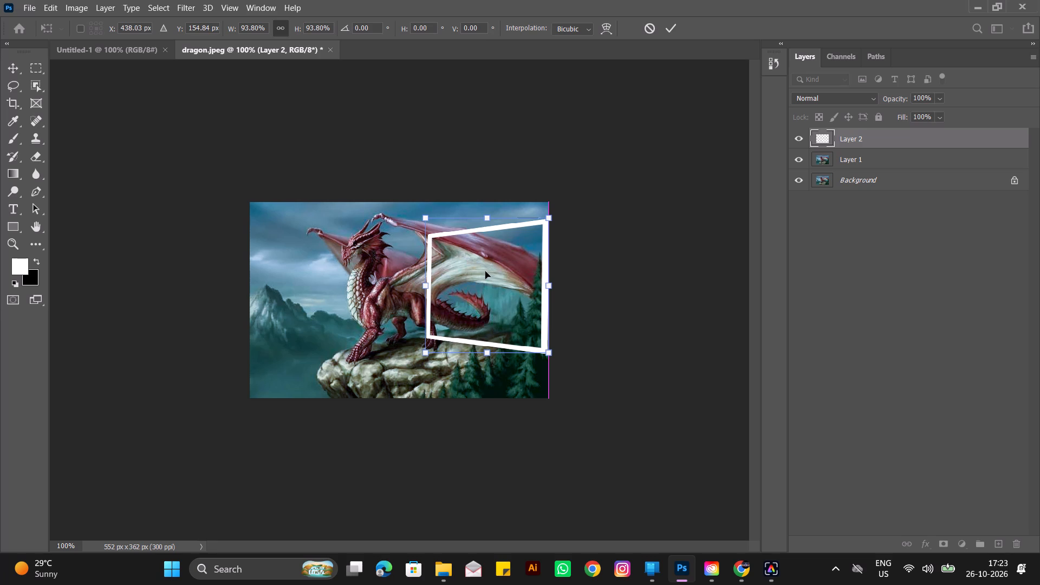
drag(485, 271, 477, 271)
drag(485, 271, 483, 270)
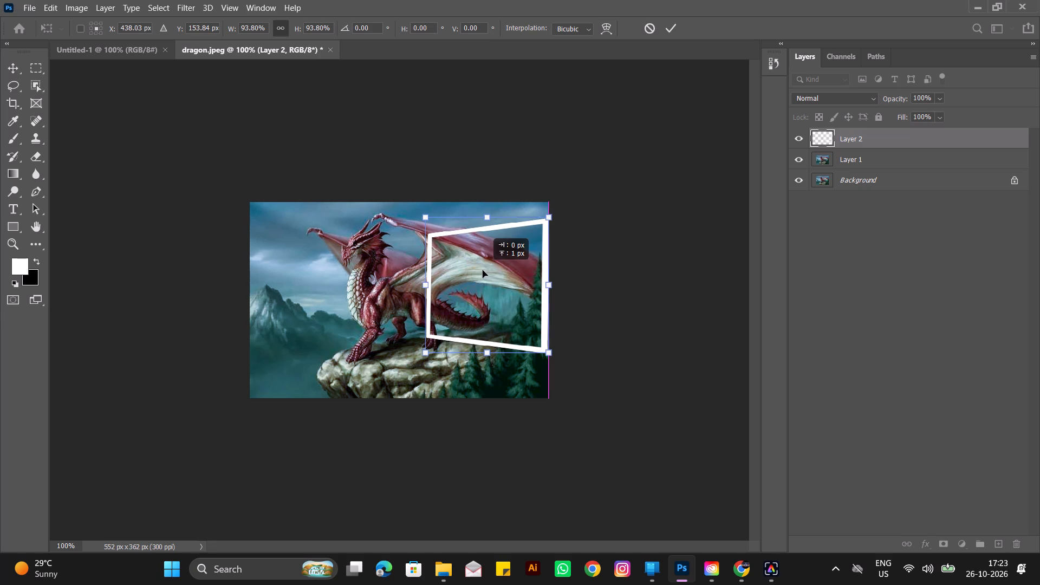
drag(483, 270, 478, 269)
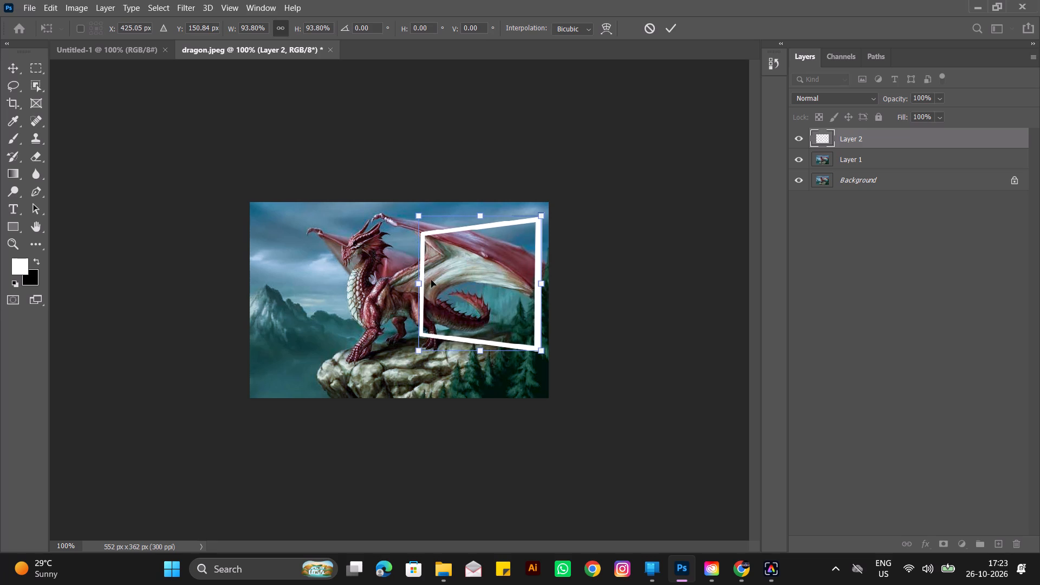
drag(466, 287, 460, 299)
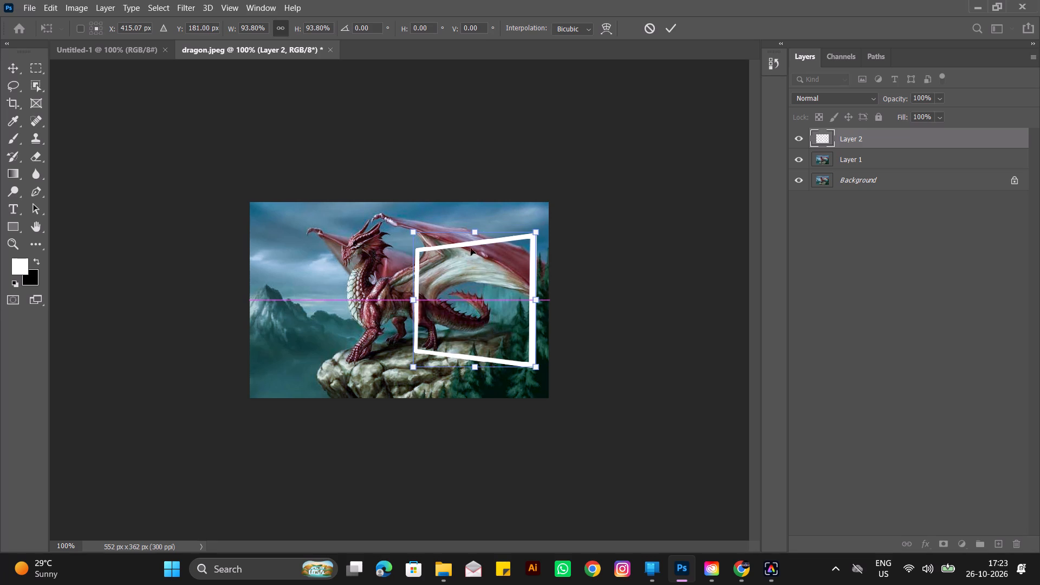
Enlarge the frame proportionally to about 107% around the wing and tail, centered at about X 416, Y 174 px.
click(474, 232)
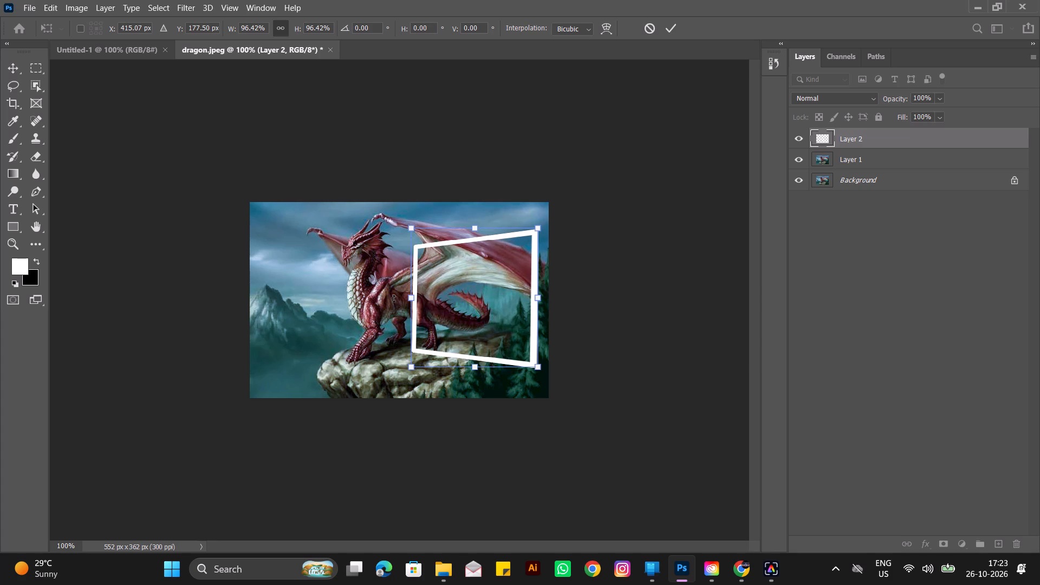
click(408, 298)
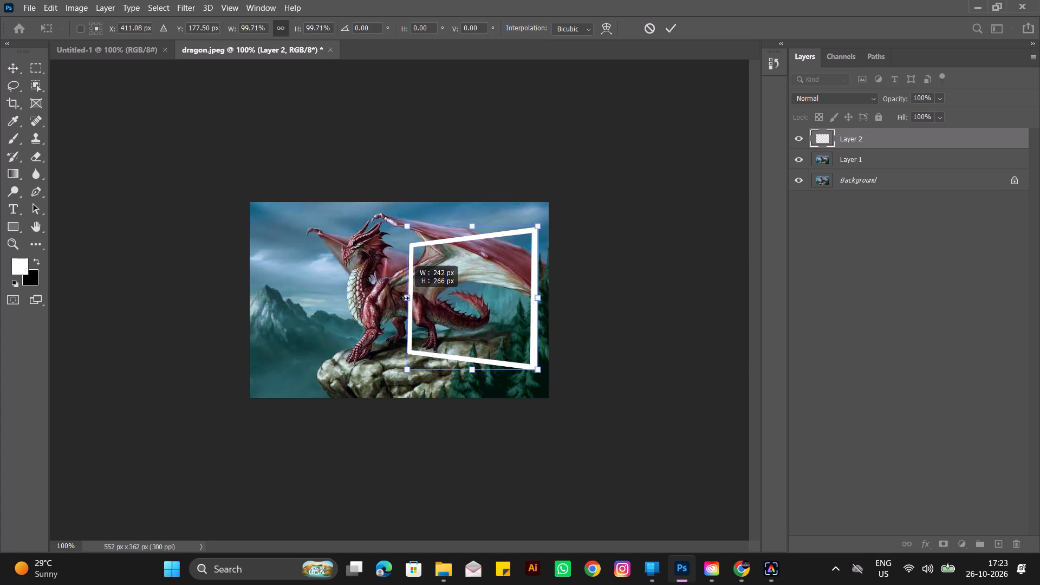
click(483, 287)
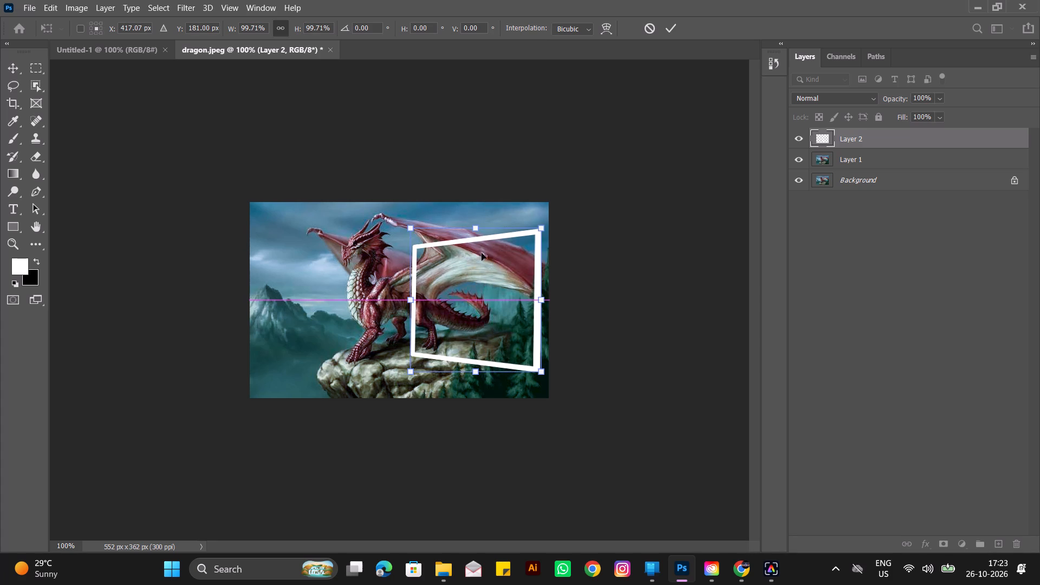
drag(477, 232, 477, 227)
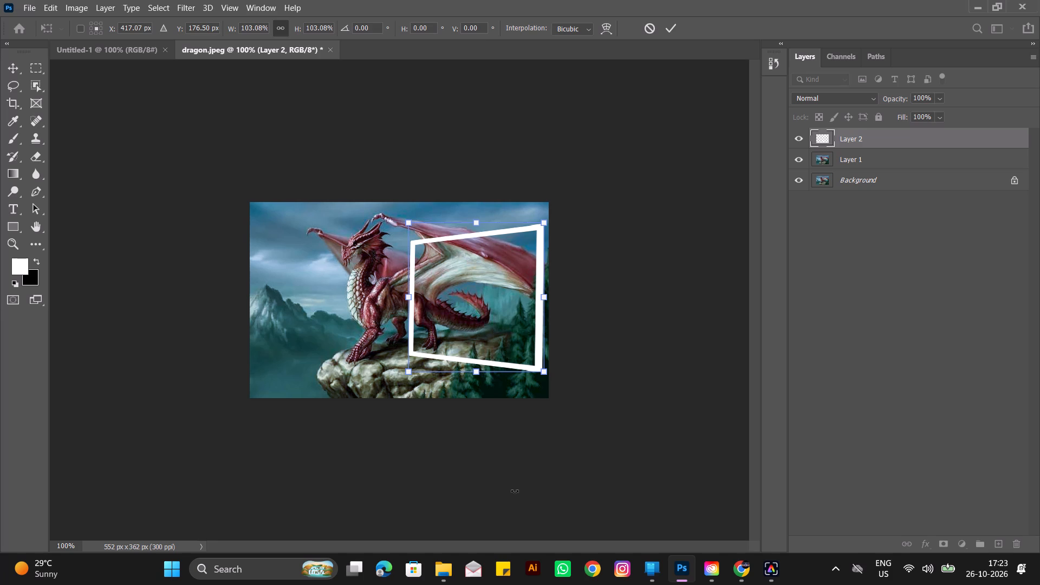
click(412, 296)
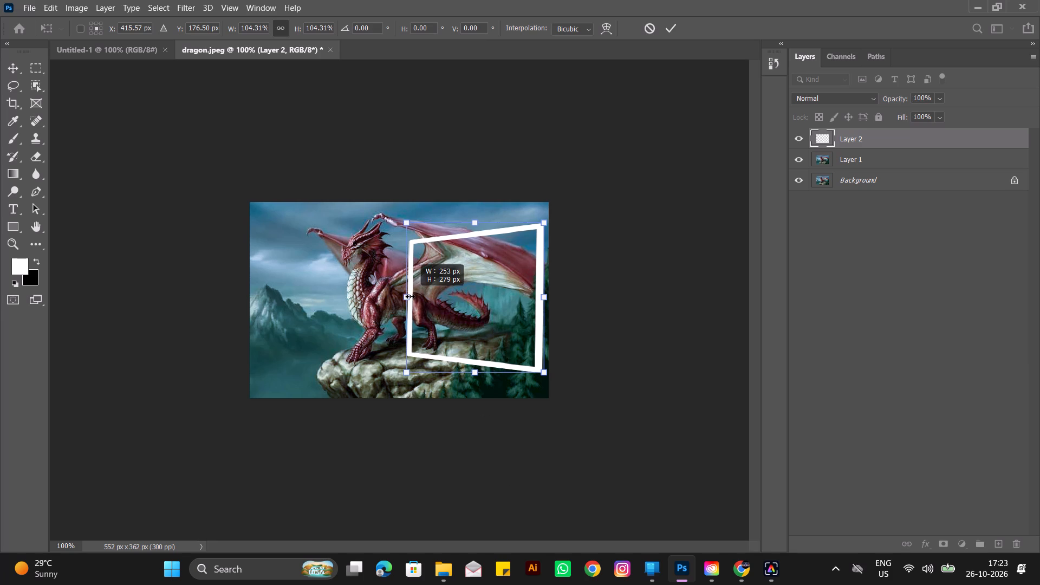
click(476, 220)
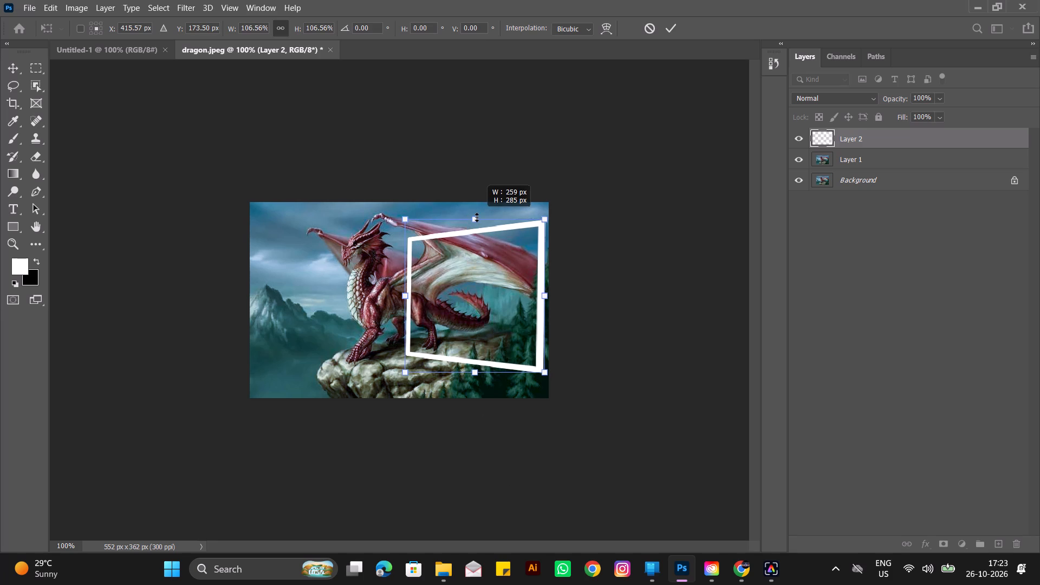
click(503, 293)
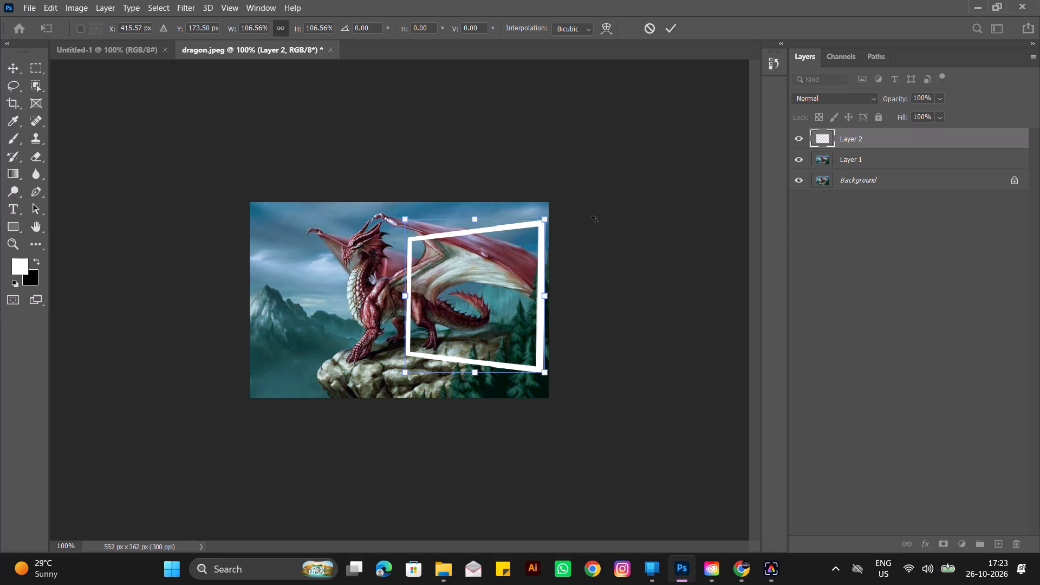
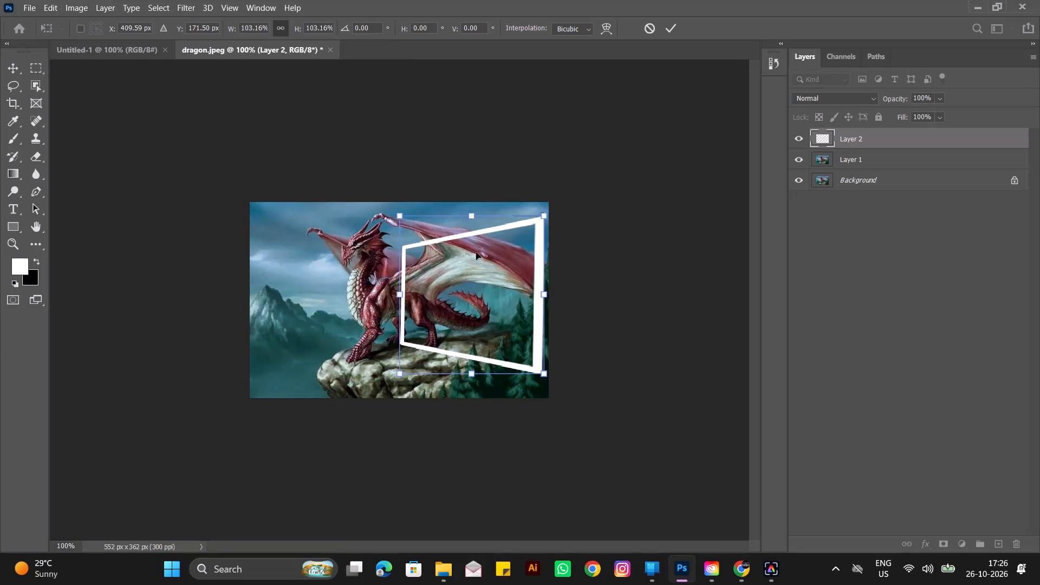
Enlarge the white perspective frame proportionally to about 111% around the wing and tail, centered at about X 400, Y 167 px.
drag(476, 252, 474, 244)
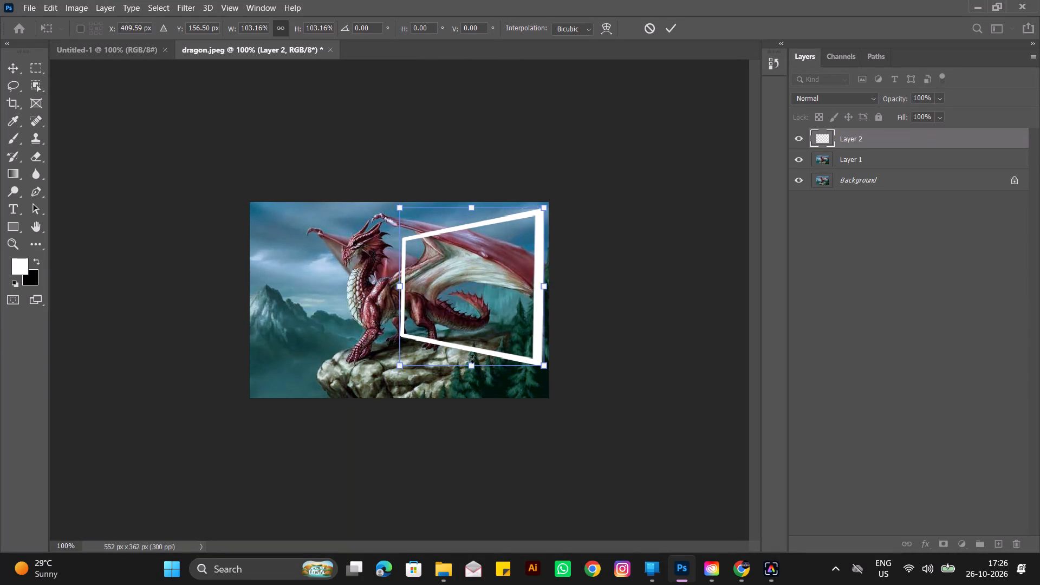
drag(400, 369, 400, 379)
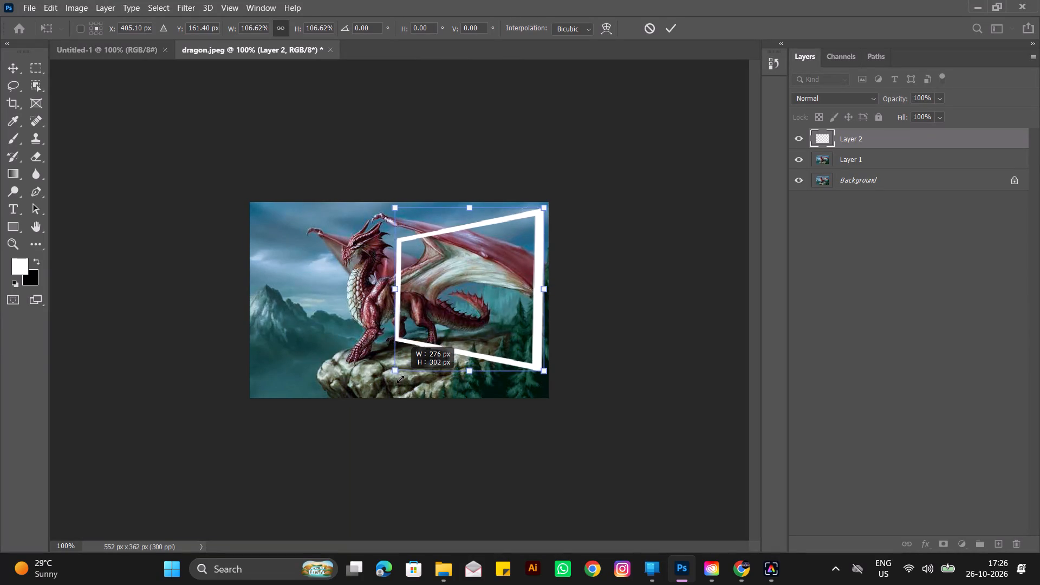
drag(400, 379, 400, 394)
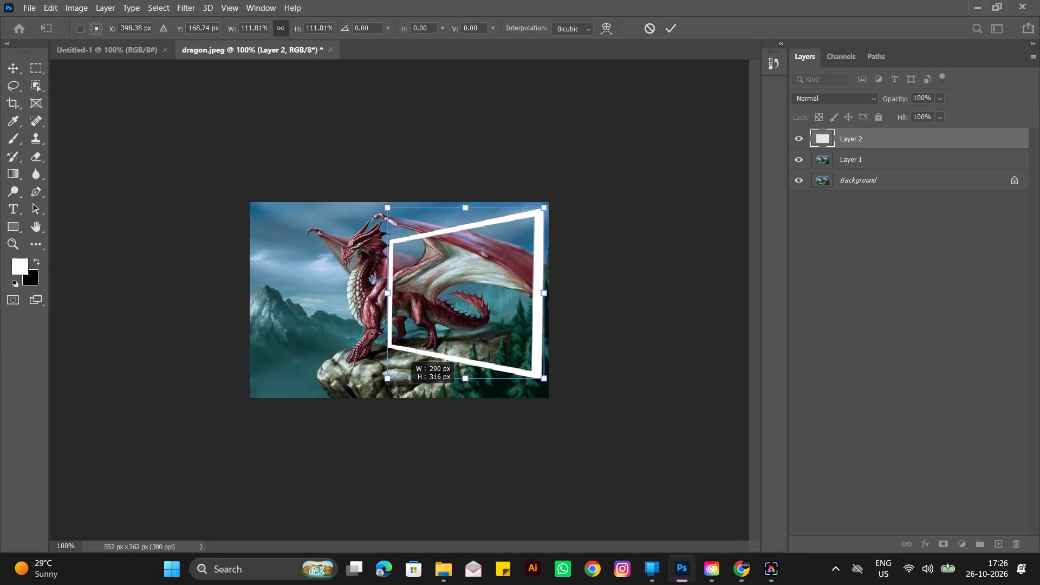
drag(400, 394, 403, 393)
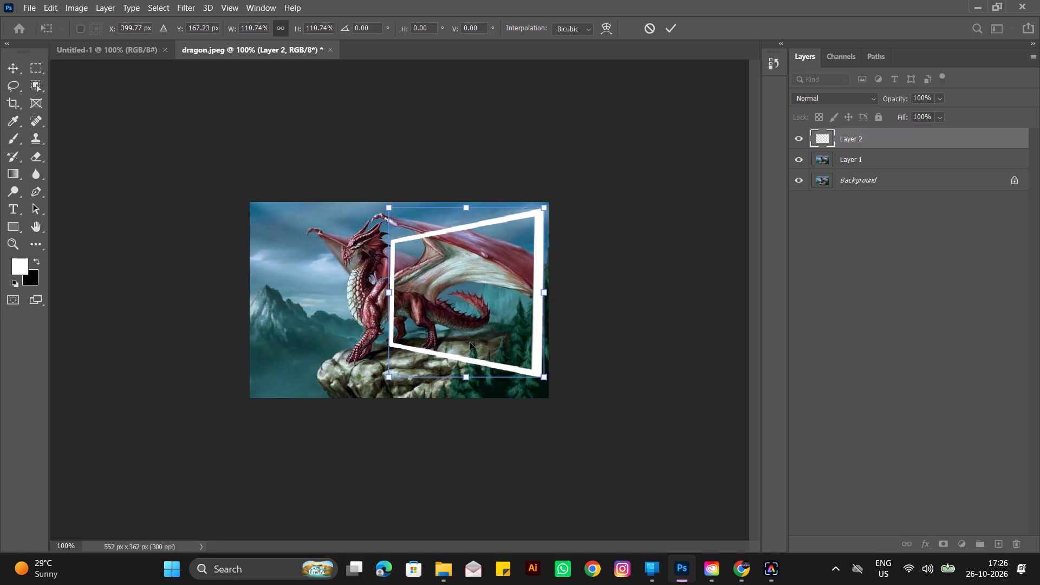
With Layer 1 active, trace a closed four-corner Pen tool path along the middle of the white frame's border.
click(880, 157)
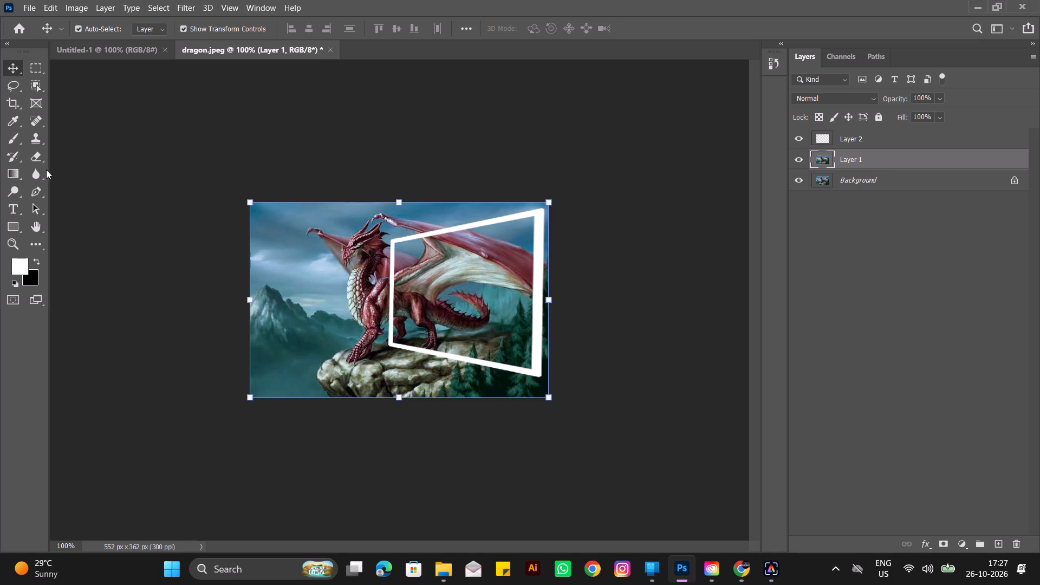
click(17, 152)
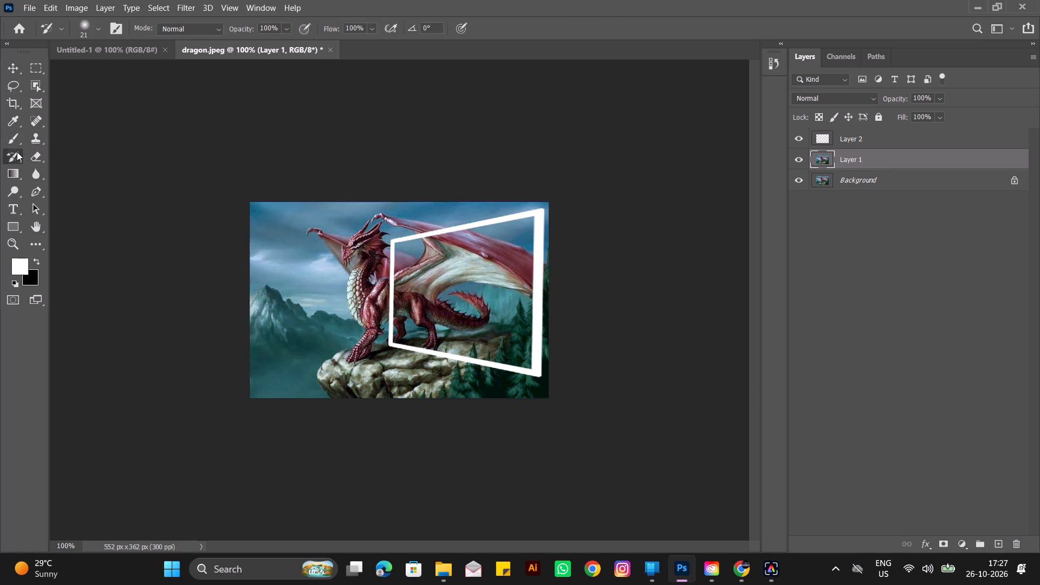
click(14, 139)
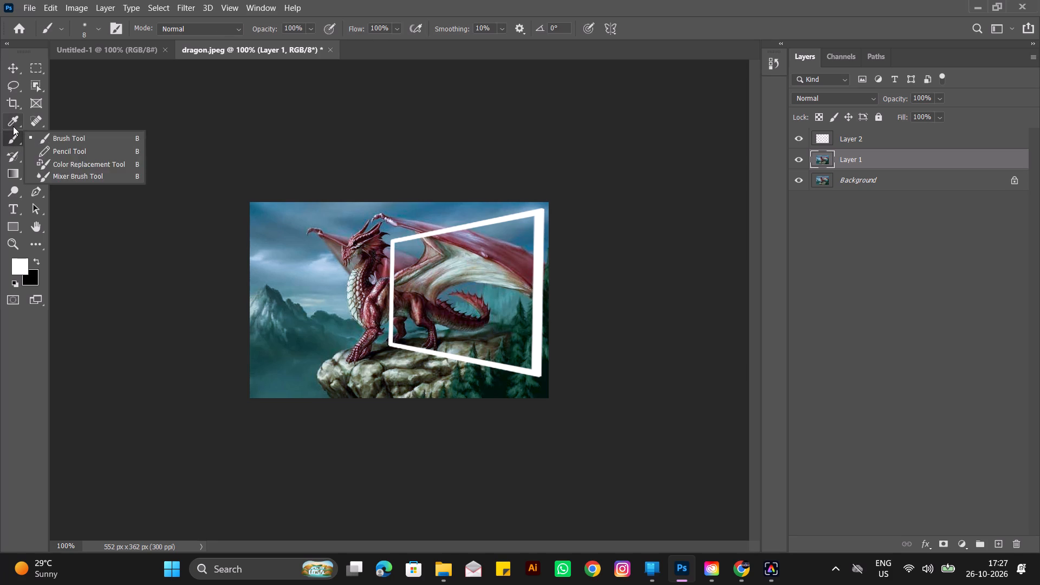
click(13, 125)
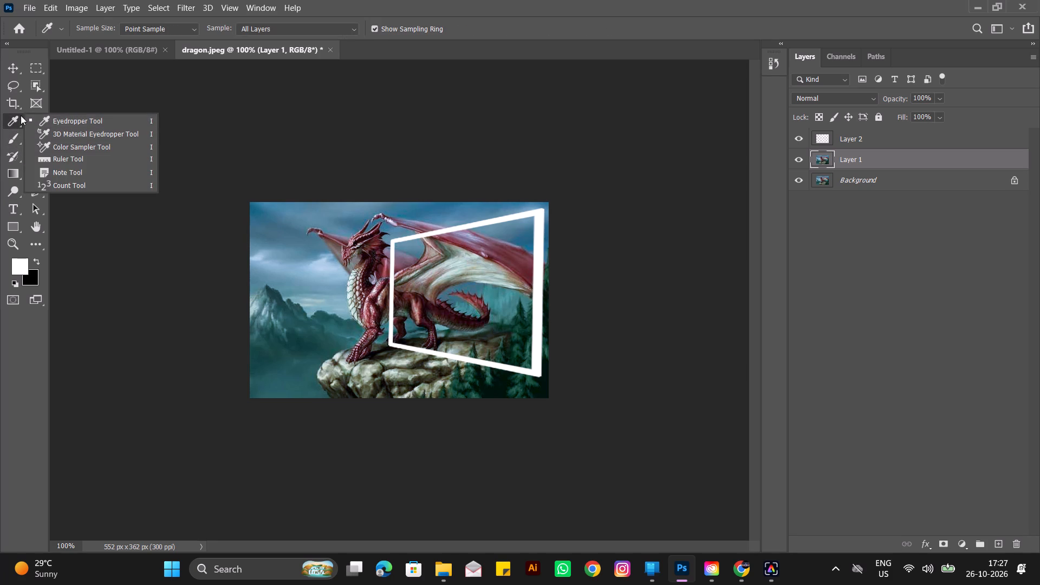
click(5, 116)
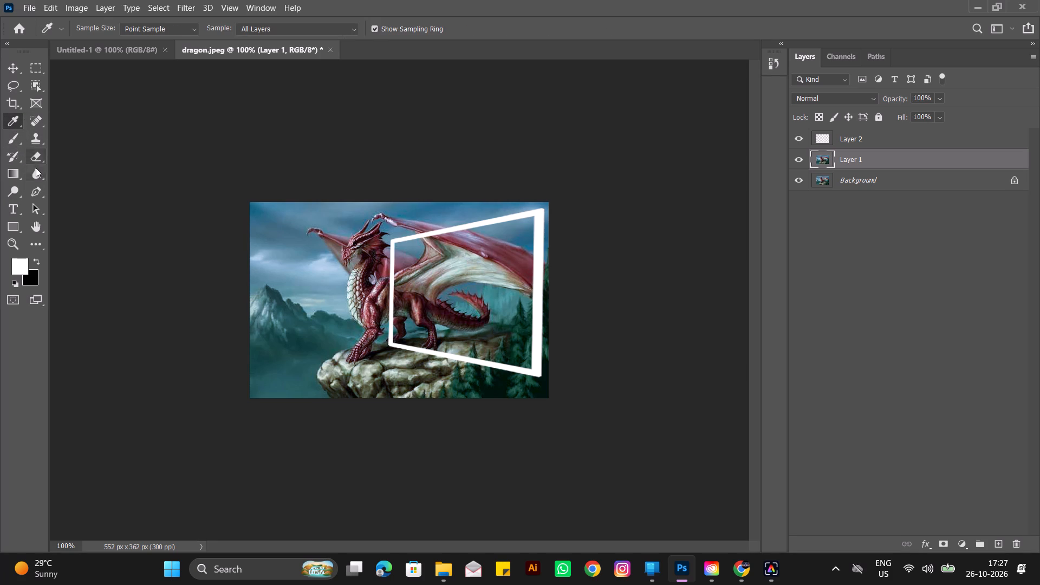
click(8, 43)
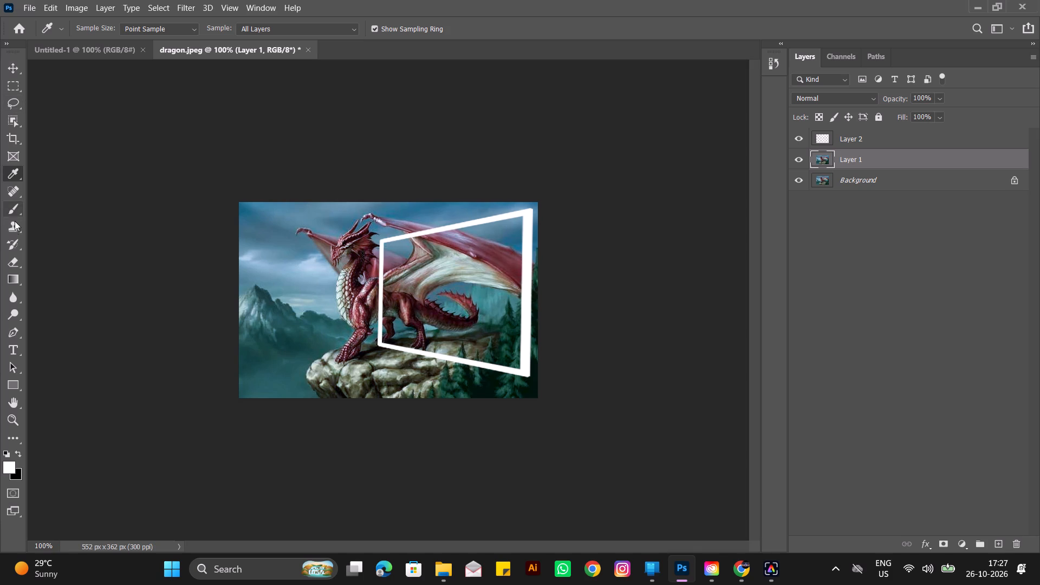
drag(15, 334, 29, 332)
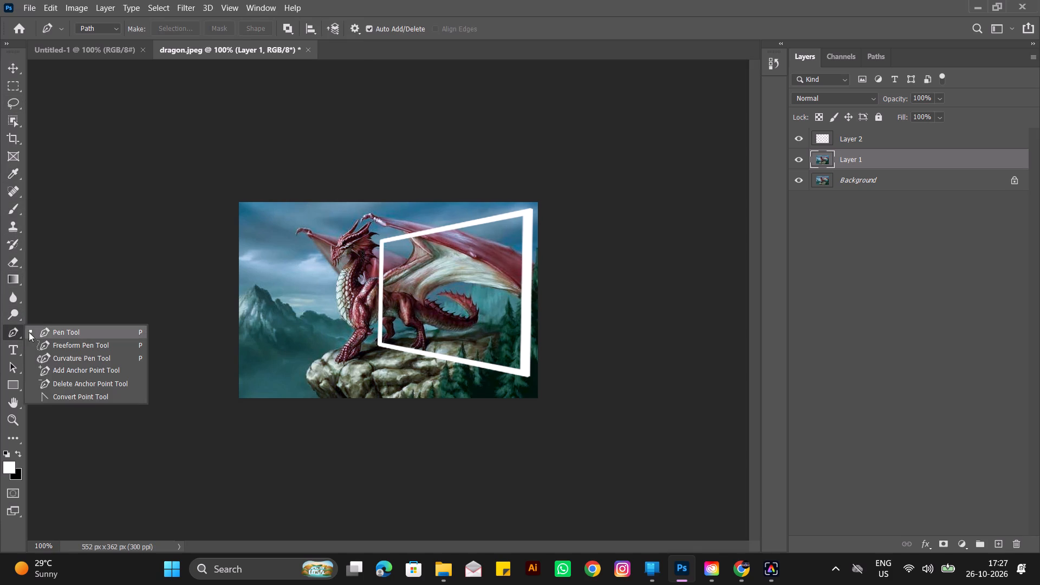
drag(29, 332, 46, 328)
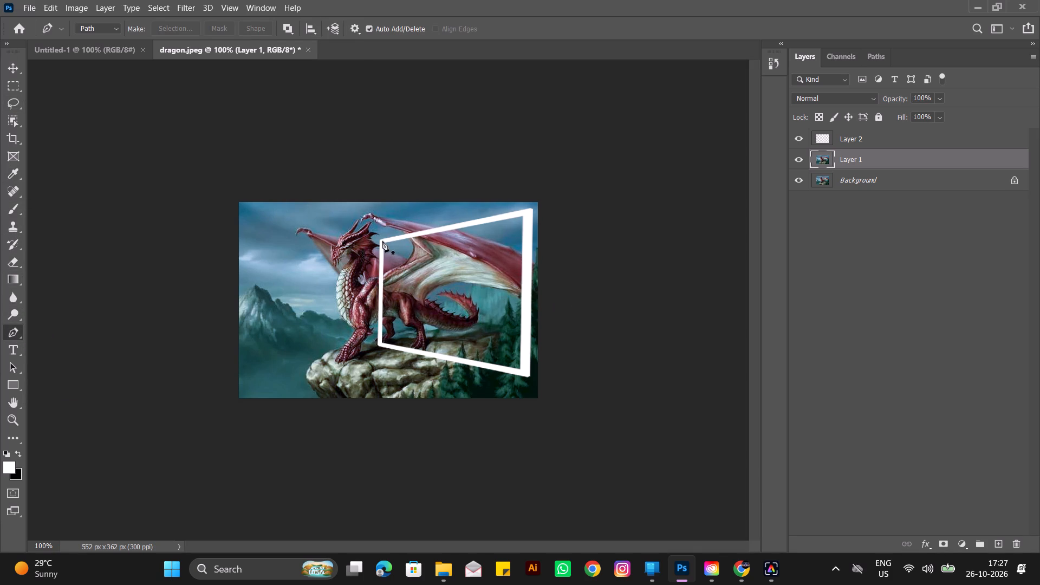
key(ctrl+plus)
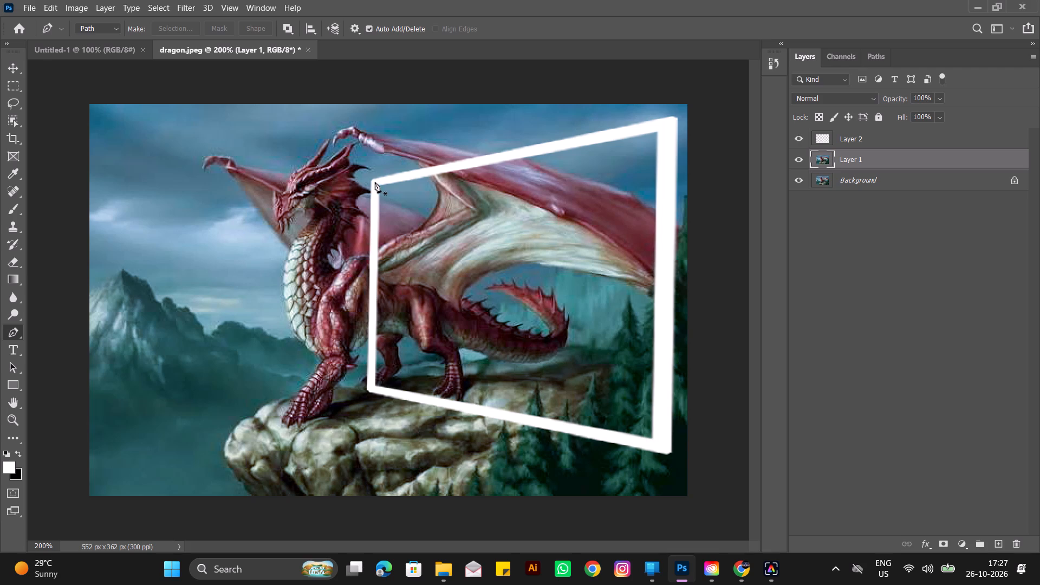
click(375, 182)
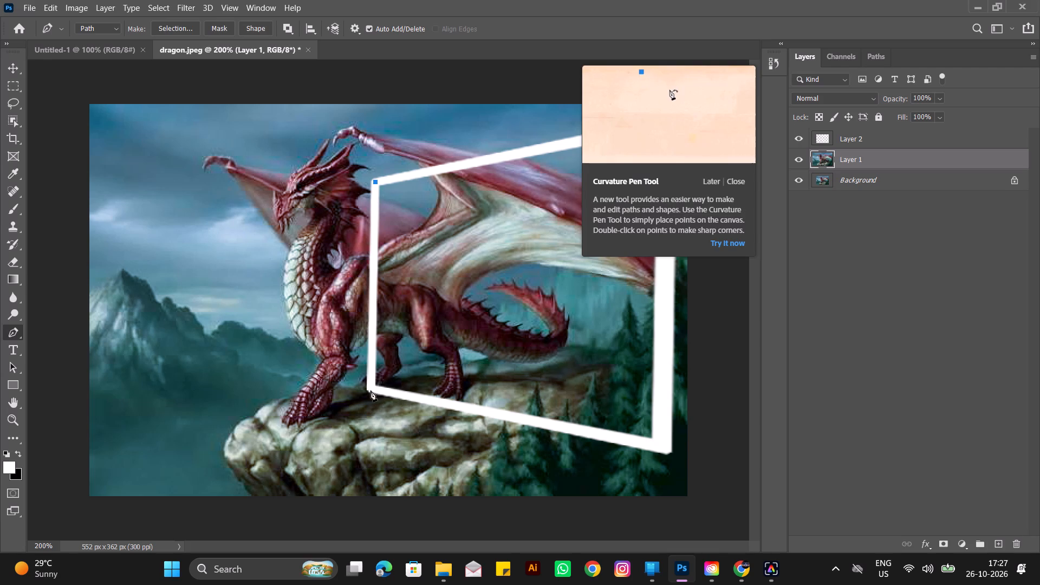
click(371, 386)
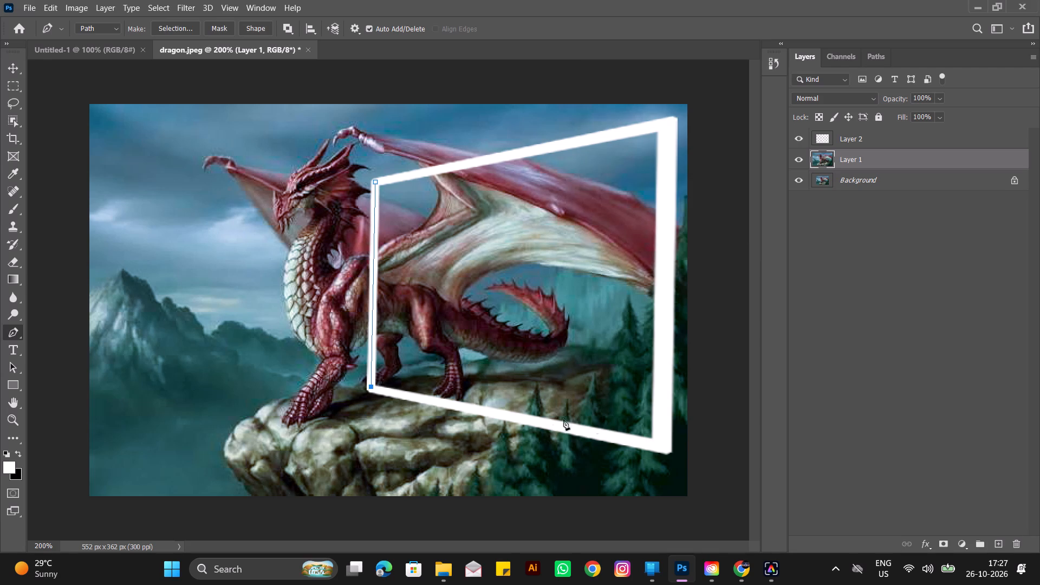
click(661, 447)
click(666, 126)
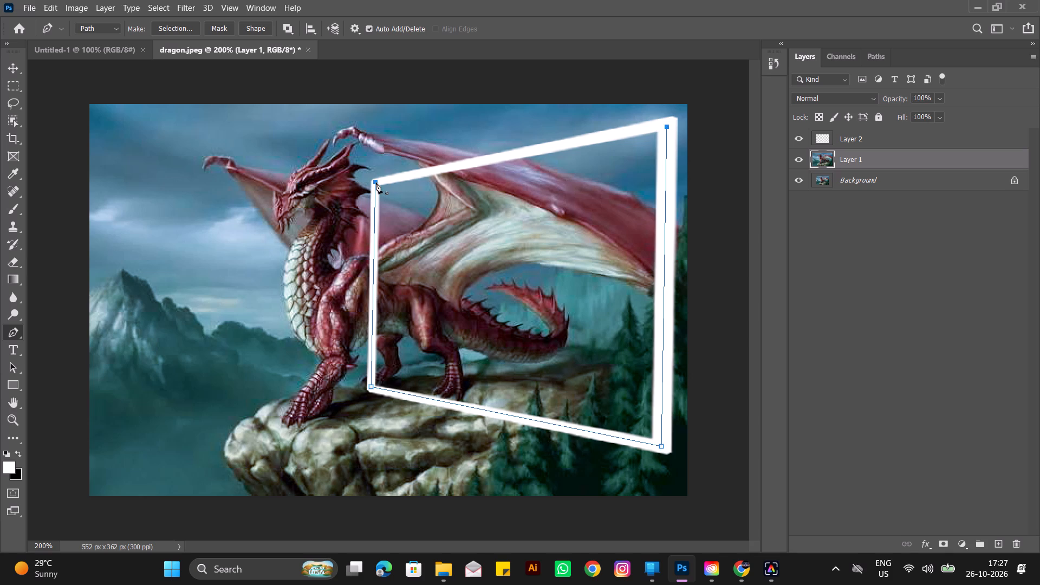
click(376, 183)
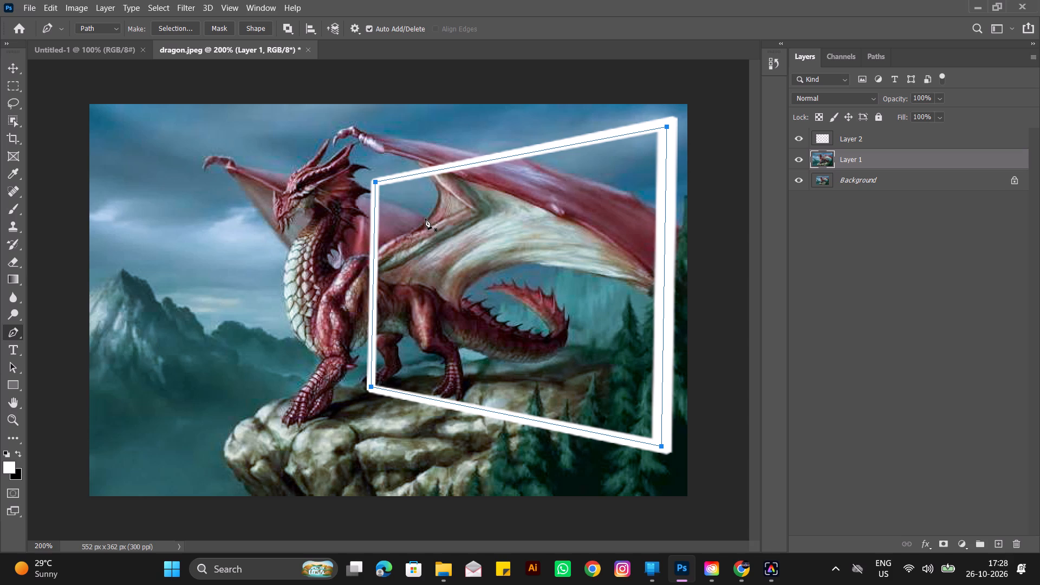
Convert the frame-shaped path to a selection and copy that area of Layer 1 onto a new layer.
key(ctrl+Return)
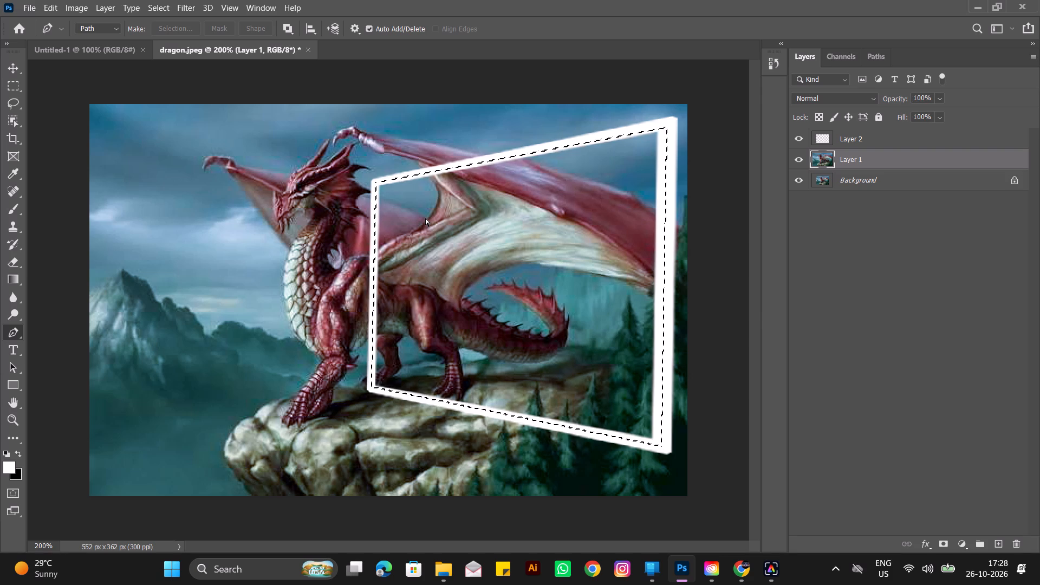
key(ctrl+j)
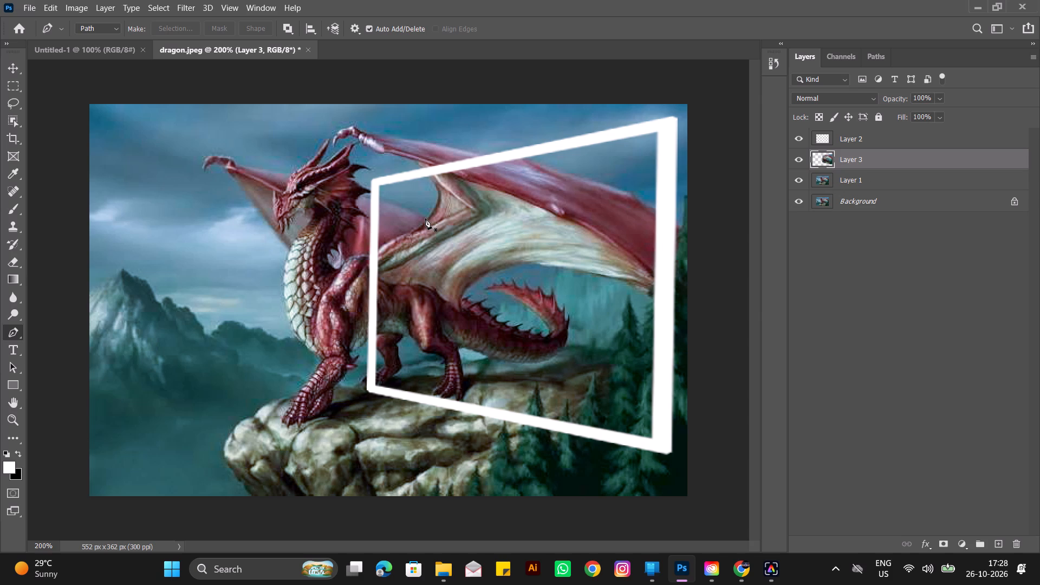
Toggle the visibility of the frame layer and the newly copied layer to check the copied area.
click(804, 137)
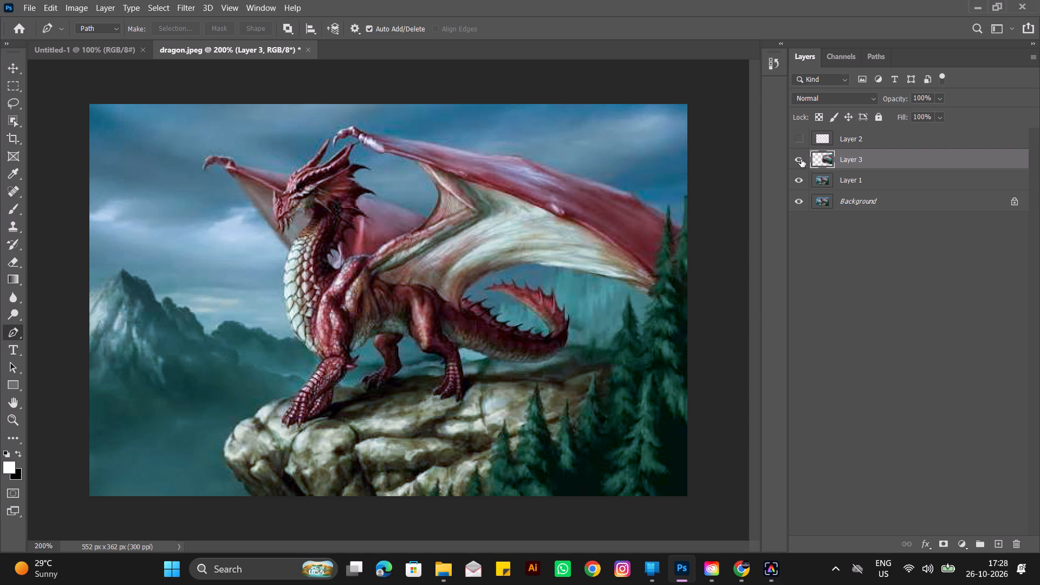
click(801, 159)
click(801, 159)
click(798, 145)
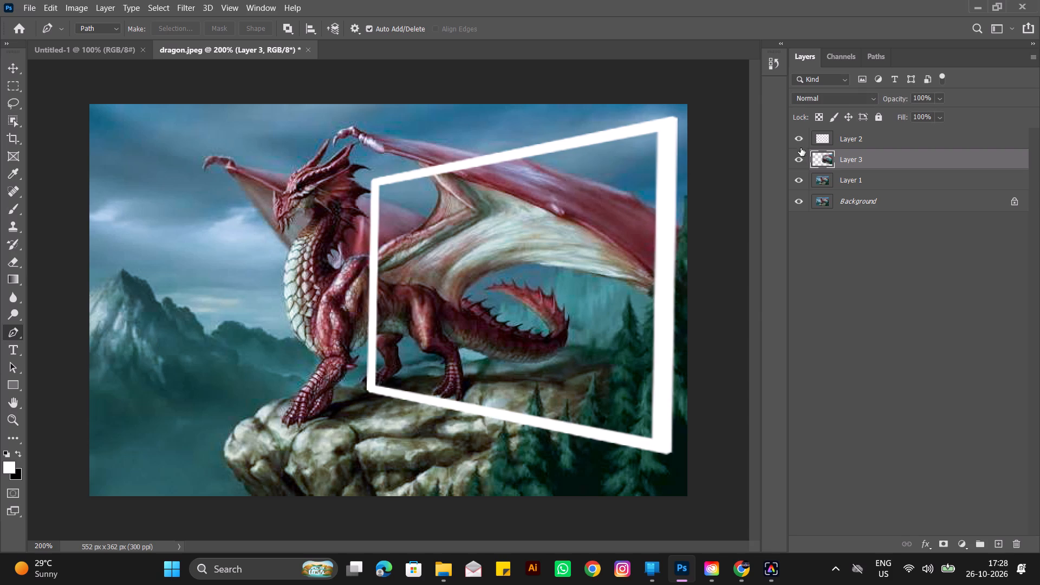
click(797, 158)
click(797, 158)
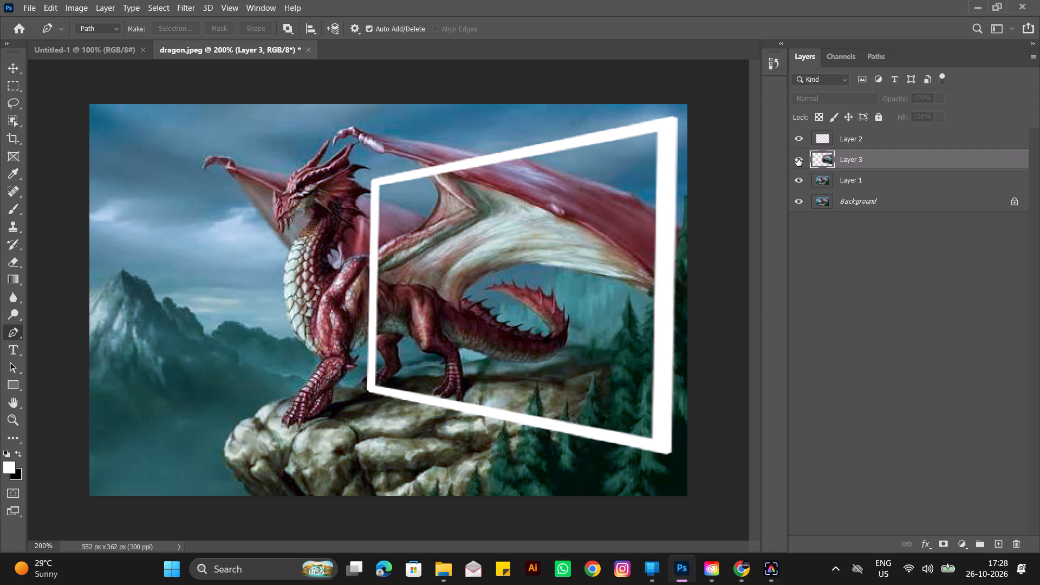
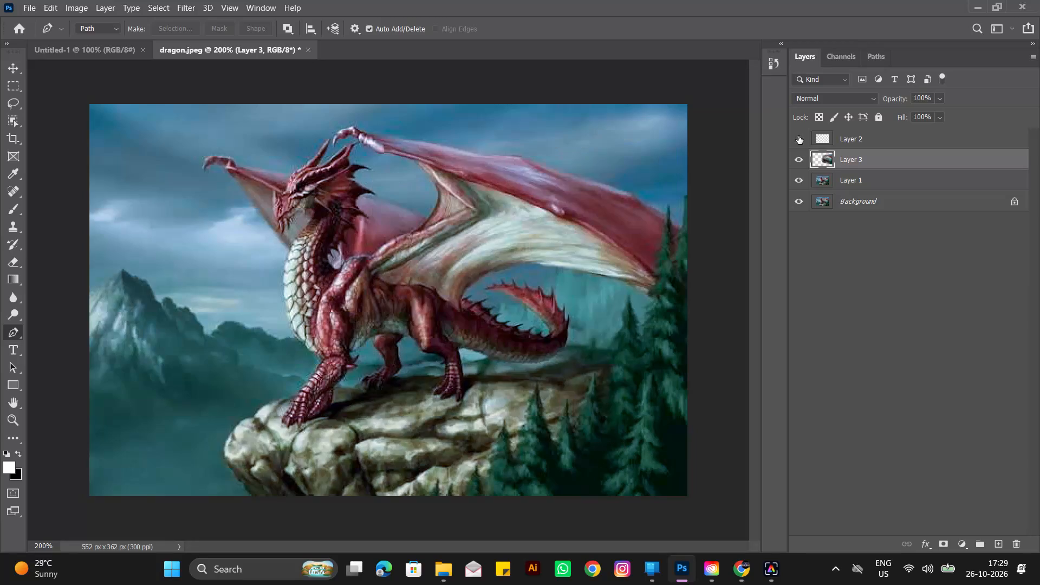
Toggle the visibility of the white frame on Layer 2 to compare the image with and without it.
click(798, 136)
click(798, 136)
click(798, 136)
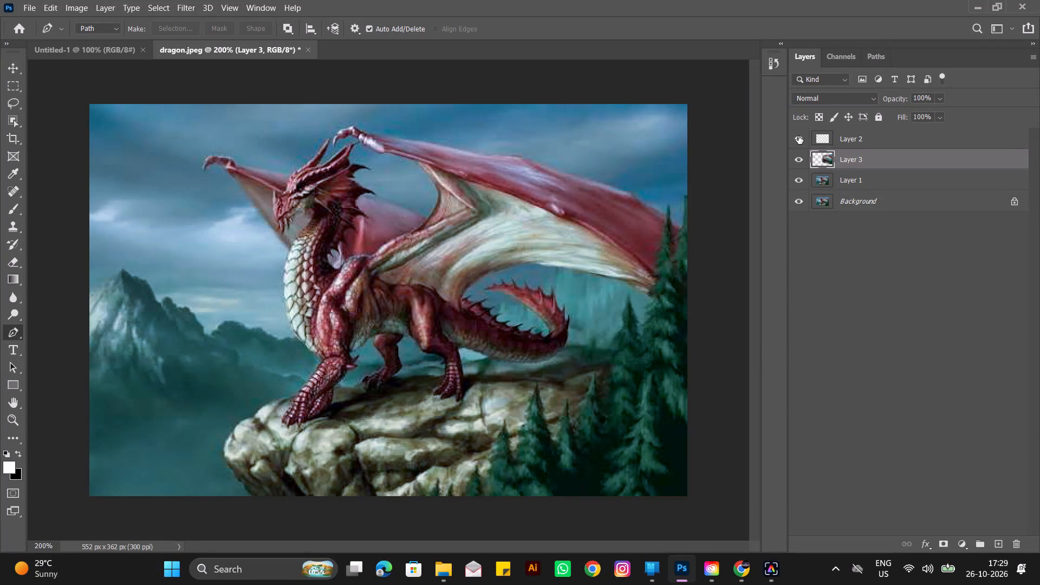
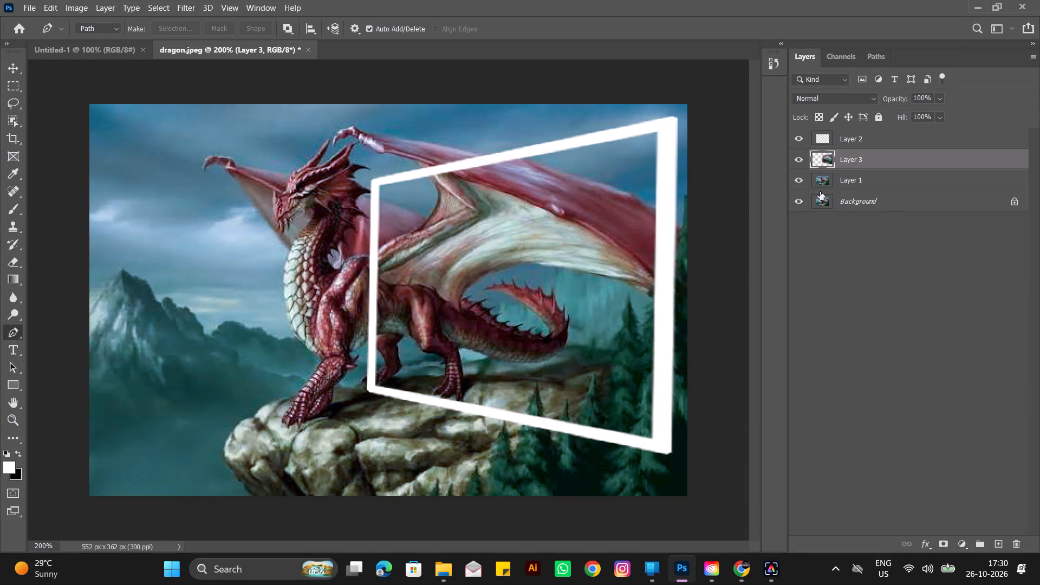
Hide the Background layer and Layer 1 so only the framed cut-out is displayed.
click(800, 206)
click(801, 185)
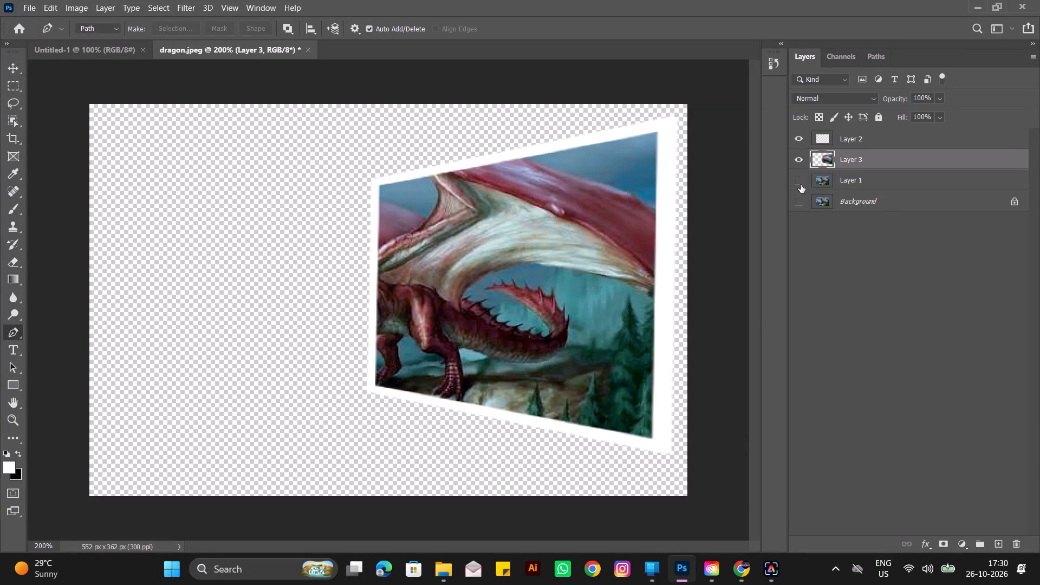
Toggle the visibility of Layer 2 and repeatedly of Layer 1 to compare the framed cut-out with the full dragon image.
click(794, 138)
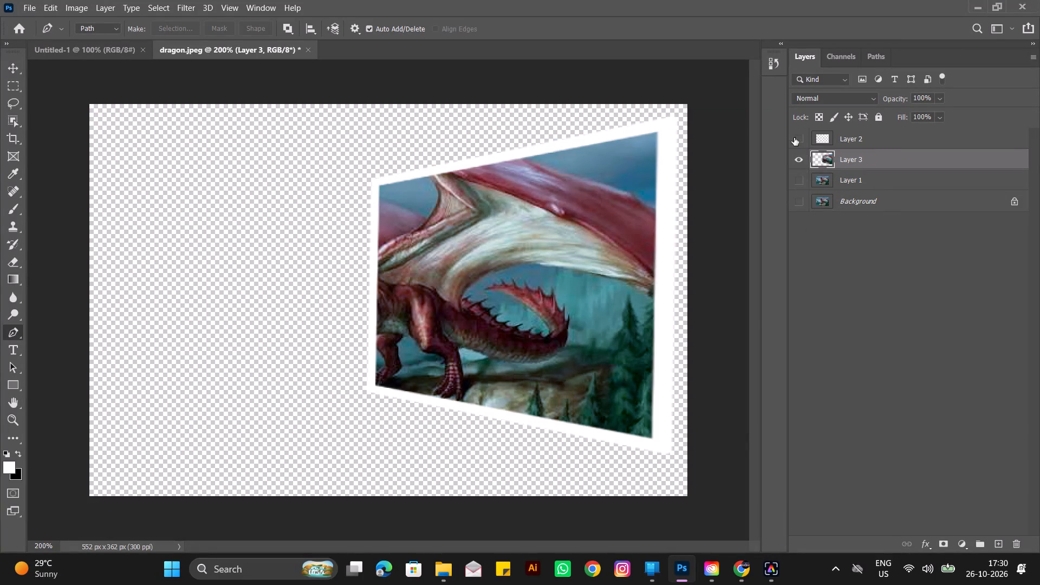
click(794, 138)
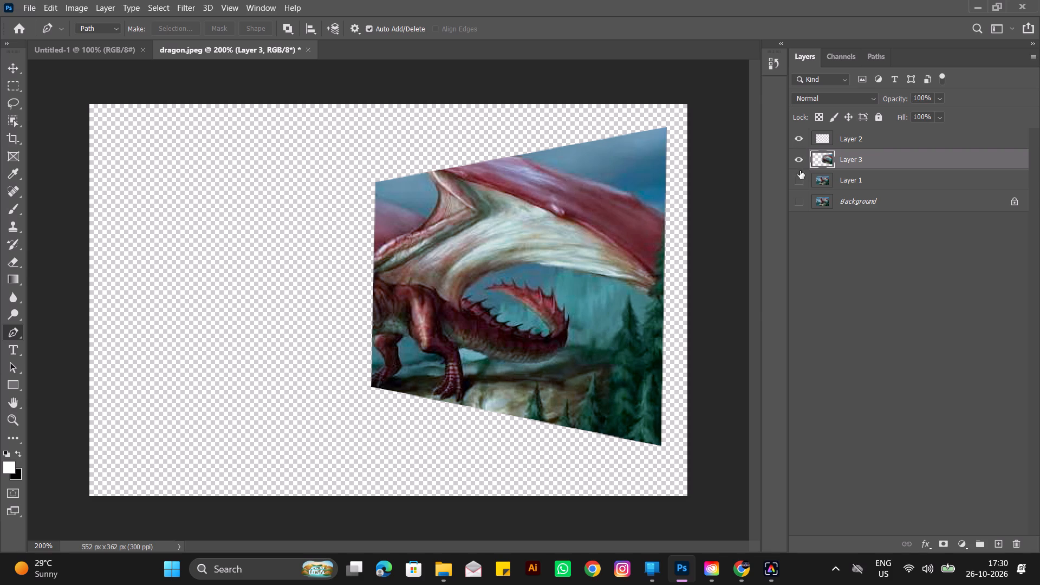
click(798, 179)
click(798, 179)
click(798, 179)
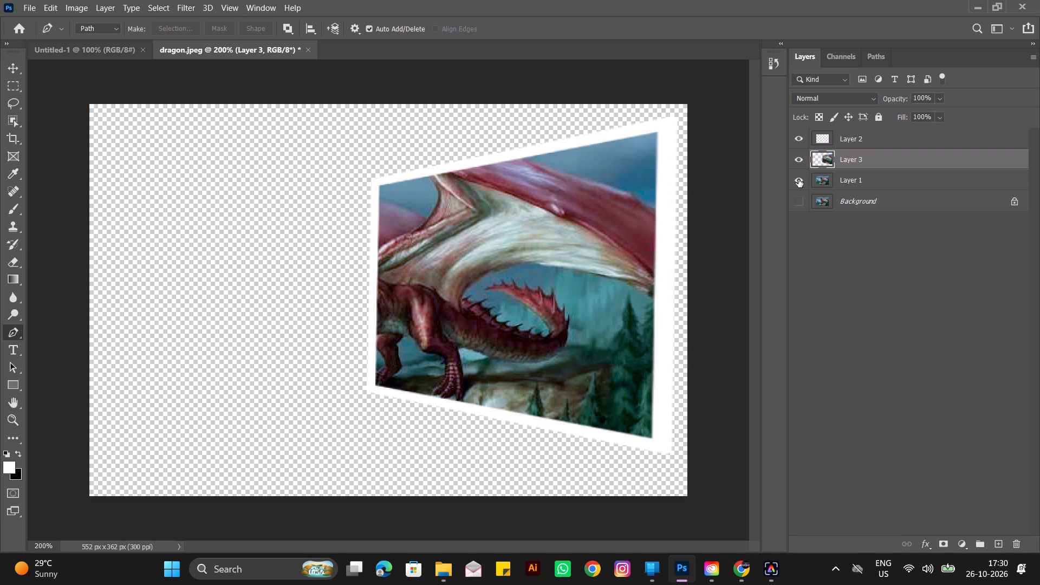
click(798, 179)
click(798, 179)
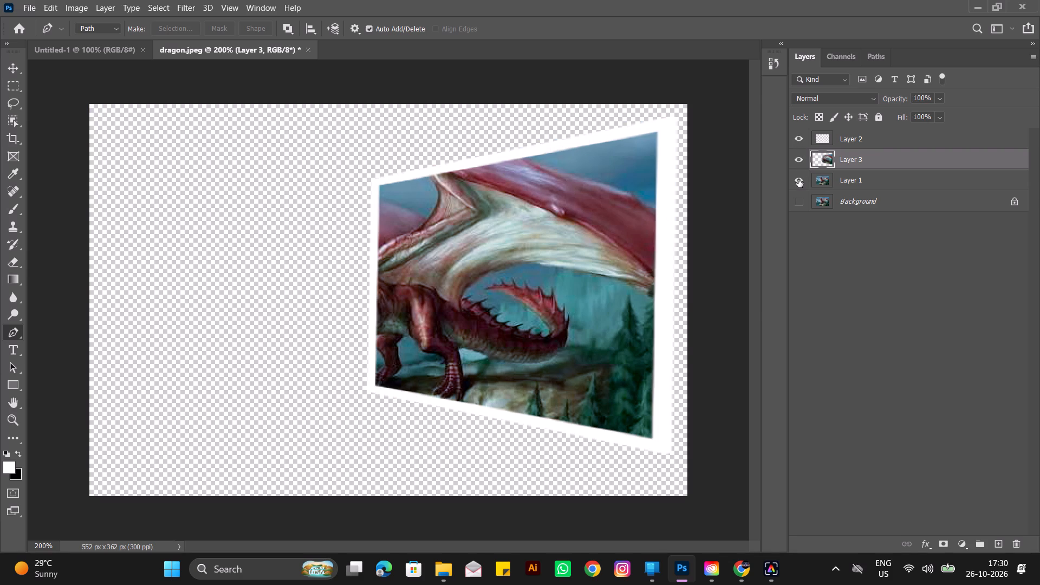
click(798, 179)
click(798, 179)
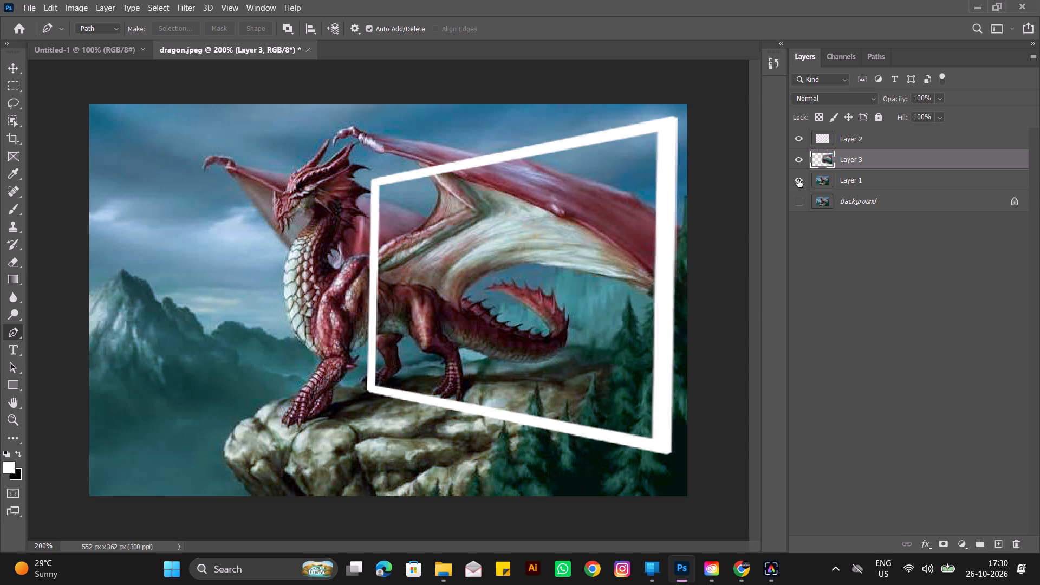
click(798, 179)
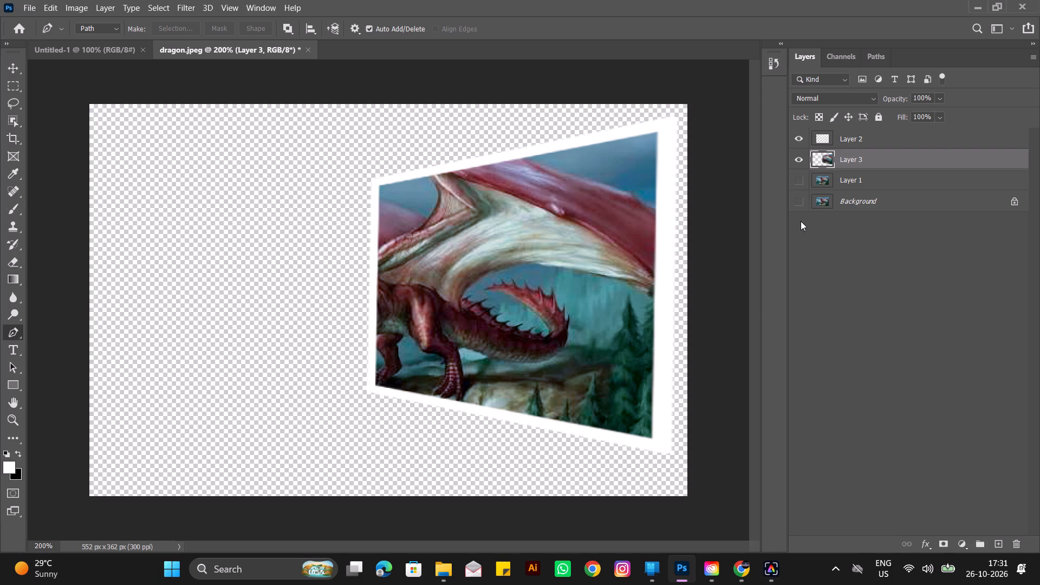
click(798, 180)
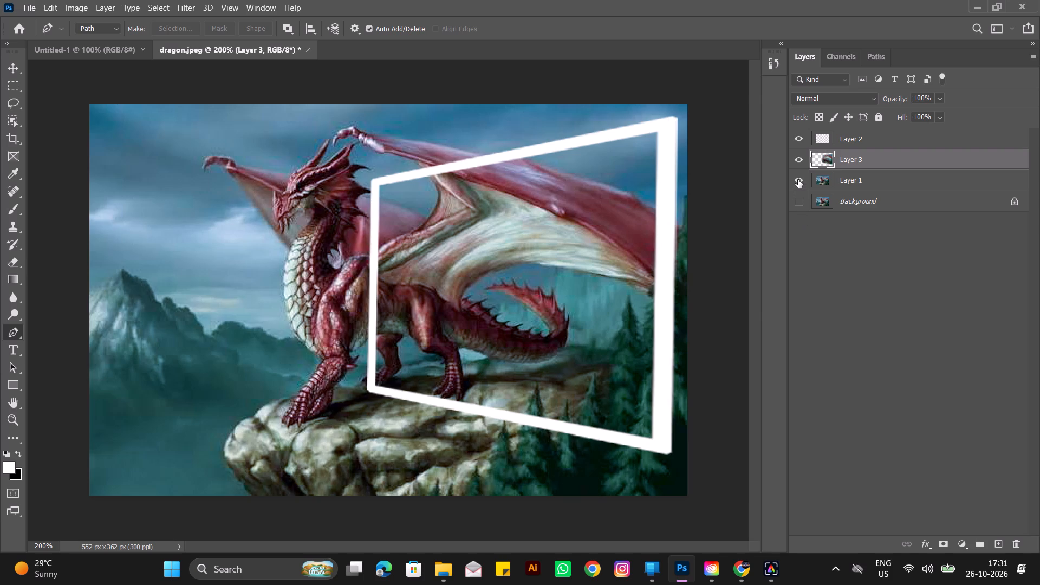
click(798, 180)
click(798, 180)
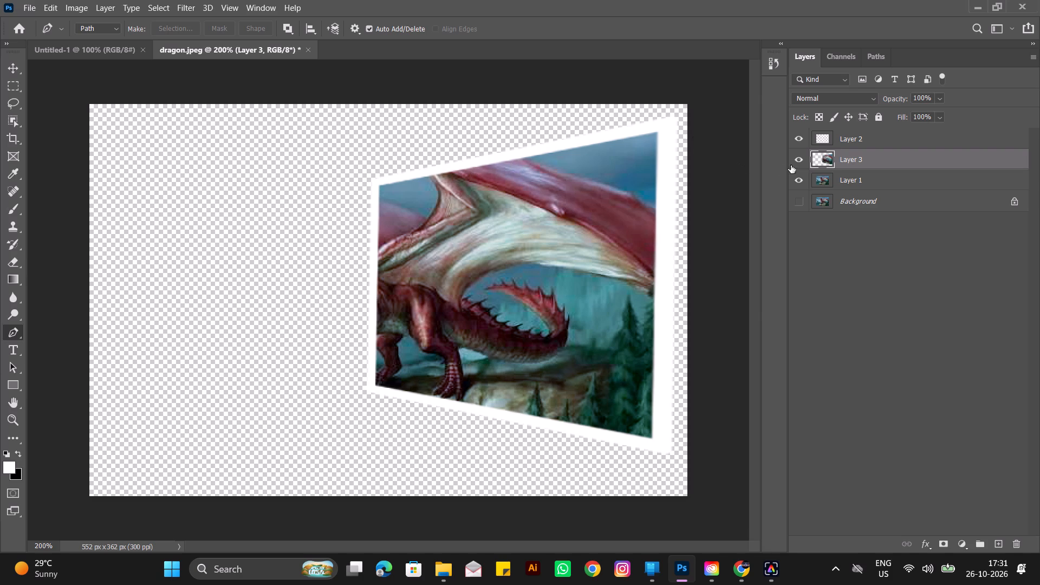
click(801, 182)
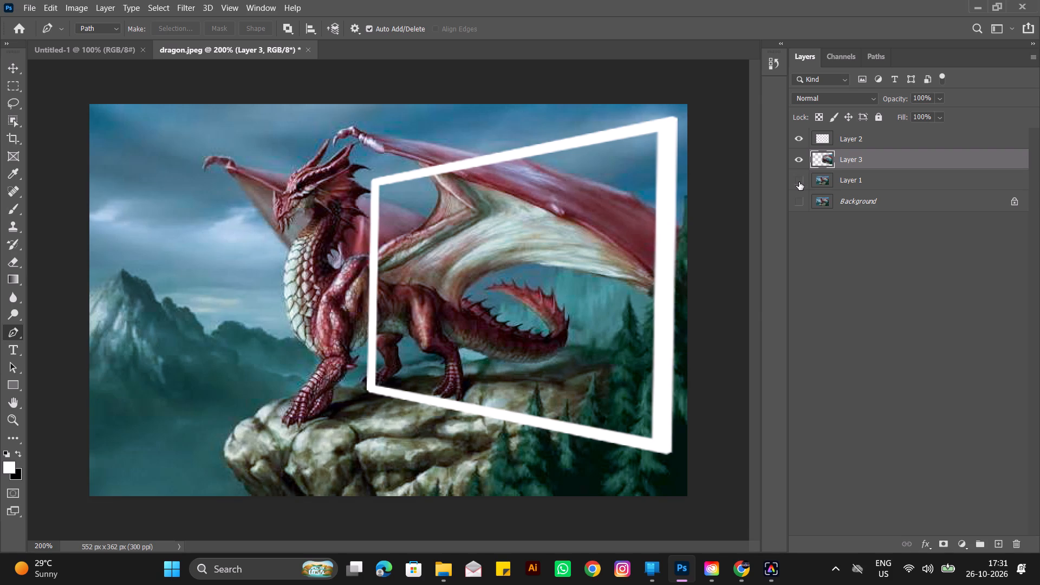
Toggle Layer 2, Layer 1 and Layer 3 in turn to examine what each contributes, ending with all three shown.
click(797, 142)
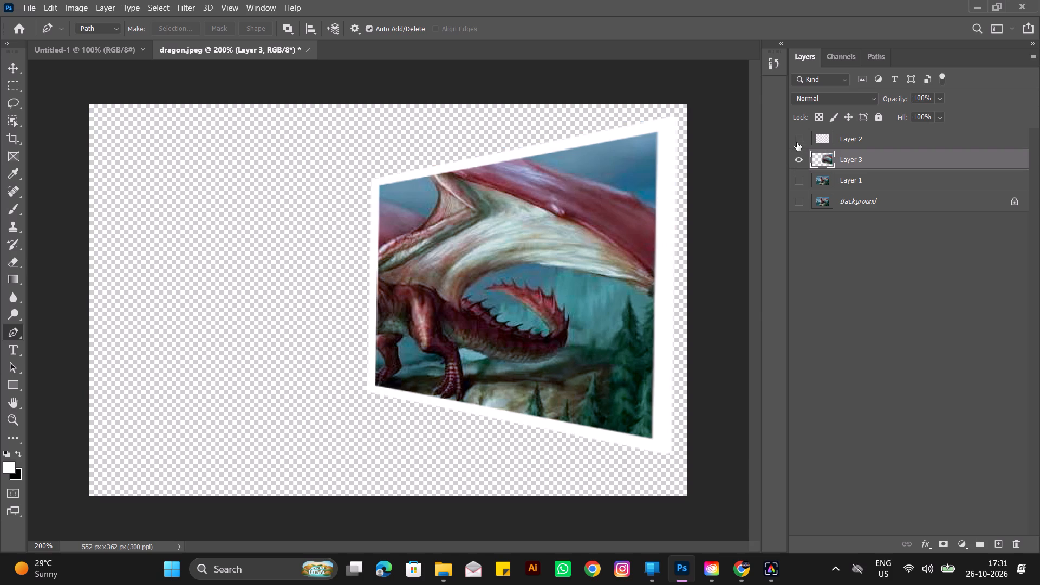
click(797, 142)
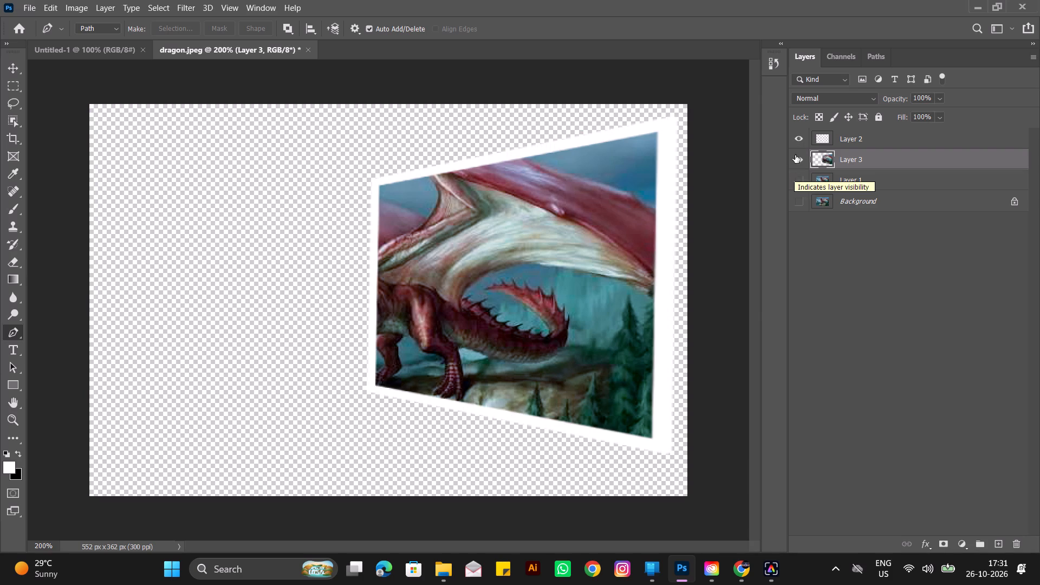
click(797, 141)
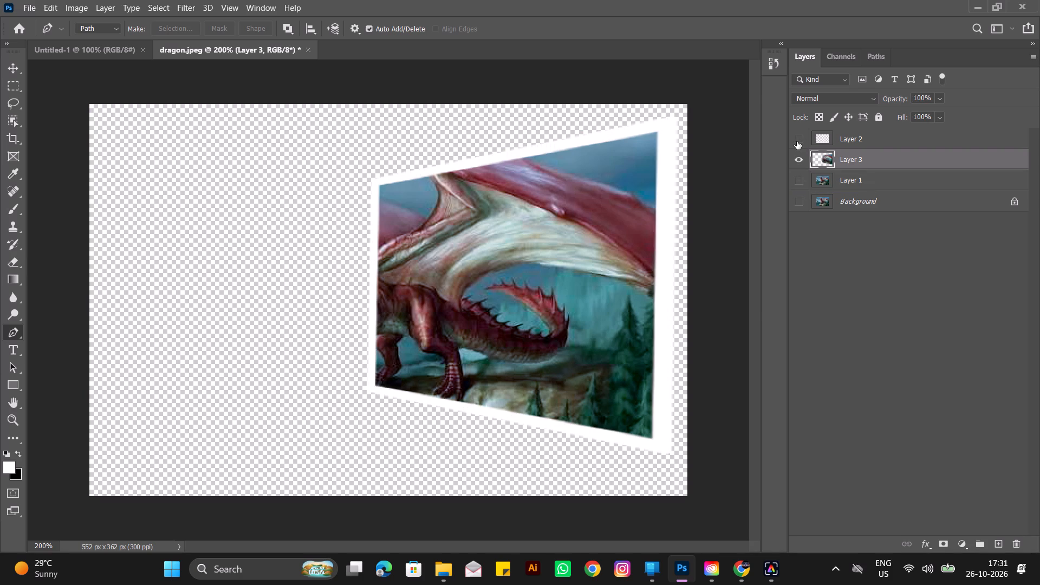
click(797, 141)
click(796, 172)
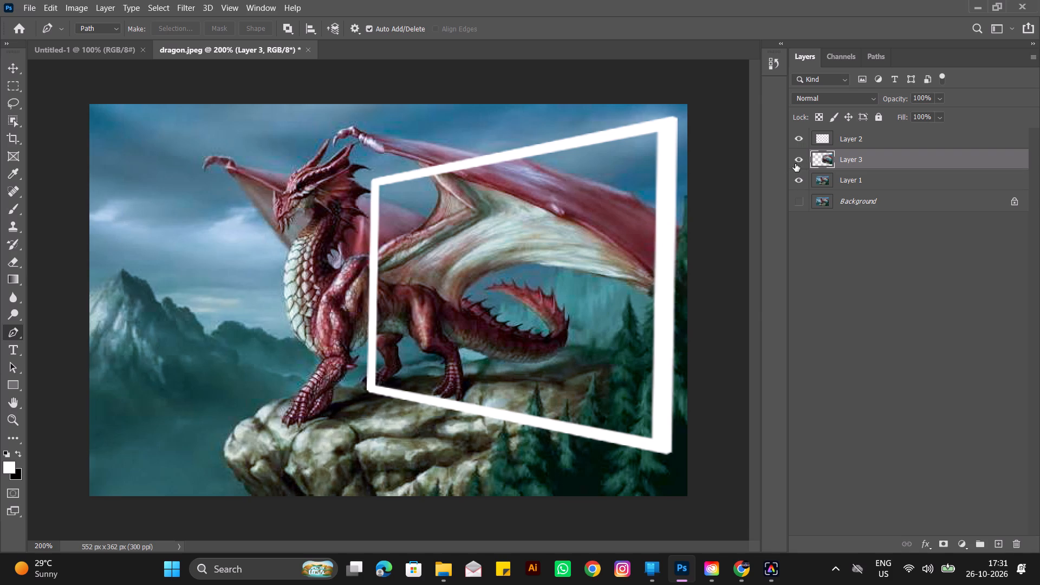
click(795, 164)
click(795, 164)
click(798, 139)
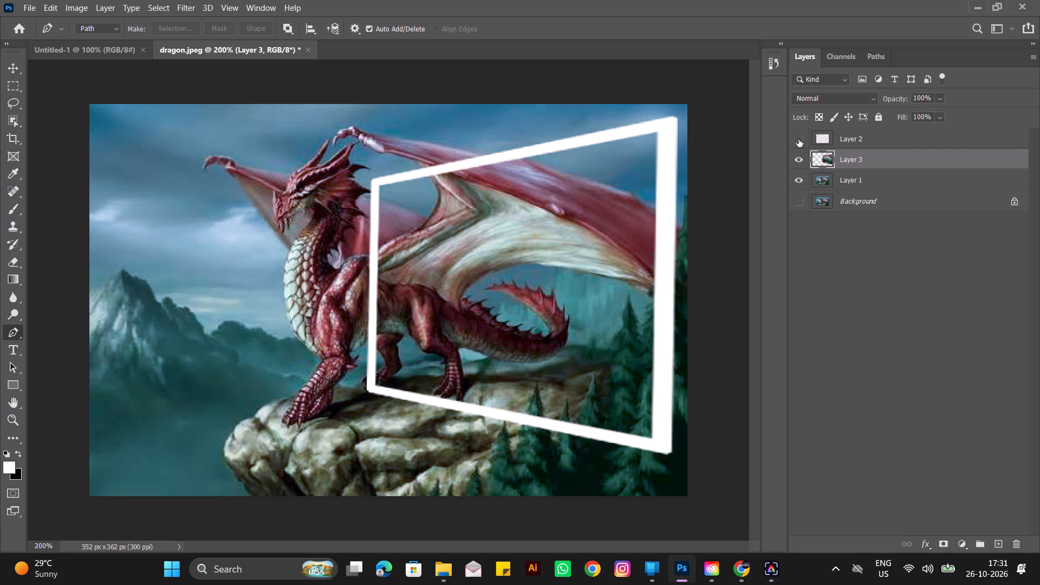
click(798, 139)
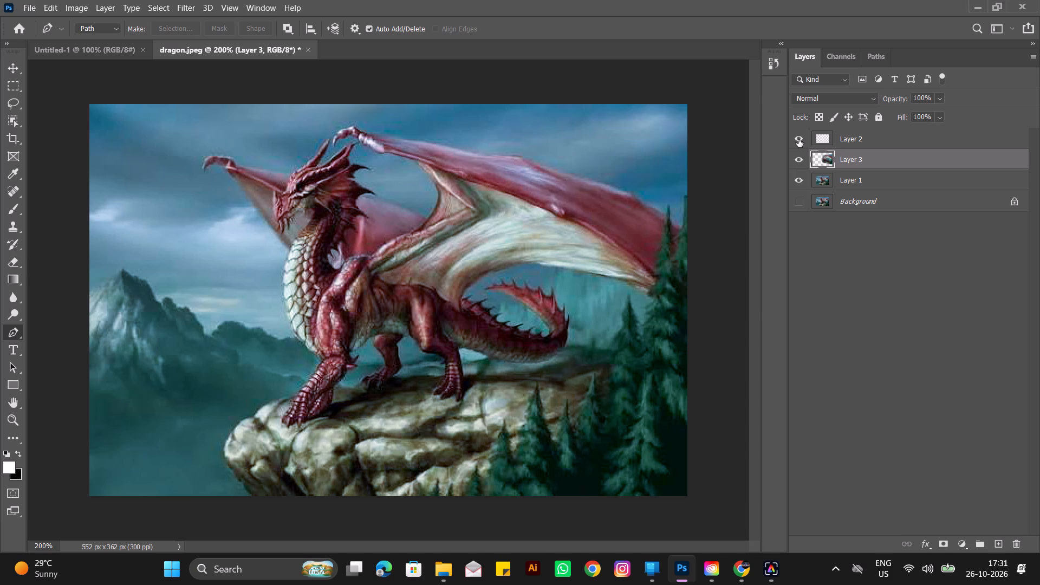
click(798, 139)
click(798, 139)
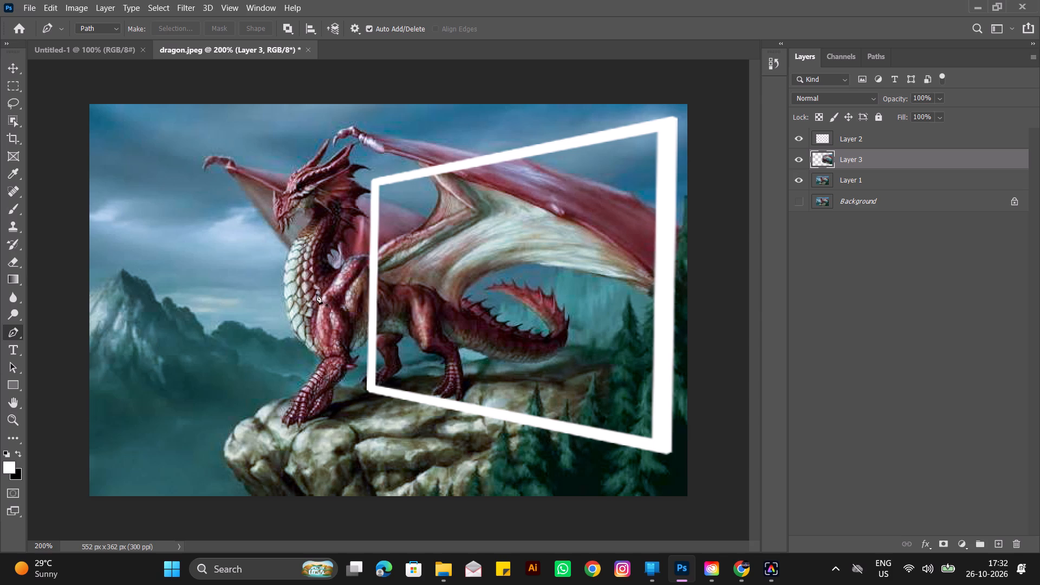
Expand the tool strip to two columns and switch to the Magnetic Lasso tool.
click(11, 39)
click(5, 45)
drag(13, 85, 72, 107)
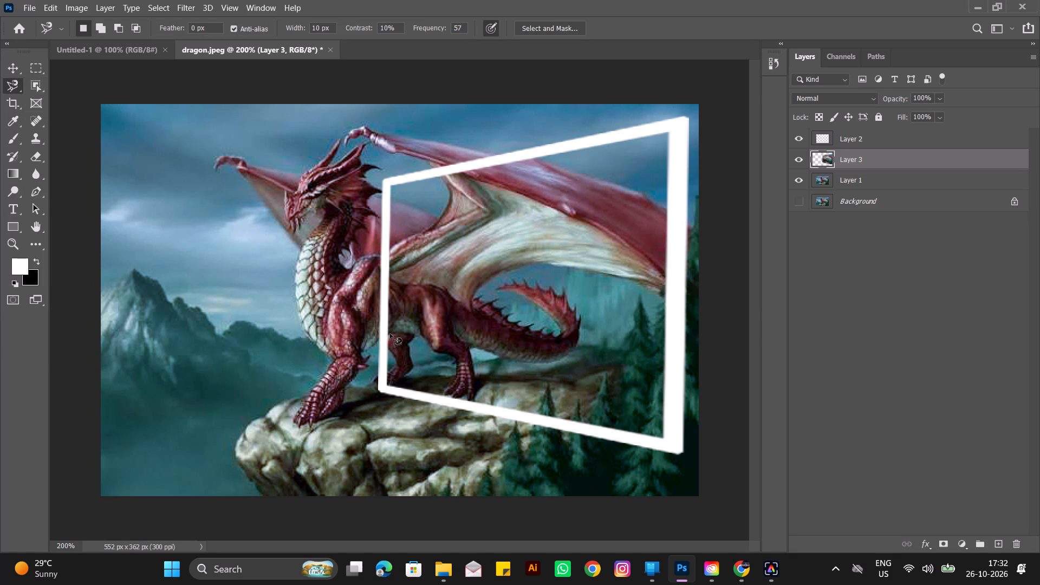
Toggle Layer 1, Layer 3 and Layer 2 off and on to check each layer's content.
click(795, 179)
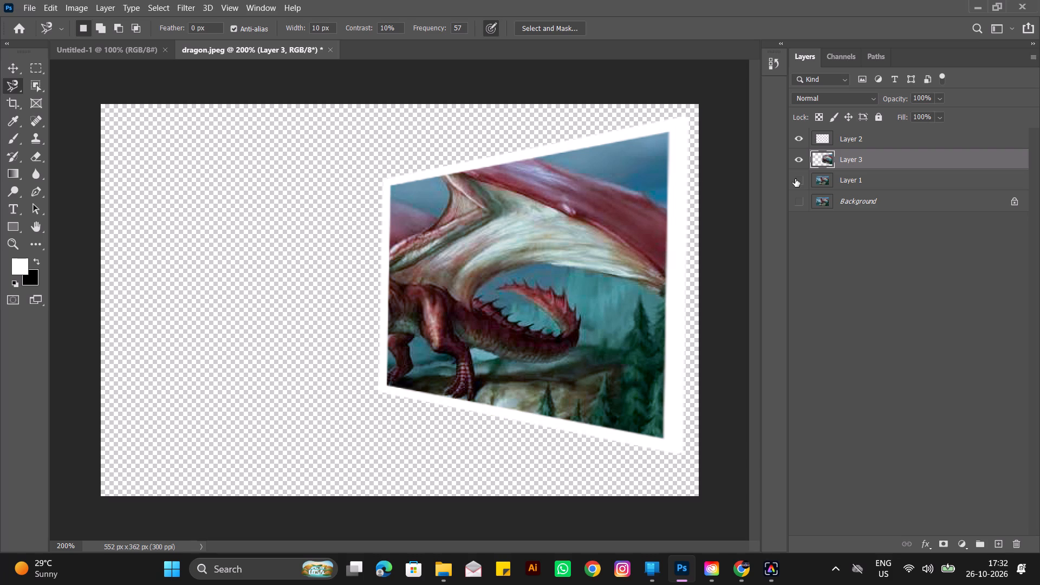
click(795, 179)
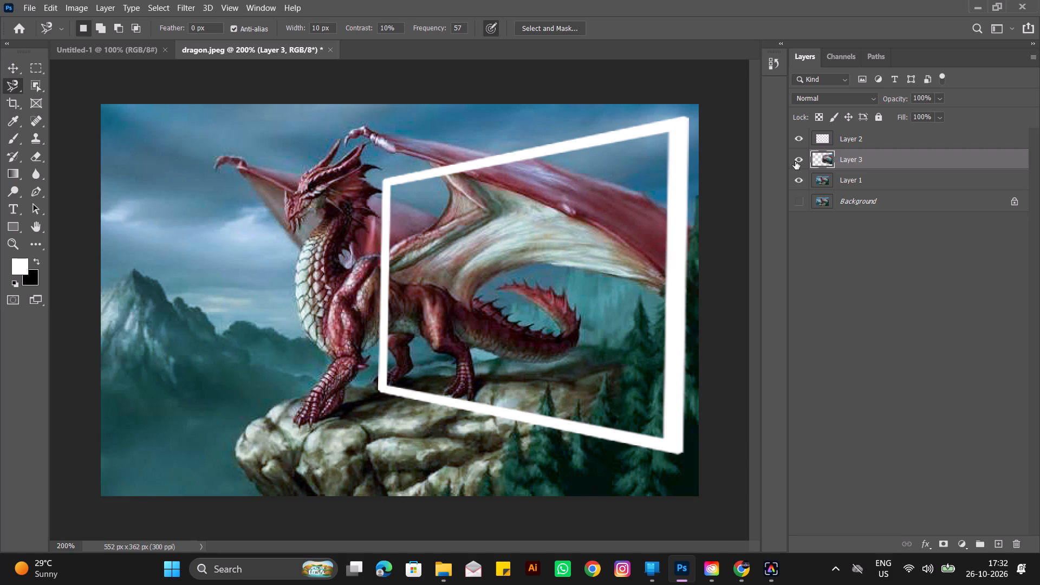
click(799, 159)
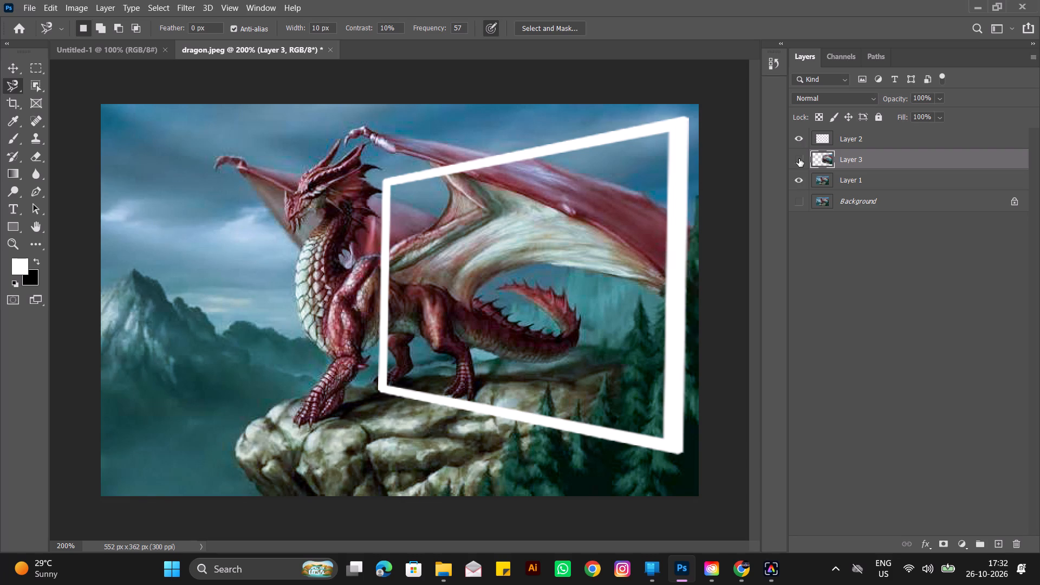
click(799, 159)
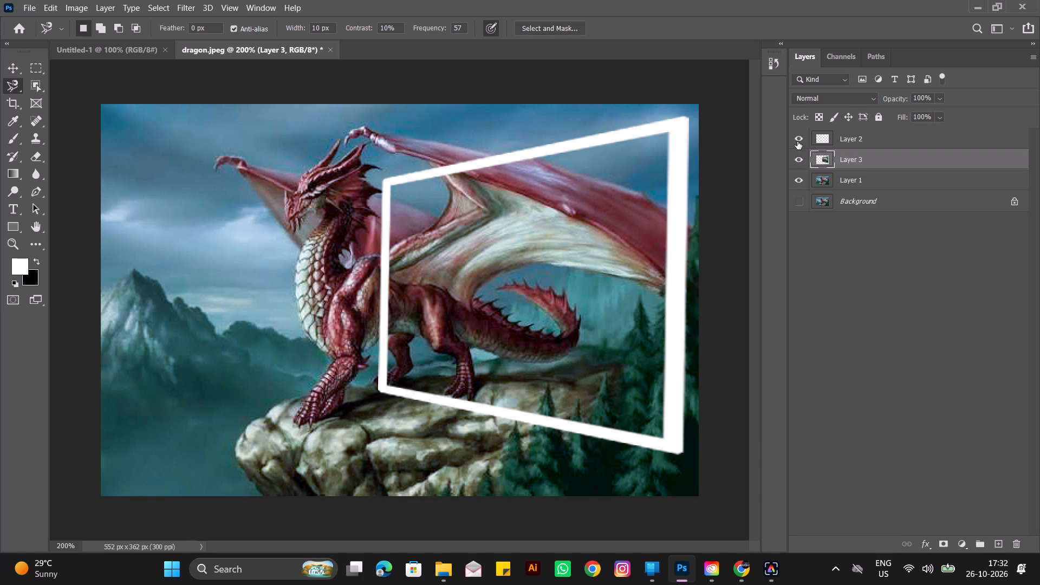
click(797, 141)
click(797, 141)
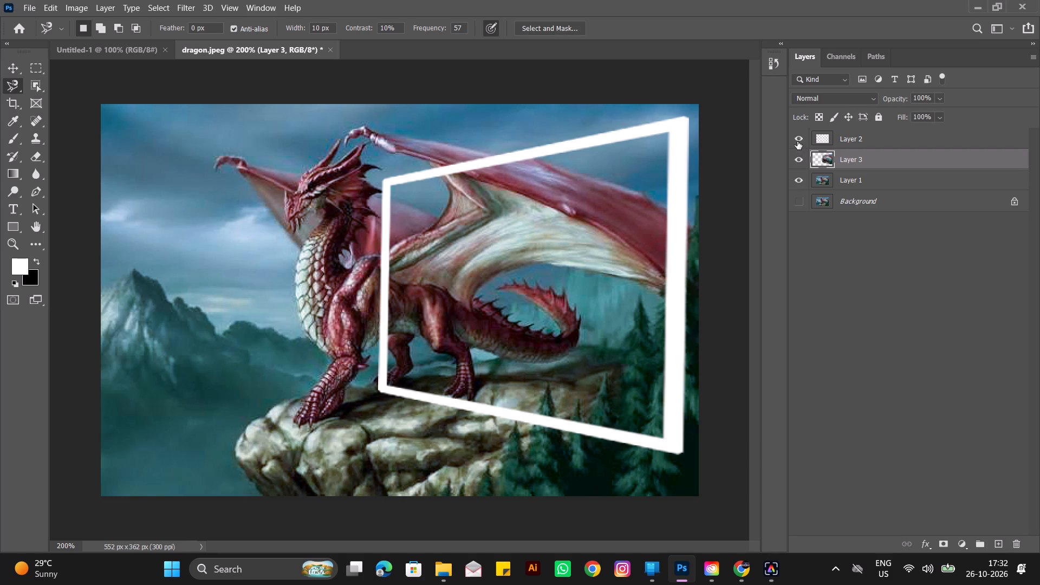
Hide the white frame on Layer 2.
click(797, 141)
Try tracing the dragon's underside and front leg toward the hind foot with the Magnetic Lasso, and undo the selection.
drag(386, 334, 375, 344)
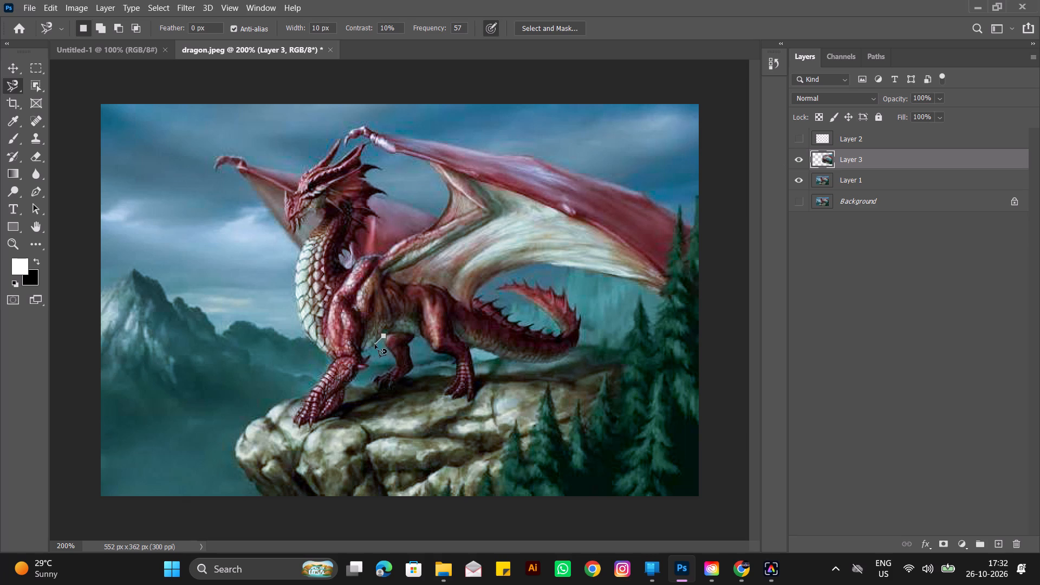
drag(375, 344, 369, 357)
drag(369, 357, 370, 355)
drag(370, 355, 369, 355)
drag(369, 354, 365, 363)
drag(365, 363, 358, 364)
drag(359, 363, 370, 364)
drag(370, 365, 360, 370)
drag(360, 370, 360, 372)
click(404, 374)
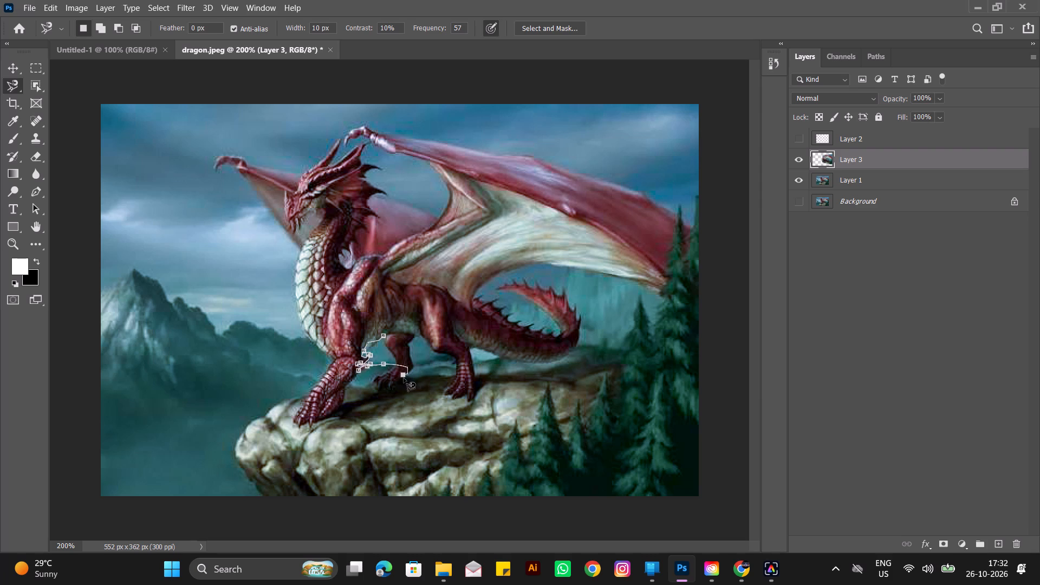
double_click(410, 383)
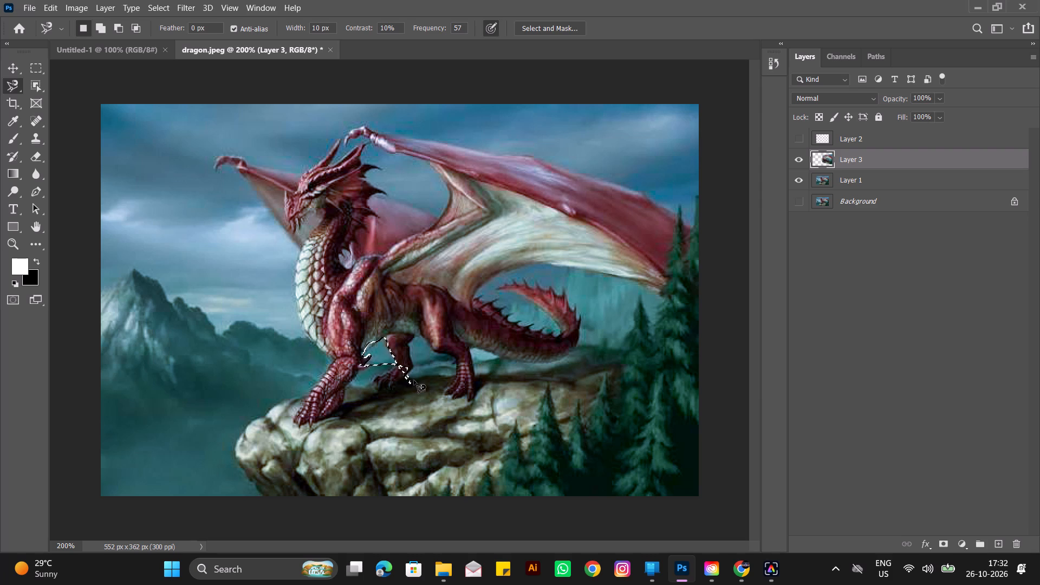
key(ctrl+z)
Show and hide the white frame on Layer 2 to check where it crosses the dragon's body and wing.
key(ctrl+plus)
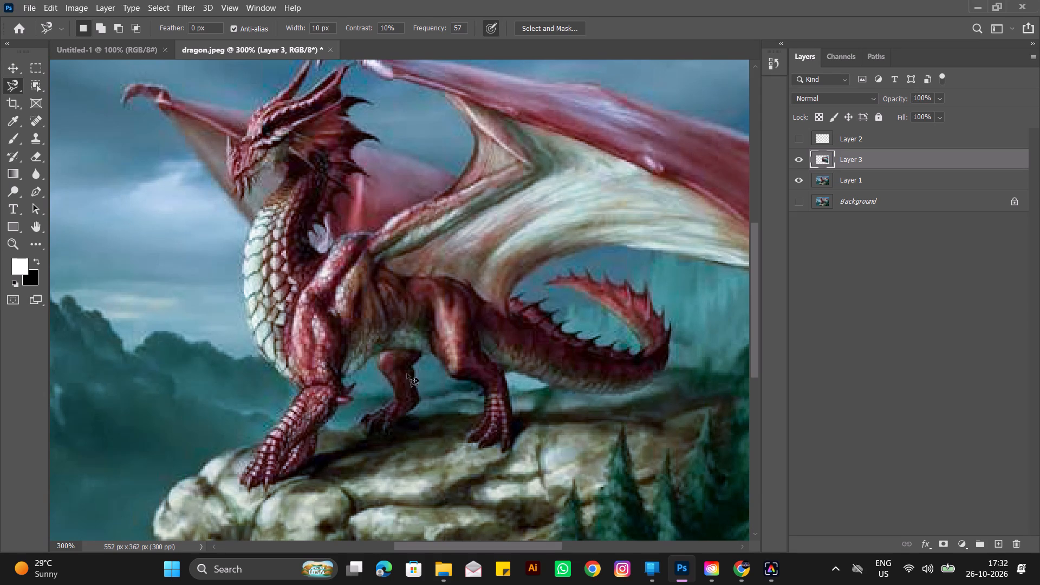
click(799, 142)
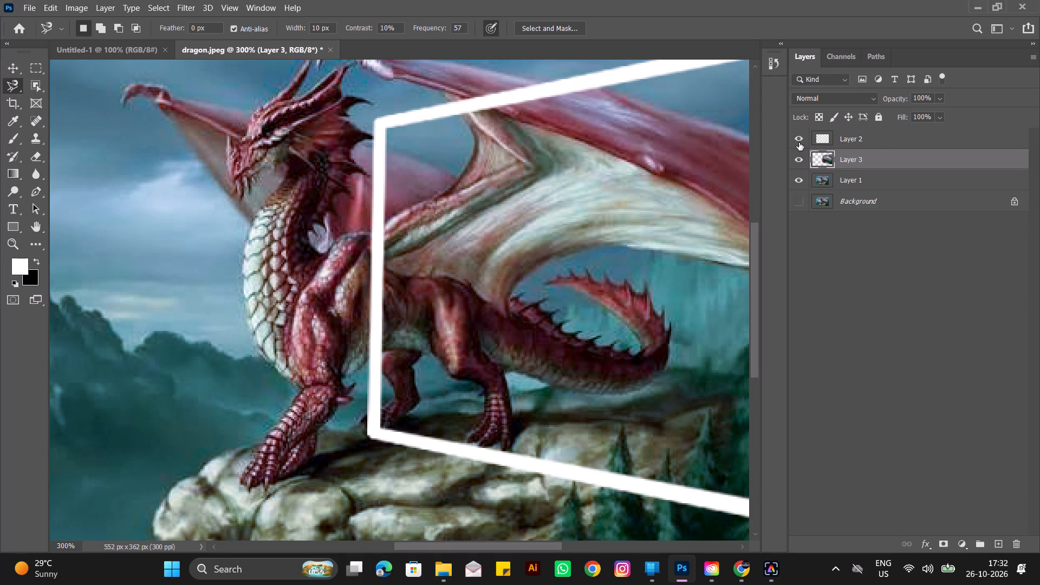
click(799, 142)
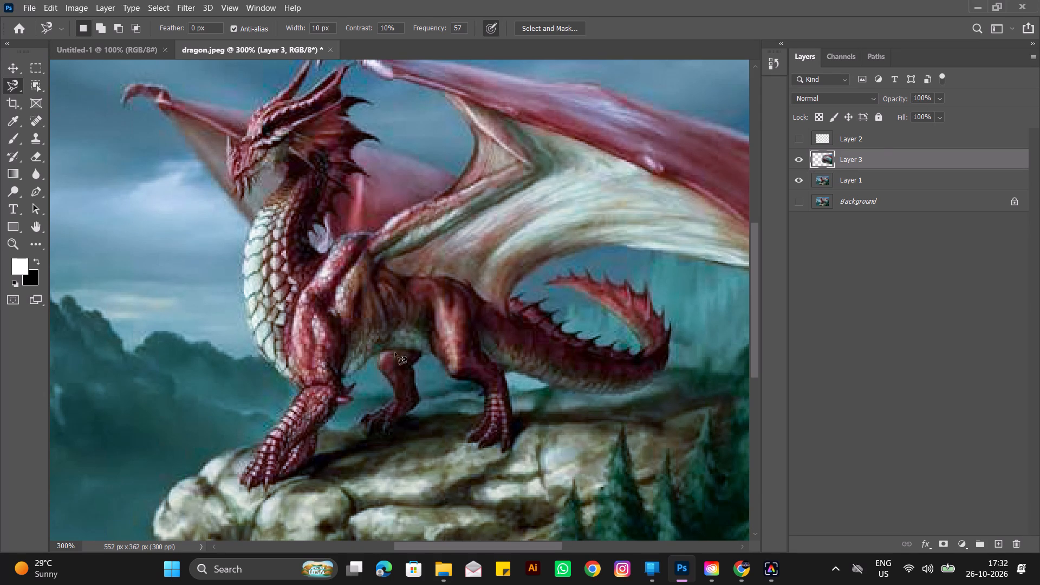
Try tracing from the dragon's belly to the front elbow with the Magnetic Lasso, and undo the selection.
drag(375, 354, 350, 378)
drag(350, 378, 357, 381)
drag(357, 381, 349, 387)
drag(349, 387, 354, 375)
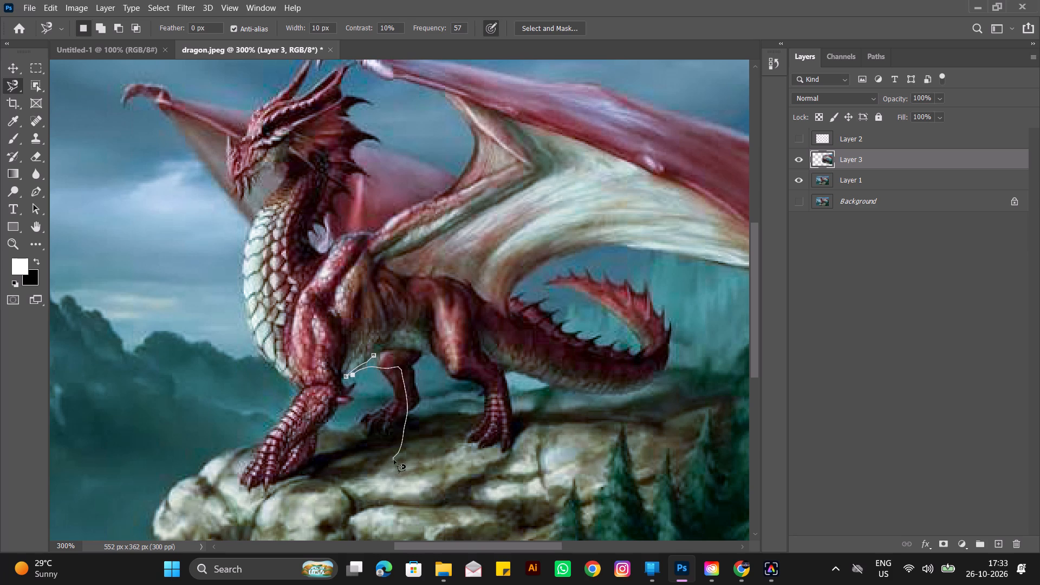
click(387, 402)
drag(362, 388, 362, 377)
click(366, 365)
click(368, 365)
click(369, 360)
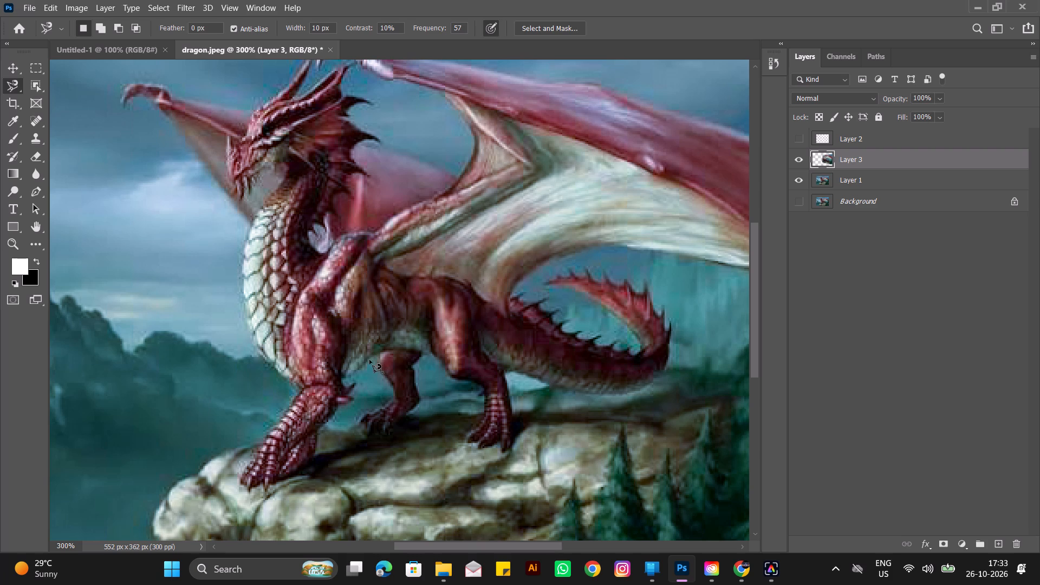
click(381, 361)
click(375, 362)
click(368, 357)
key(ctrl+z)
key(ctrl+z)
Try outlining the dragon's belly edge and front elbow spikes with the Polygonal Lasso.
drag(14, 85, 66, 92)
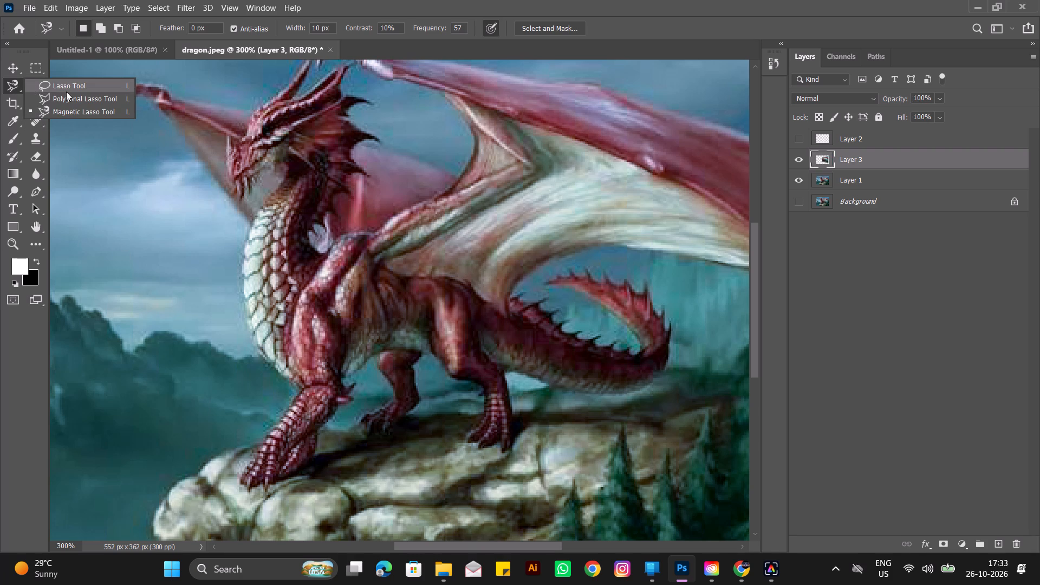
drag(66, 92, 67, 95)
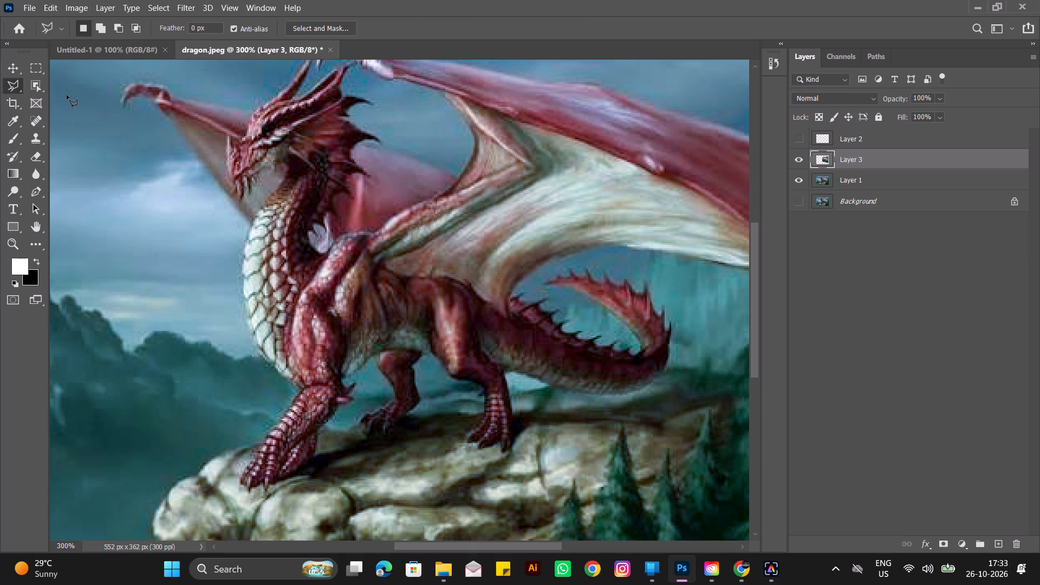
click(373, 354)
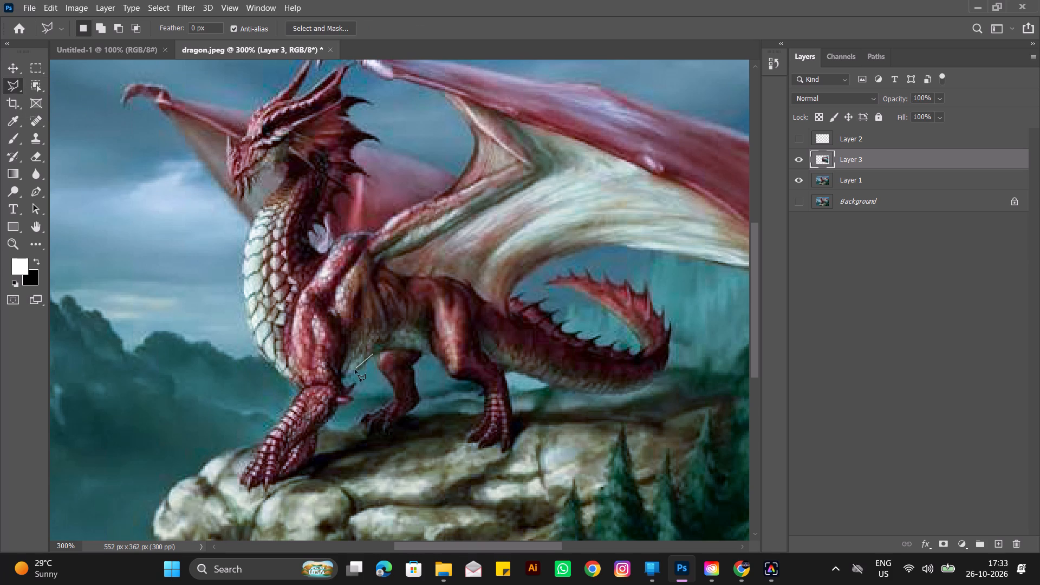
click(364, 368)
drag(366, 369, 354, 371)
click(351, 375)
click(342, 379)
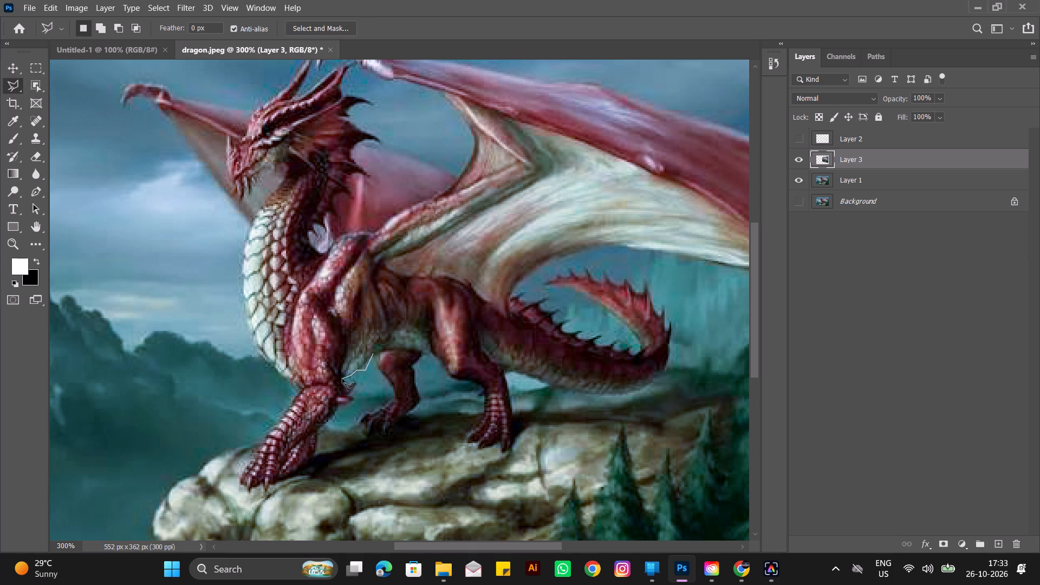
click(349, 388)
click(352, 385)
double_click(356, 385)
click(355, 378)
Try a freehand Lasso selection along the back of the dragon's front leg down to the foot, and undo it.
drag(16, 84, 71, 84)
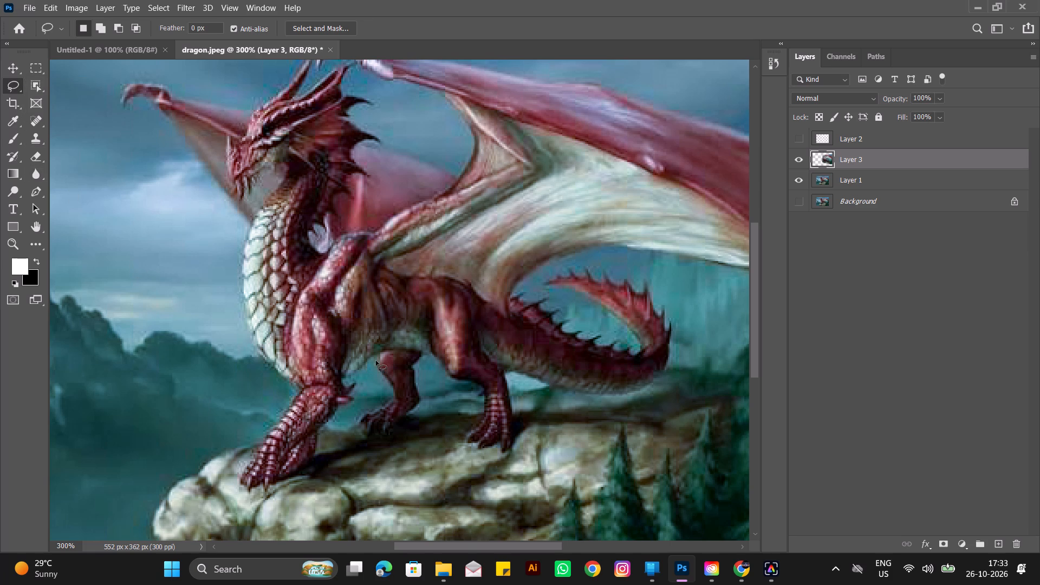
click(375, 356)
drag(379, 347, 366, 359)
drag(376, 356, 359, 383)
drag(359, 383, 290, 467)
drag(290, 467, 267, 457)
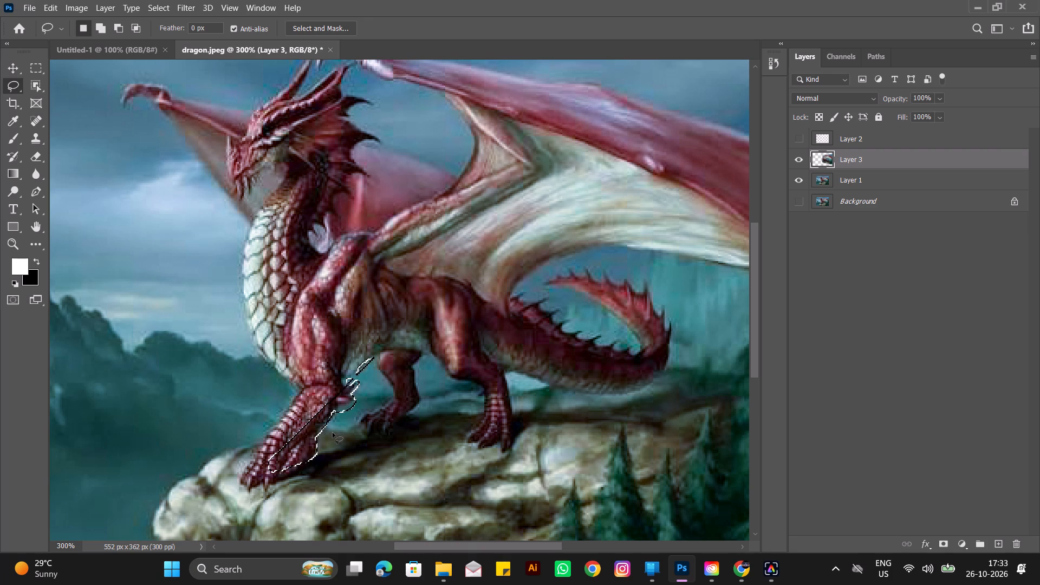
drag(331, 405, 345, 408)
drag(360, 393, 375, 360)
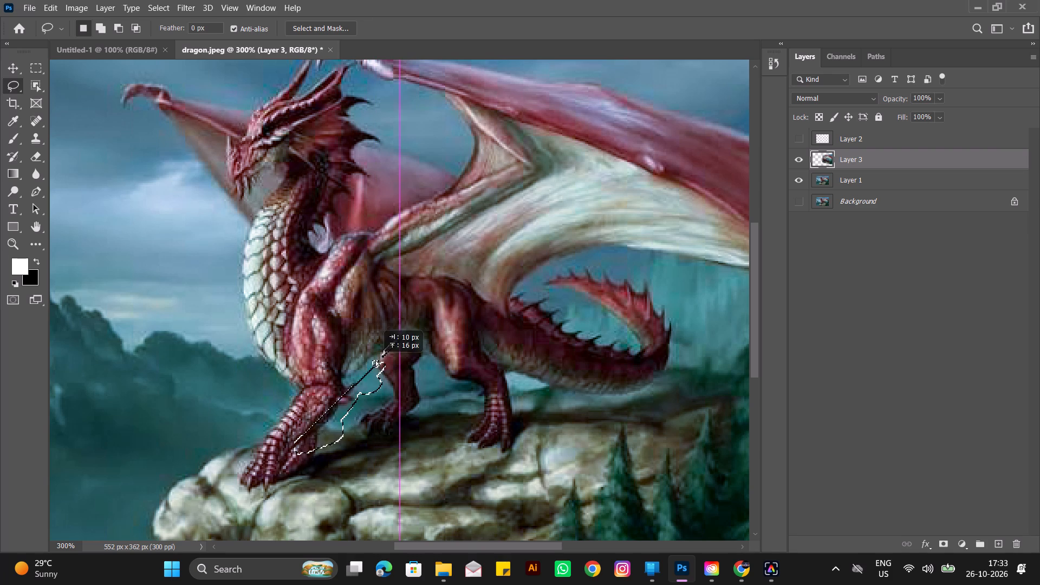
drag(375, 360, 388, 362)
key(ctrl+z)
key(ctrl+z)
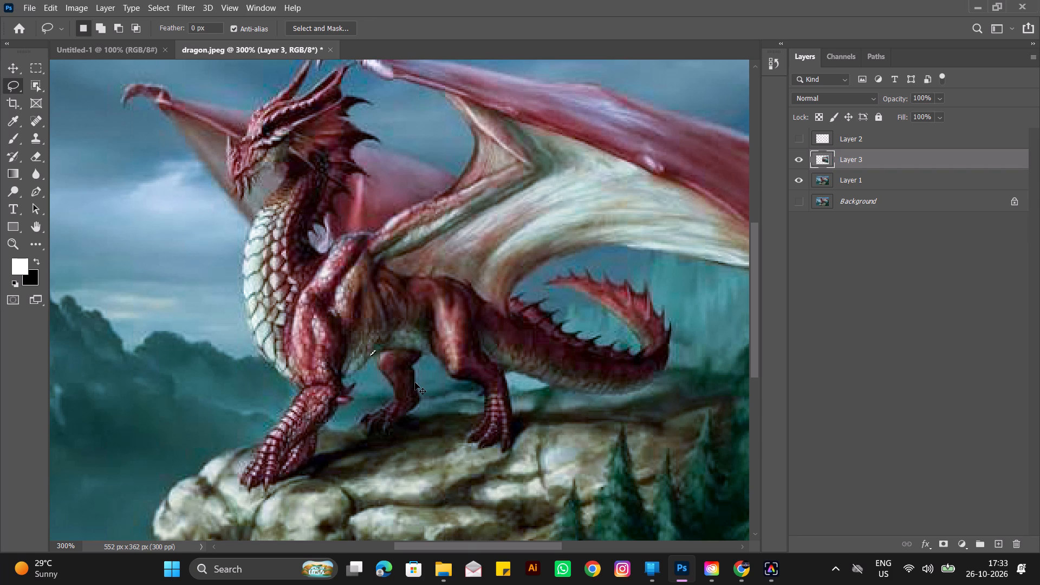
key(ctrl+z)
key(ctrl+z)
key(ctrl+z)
Select the dragon's front half with the freehand Lasso, tracing the front leg, chest, far wing, head and near wing's leading part back to the belly.
drag(377, 355, 344, 377)
drag(344, 377, 350, 394)
drag(350, 394, 315, 454)
drag(315, 454, 259, 485)
drag(259, 485, 269, 373)
drag(269, 373, 168, 116)
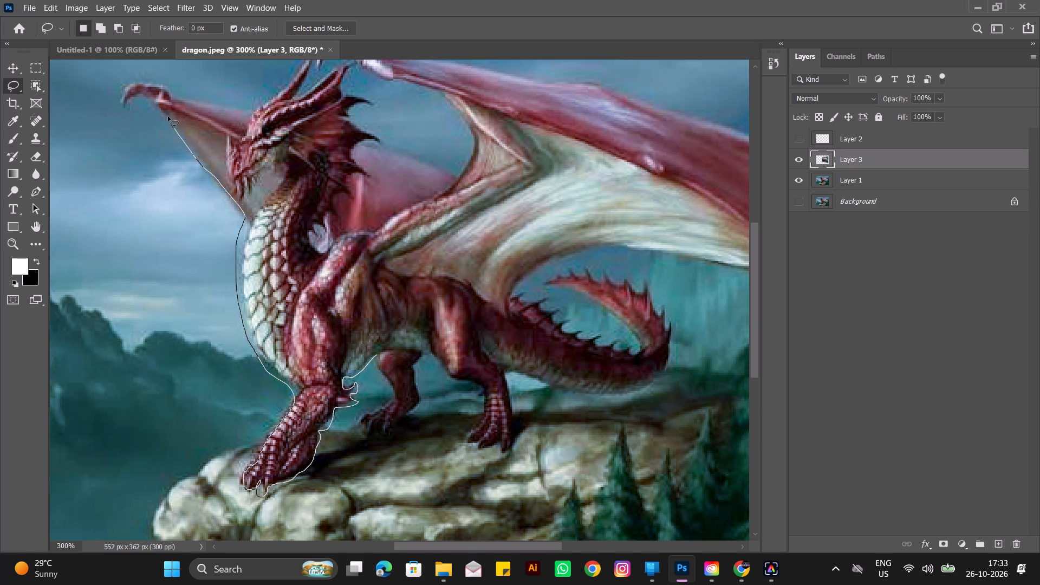
drag(168, 116, 258, 69)
drag(258, 69, 448, 160)
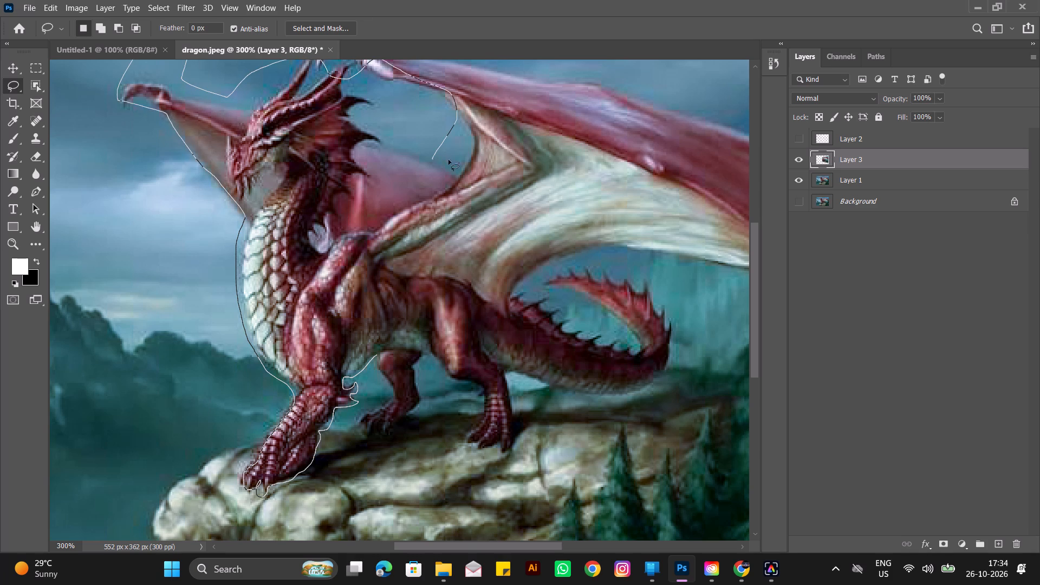
drag(448, 160, 502, 196)
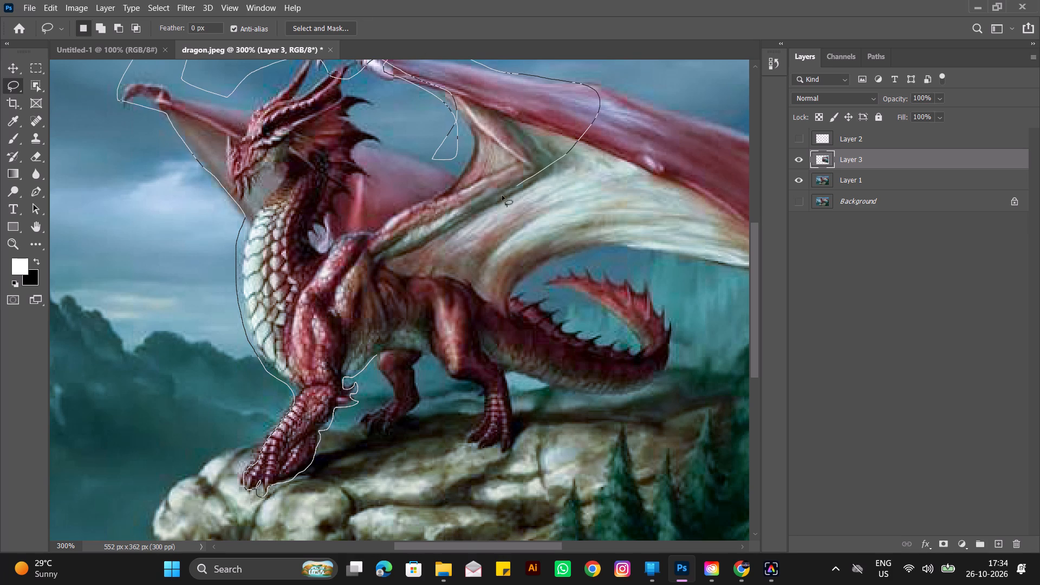
drag(502, 196, 367, 258)
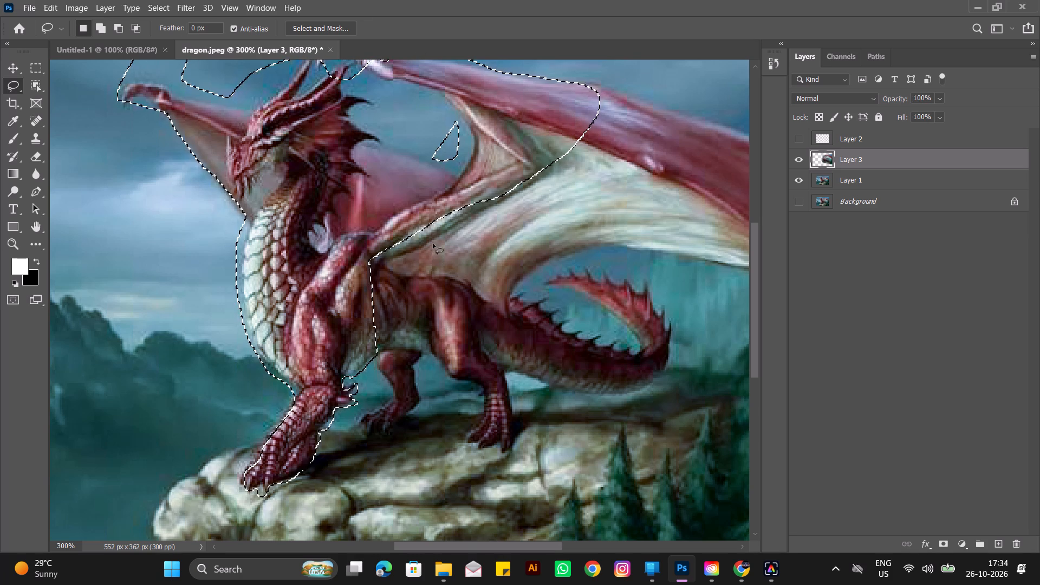
Make the white frame on Layer 2 visible again.
click(803, 139)
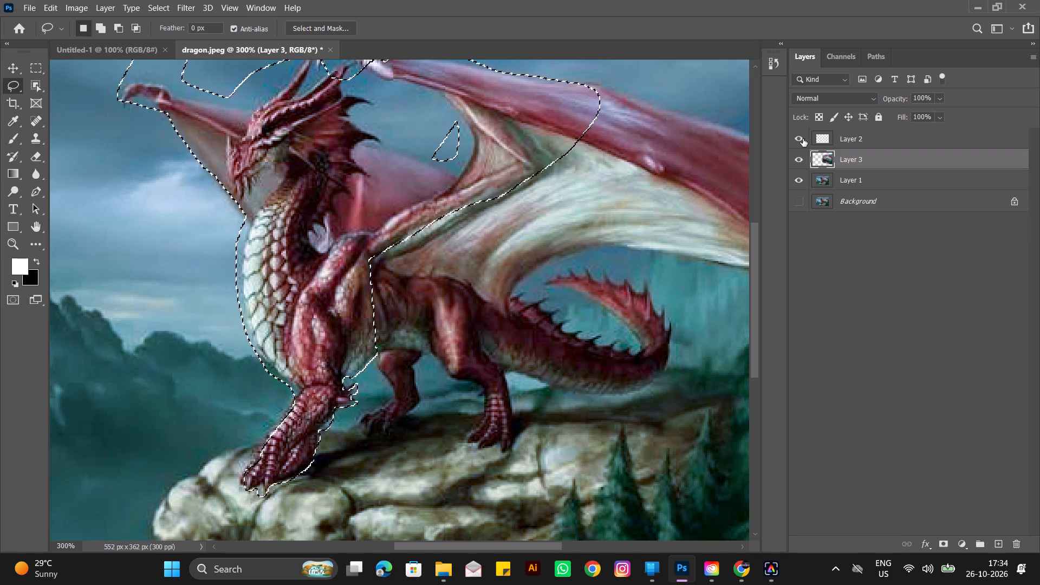
Undo the lasso selection of the dragon's front half and make the white frame on Layer 2 visible.
click(803, 139)
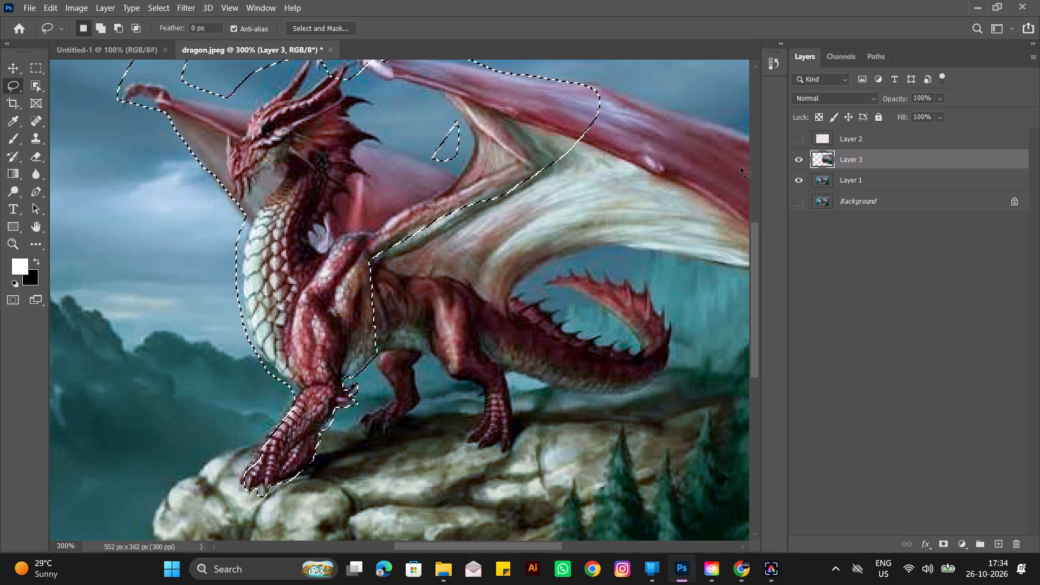
key(ctrl+z)
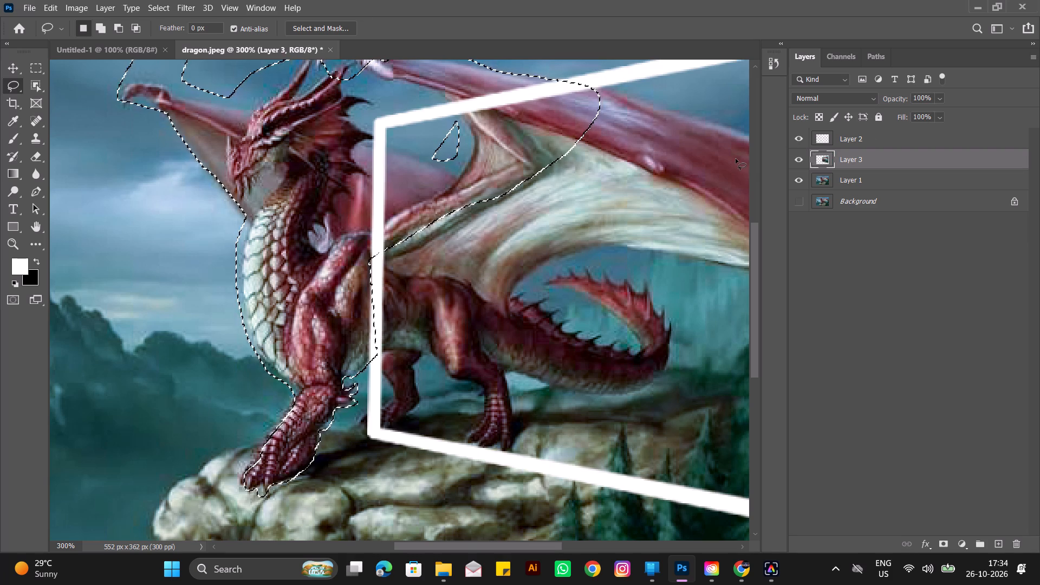
key(ctrl+z)
key(ctrl+z)
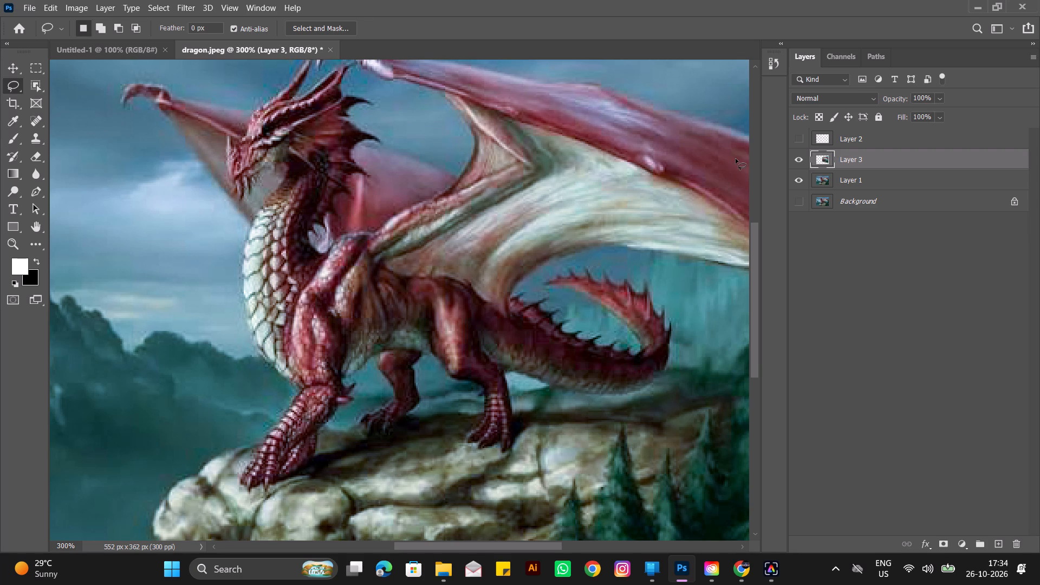
click(797, 143)
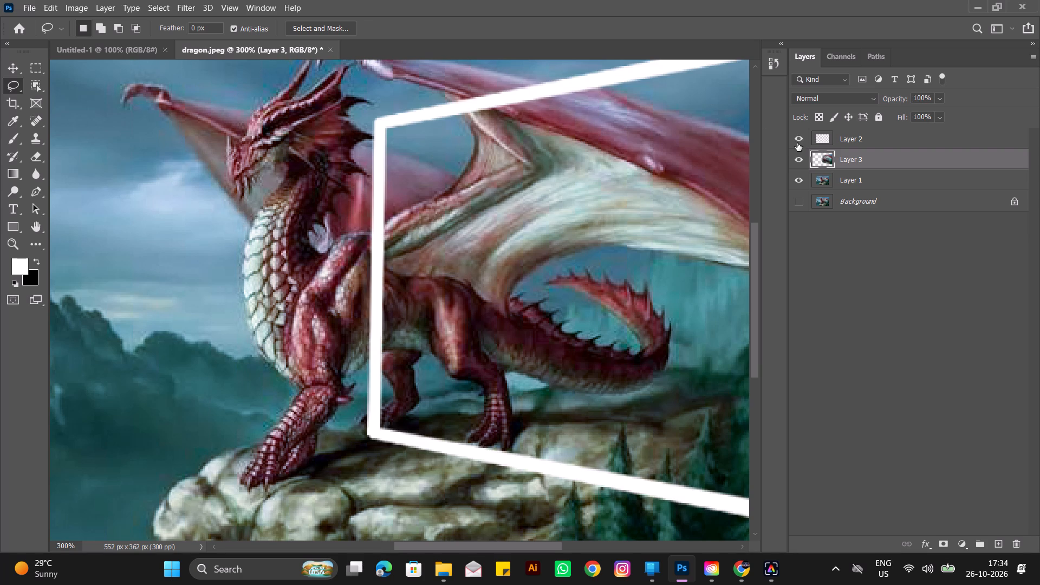
Toggle the visibility of Layer 2 and Layer 3 to examine what each contributes to the framed dragon.
key(ctrl+minus)
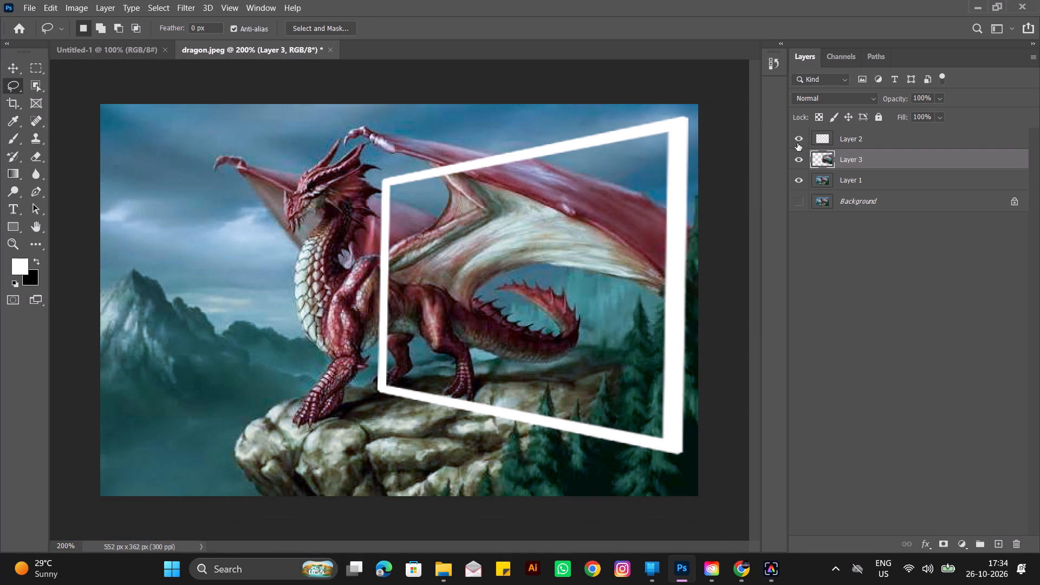
click(796, 139)
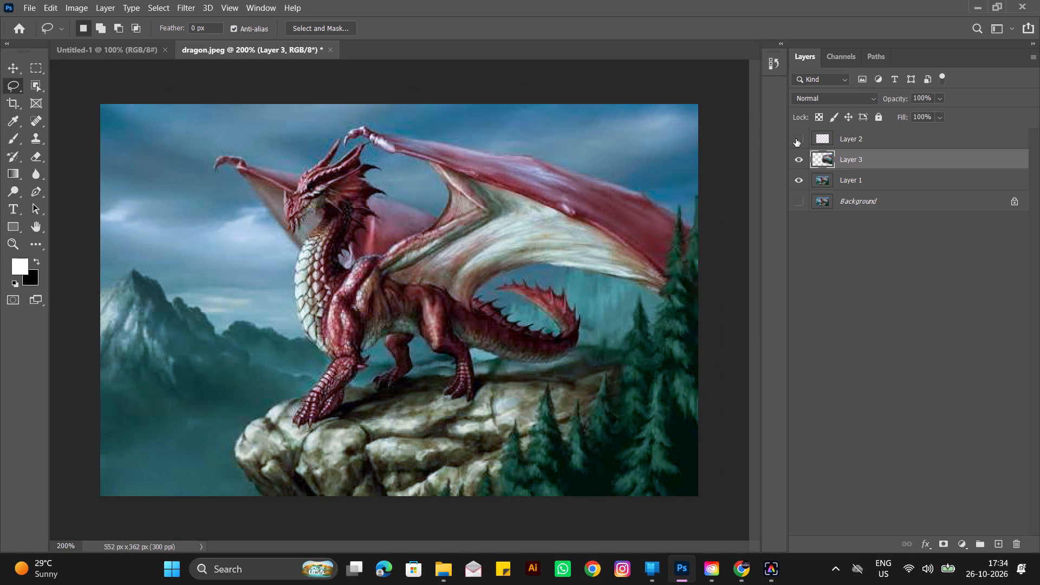
click(799, 140)
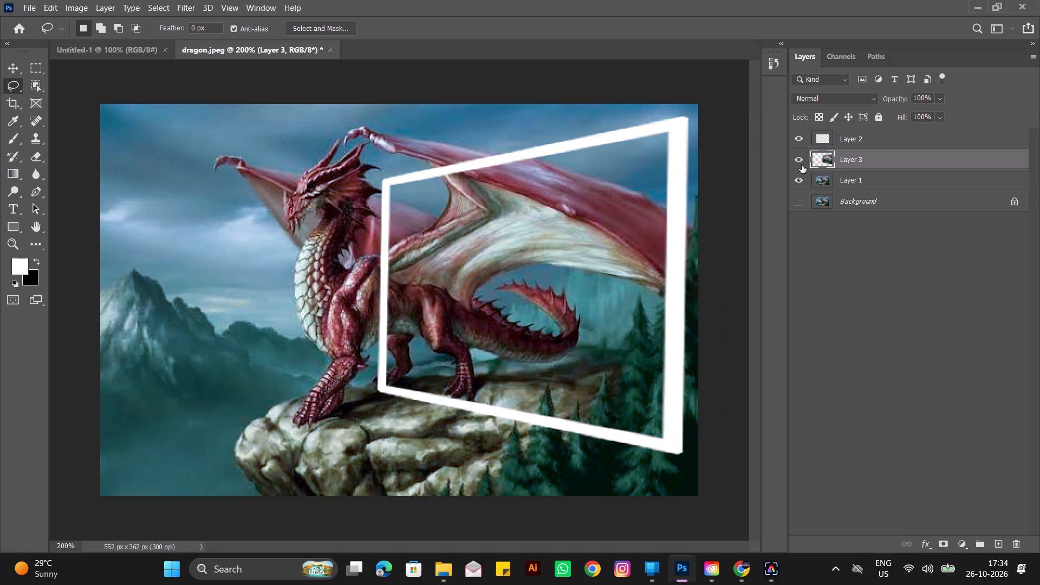
click(801, 160)
click(801, 160)
click(801, 159)
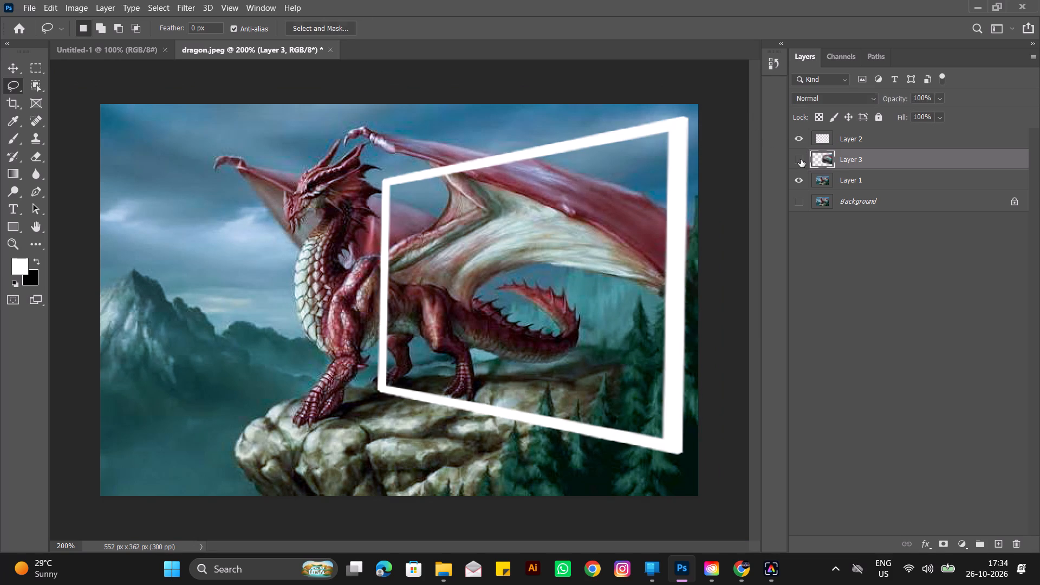
click(801, 159)
click(798, 142)
click(798, 142)
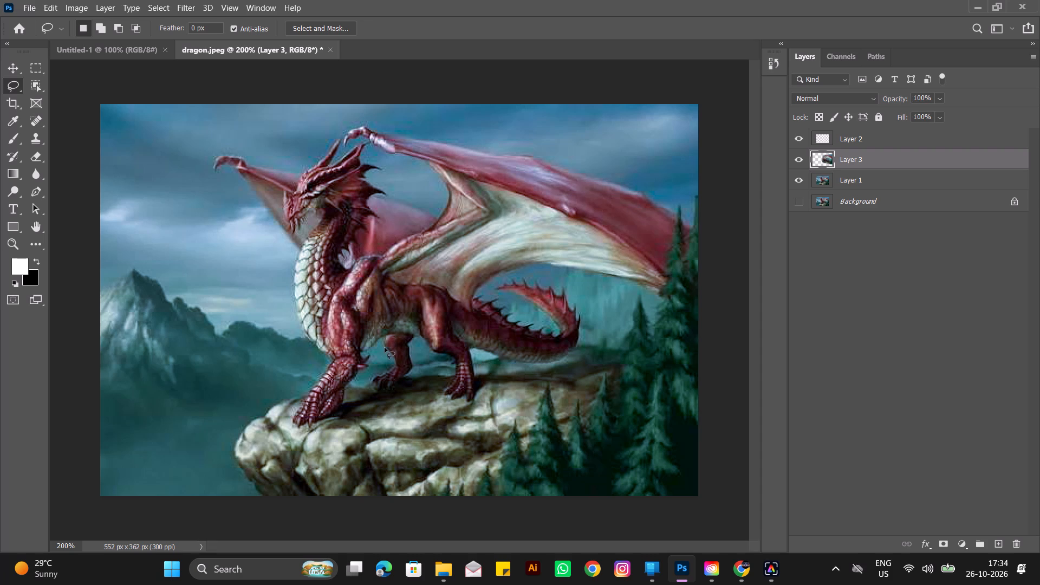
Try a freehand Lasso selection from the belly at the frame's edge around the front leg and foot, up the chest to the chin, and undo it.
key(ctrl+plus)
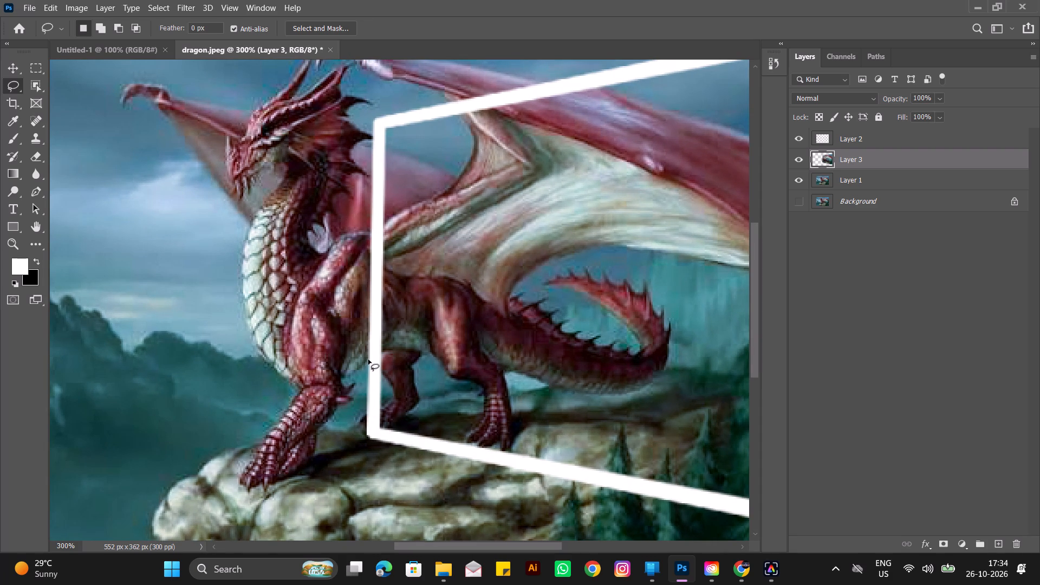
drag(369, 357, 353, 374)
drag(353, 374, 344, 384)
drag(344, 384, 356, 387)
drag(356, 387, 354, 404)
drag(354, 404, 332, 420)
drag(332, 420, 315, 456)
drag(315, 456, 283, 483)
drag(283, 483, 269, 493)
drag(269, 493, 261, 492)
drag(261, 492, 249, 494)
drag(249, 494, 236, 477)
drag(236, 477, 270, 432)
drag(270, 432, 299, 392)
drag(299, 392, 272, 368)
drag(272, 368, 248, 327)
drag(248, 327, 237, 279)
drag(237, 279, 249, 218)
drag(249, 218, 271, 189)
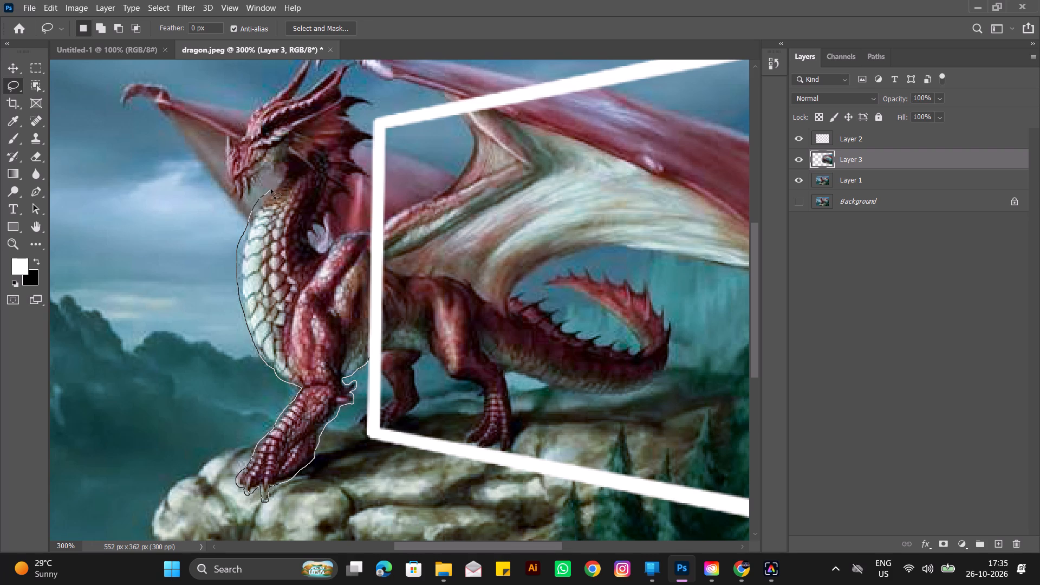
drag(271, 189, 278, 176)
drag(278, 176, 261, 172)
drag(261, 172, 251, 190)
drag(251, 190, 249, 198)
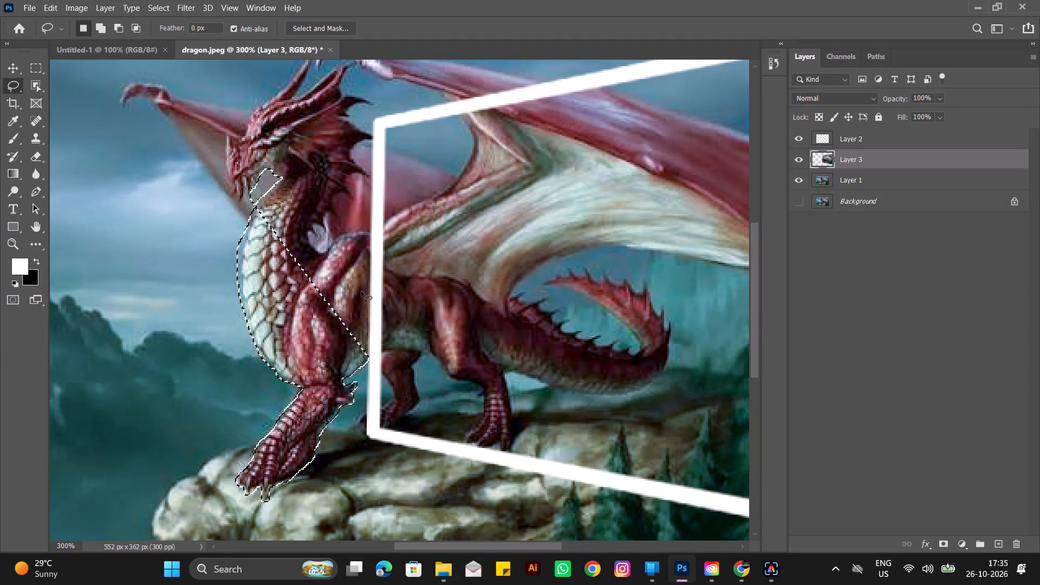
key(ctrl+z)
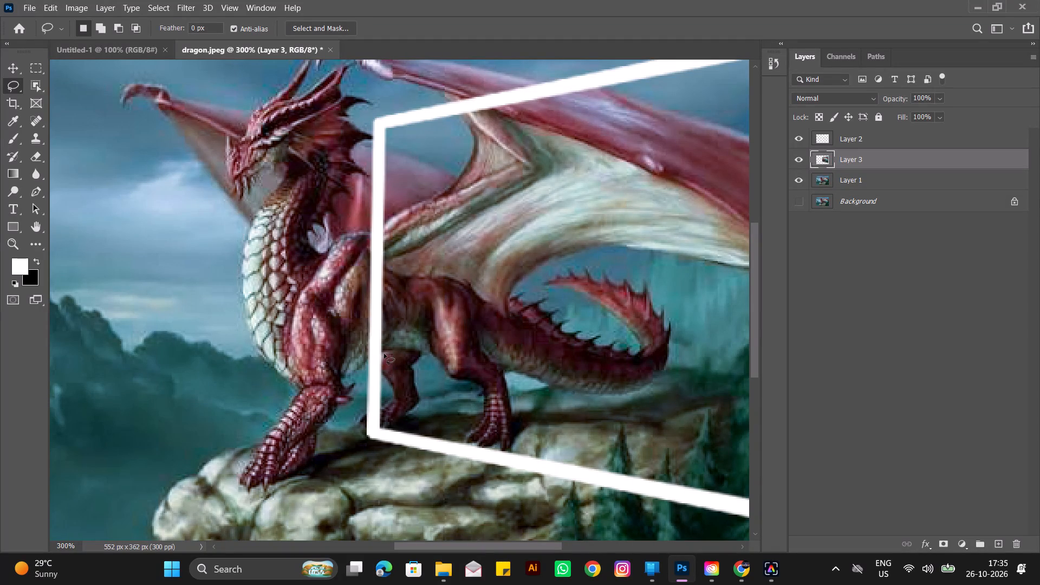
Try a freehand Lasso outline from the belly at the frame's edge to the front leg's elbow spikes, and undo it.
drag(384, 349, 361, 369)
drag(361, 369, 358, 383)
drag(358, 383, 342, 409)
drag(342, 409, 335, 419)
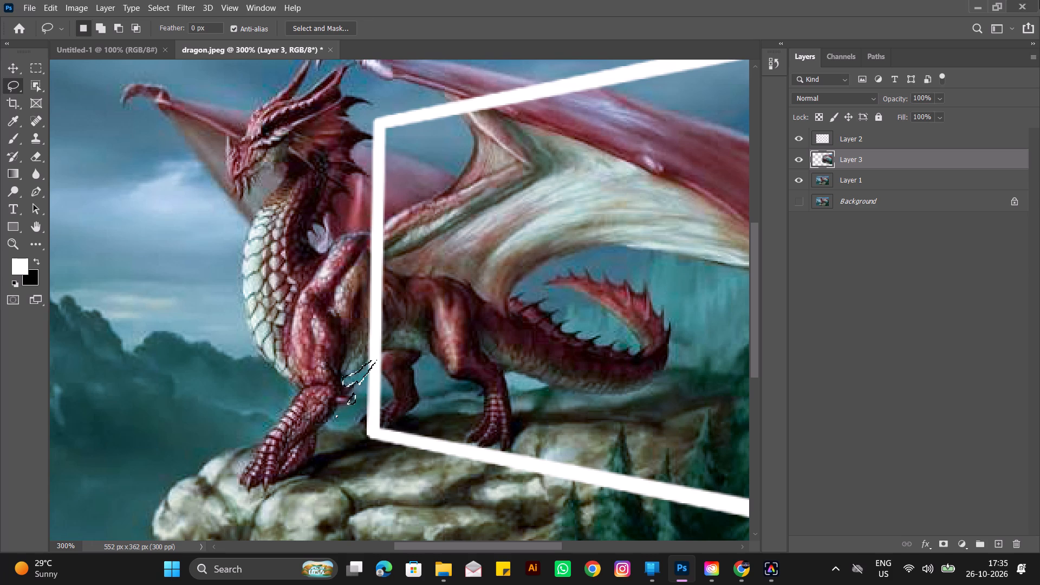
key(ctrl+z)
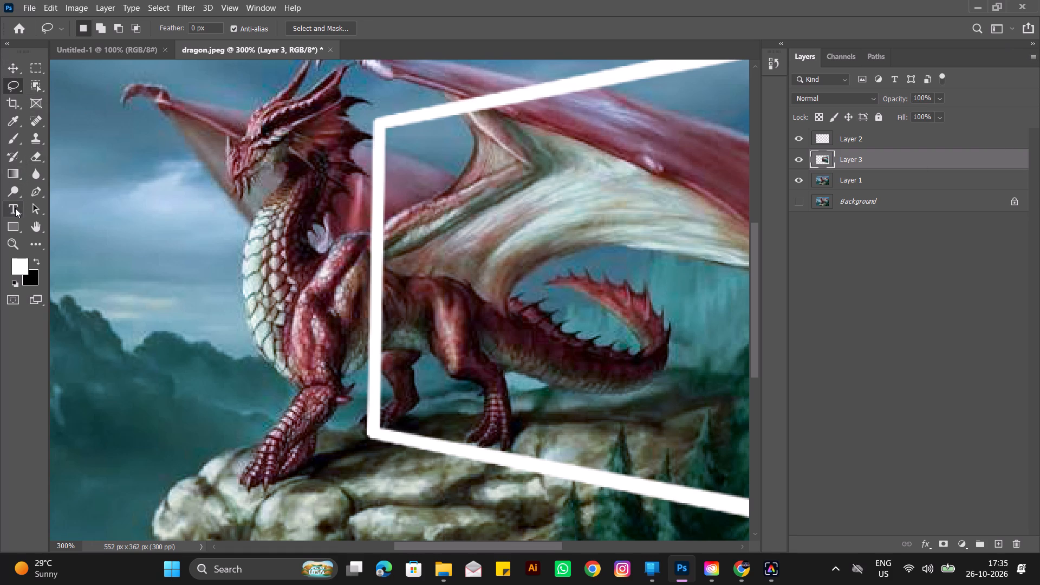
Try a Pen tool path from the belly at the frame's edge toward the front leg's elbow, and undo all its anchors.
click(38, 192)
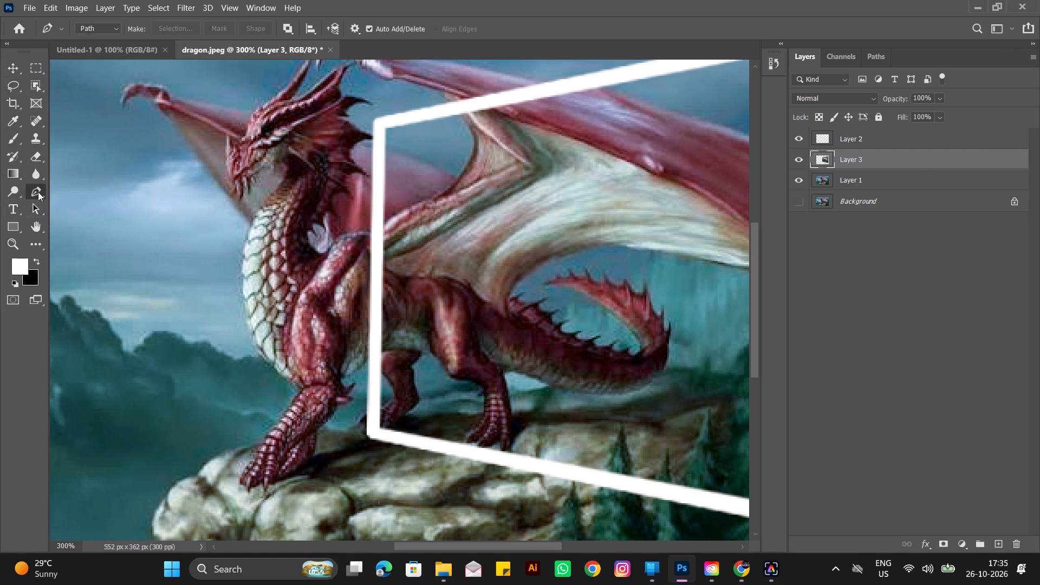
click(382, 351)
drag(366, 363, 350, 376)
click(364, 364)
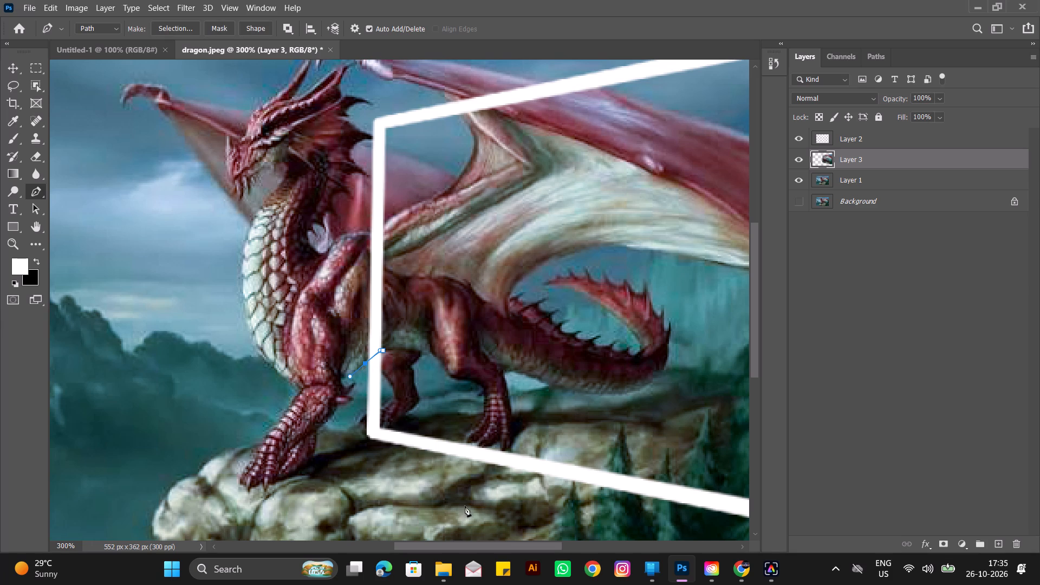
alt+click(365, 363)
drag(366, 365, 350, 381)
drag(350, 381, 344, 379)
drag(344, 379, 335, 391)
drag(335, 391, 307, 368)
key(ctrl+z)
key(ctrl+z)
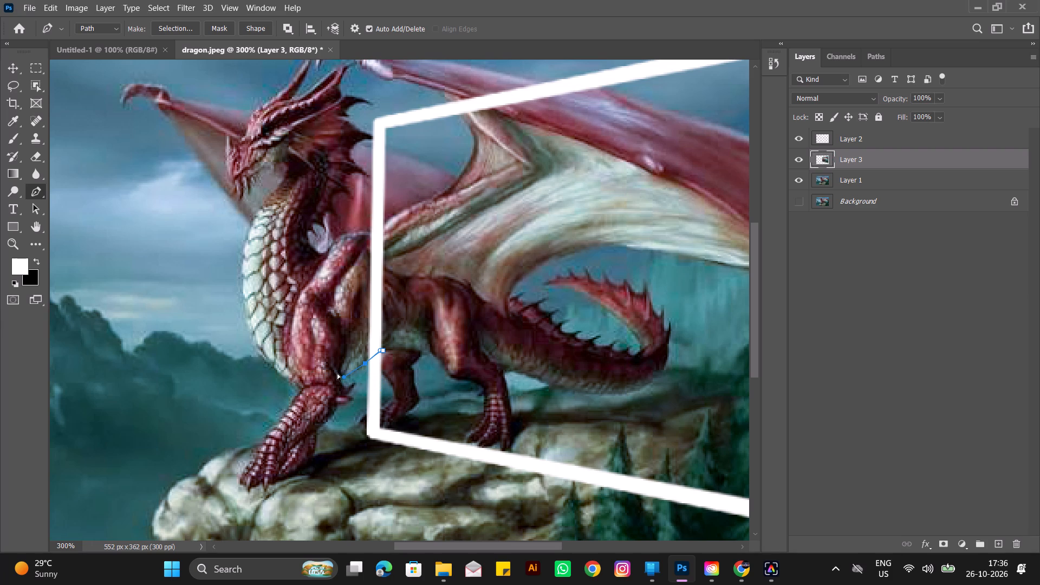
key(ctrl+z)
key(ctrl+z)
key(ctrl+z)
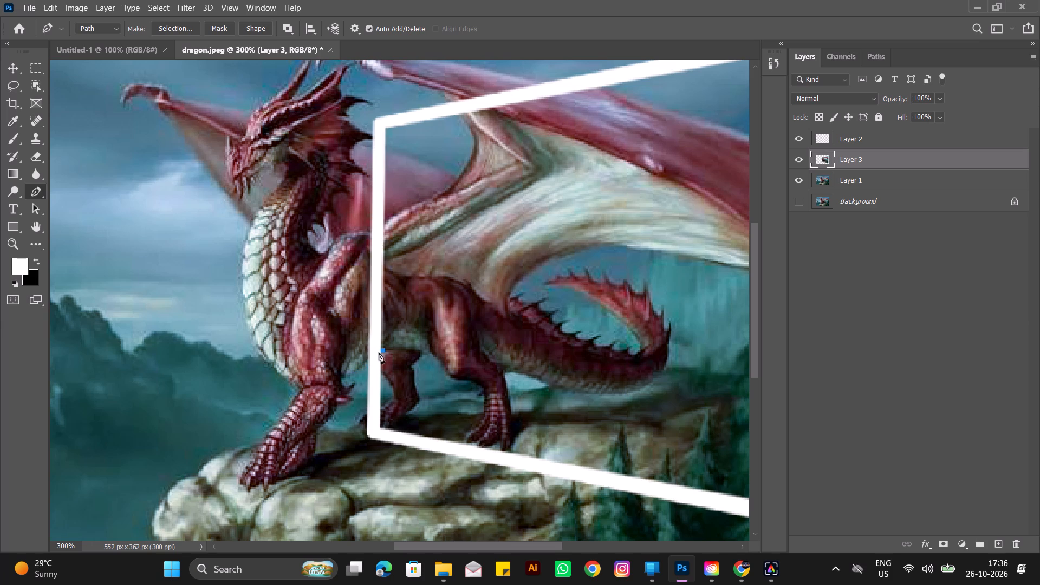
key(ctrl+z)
Start a new Pen path with an anchor on the dragon's belly at the inner edge of the frame's vertical bar.
click(384, 348)
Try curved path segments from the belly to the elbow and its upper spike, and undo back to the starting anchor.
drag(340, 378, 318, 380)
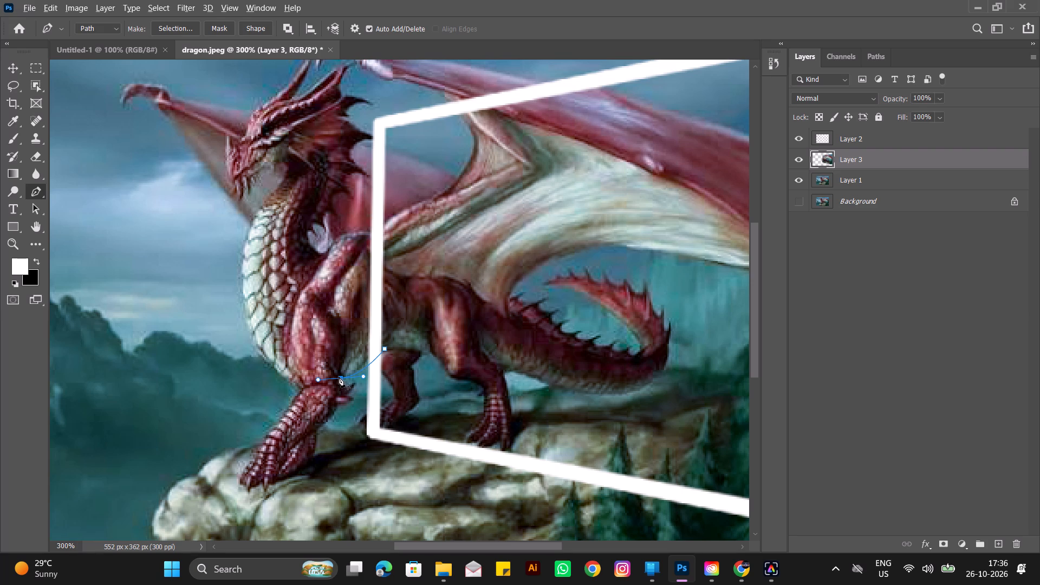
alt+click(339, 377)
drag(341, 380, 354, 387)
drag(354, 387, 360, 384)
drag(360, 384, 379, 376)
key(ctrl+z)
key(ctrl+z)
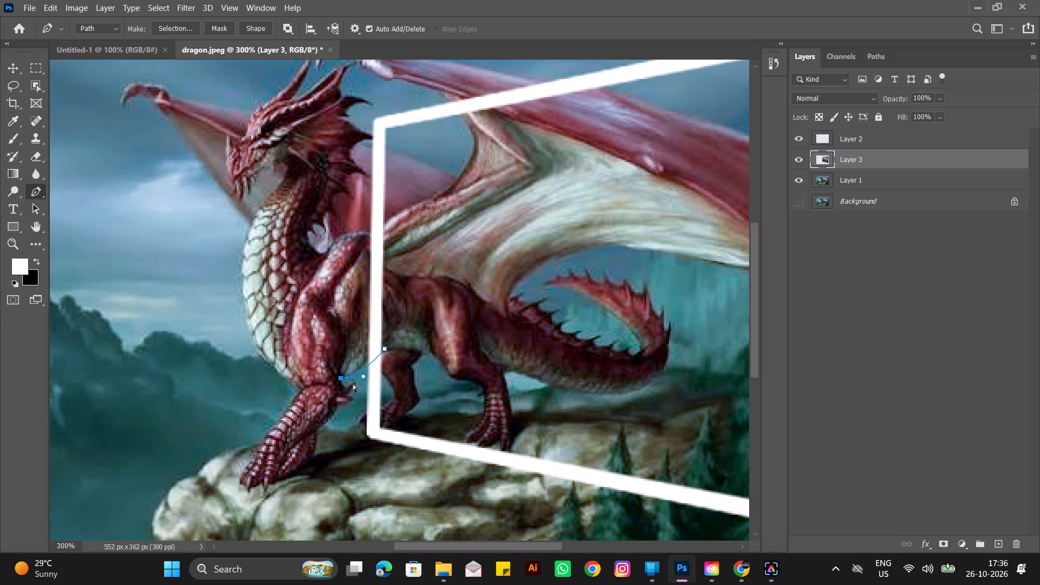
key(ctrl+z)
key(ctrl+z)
Trace the Pen path from the belly anchor to the front leg's elbow and around the tips of its two spikes.
drag(339, 379, 323, 374)
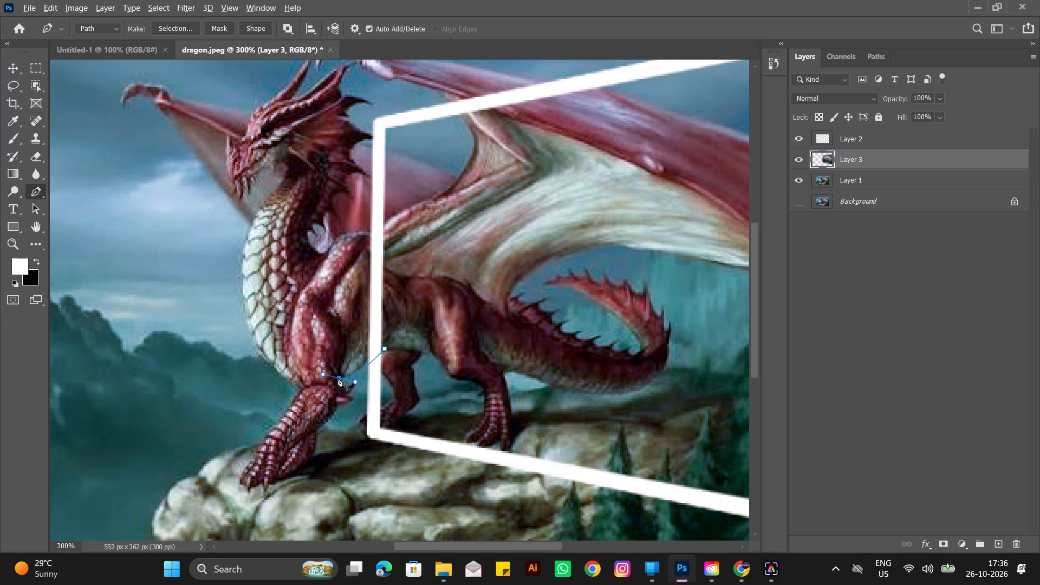
alt+click(337, 378)
drag(355, 383, 371, 372)
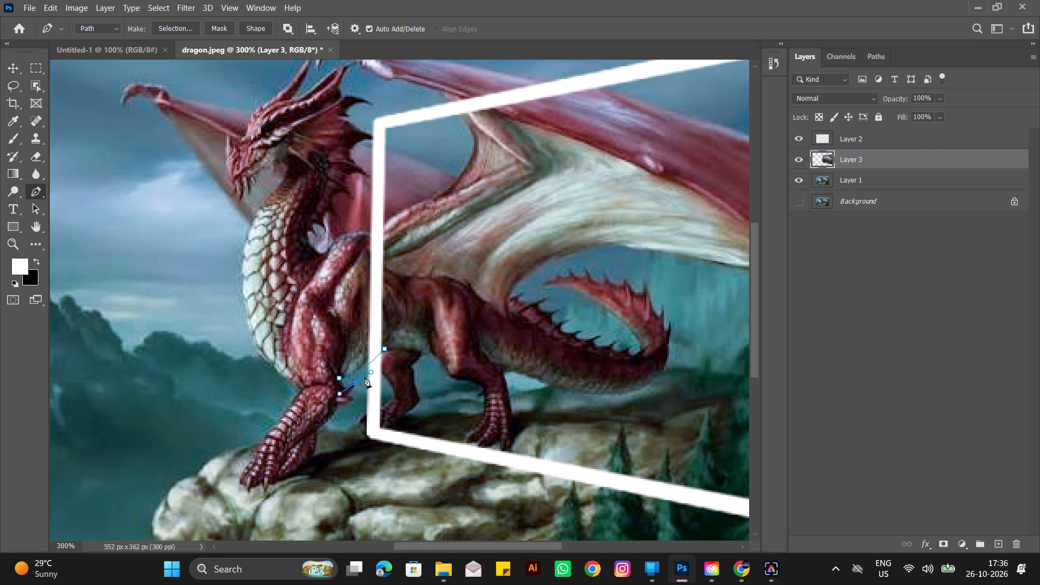
alt+click(354, 382)
click(347, 395)
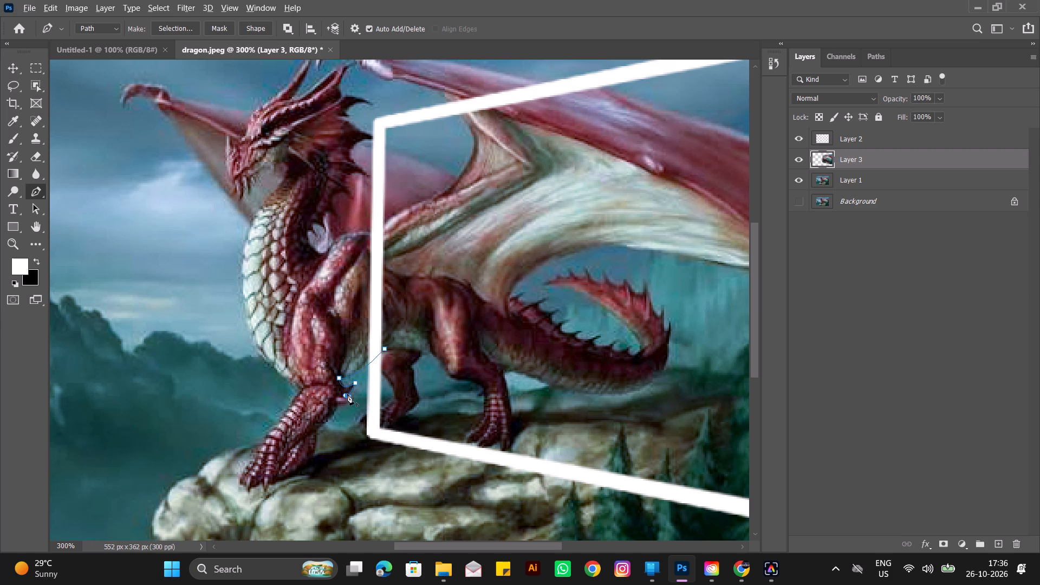
alt+click(347, 394)
click(354, 398)
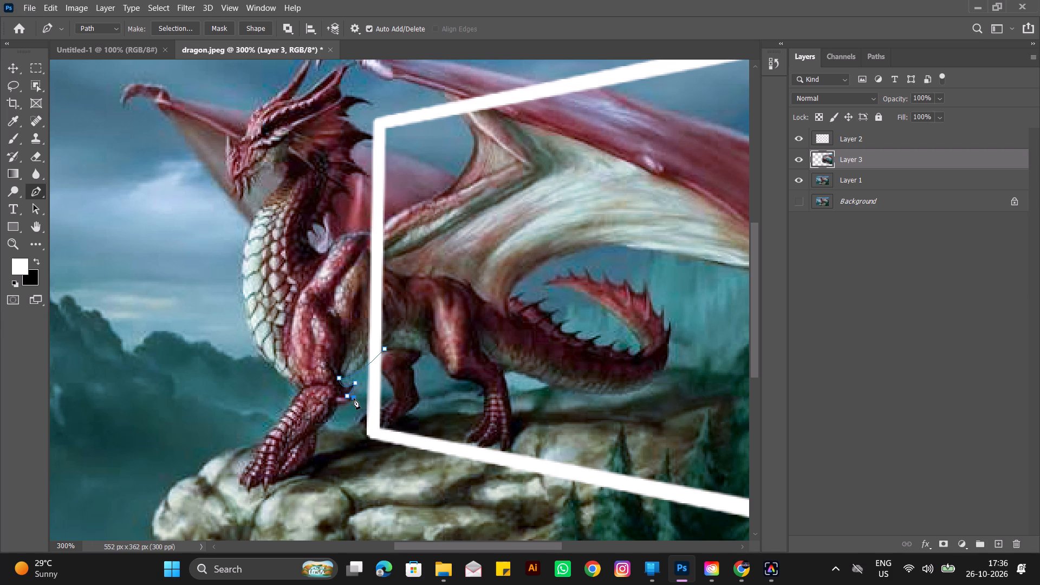
alt+click(349, 396)
Continue the Pen path from the lower elbow spike down the back edge of the front leg to the ankle.
drag(337, 406, 327, 404)
drag(327, 404, 322, 408)
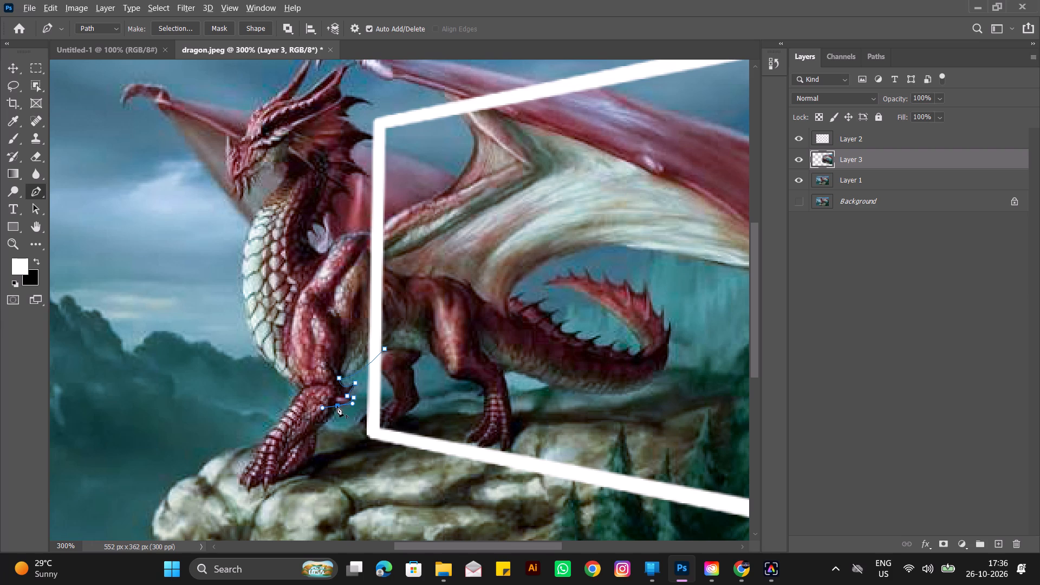
alt+click(337, 406)
drag(316, 431, 303, 443)
drag(303, 443, 309, 435)
drag(309, 435, 305, 438)
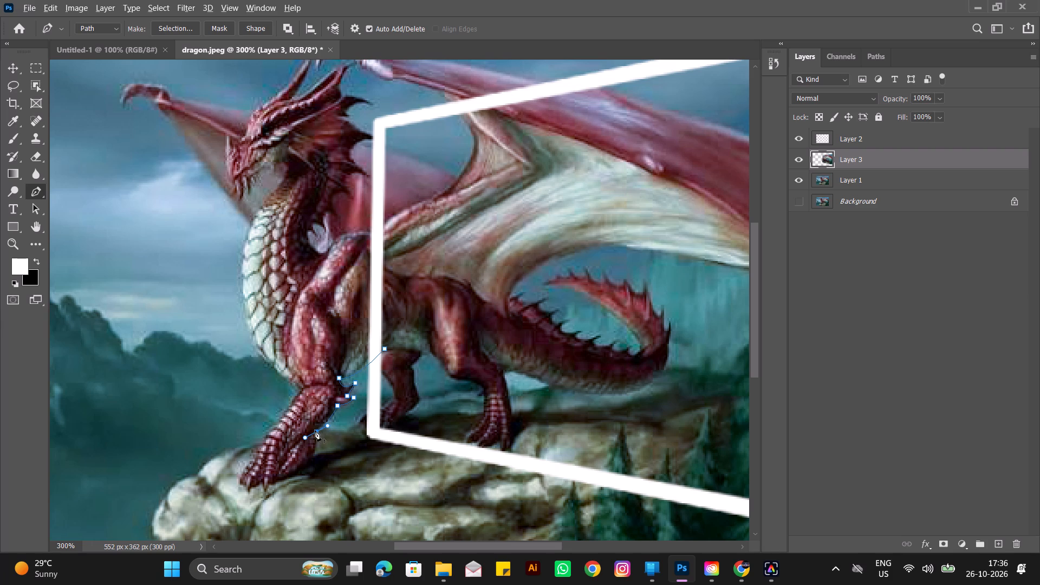
alt+click(315, 430)
Continue the Pen path from the ankle around the heel to the underside of the dragon's front foot.
click(314, 457)
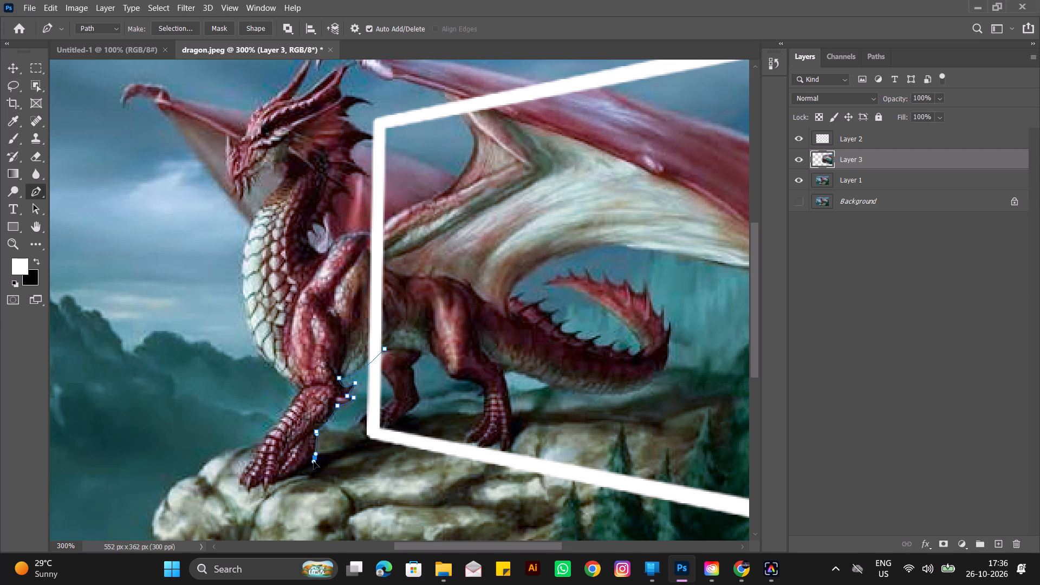
alt+click(314, 456)
drag(295, 474, 287, 479)
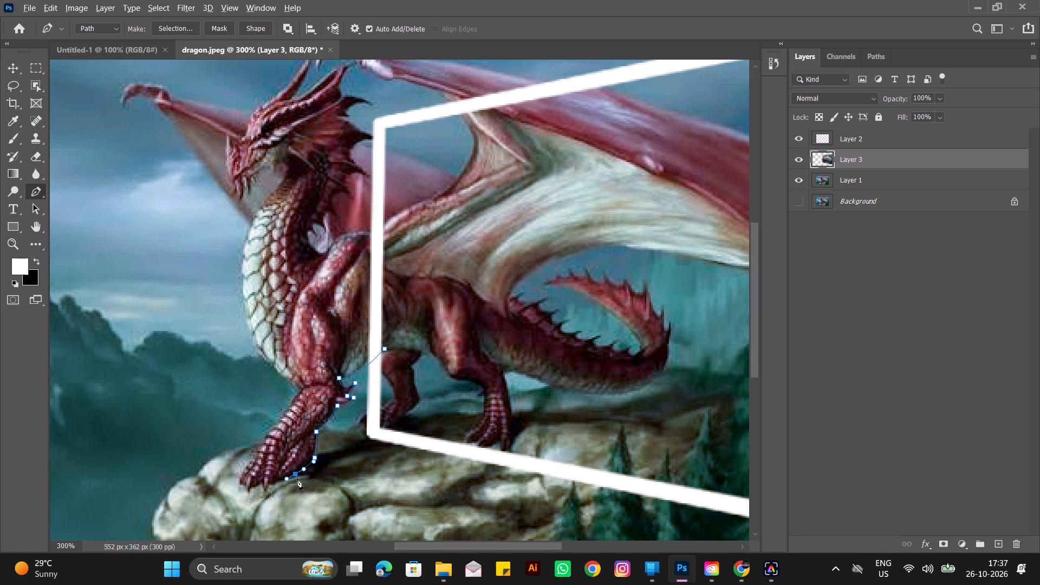
alt+click(295, 473)
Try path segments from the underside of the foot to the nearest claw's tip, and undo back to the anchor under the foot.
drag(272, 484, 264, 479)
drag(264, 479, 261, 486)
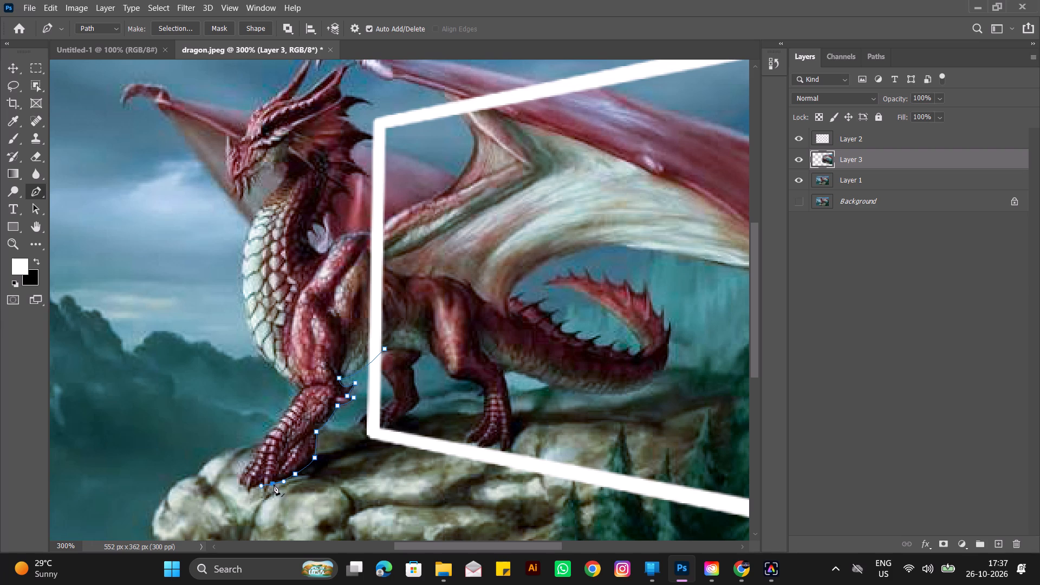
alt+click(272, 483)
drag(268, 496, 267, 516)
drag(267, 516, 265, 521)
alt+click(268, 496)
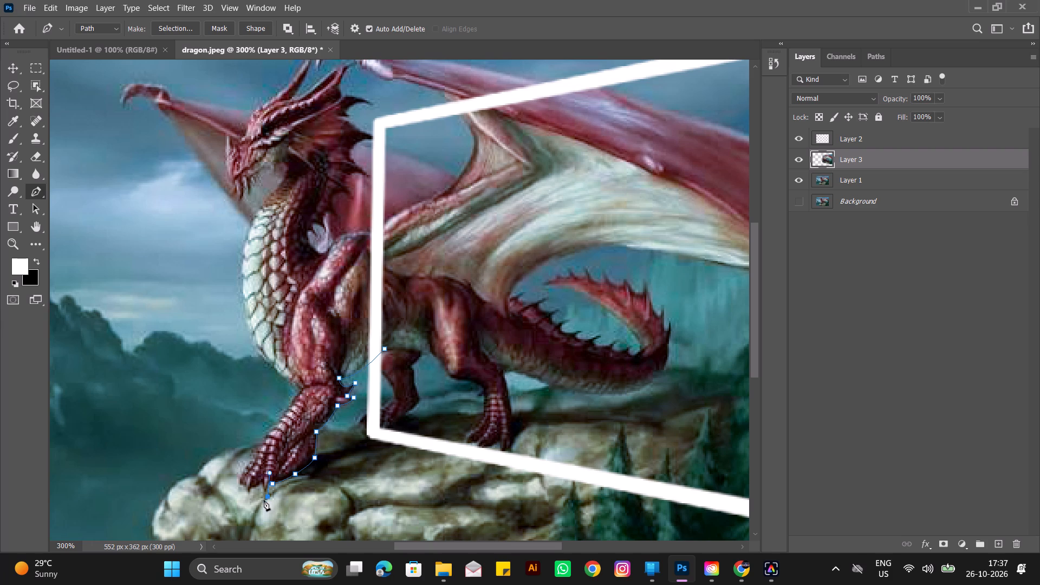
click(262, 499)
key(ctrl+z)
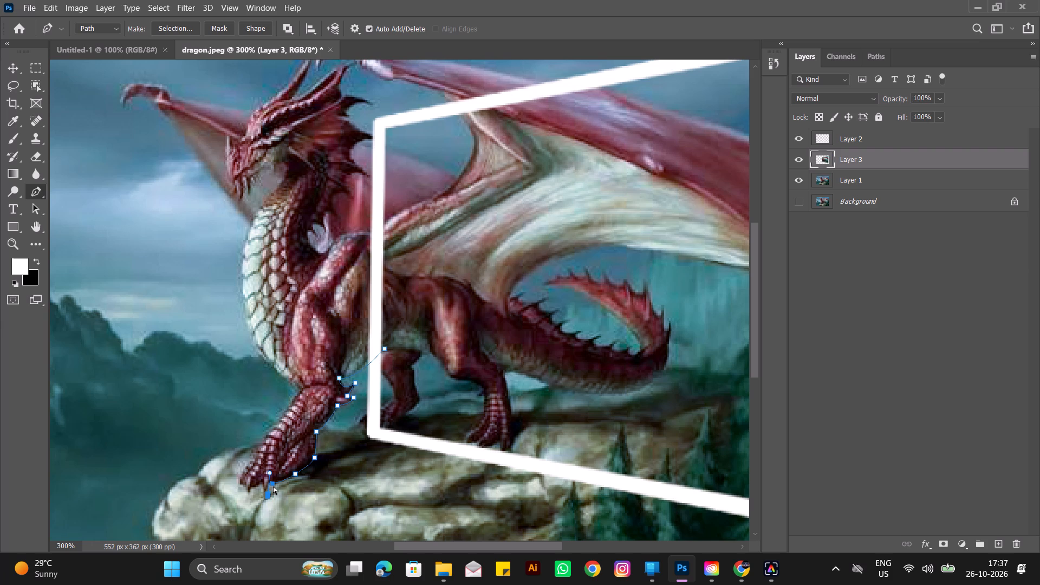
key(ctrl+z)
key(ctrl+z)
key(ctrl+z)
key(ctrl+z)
Trace the Pen path along the underside of the front foot and around the tip of its longest claw.
key(ctrl+plus)
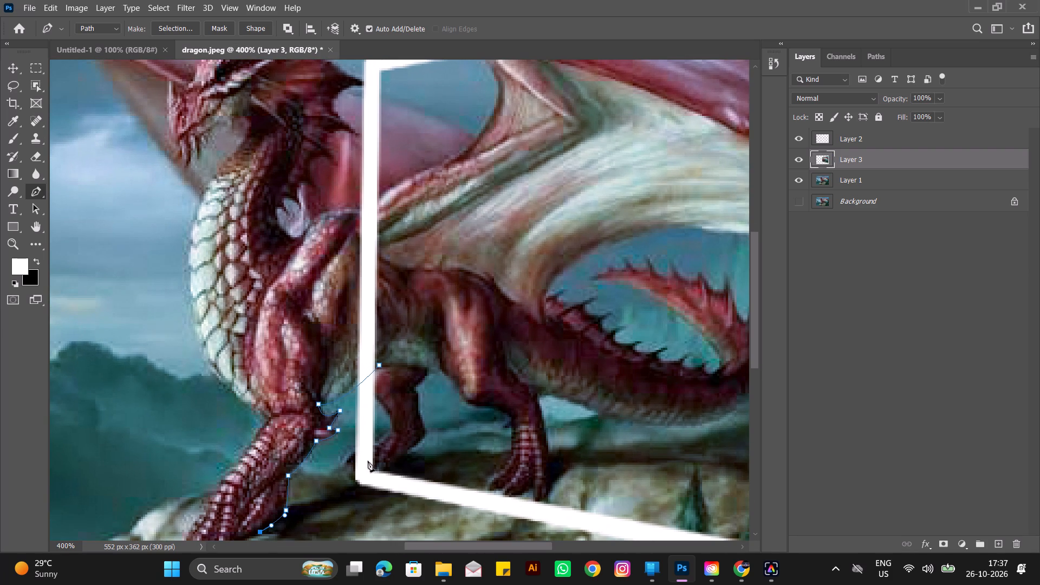
drag(751, 307, 754, 341)
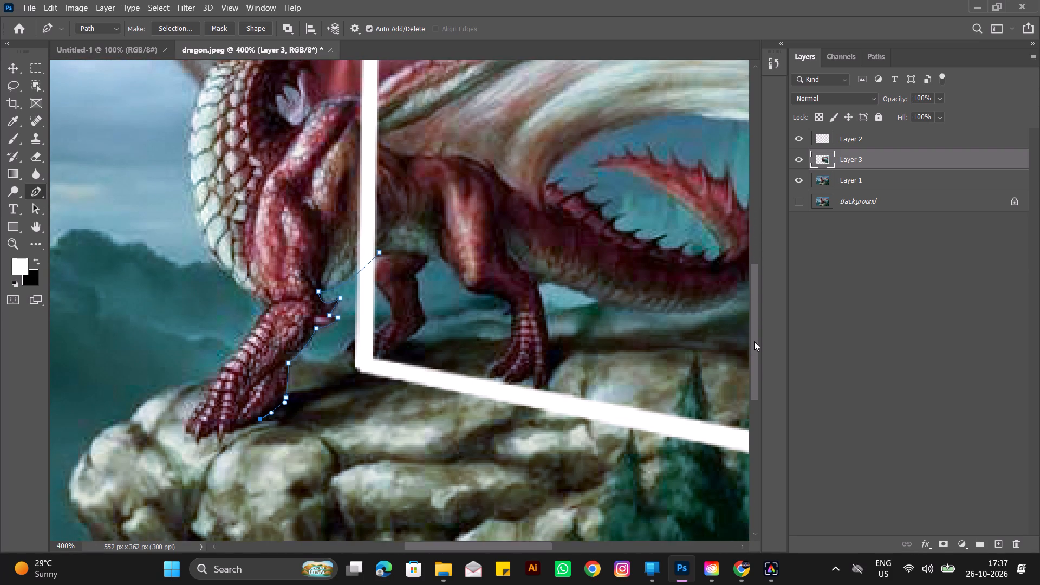
drag(754, 341, 756, 351)
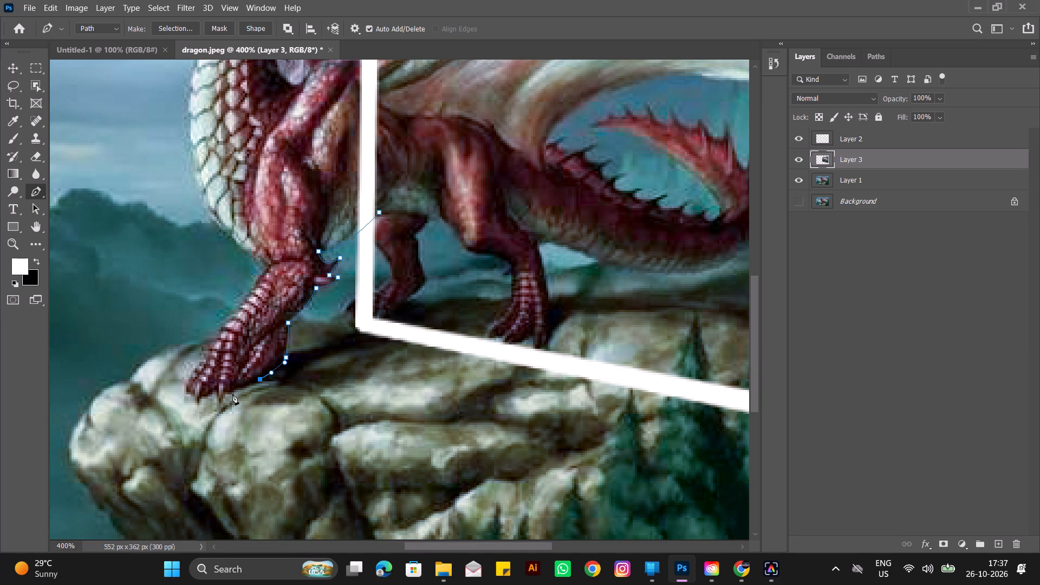
drag(235, 389, 227, 389)
alt+click(233, 391)
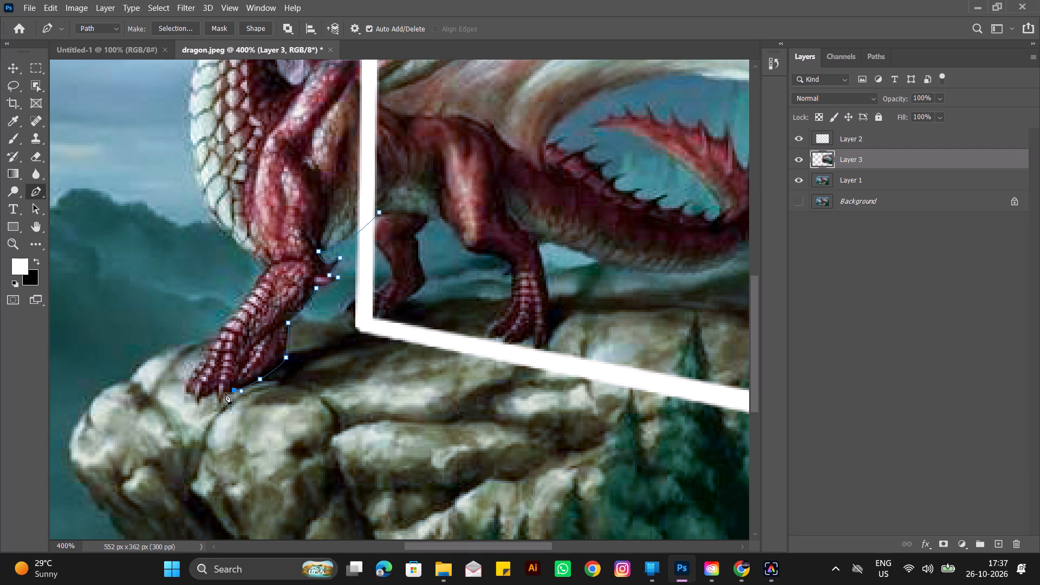
click(224, 393)
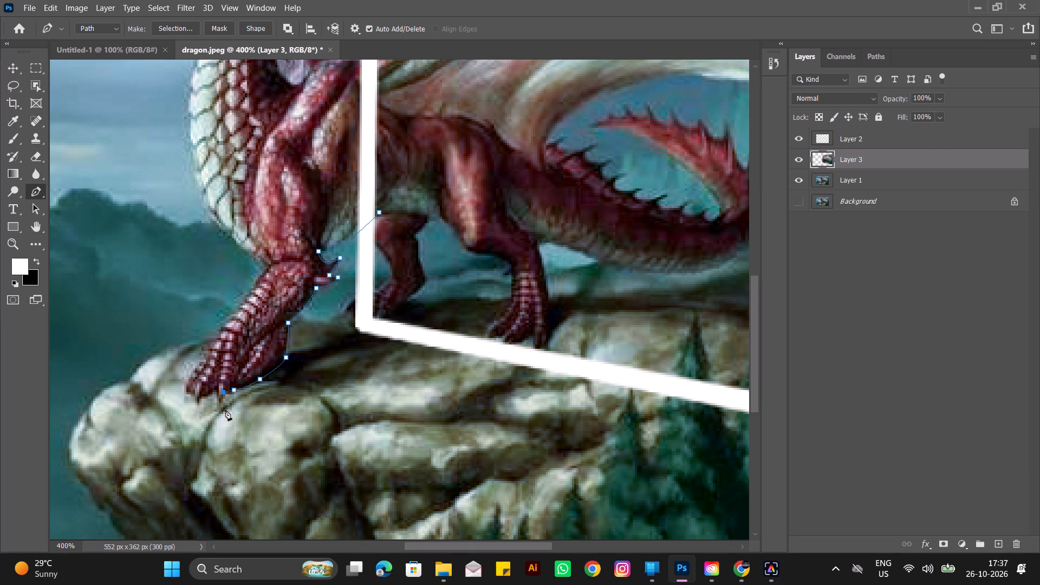
click(225, 409)
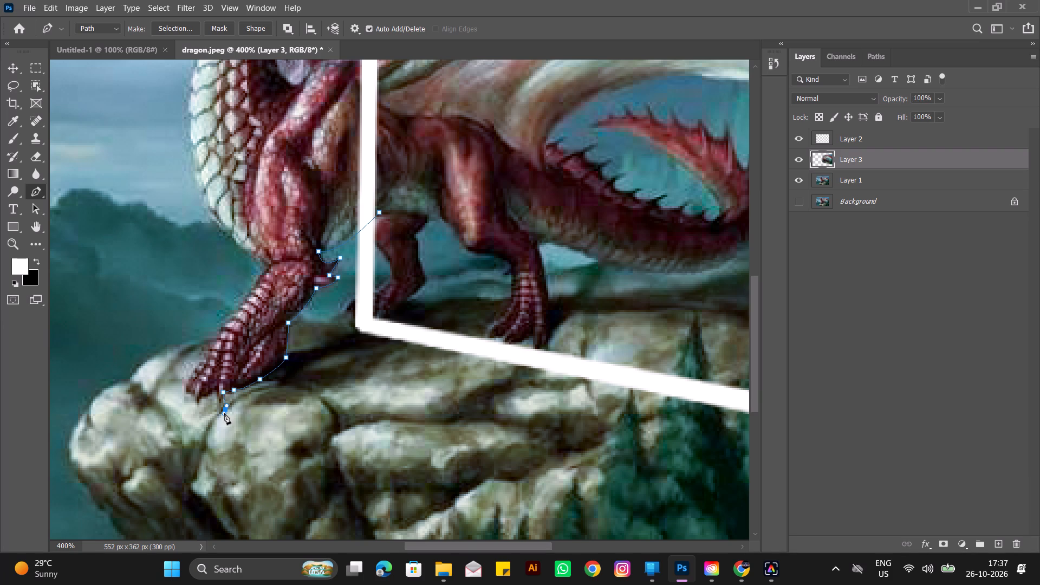
alt+click(225, 407)
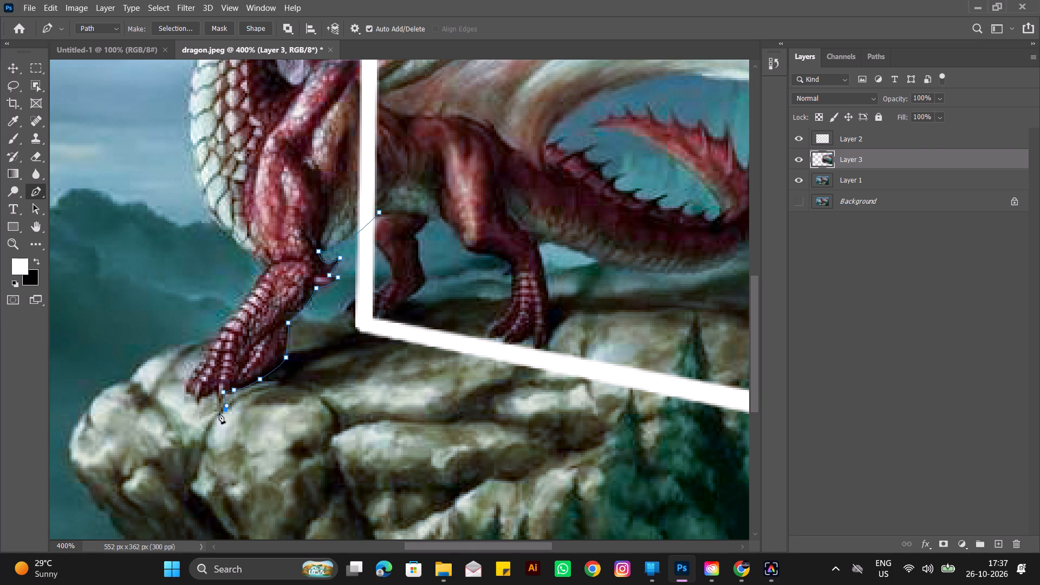
click(218, 411)
alt+click(218, 412)
click(217, 387)
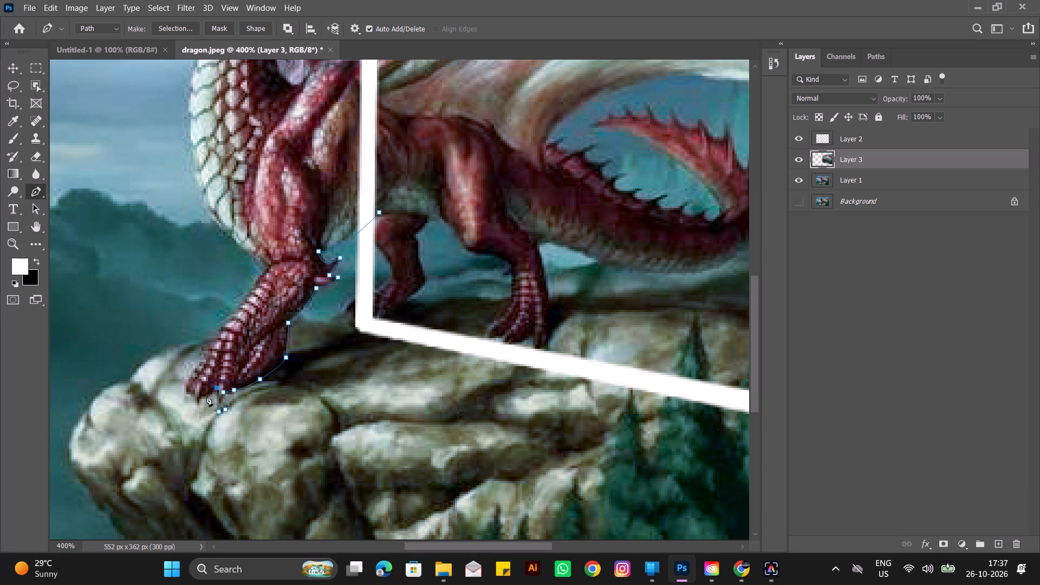
Continue the Pen path around the remaining claw tips to the front of the dragon's toes.
click(203, 399)
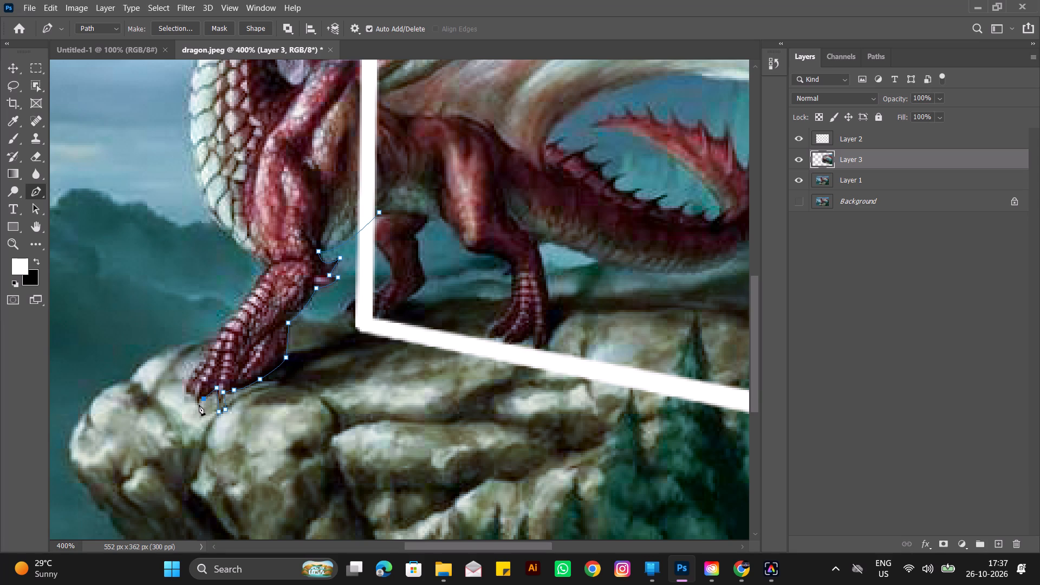
click(200, 407)
click(196, 400)
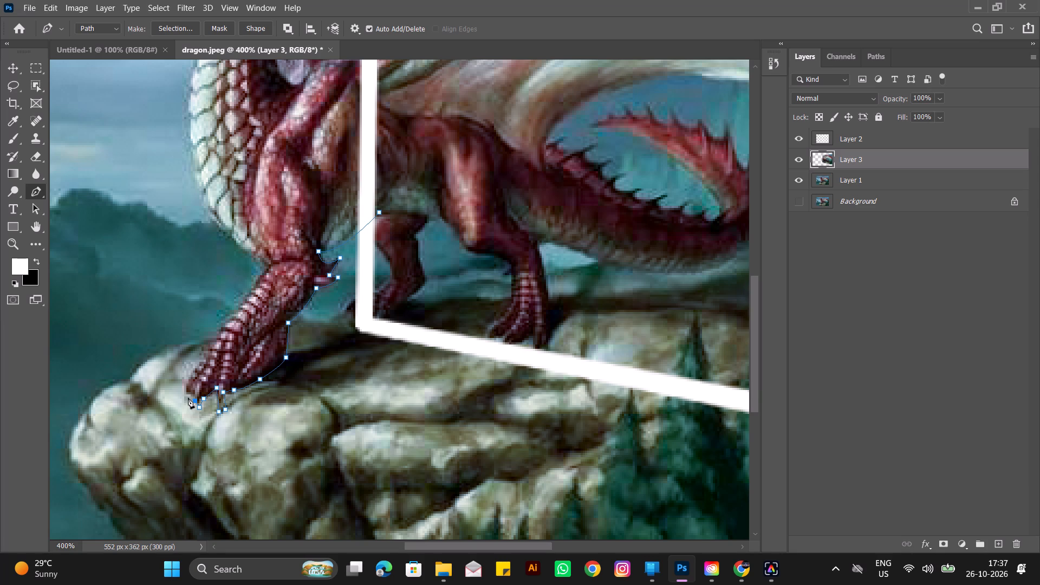
click(185, 393)
click(187, 379)
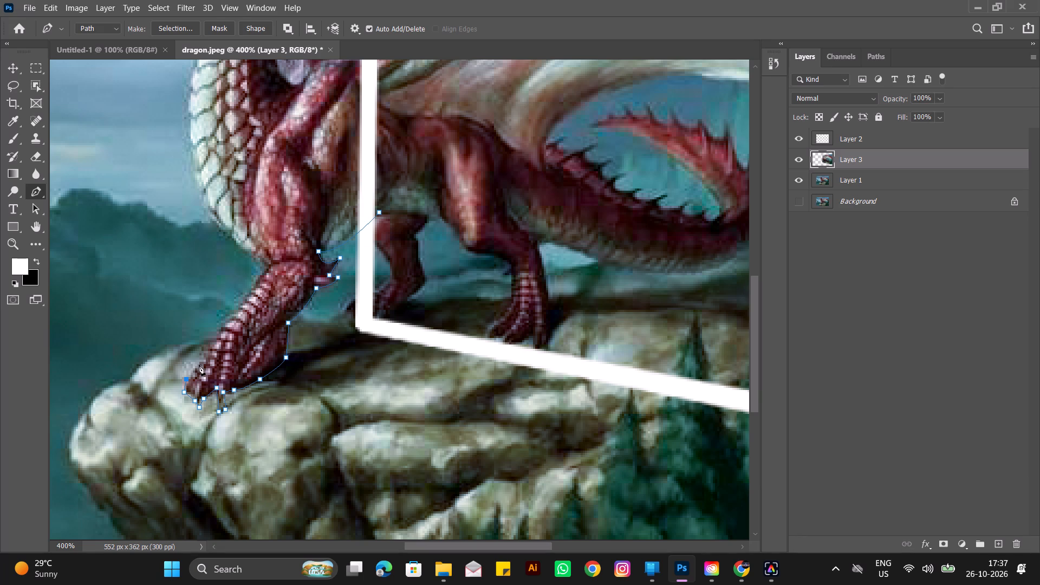
Trace the Pen path from the toes up the front edge of the foreleg to where it meets the chest.
click(200, 361)
drag(230, 310, 240, 305)
drag(240, 305, 239, 292)
drag(239, 292, 239, 293)
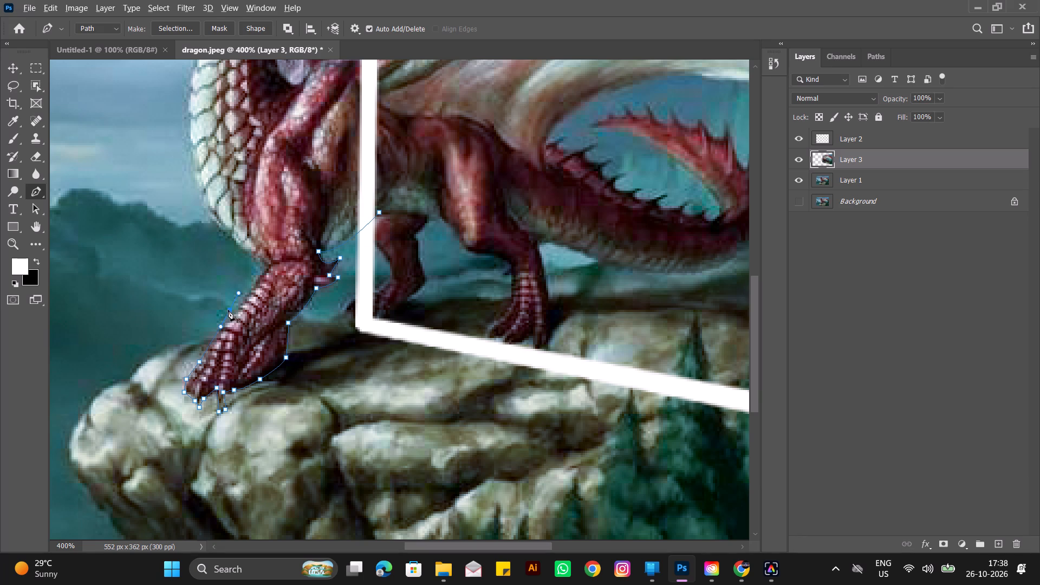
alt+click(227, 310)
click(268, 267)
Continue the Pen path from the top of the foreleg to a curved anchor on the dragon's lower chest.
drag(212, 219, 204, 209)
drag(204, 209, 192, 187)
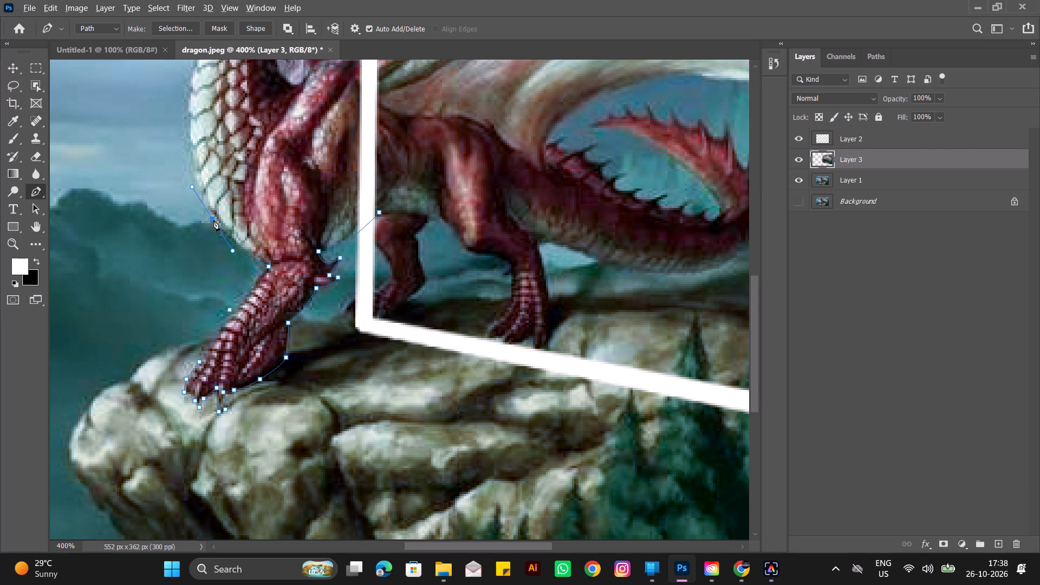
alt+click(213, 220)
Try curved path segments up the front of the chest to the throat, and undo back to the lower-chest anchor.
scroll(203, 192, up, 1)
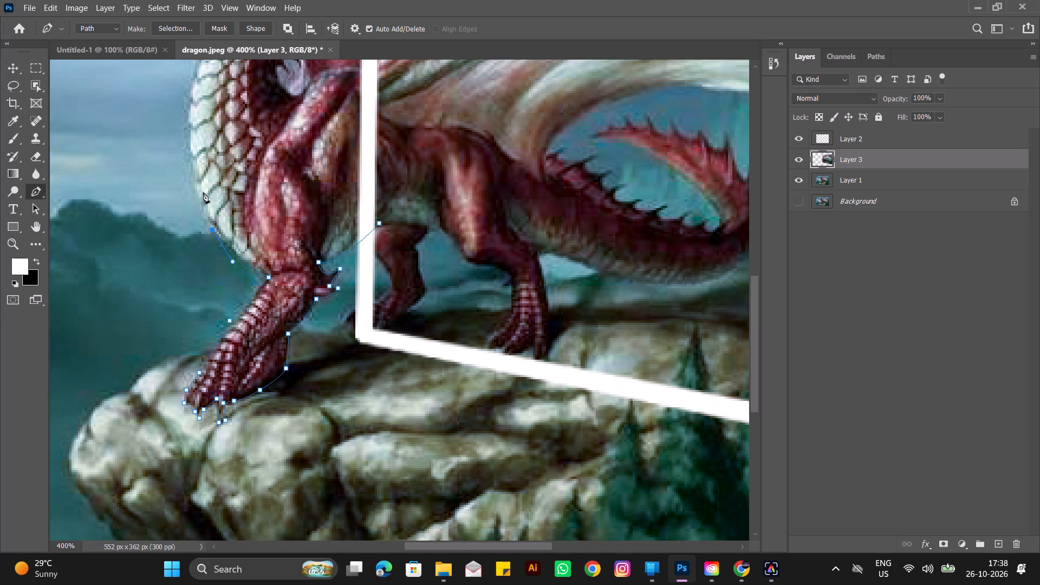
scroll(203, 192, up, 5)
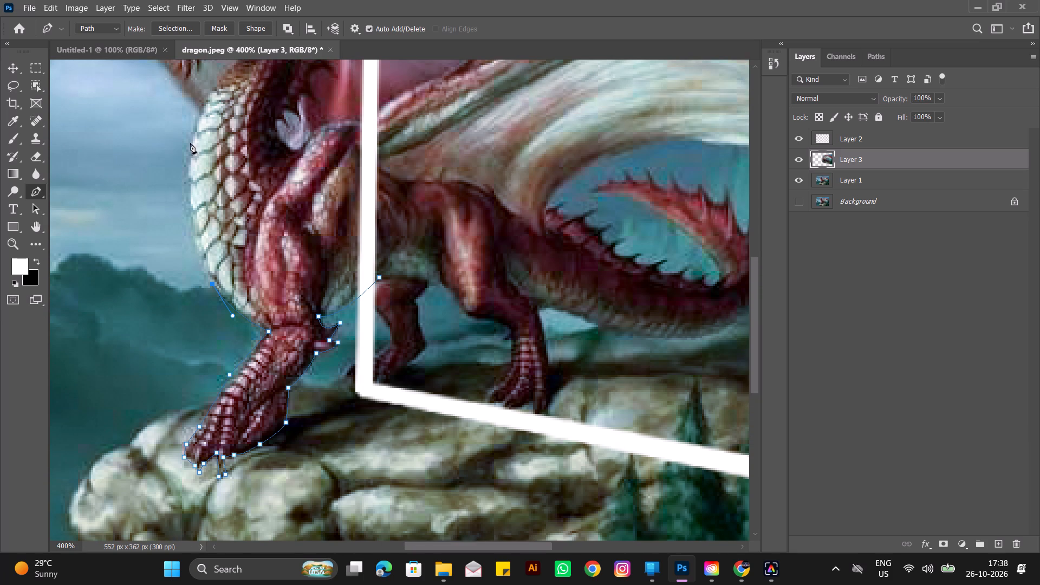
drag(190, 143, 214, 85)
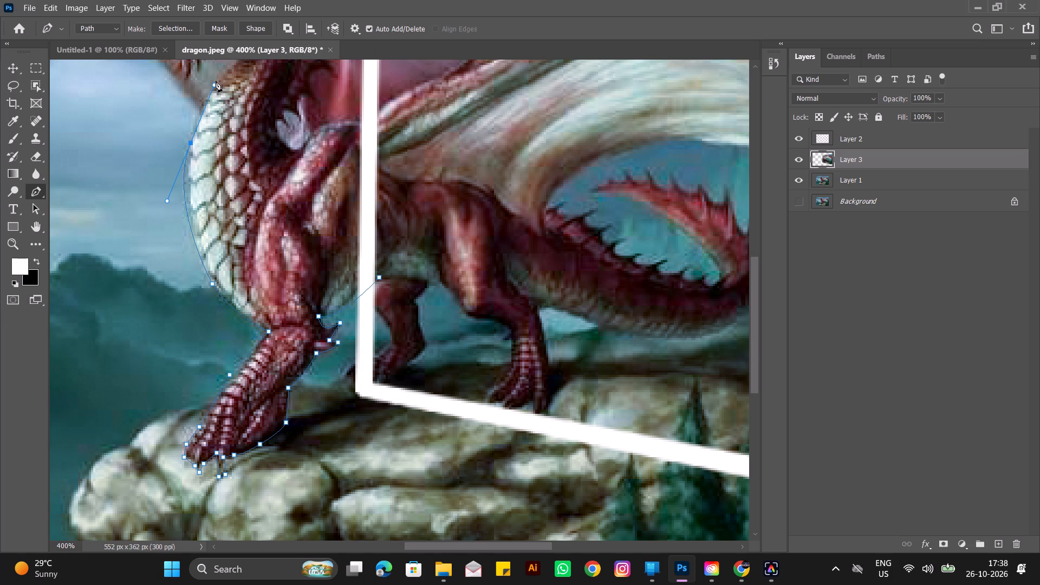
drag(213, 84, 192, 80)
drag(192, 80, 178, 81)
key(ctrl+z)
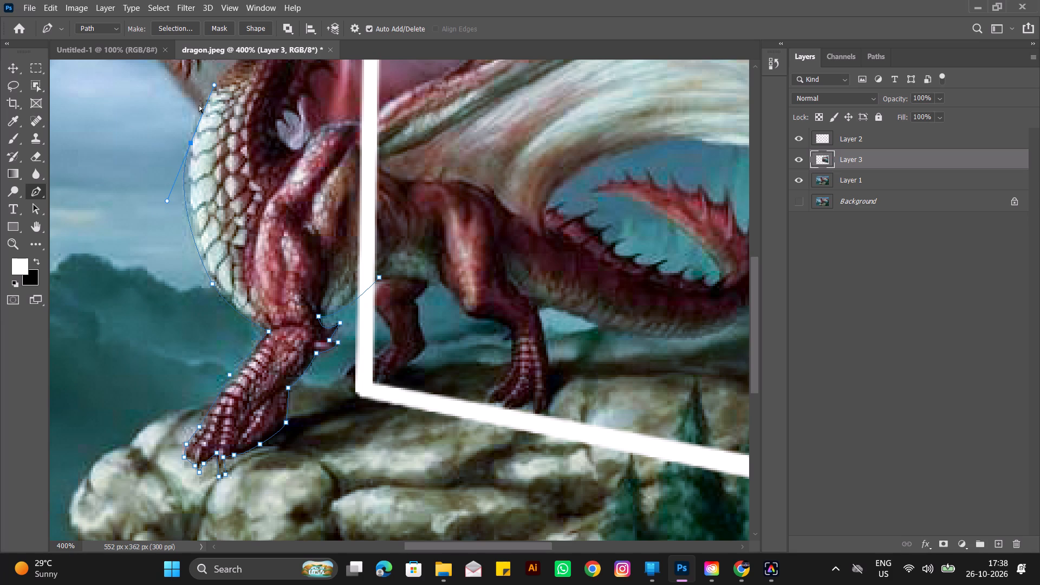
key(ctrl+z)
Trace the Pen path up the curved front of the dragon's chest to where the neck meets the far wing.
drag(196, 126, 194, 118)
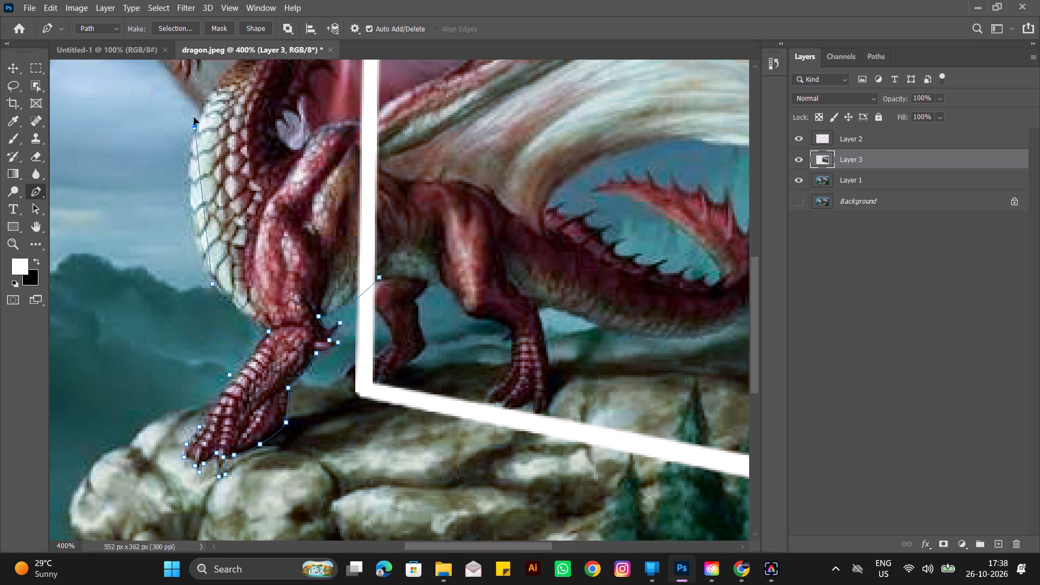
drag(194, 118, 224, 82)
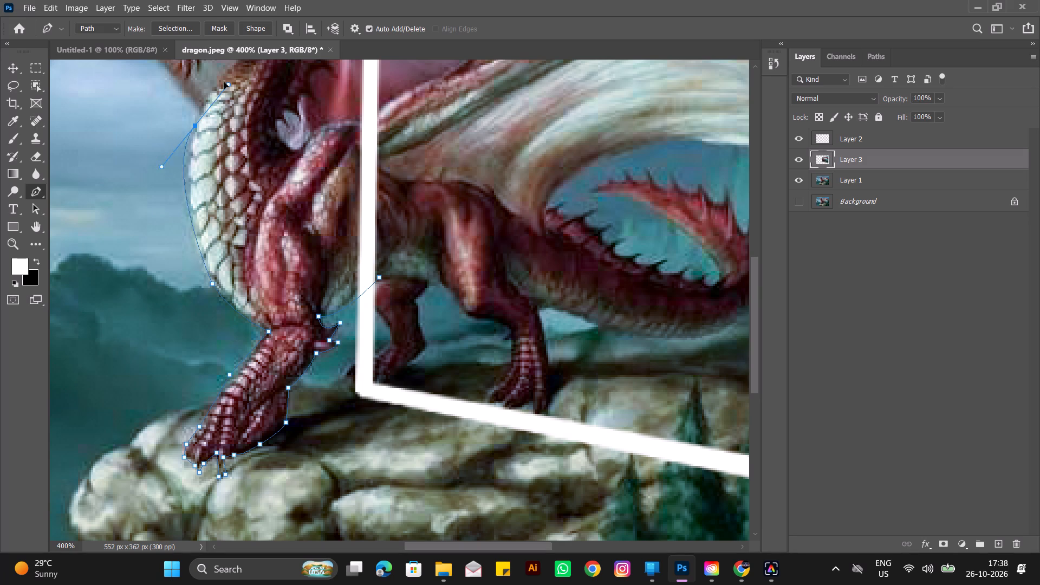
drag(224, 82, 220, 56)
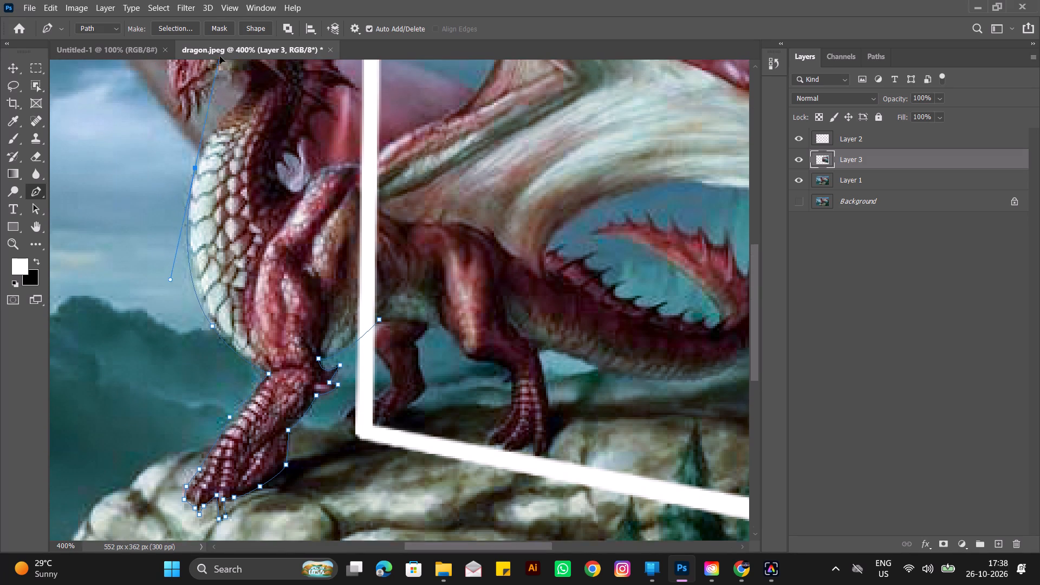
drag(220, 56, 216, 94)
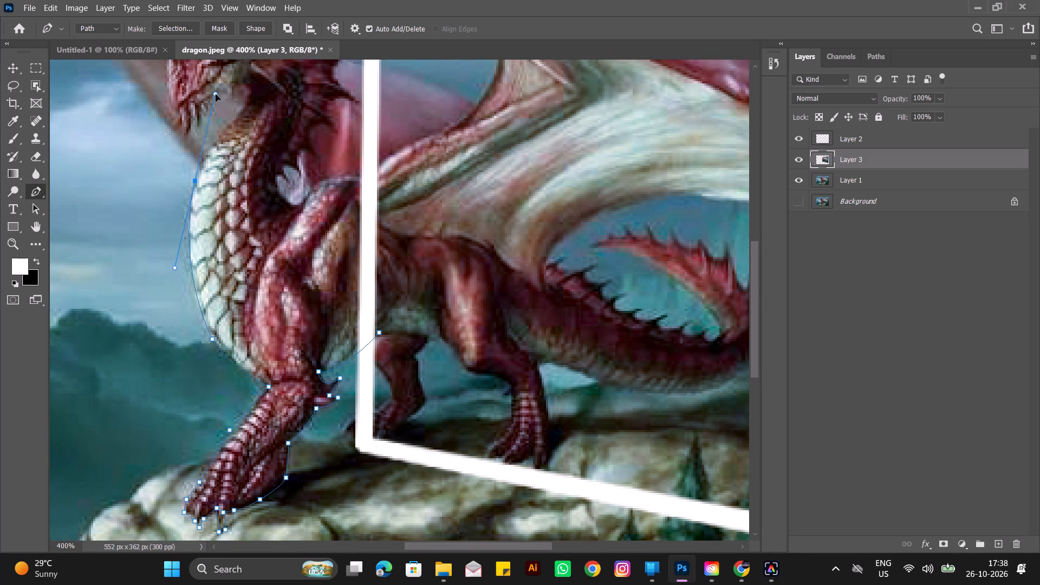
drag(216, 94, 224, 101)
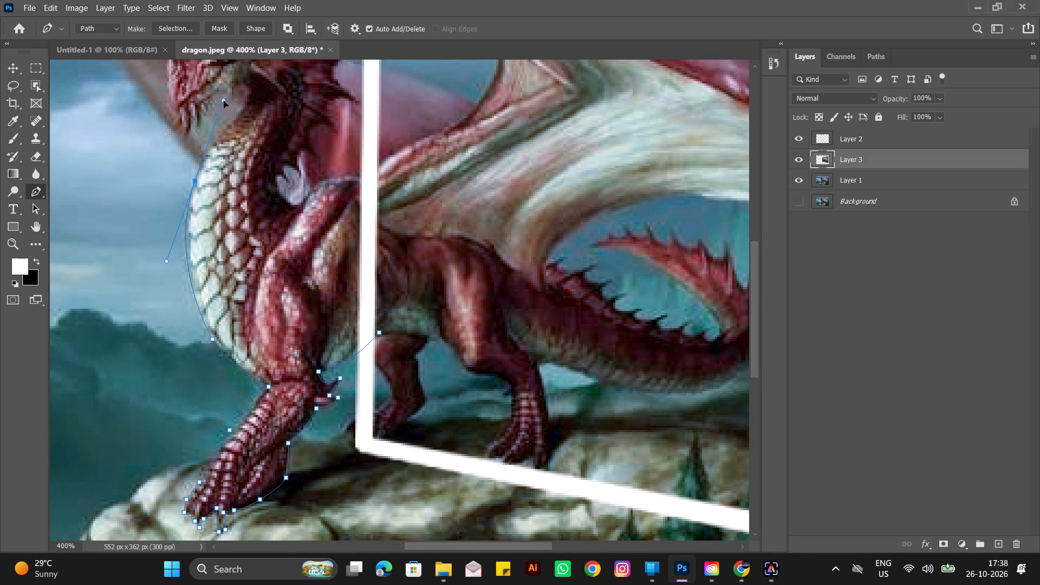
drag(224, 101, 223, 94)
alt+click(195, 179)
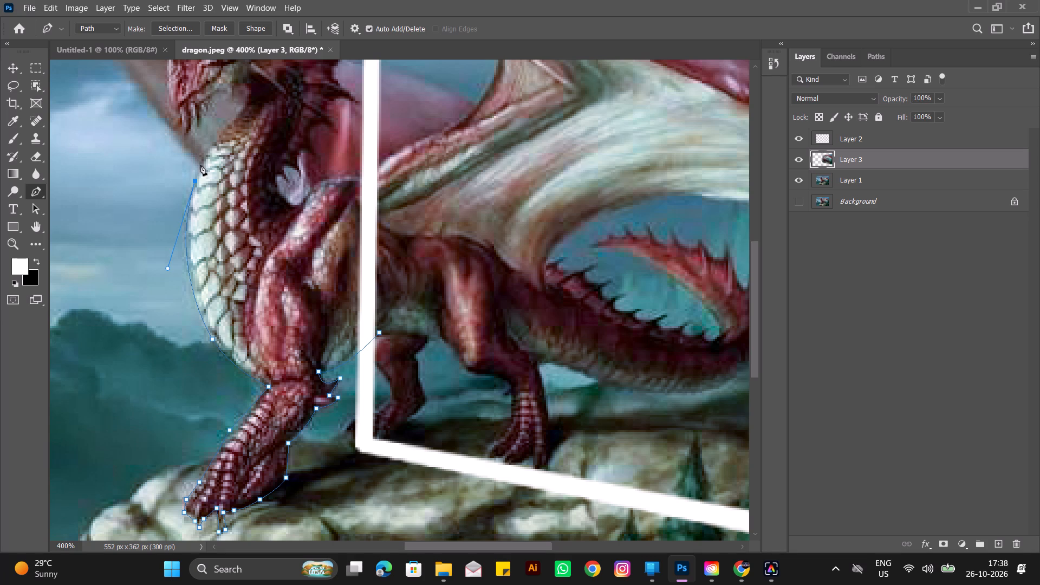
click(201, 164)
Trace the Pen path along the far wing's lower edge from the neck to the base of the wing claw.
scroll(144, 118, up, 3)
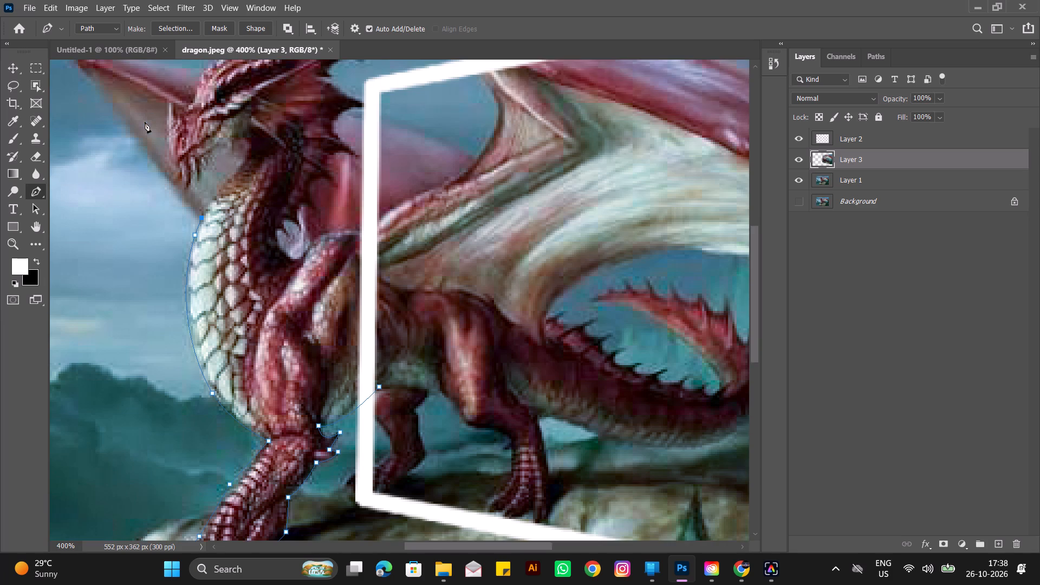
scroll(145, 122, up, 7)
drag(128, 181, 119, 168)
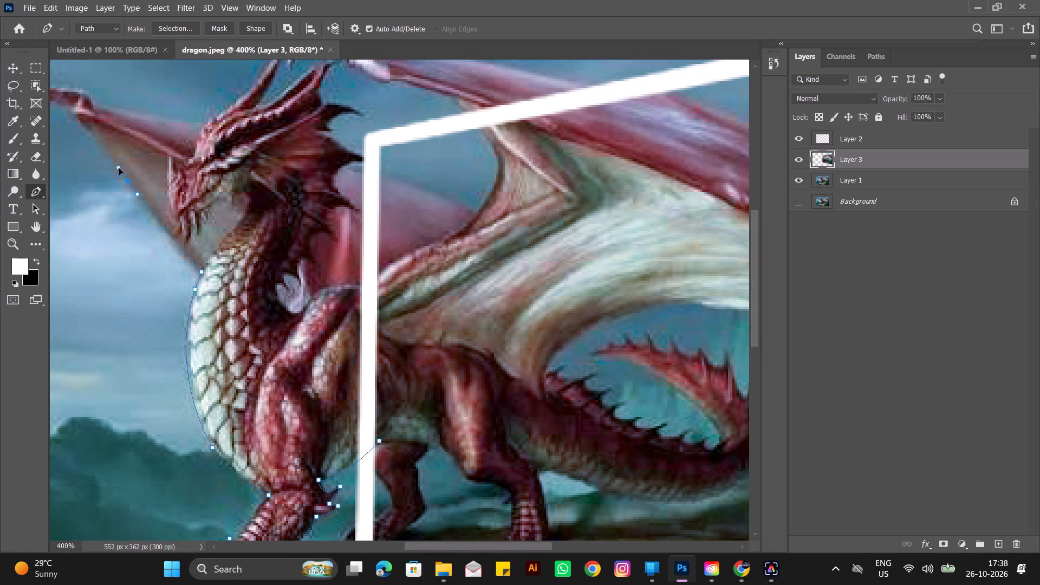
drag(119, 168, 114, 154)
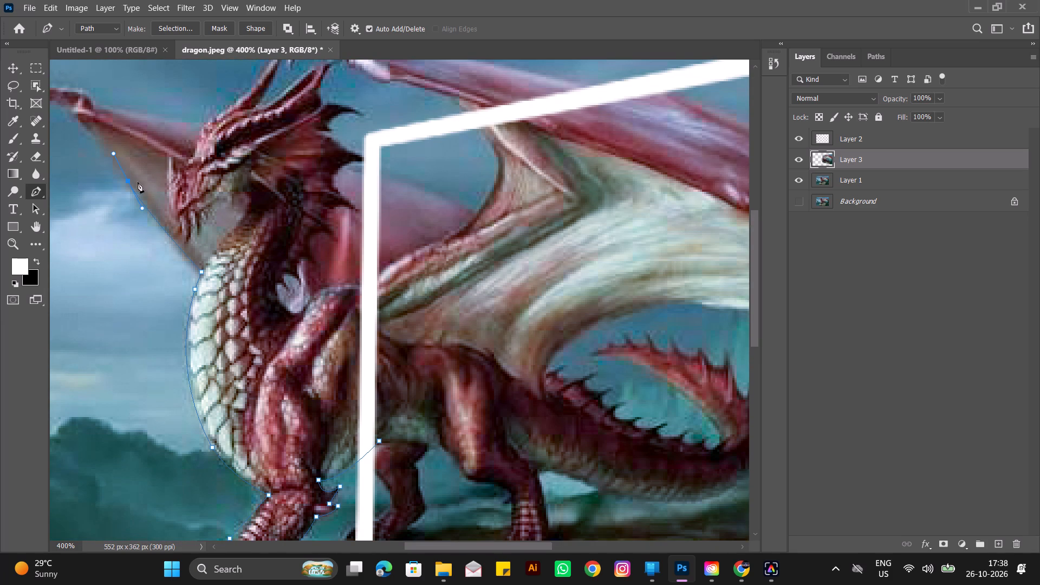
alt+click(128, 180)
click(79, 127)
Continue the Pen path along the underside of the far wing's claw to the claw's tip.
scroll(89, 138, up, 4)
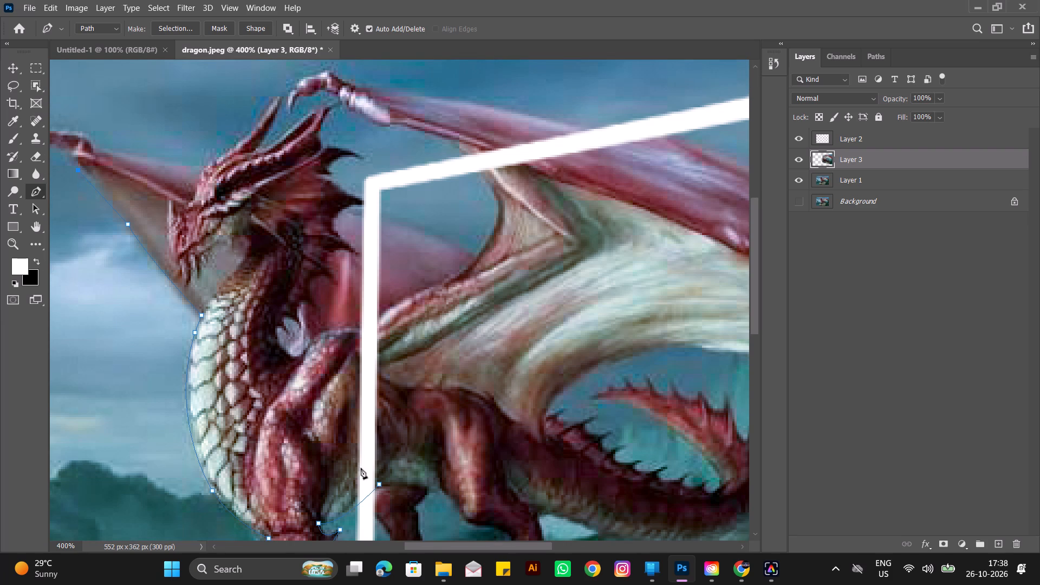
drag(430, 545, 395, 552)
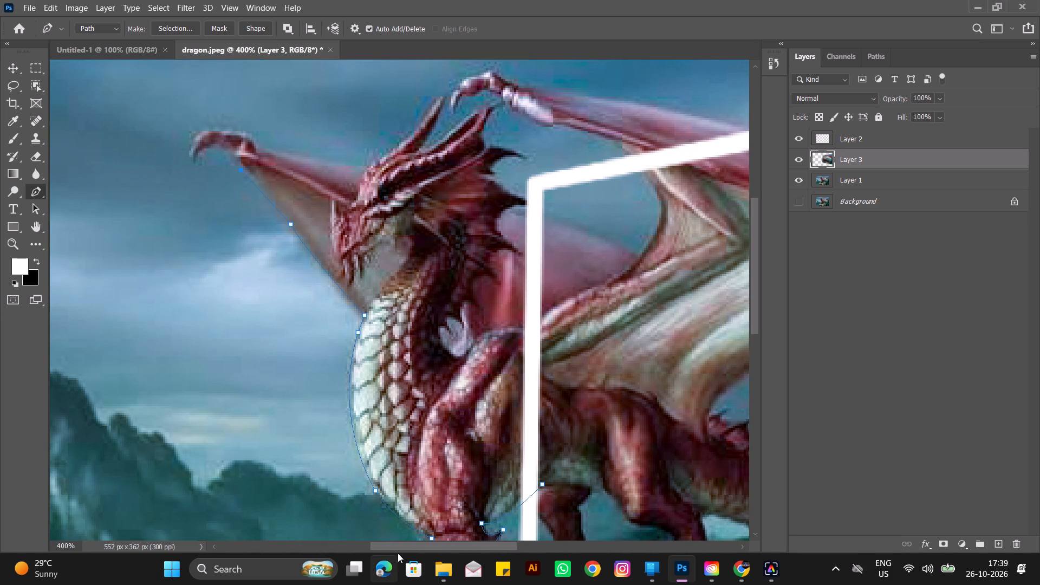
key(ctrl+minus)
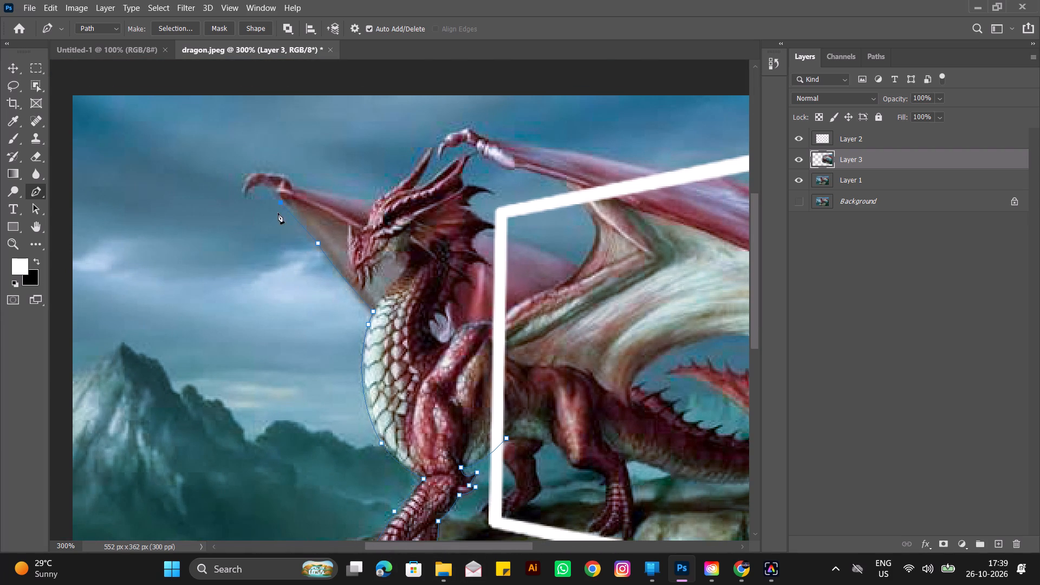
drag(258, 187, 250, 195)
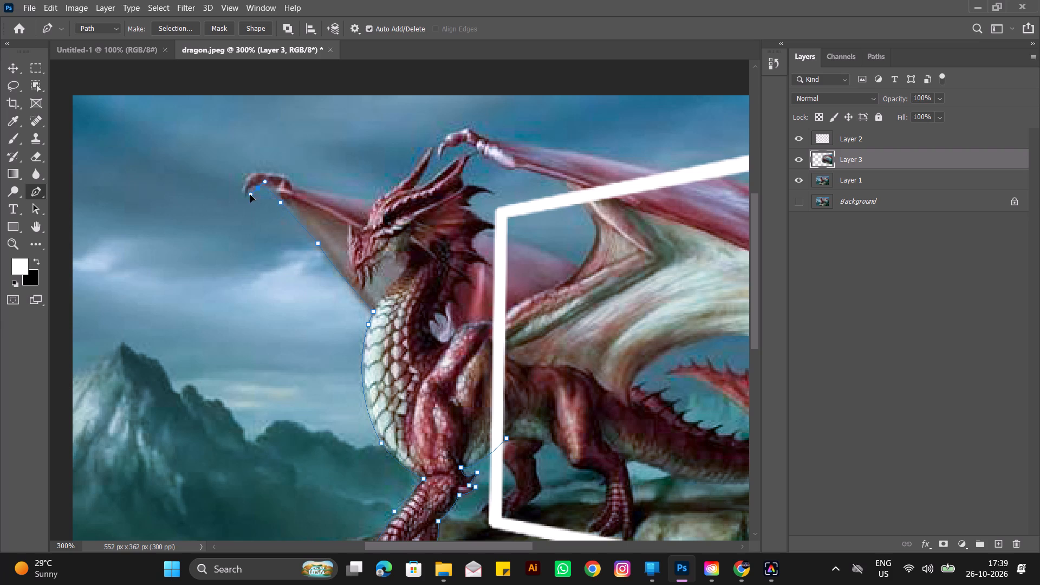
drag(250, 195, 243, 198)
alt+click(257, 188)
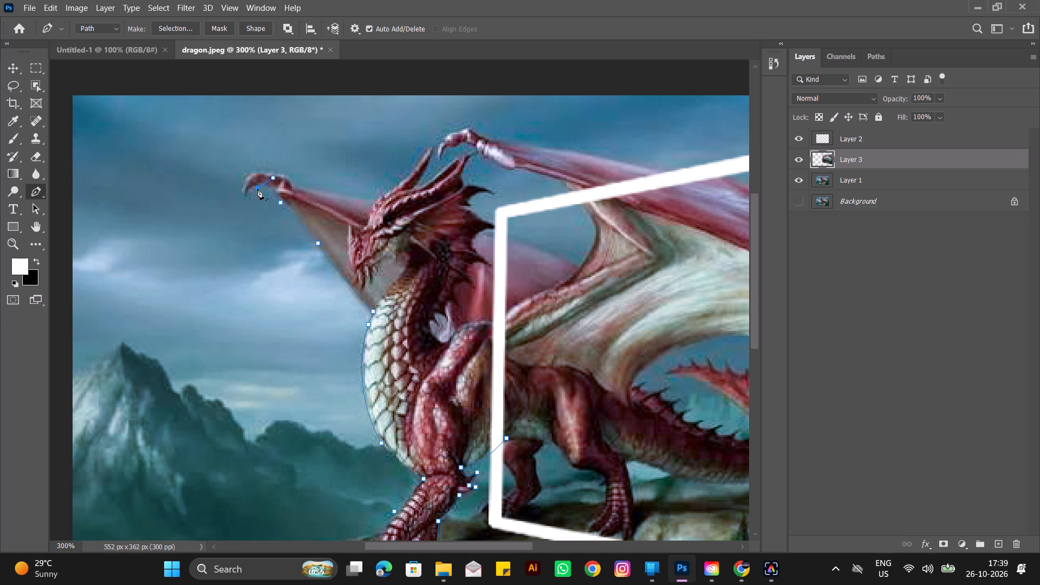
click(253, 199)
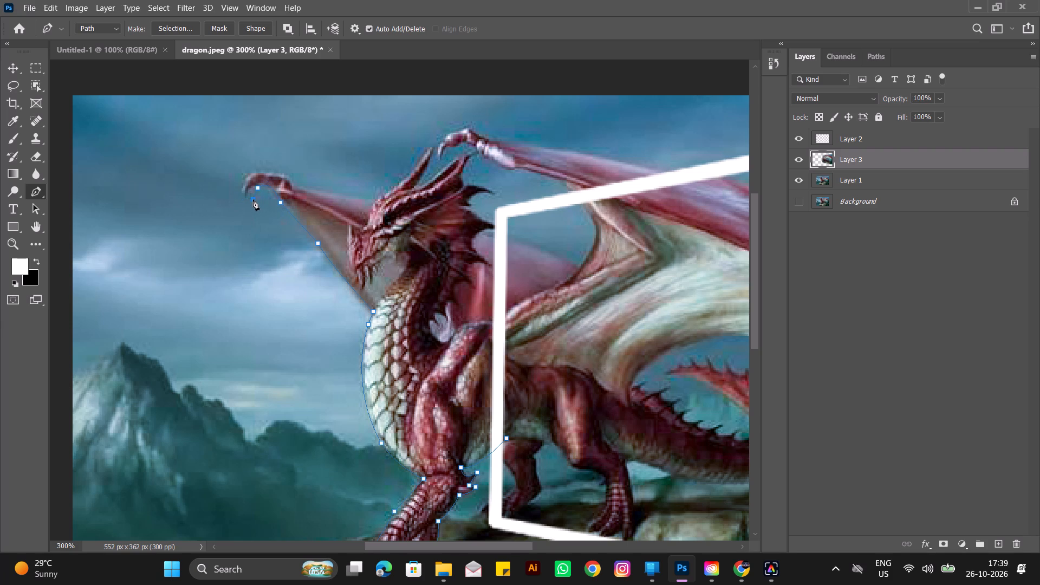
click(243, 198)
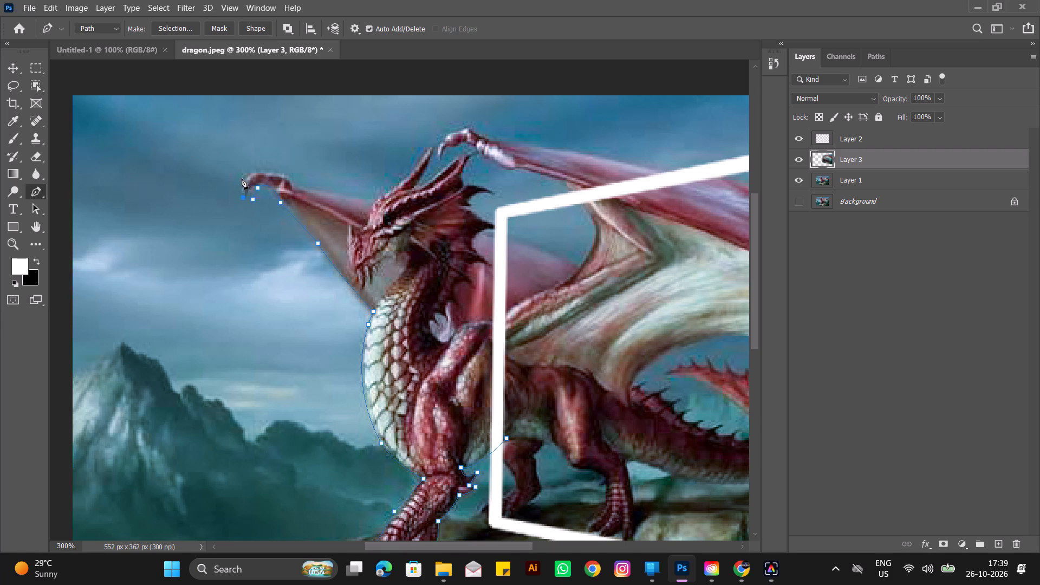
Curve the Pen path around the claw's tip and over its top to the far wing's joint.
click(243, 178)
key(ctrl+z)
drag(255, 172, 280, 161)
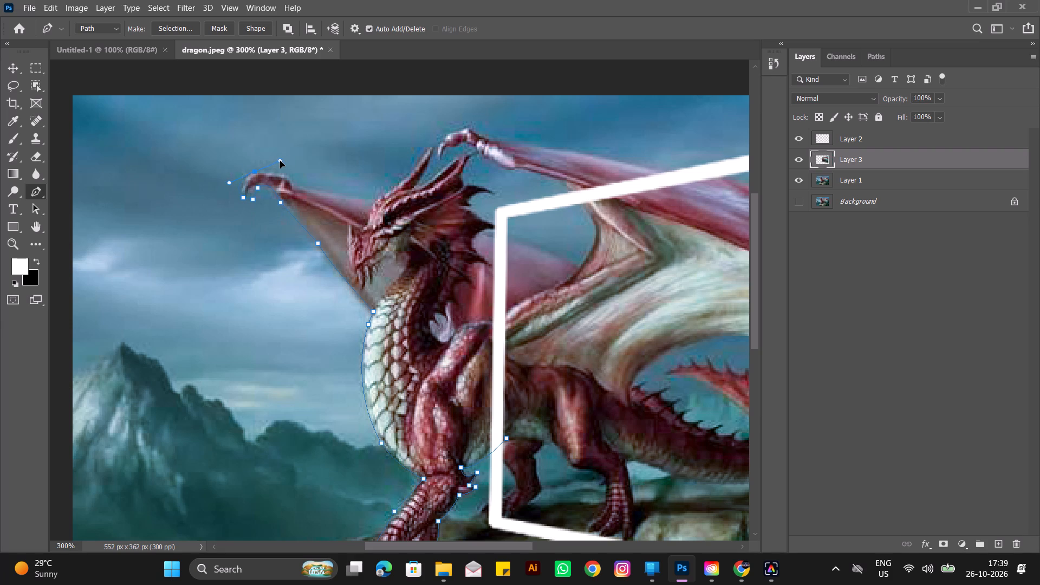
drag(280, 161, 276, 174)
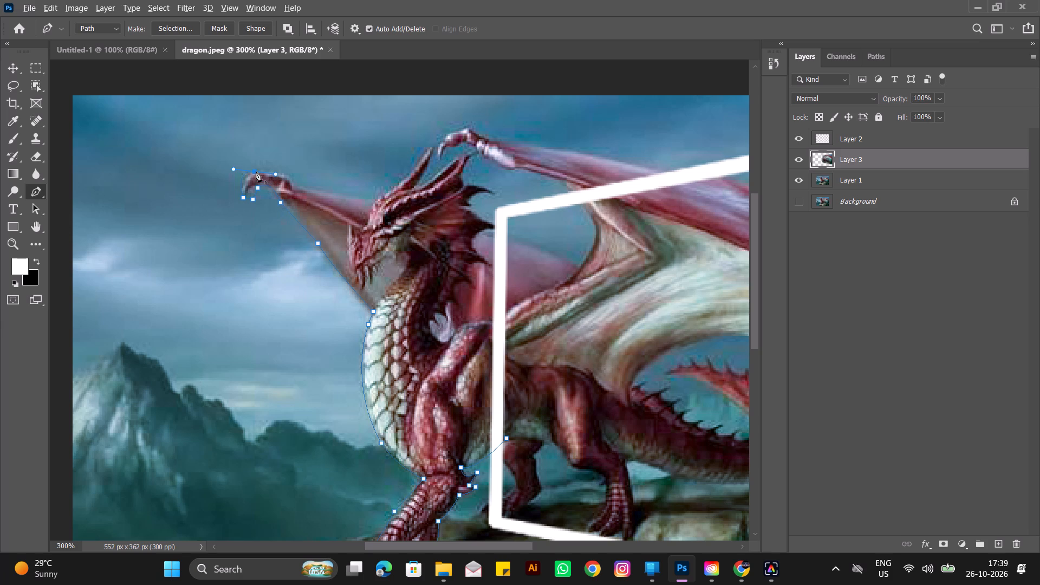
alt+click(256, 171)
drag(290, 185, 290, 203)
drag(290, 203, 289, 204)
alt+click(290, 185)
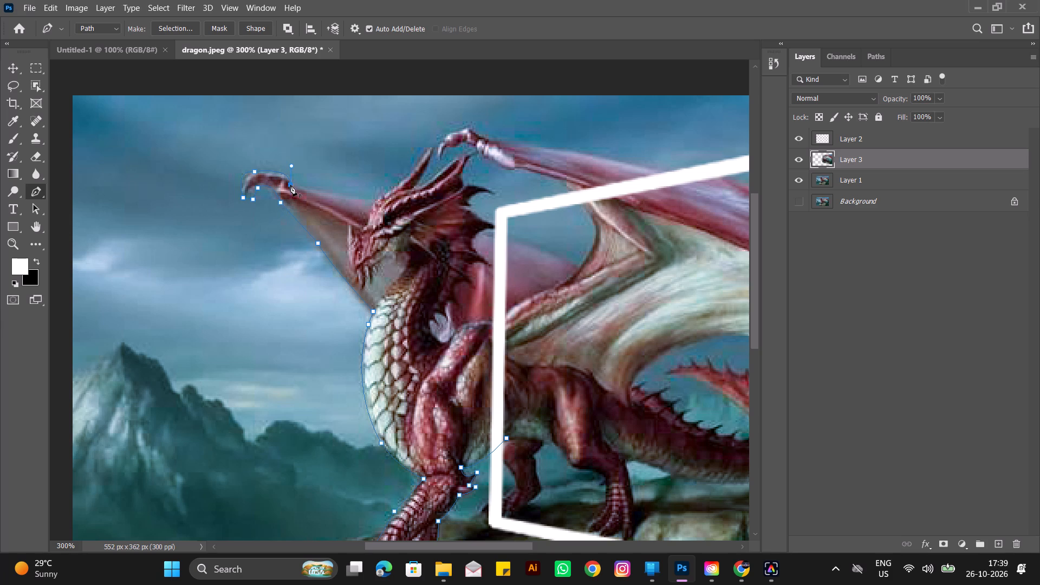
Extend the Pen path along the far wing's upper edge to where it meets the dragon's head.
click(371, 199)
key(ctrl+minus)
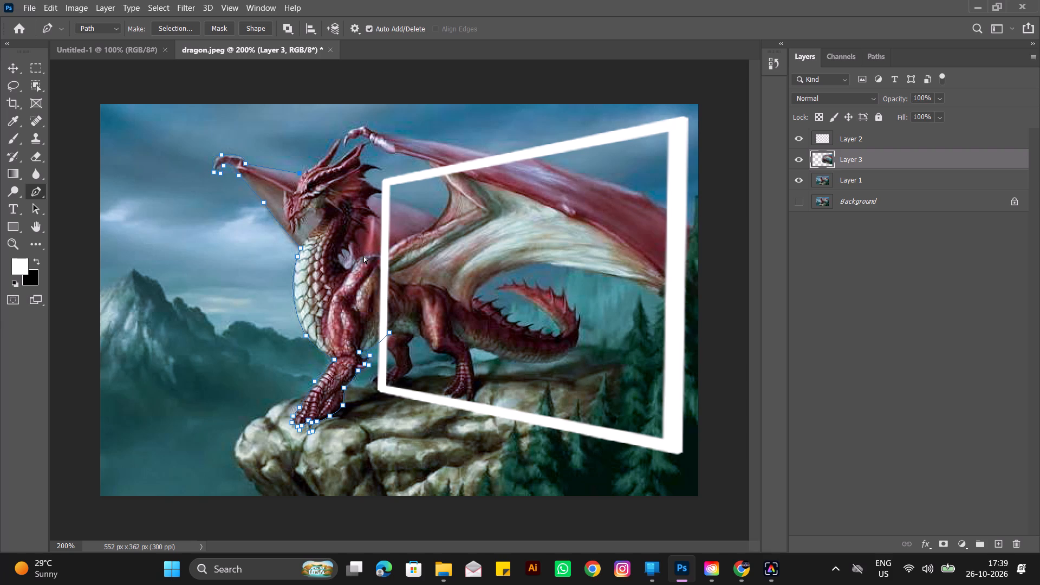
key(ctrl+plus)
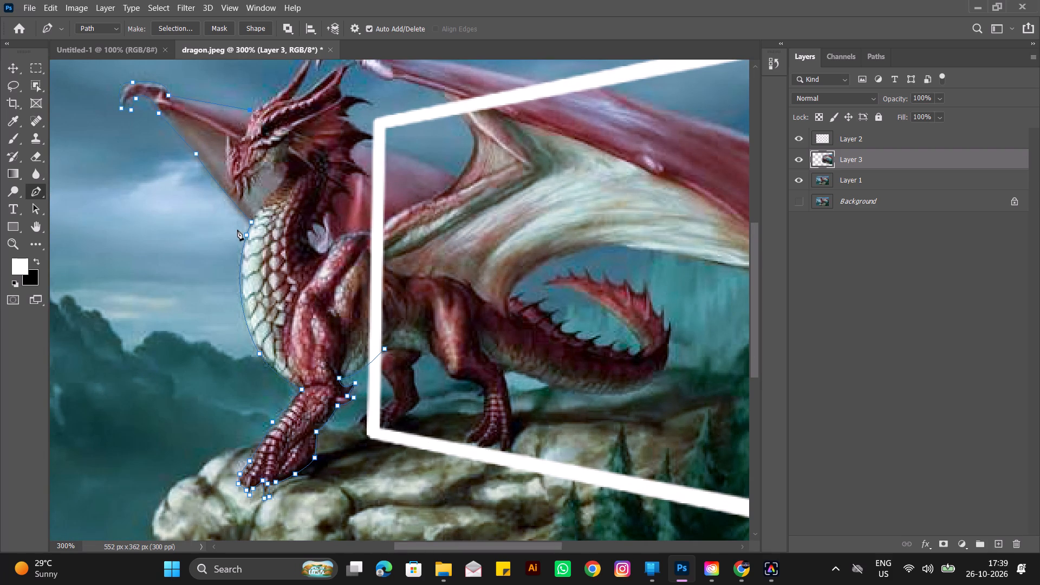
scroll(238, 226, up, 6)
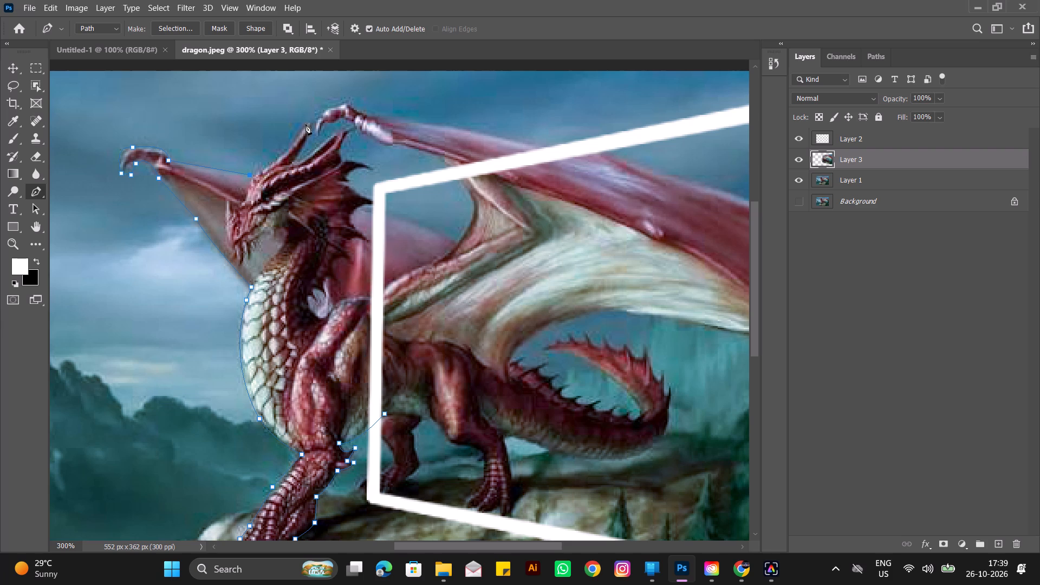
Continue the Pen path from the far wing's upper edge along the front edge of the dragon's foremost horn to its tip.
drag(295, 138, 301, 138)
drag(301, 138, 321, 107)
drag(321, 107, 317, 108)
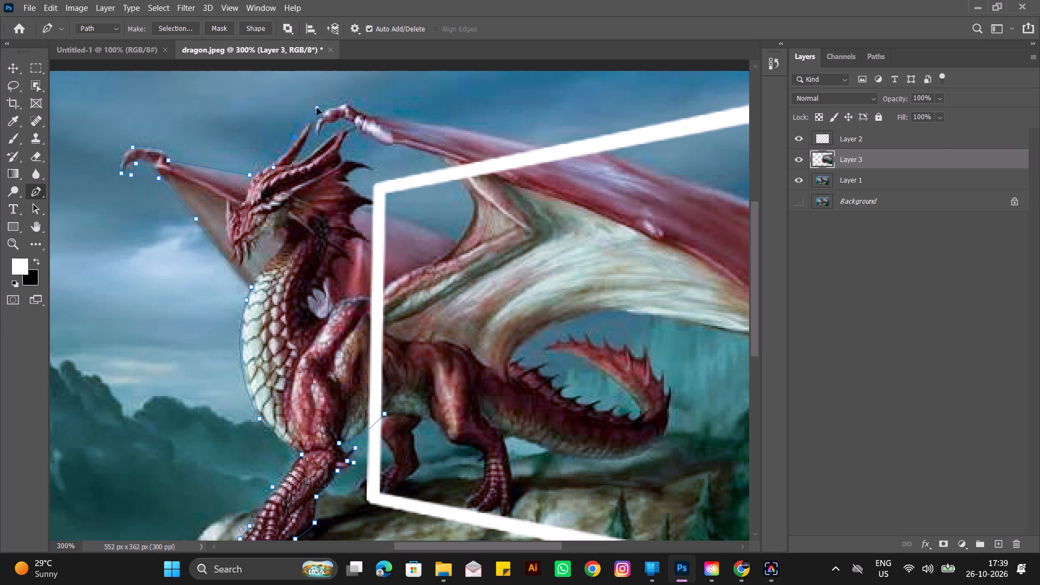
drag(317, 108, 313, 112)
drag(313, 112, 313, 114)
alt+click(296, 136)
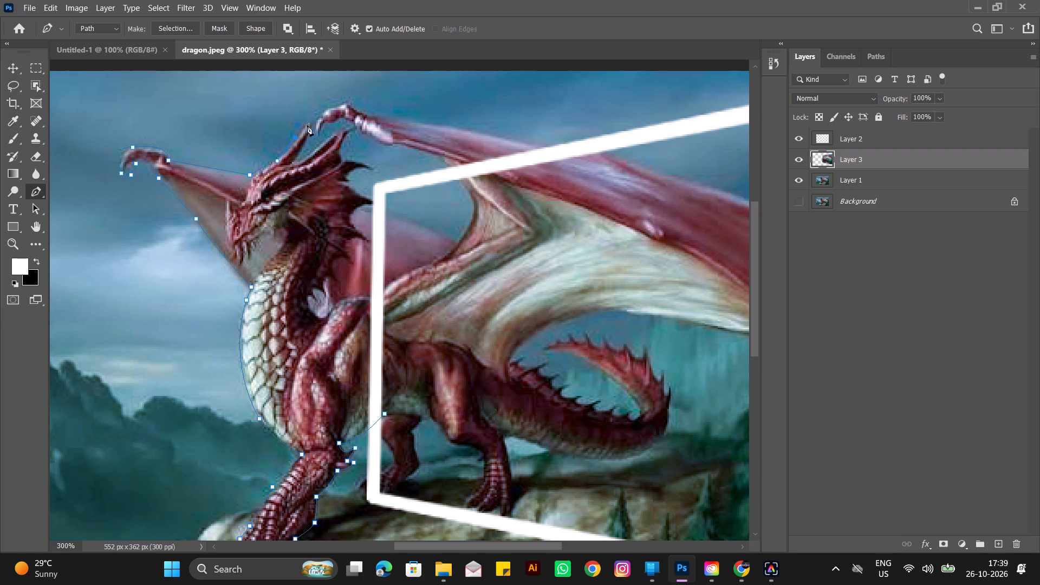
click(309, 123)
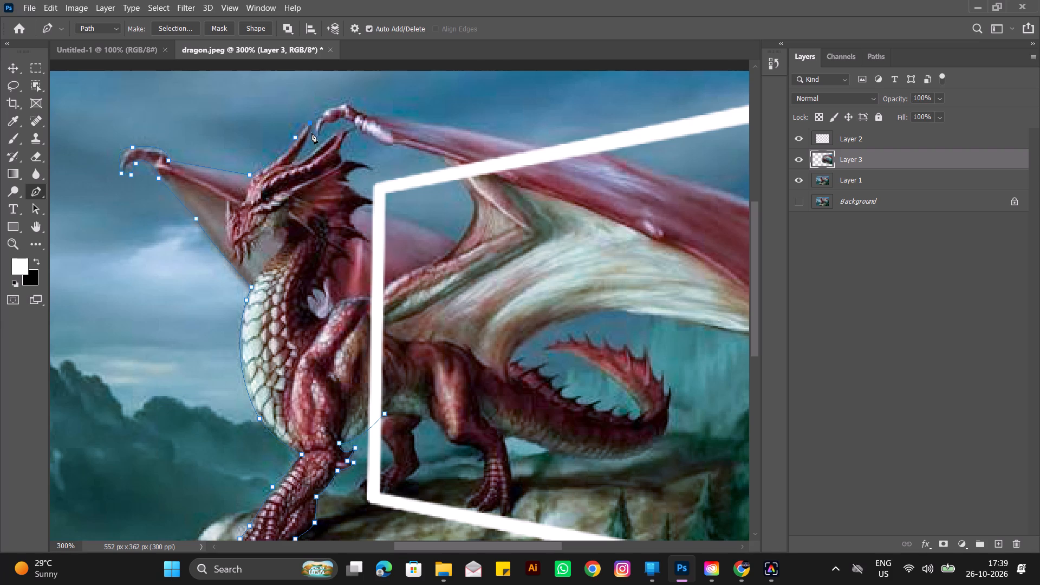
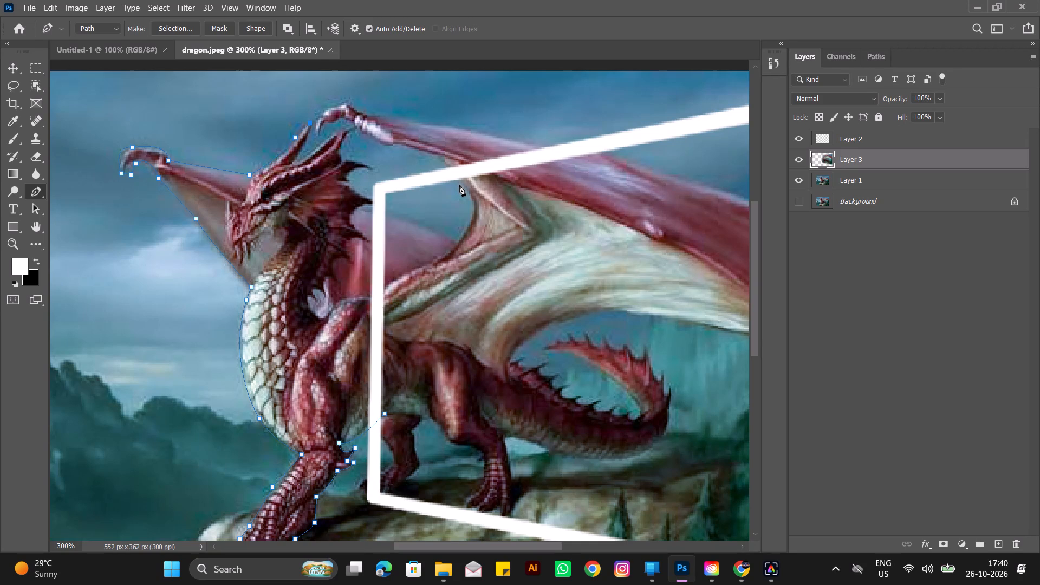
Extend the Pen path from the foremost horn's tip over the near wing's claw to the top of its joint, ending in a corner point.
click(803, 144)
click(803, 144)
drag(347, 99, 369, 93)
alt+click(346, 98)
Curve the Pen path from the claw joint along the near wing's upper edge to a point partway to the frame, removing the outgoing handle.
drag(445, 123, 481, 120)
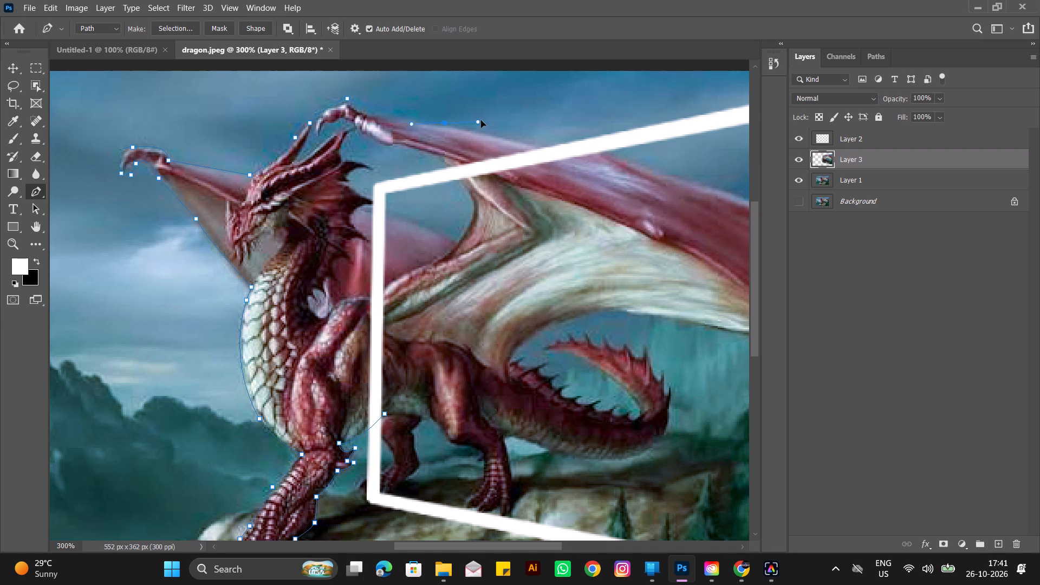
drag(481, 120, 494, 116)
drag(494, 116, 528, 128)
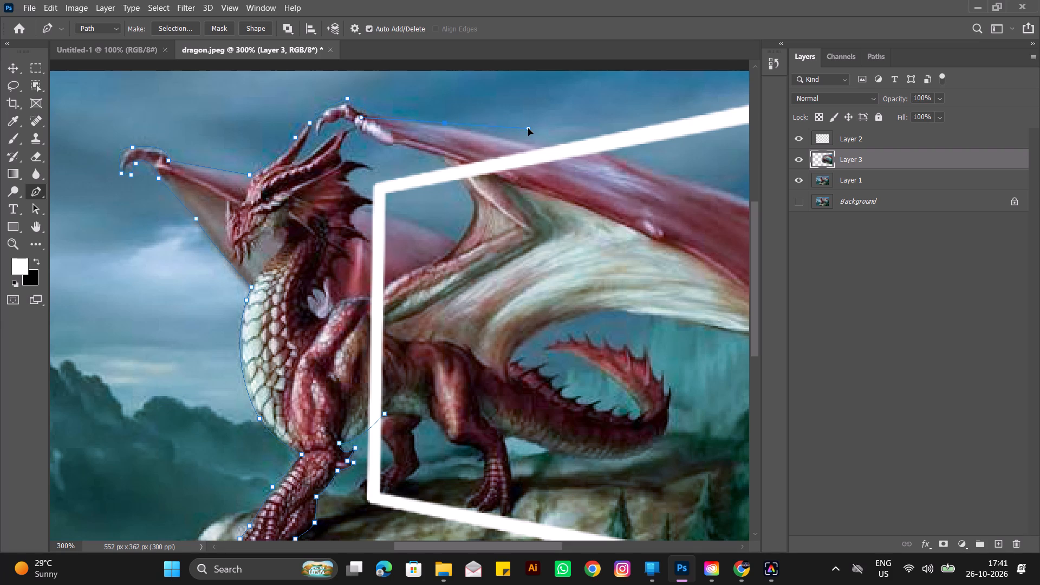
drag(528, 128, 538, 119)
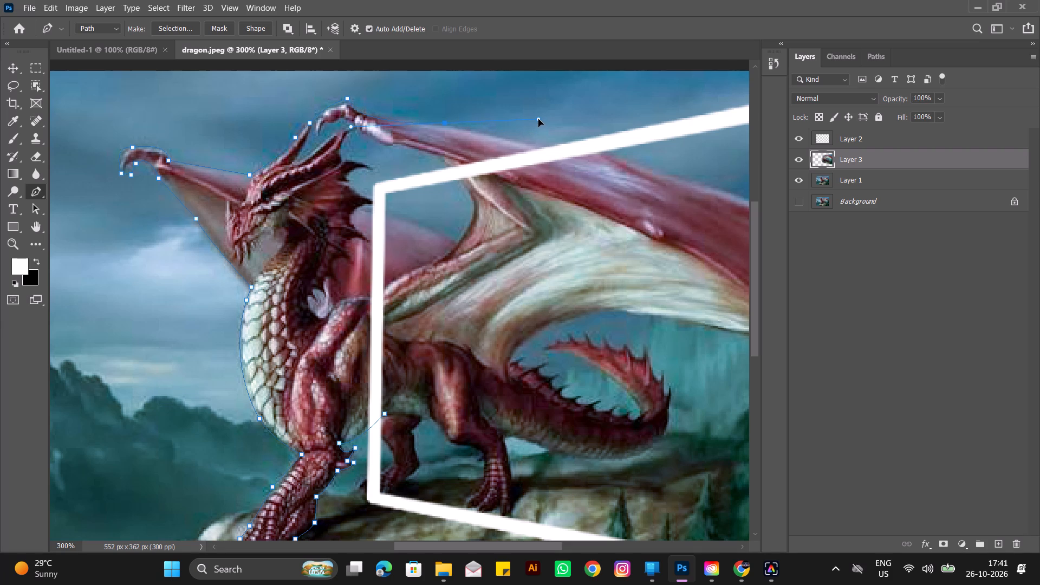
drag(538, 119, 524, 117)
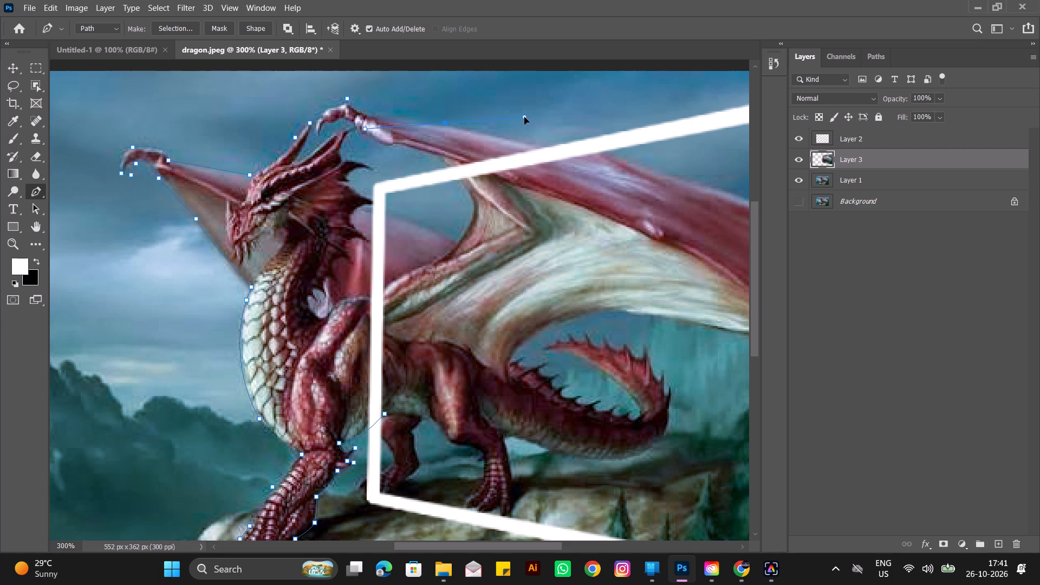
drag(524, 117, 518, 116)
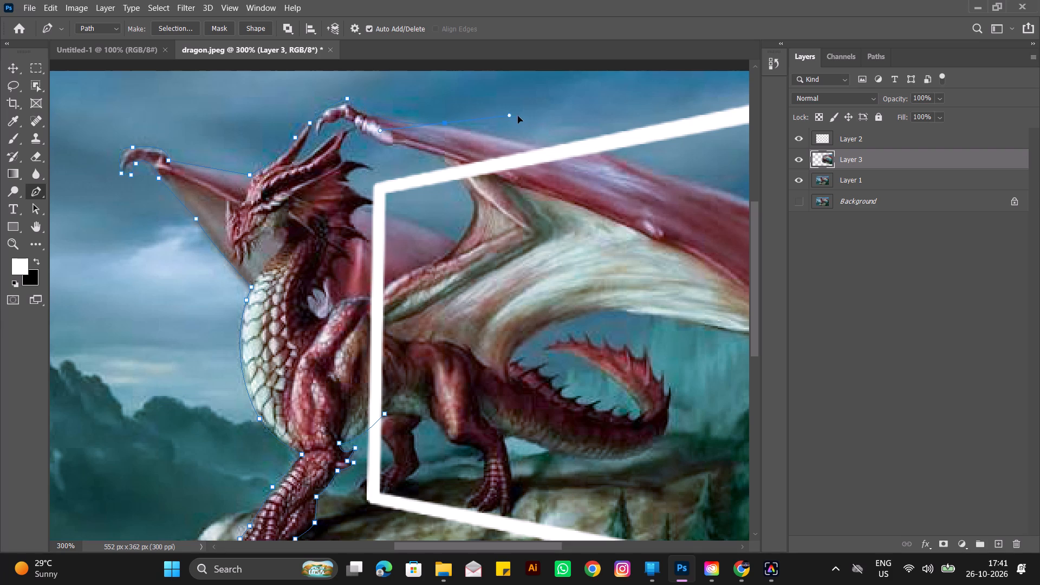
drag(518, 116, 531, 121)
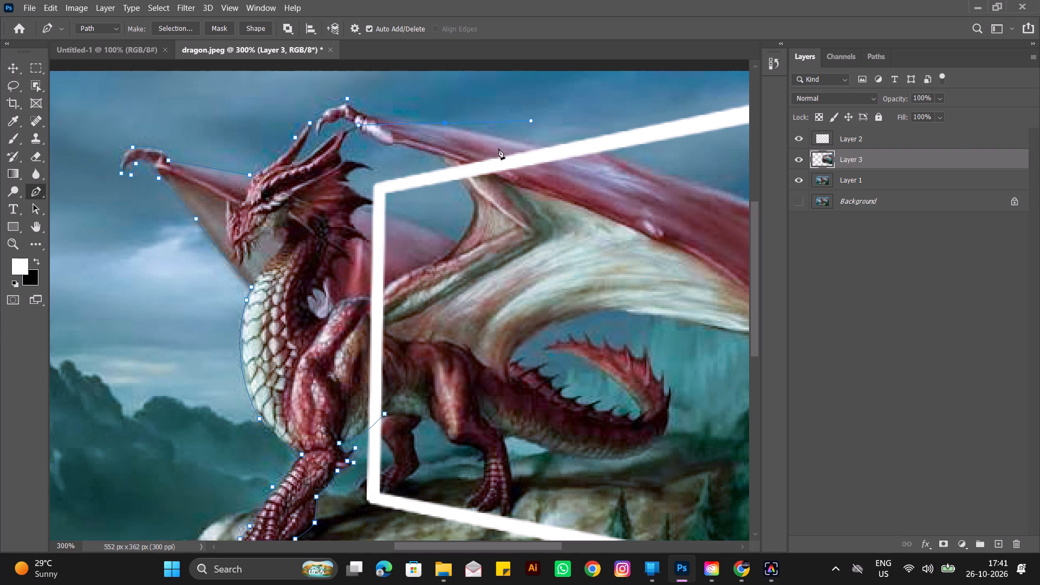
alt+click(443, 121)
Continue the Pen path along the near wing's upper edge to where it meets the white frame's top bar, ending in a corner point.
drag(544, 147, 558, 146)
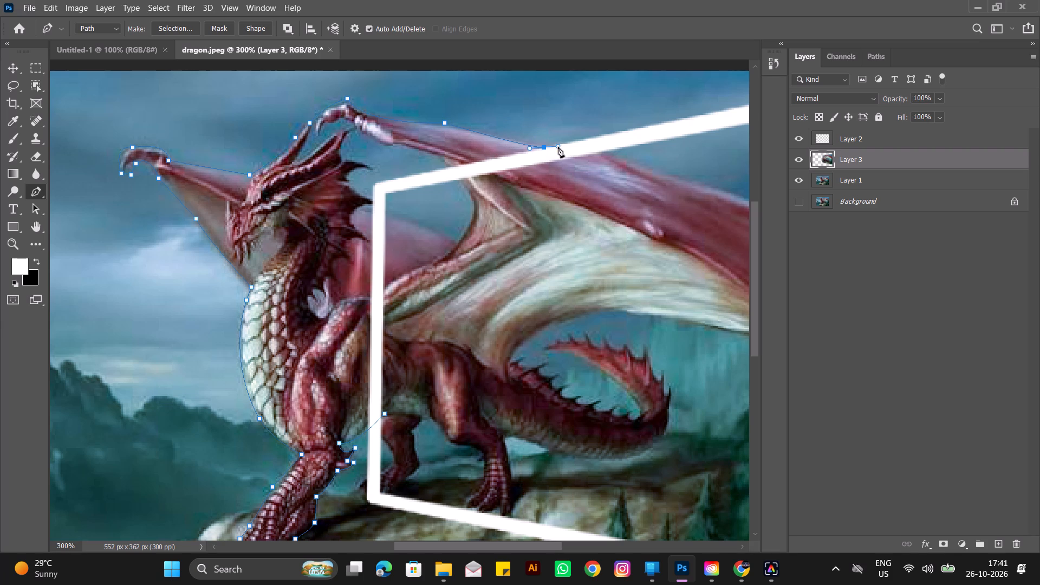
key(x)
key(x)
key(x)
key(x)
key(x)
key(x)
key(x)
key(x)
key(x)
key(x)
key(x)
key(x)
key(x)
key(x)
key(x)
key(x)
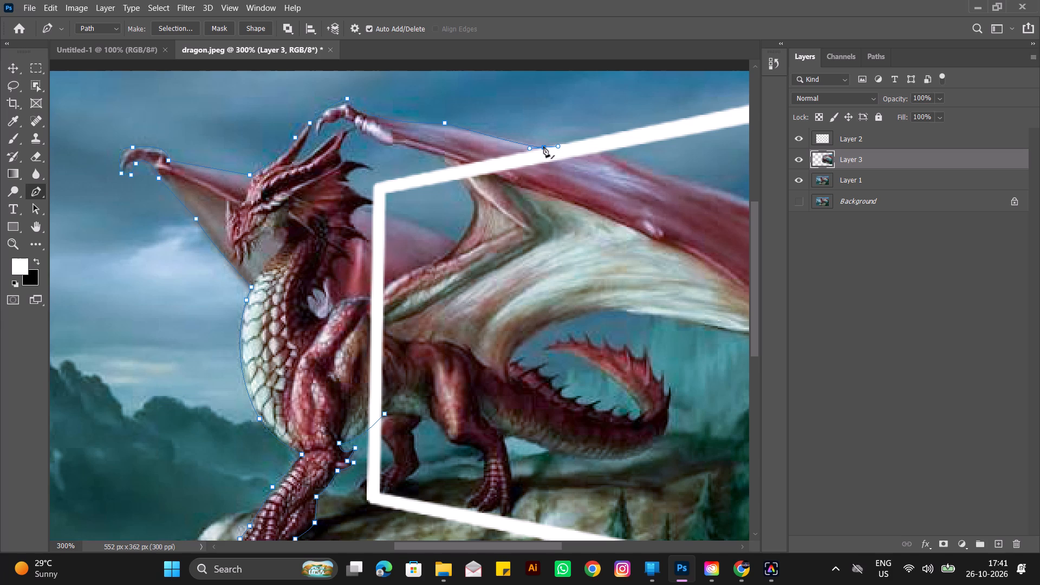
alt+click(543, 146)
click(798, 138)
click(798, 138)
click(797, 138)
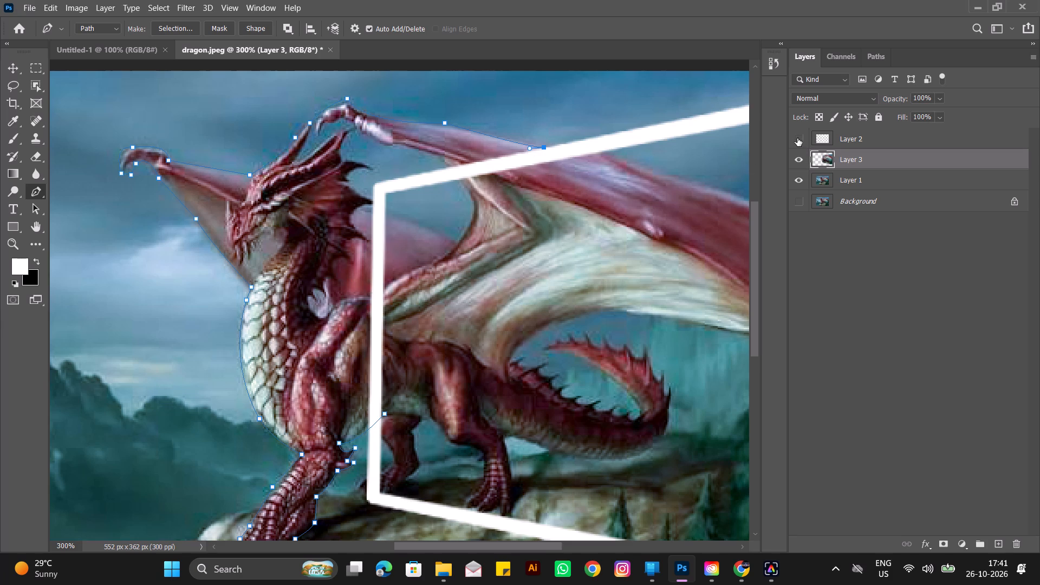
click(797, 138)
click(543, 147)
Close the Pen path with straight segments inside the frame, down across the near wing and body to the starting point at the belly.
click(528, 196)
click(499, 240)
click(466, 294)
click(430, 363)
click(387, 414)
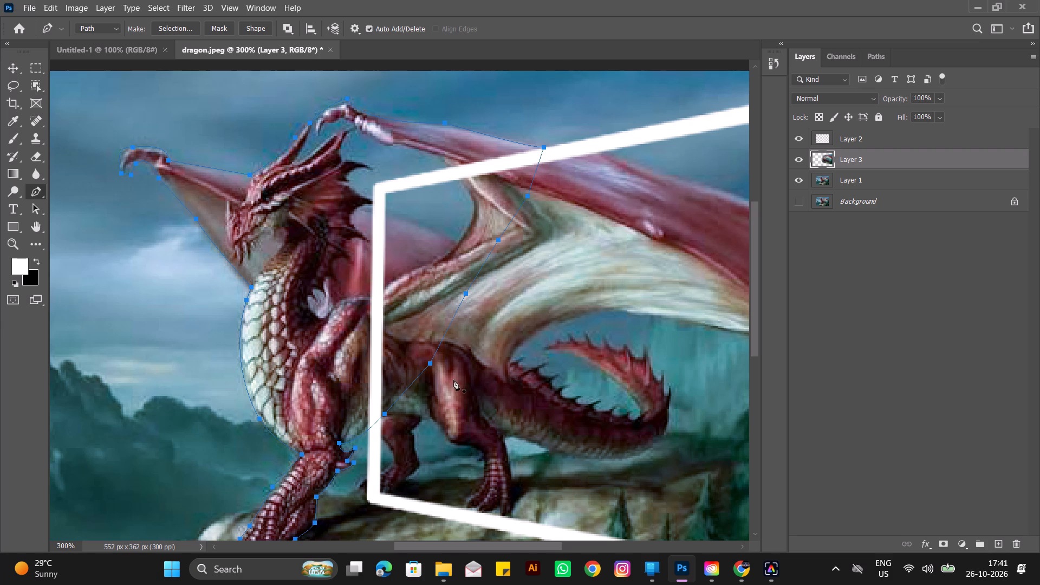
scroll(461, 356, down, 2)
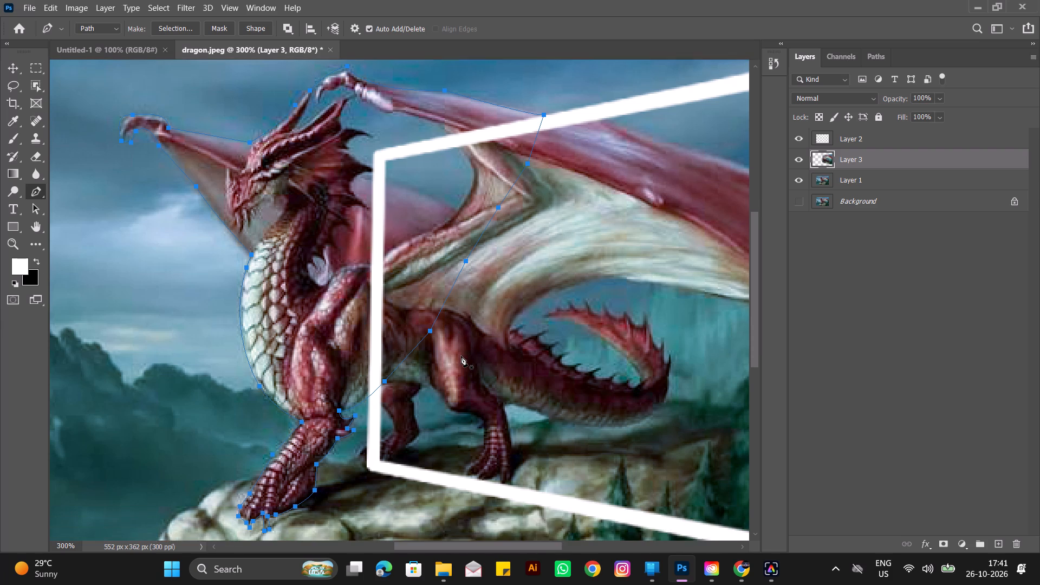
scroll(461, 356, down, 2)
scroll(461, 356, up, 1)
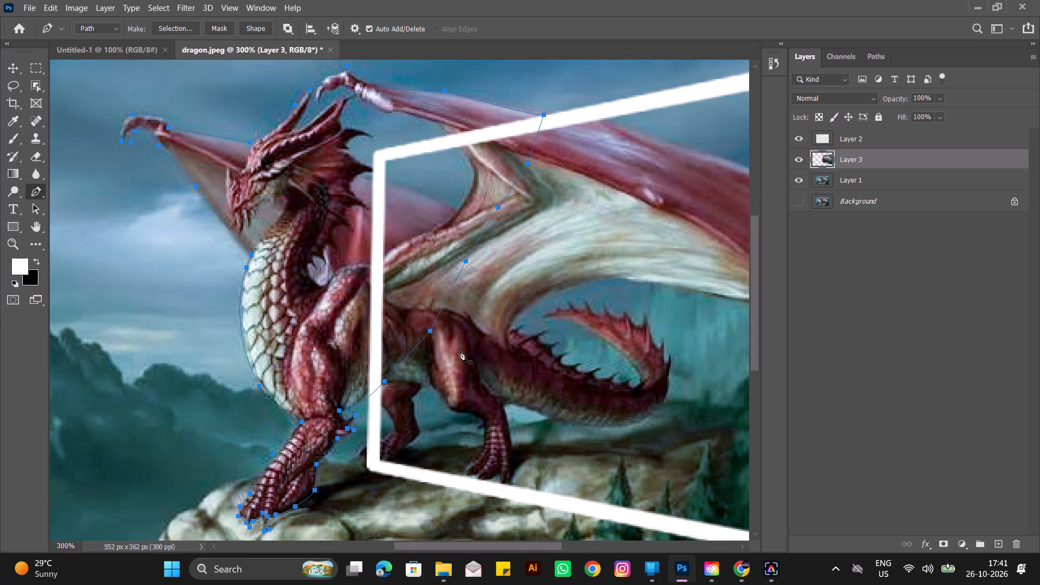
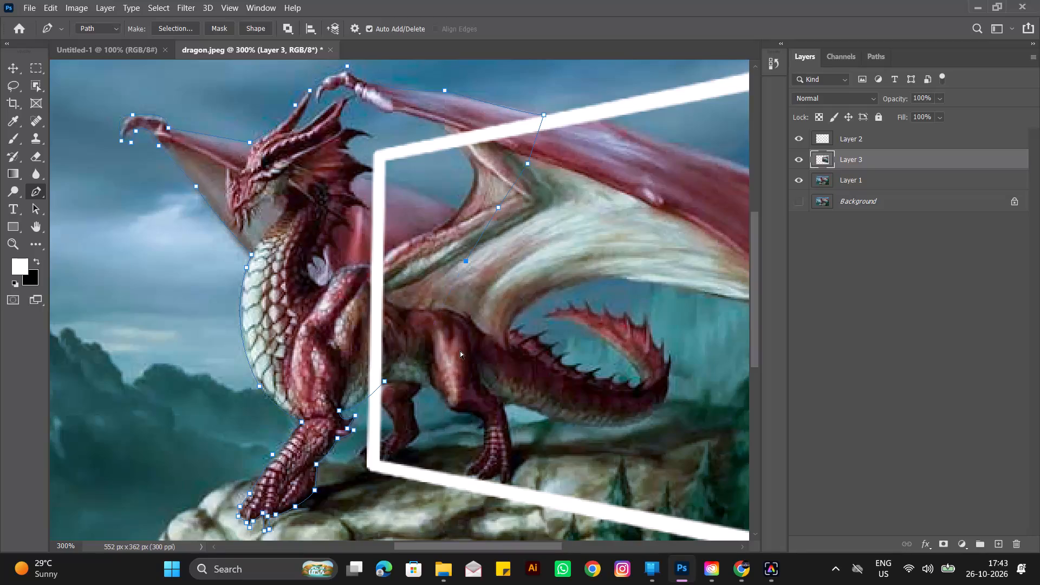
Undo the path closure and the near-wing segments, back to the anchor at the foremost horn's tip.
key(ctrl+z)
key(ctrl+z)
key(ctrl+z)
key(ctrl+z)
key(ctrl+z)
key(ctrl+z)
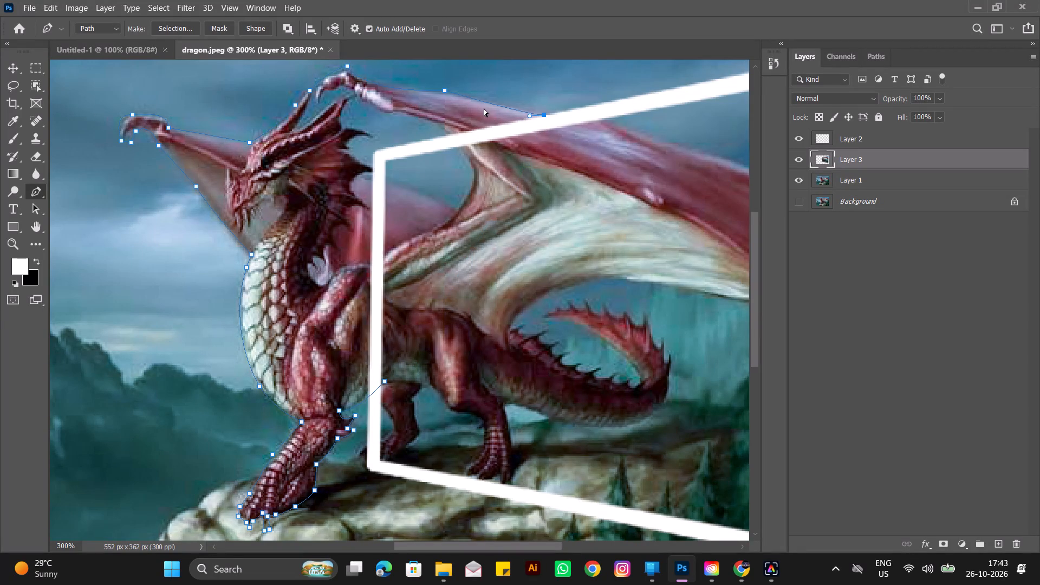
key(ctrl+z)
key(ctrl+z)
key(ctrl+z)
key(ctrl+z)
key(ctrl+z)
key(ctrl+z)
key(ctrl+z)
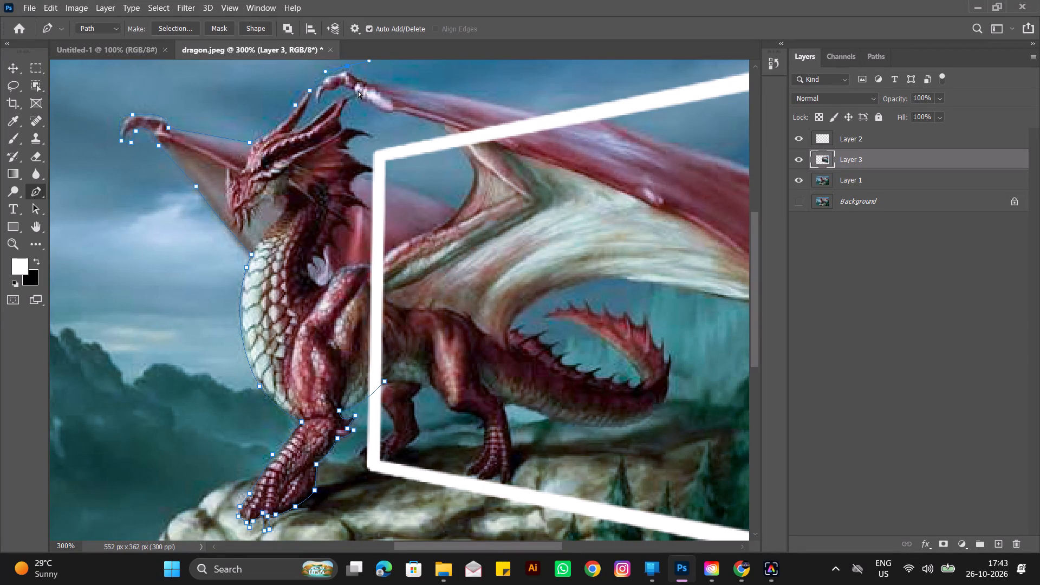
key(ctrl+z)
Extend the Pen path from the foremost horn's tip into the gap between the horns and along the second horn to its tip.
drag(291, 131, 272, 152)
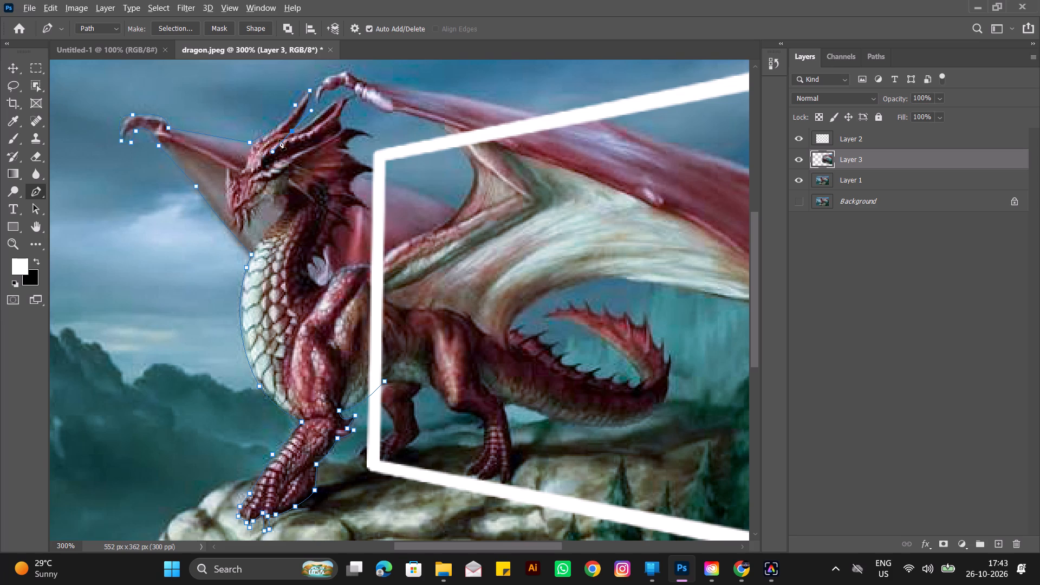
alt+click(291, 131)
drag(336, 100, 355, 83)
drag(355, 83, 355, 84)
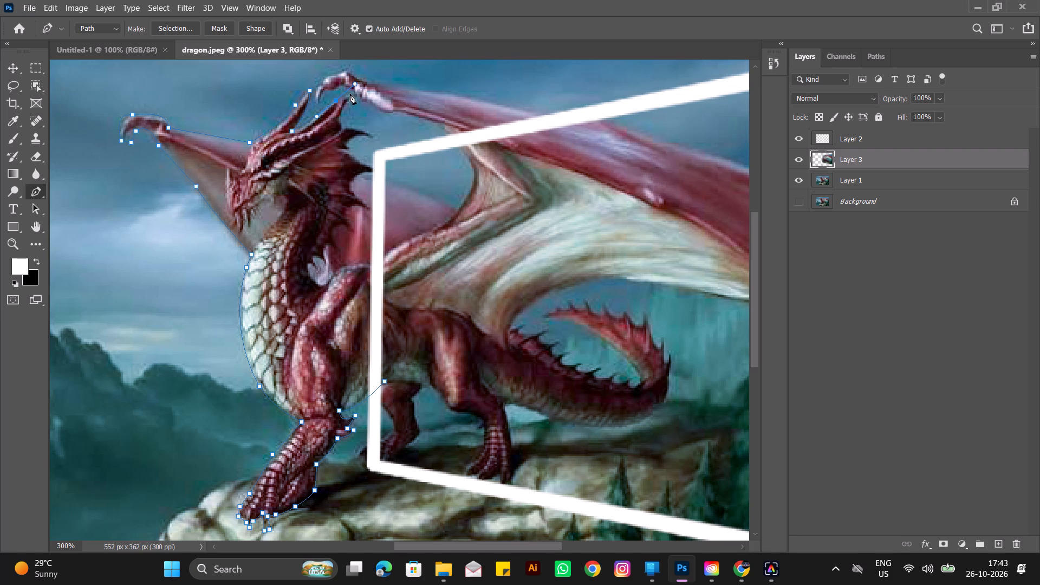
alt+click(336, 100)
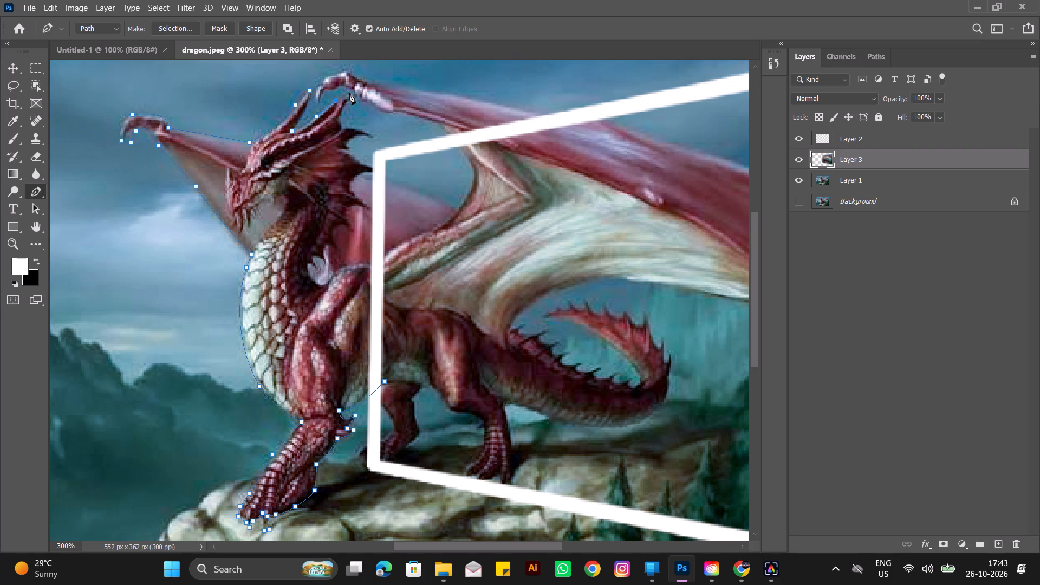
click(349, 93)
click(353, 96)
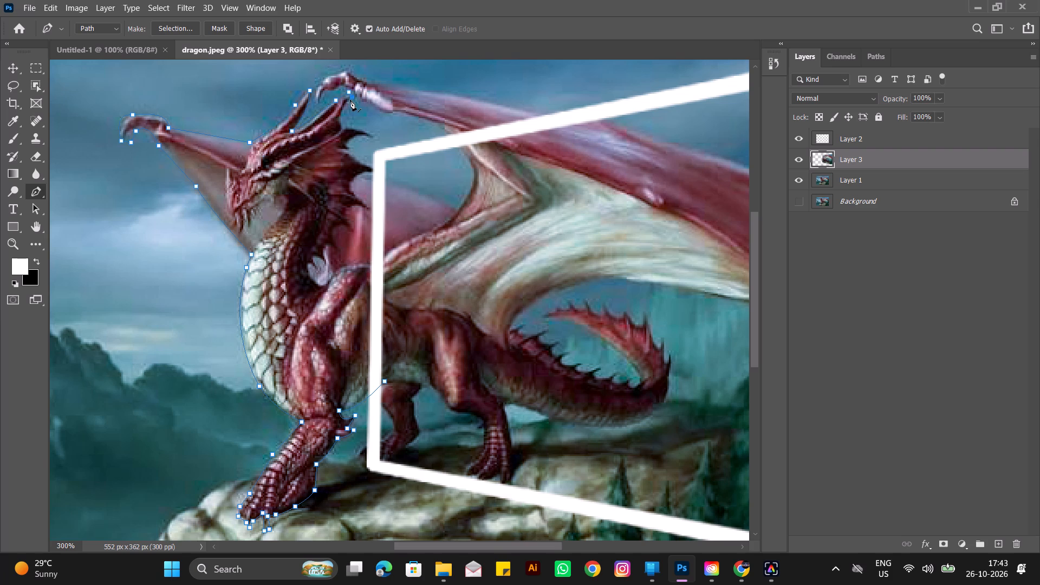
Continue the Pen path down the second horn's back edge and around the upper frill spike, with corner points at its tip and inner end.
click(345, 104)
click(341, 118)
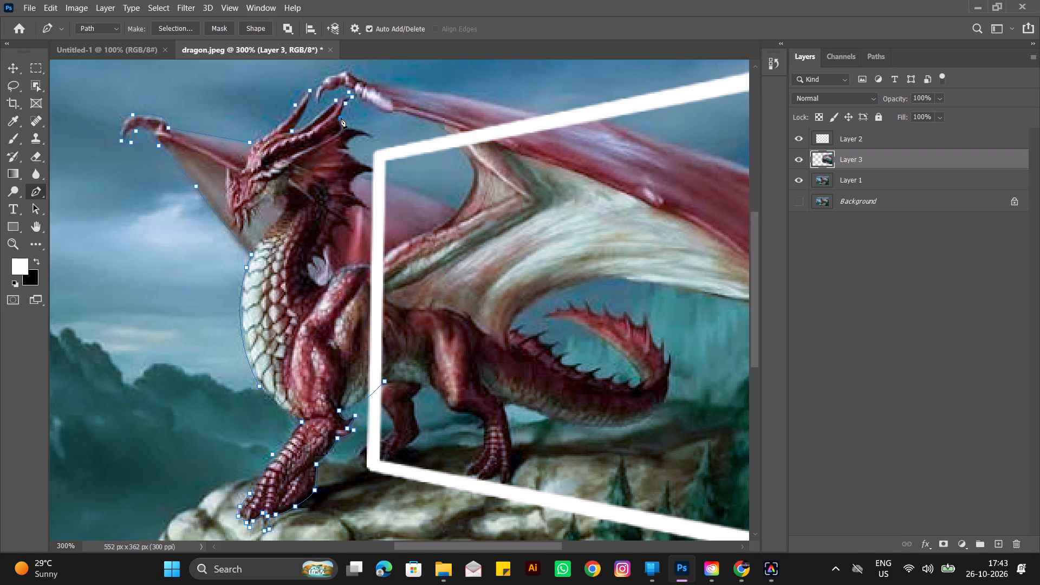
click(344, 125)
drag(375, 136, 379, 143)
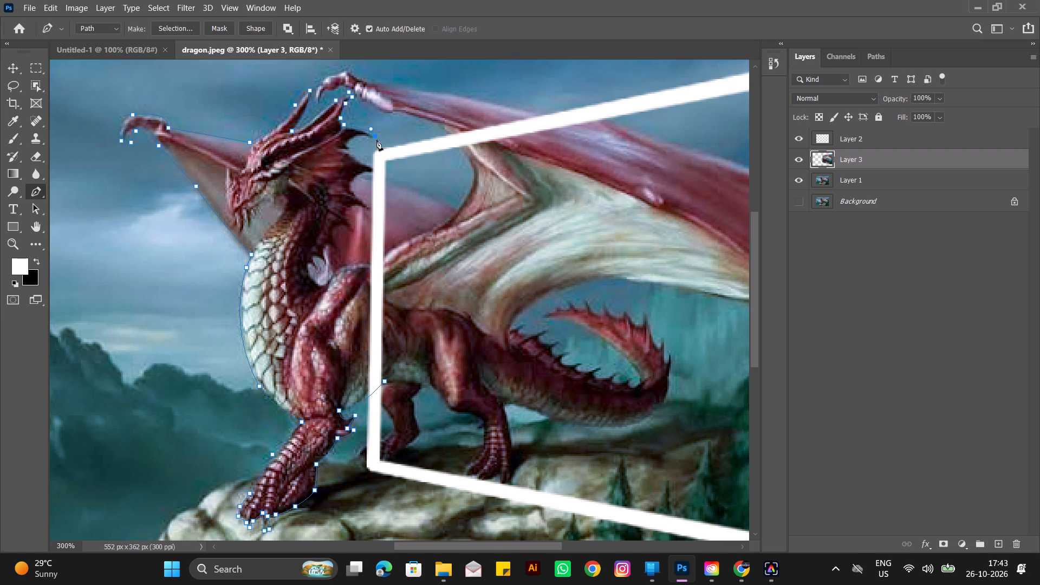
alt+click(374, 136)
drag(346, 143, 336, 154)
drag(336, 154, 335, 153)
alt+click(346, 144)
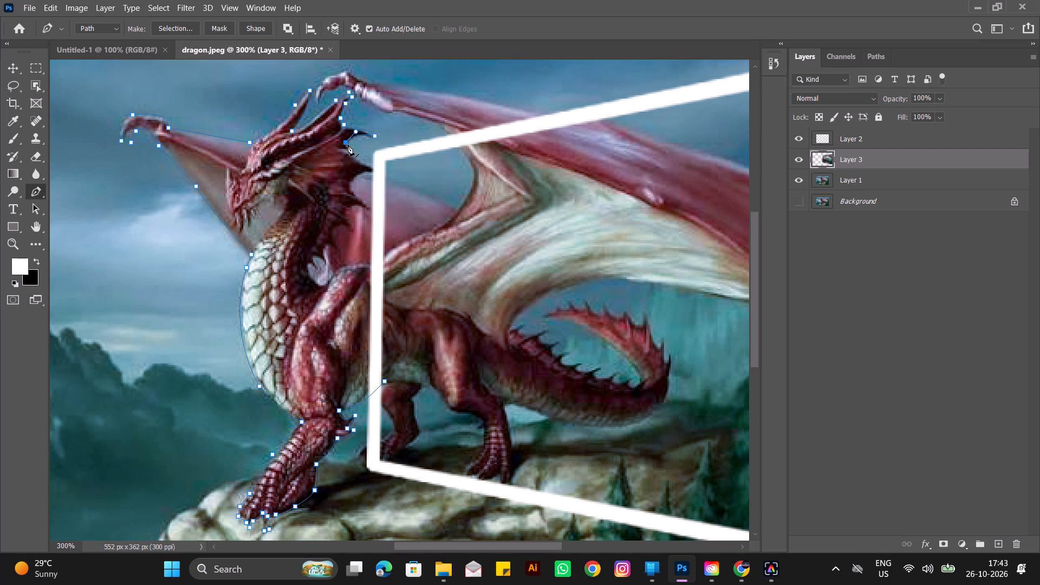
Trace the Pen path down the frill edge and around the next spike, hiding Layer 2 to see its tip, ending in a corner point.
click(353, 149)
click(347, 152)
click(361, 160)
click(370, 166)
click(795, 141)
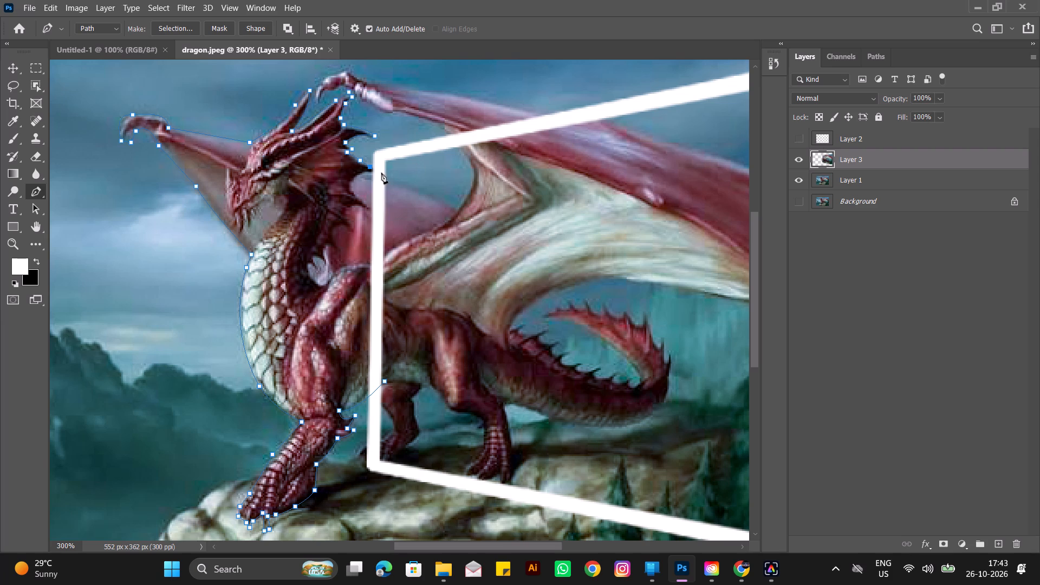
click(381, 173)
click(360, 173)
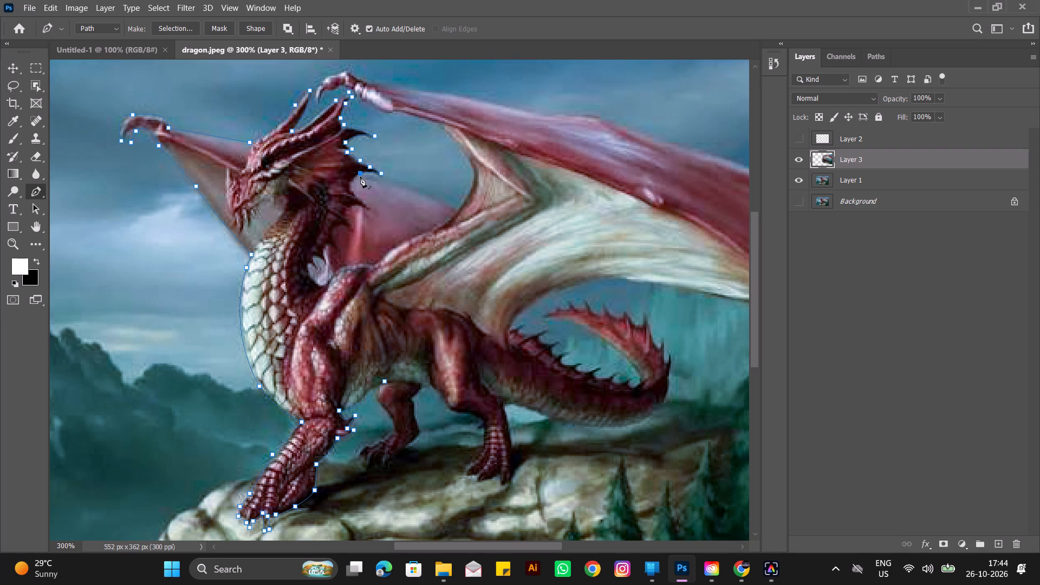
key(ctrl+z)
drag(358, 174, 354, 180)
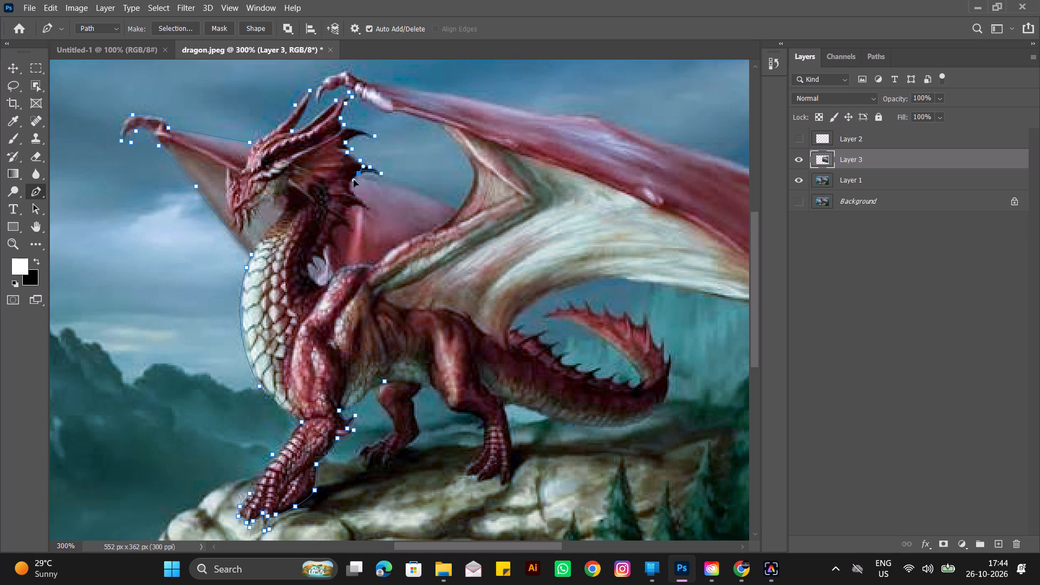
drag(354, 180, 353, 176)
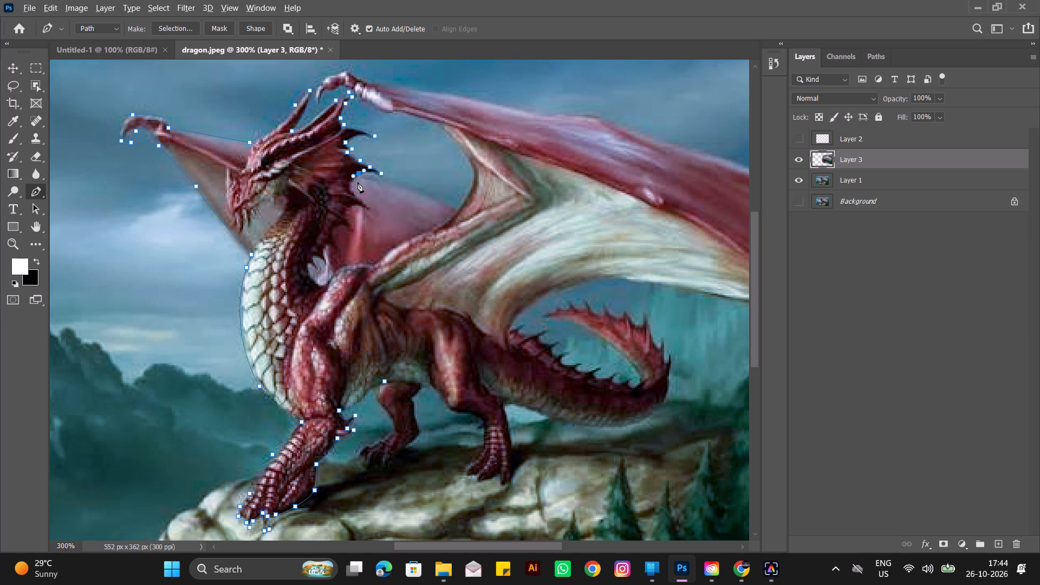
alt+click(359, 173)
Continue the Pen path from the frill along the far wing's upper edge to a corner point inside the frame, showing Layer 2 again.
key(ctrl+plus)
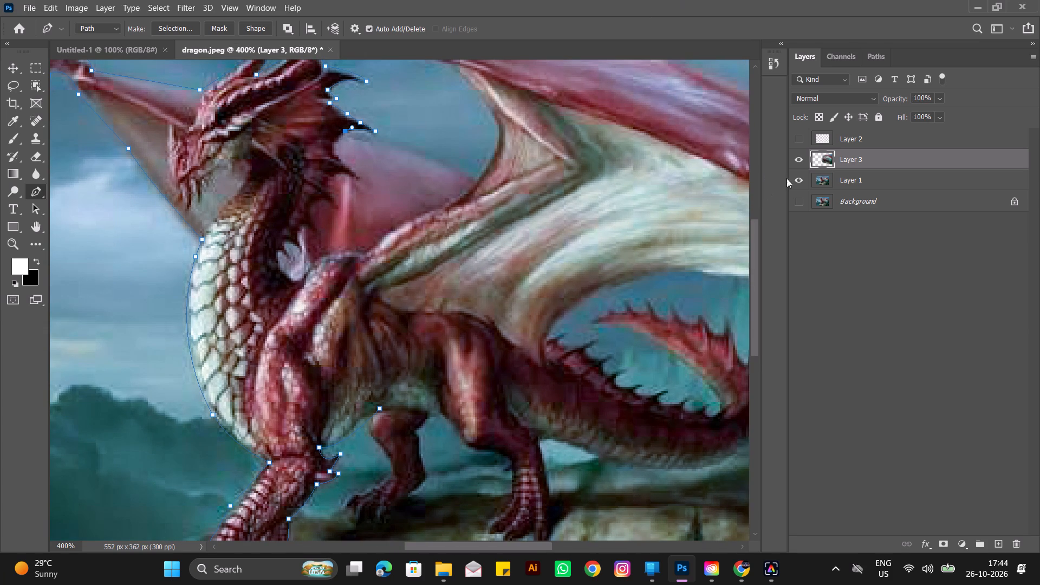
click(795, 141)
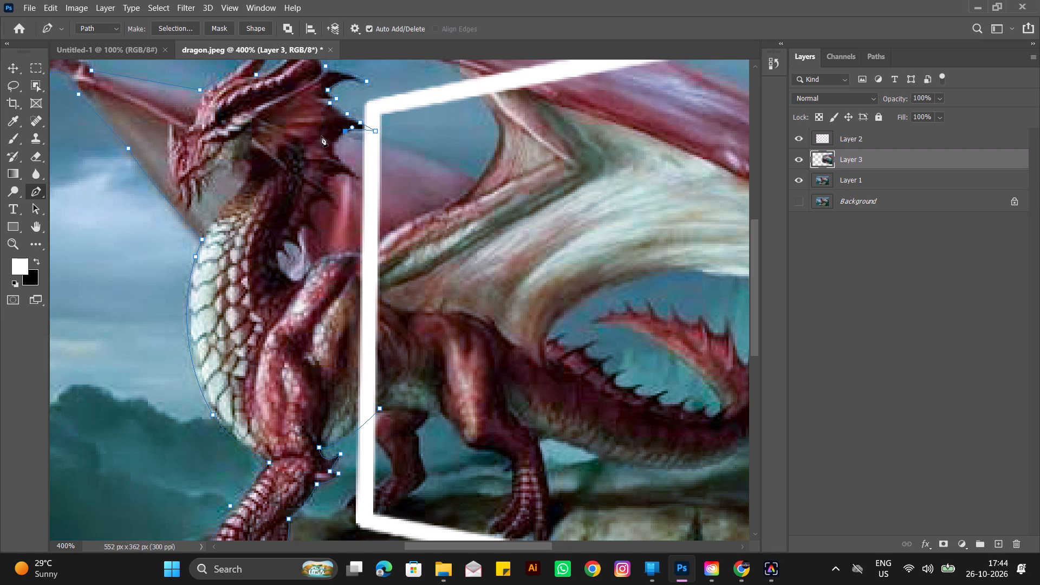
click(800, 138)
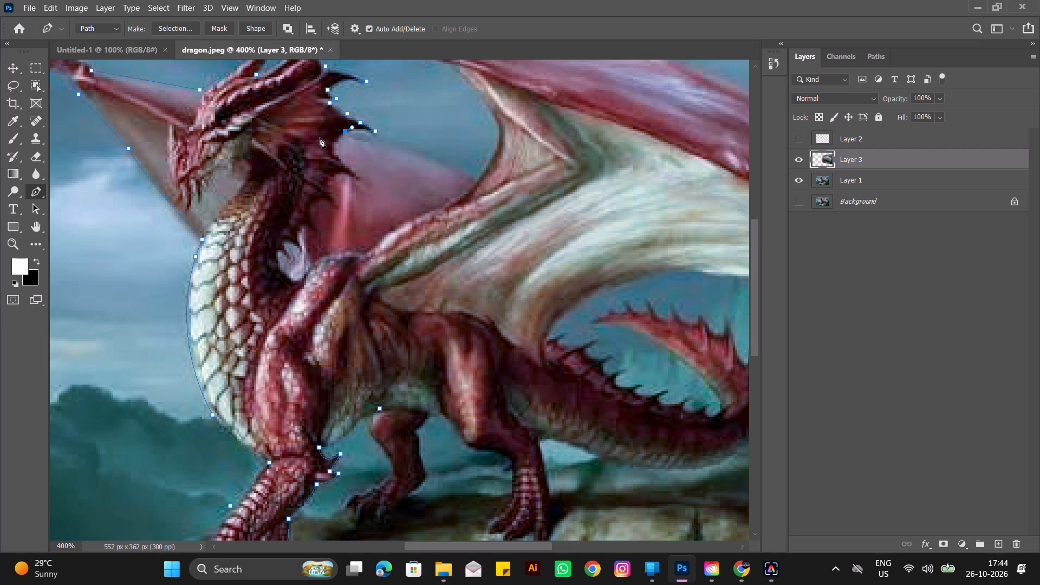
drag(373, 142, 392, 138)
drag(392, 138, 405, 146)
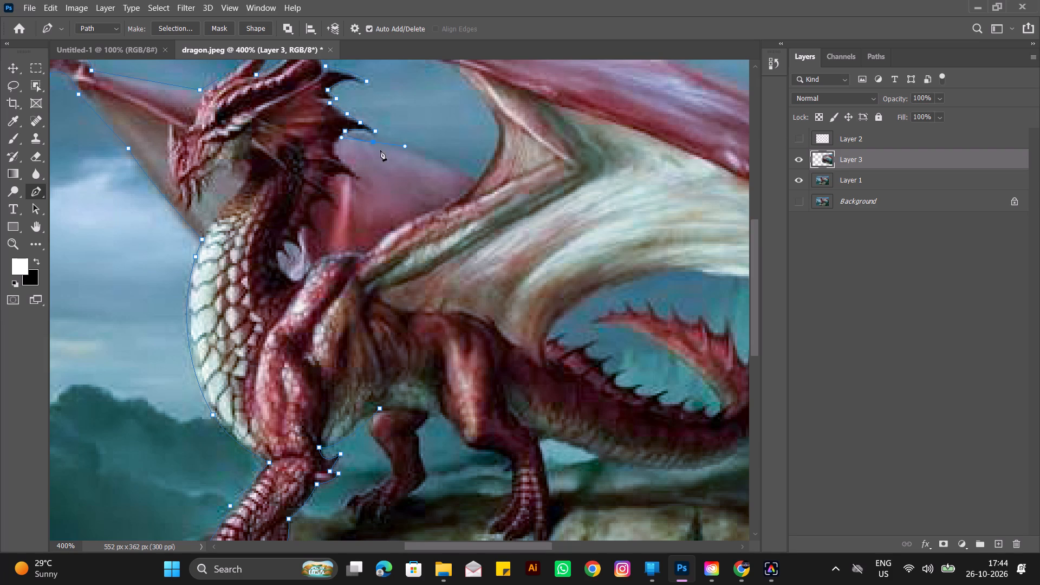
alt+click(373, 142)
click(794, 139)
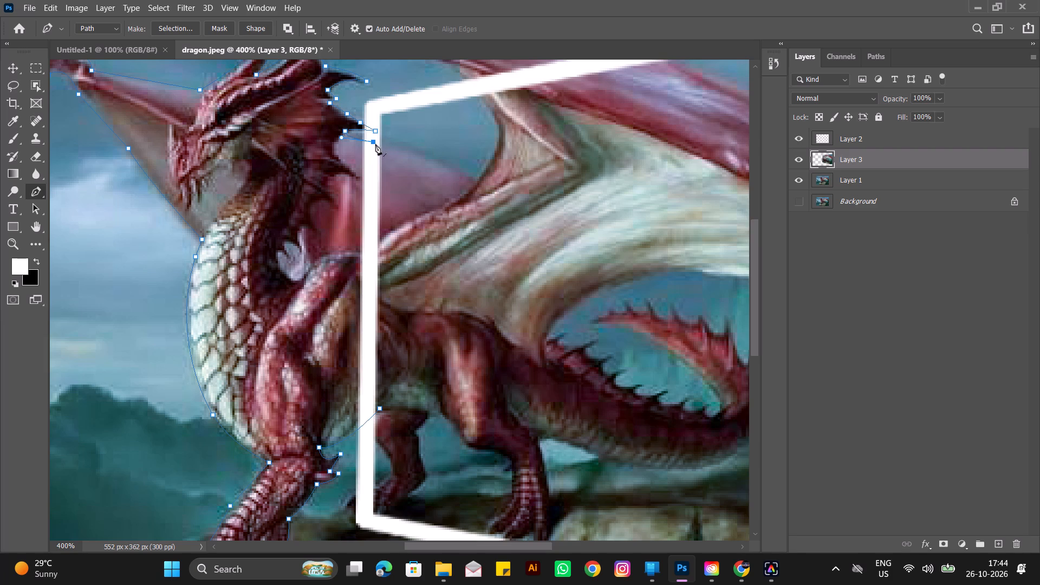
drag(439, 159, 484, 175)
drag(484, 175, 486, 178)
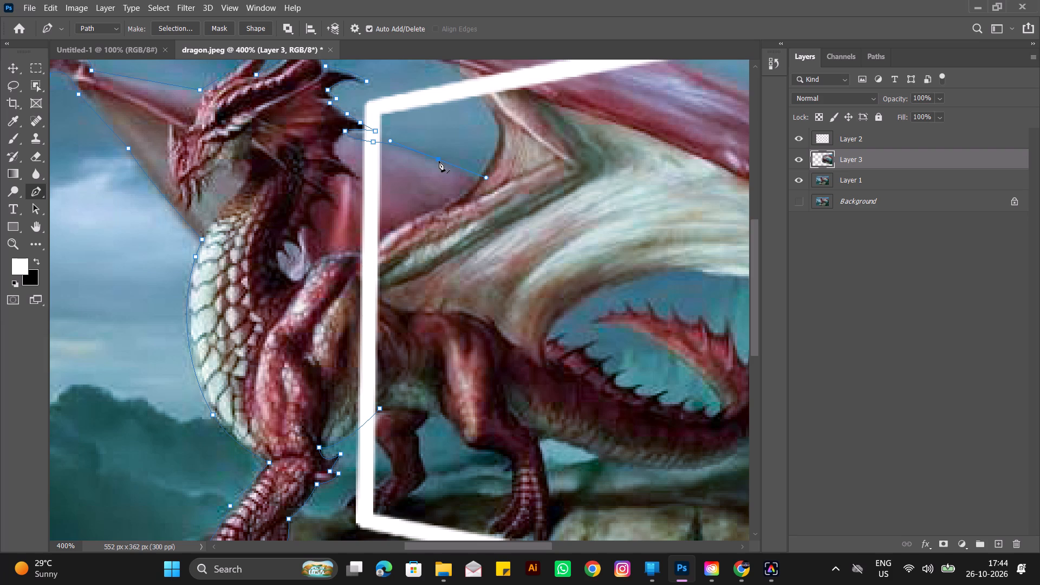
alt+click(439, 159)
Trace the Pen path up the near wing's curved inner edge to just below the frame's top bar, ending in a corner point.
click(477, 180)
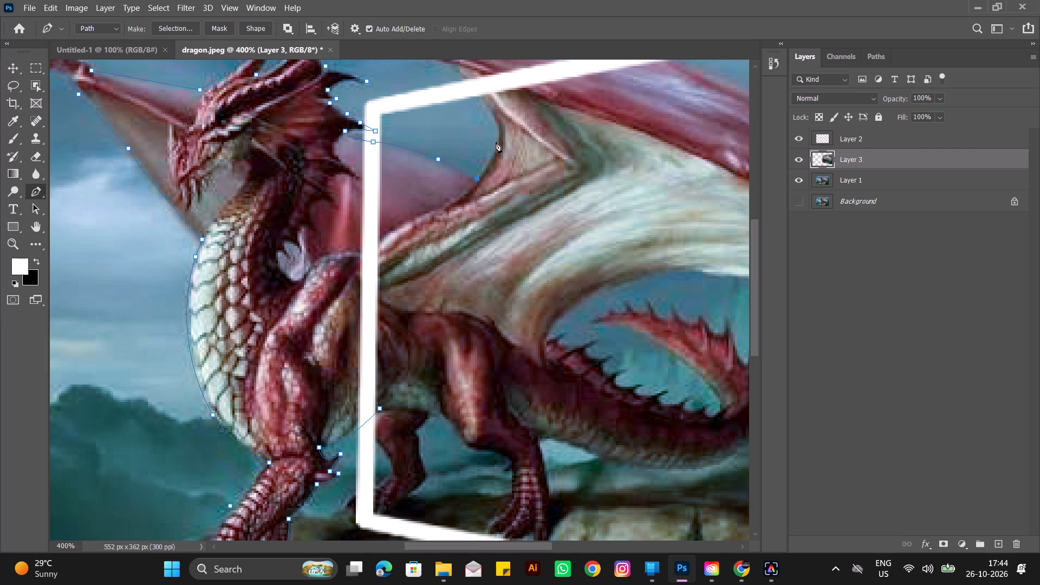
drag(499, 139, 500, 121)
alt+click(498, 136)
click(482, 101)
scroll(480, 101, up, 3)
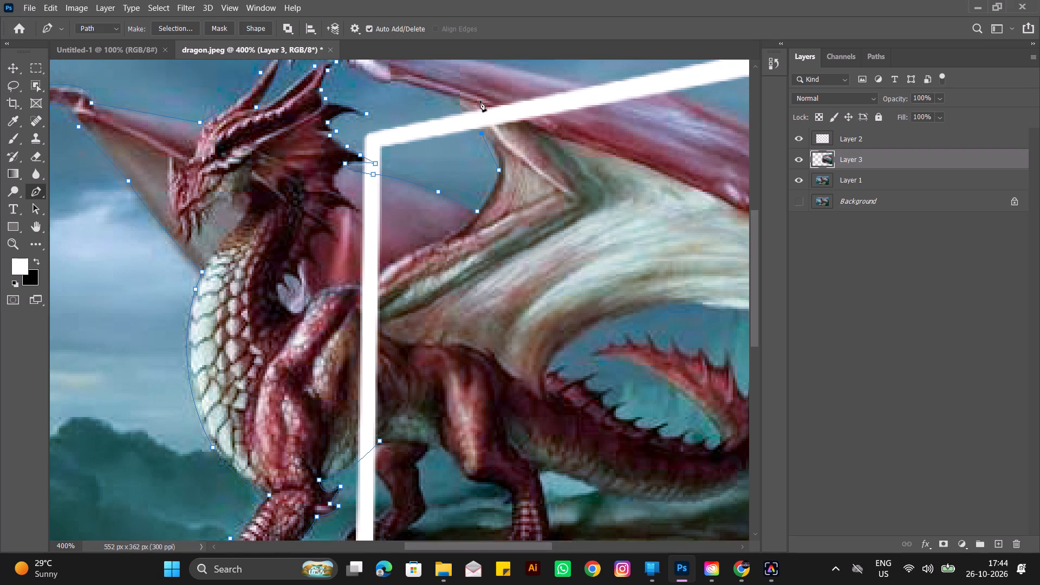
scroll(480, 101, up, 1)
key(ctrl+z)
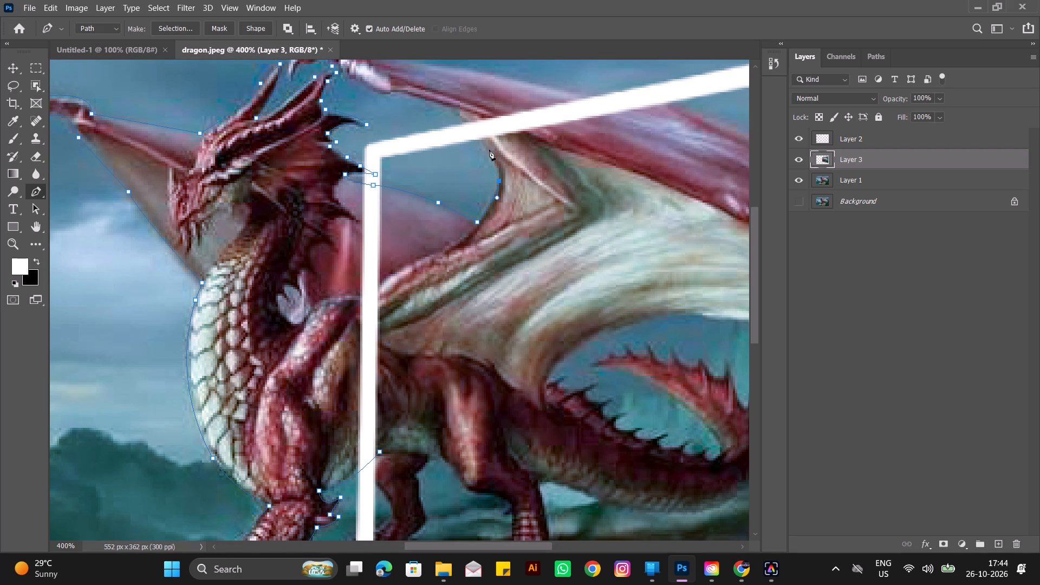
drag(481, 141, 467, 115)
drag(467, 115, 464, 119)
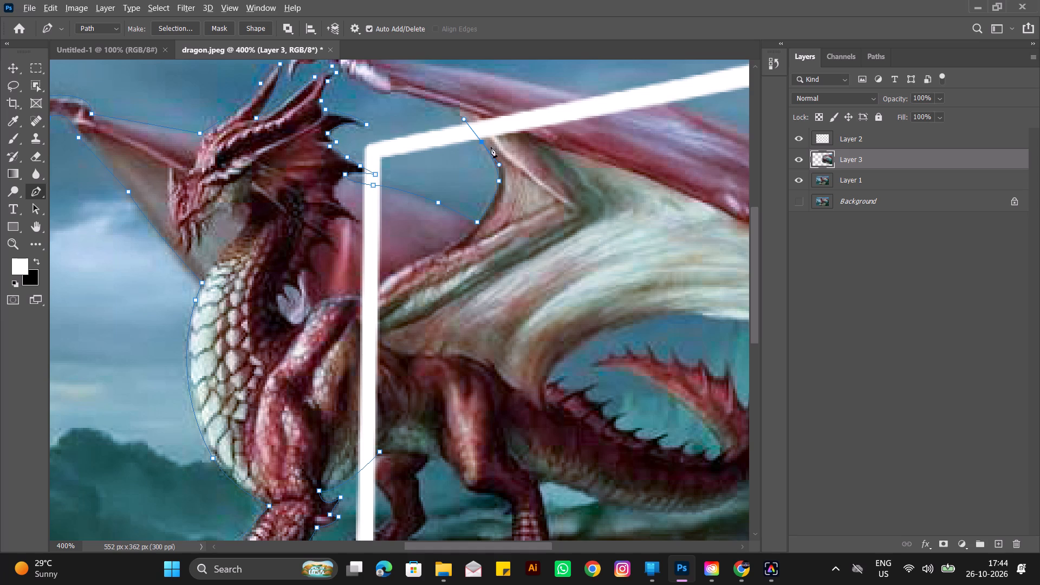
alt+click(483, 141)
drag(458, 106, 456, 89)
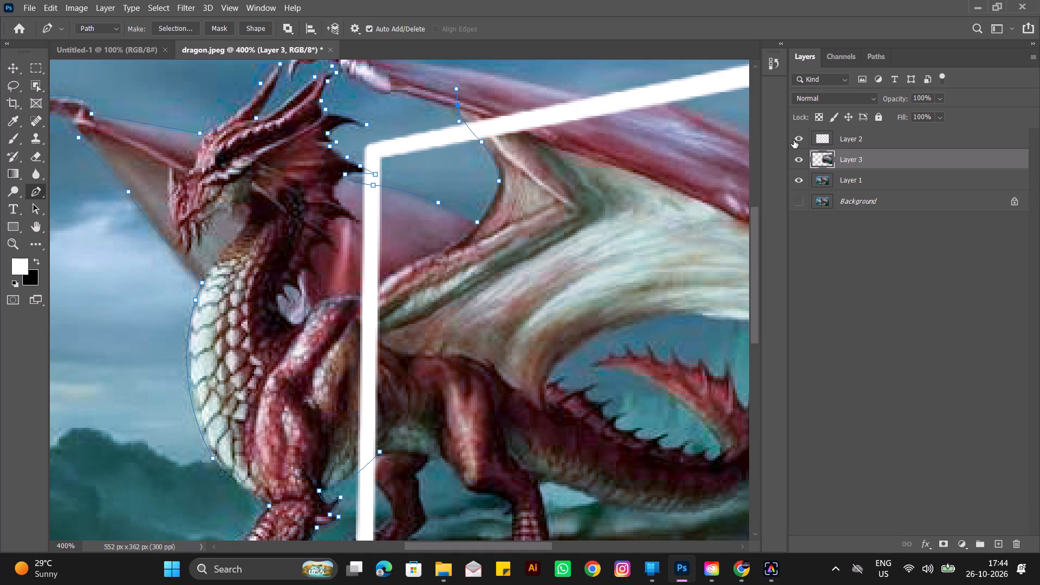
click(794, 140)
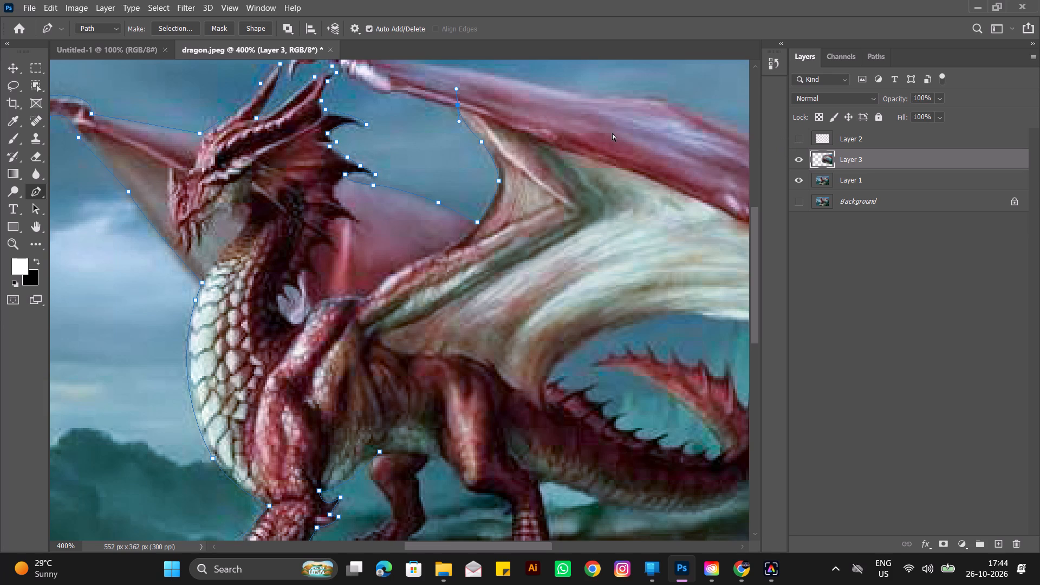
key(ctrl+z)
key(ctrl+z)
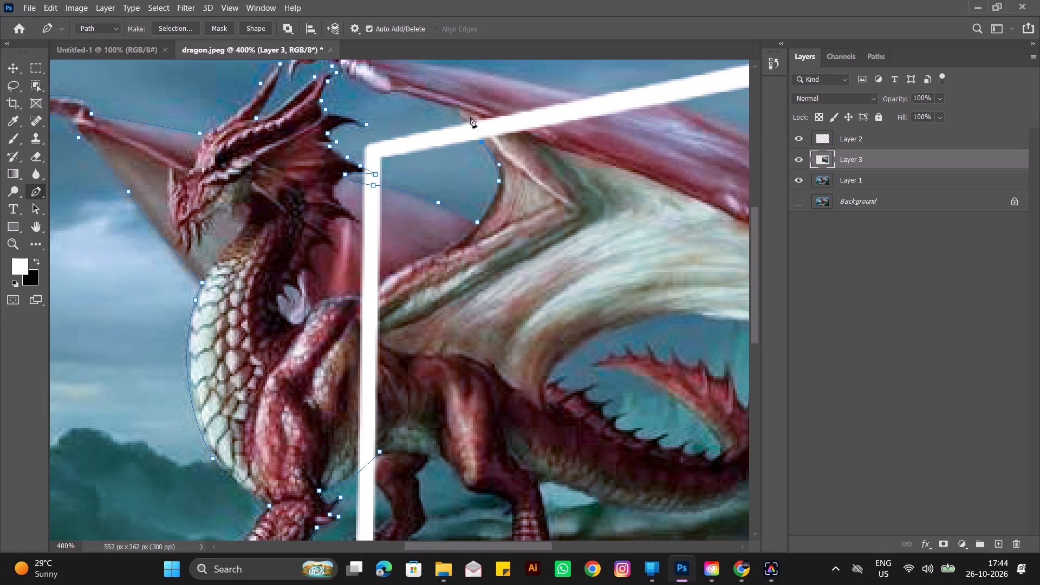
Hide Layer 2 and continue the Pen path to the top of the wing membrane and along the wing arm's underside toward the wrist.
click(802, 138)
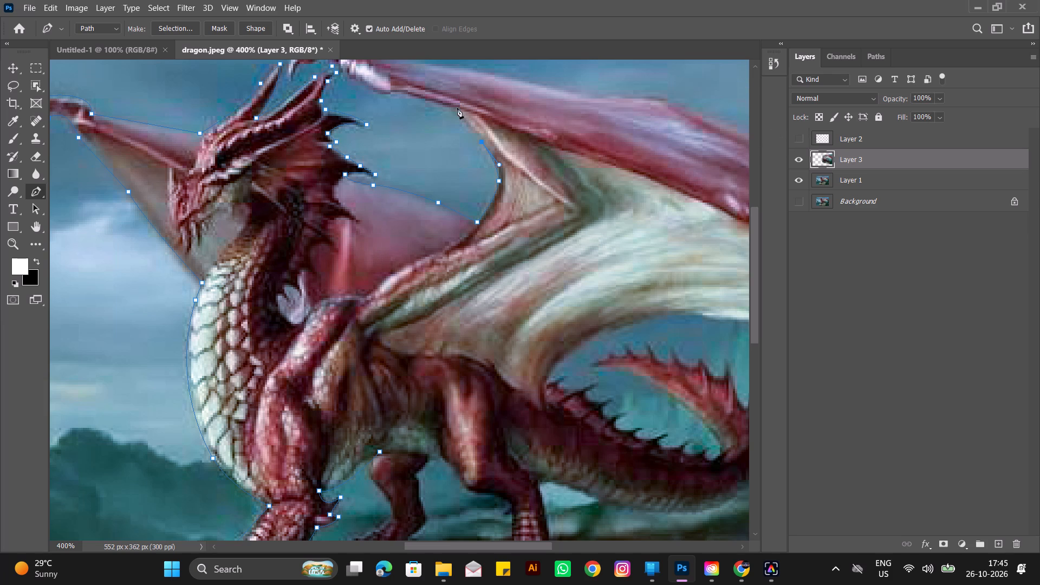
drag(457, 108, 452, 92)
drag(452, 92, 454, 94)
alt+click(457, 106)
click(394, 91)
key(ctrl+z)
drag(394, 95, 404, 84)
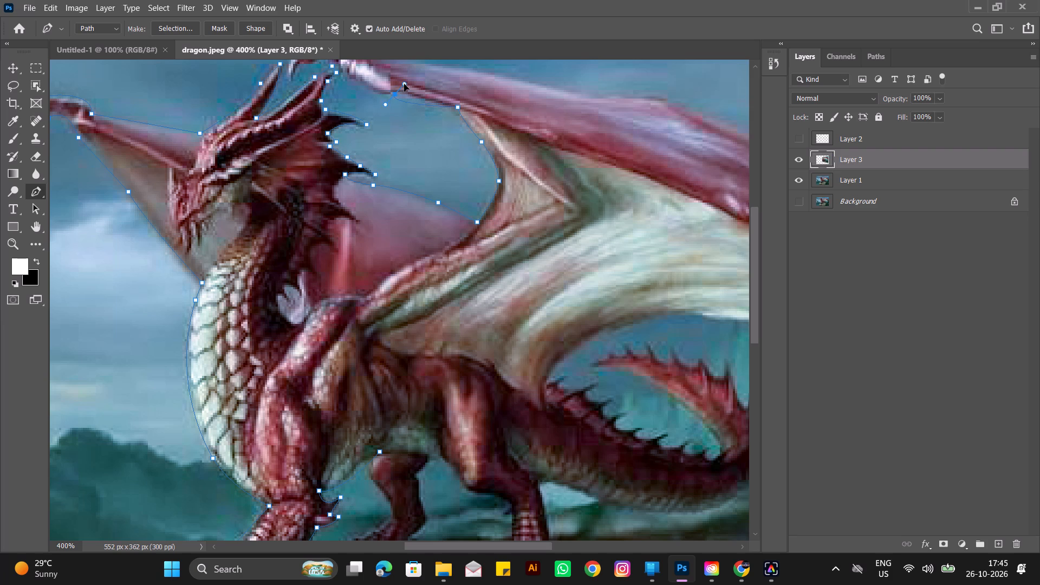
drag(404, 84, 405, 101)
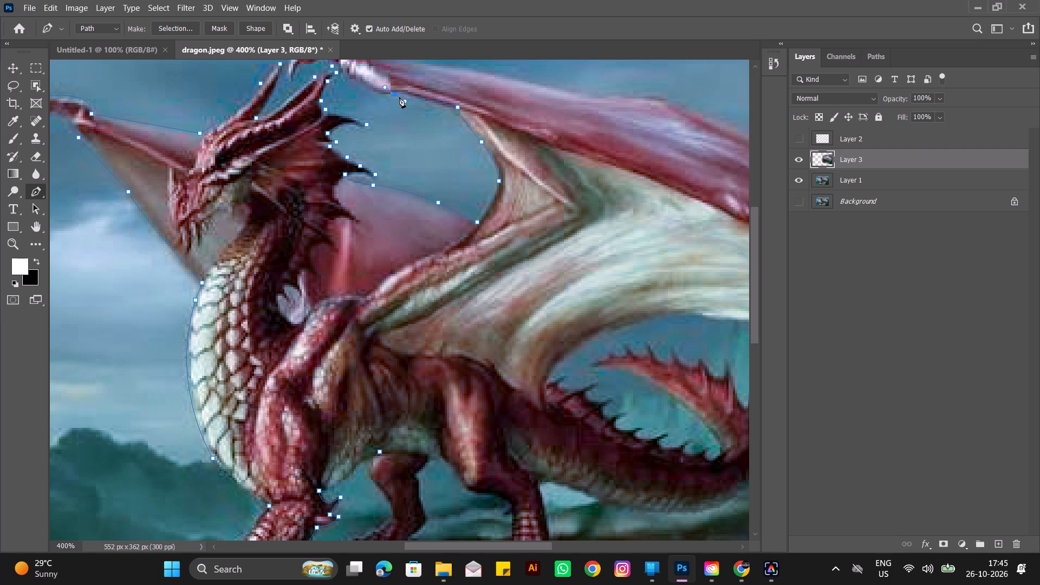
alt+click(394, 95)
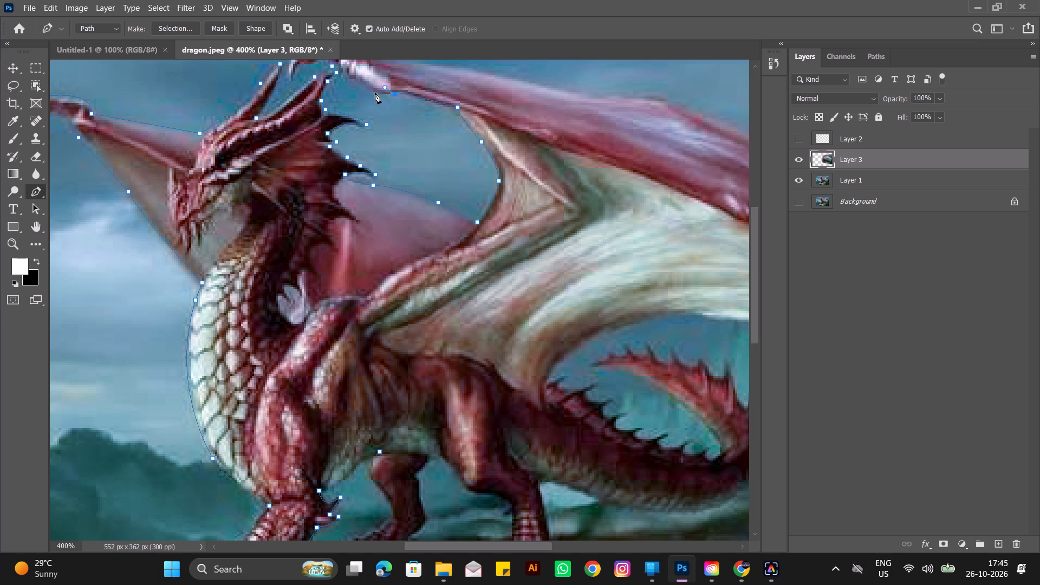
click(374, 92)
click(356, 76)
Check the traced path against the white frame and the whole dragon, briefly showing Layer 2.
scroll(519, 193, up, 6)
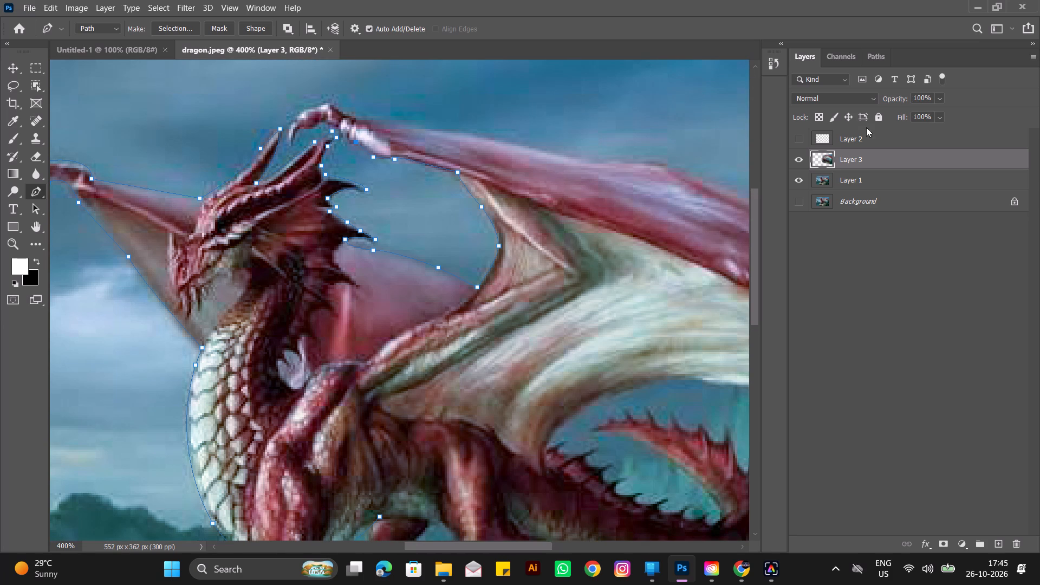
click(801, 141)
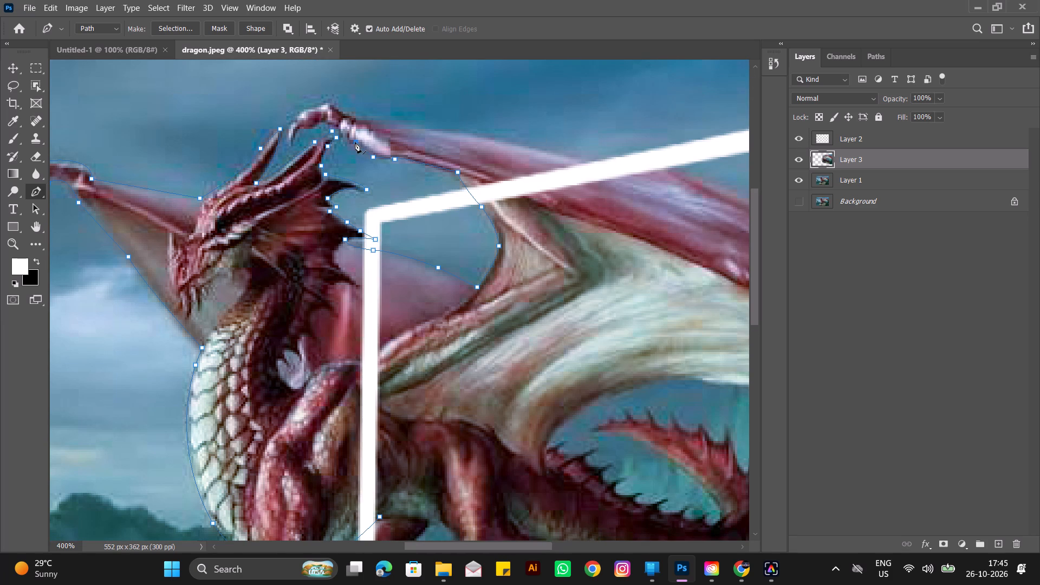
click(798, 140)
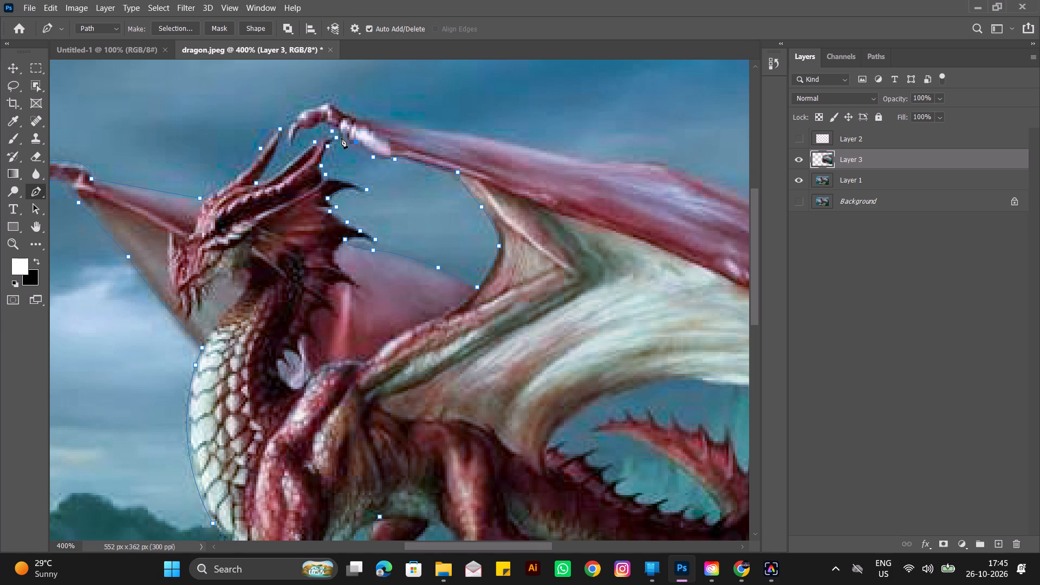
scroll(341, 138, up, 3)
scroll(341, 141, down, 3)
key(ctrl+minus)
key(ctrl+plus)
key(ctrl+plus)
key(ctrl+plus)
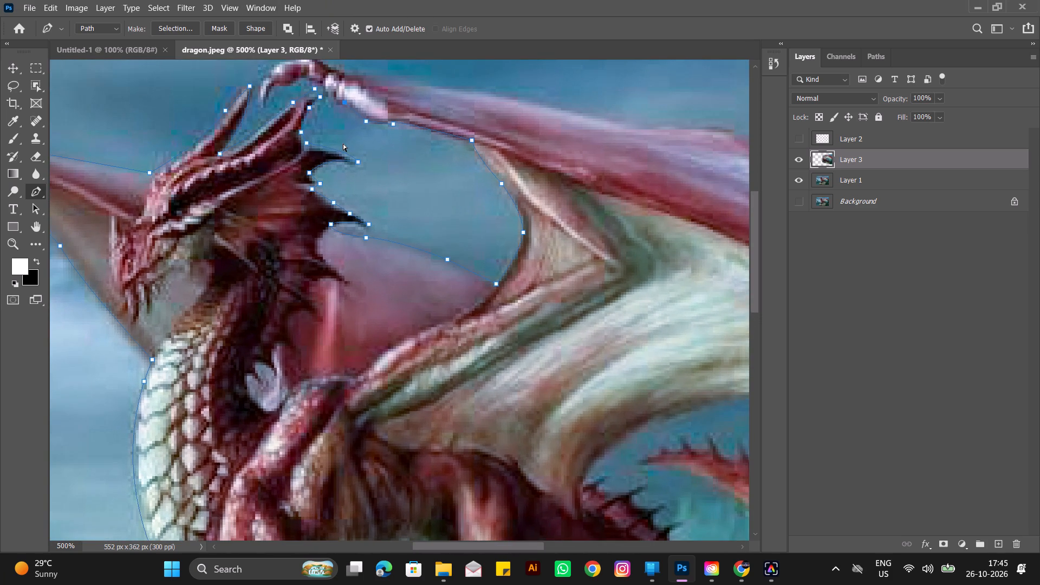
scroll(343, 144, up, 4)
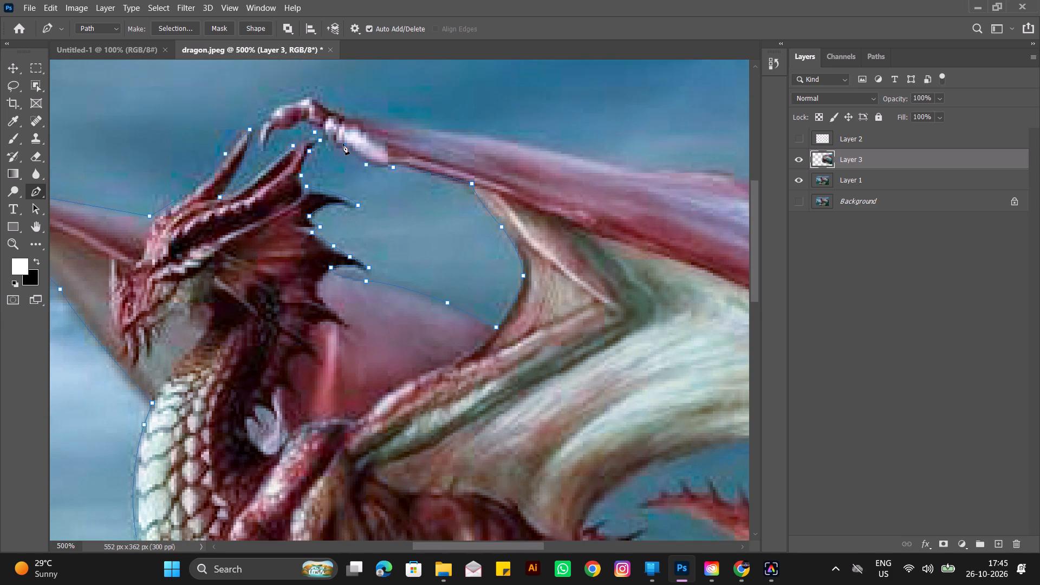
scroll(343, 144, up, 1)
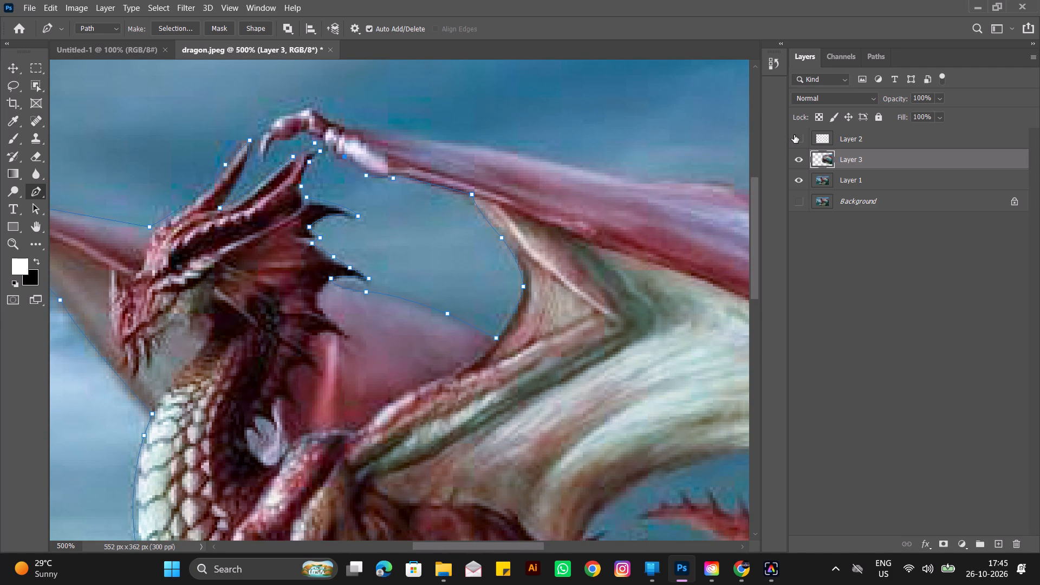
click(796, 135)
click(796, 135)
key(ctrl+minus)
key(ctrl+minus)
key(ctrl+minus)
key(ctrl+minus)
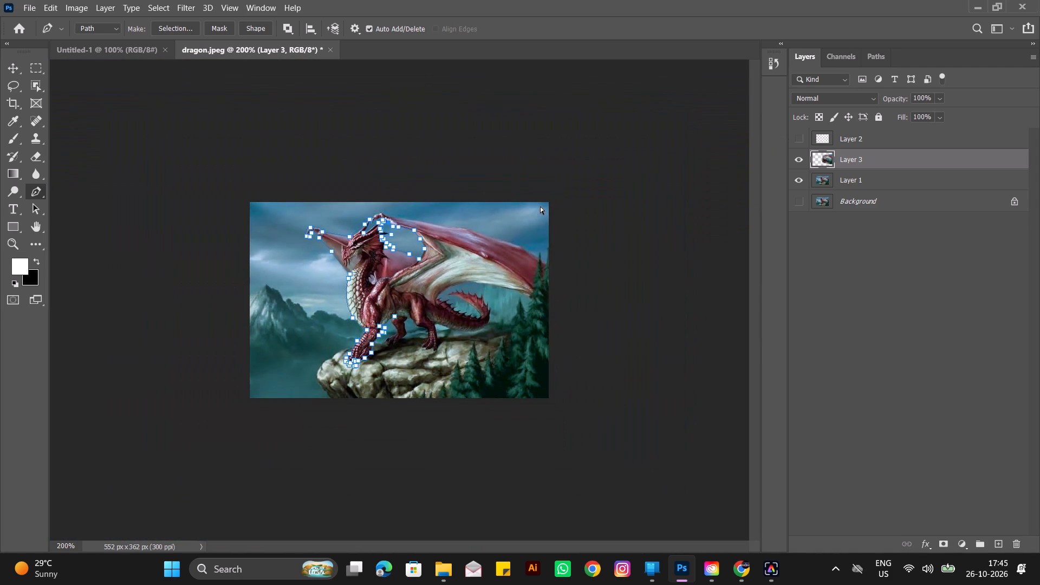
key(ctrl+plus)
key(ctrl+plus)
key(ctrl+plus)
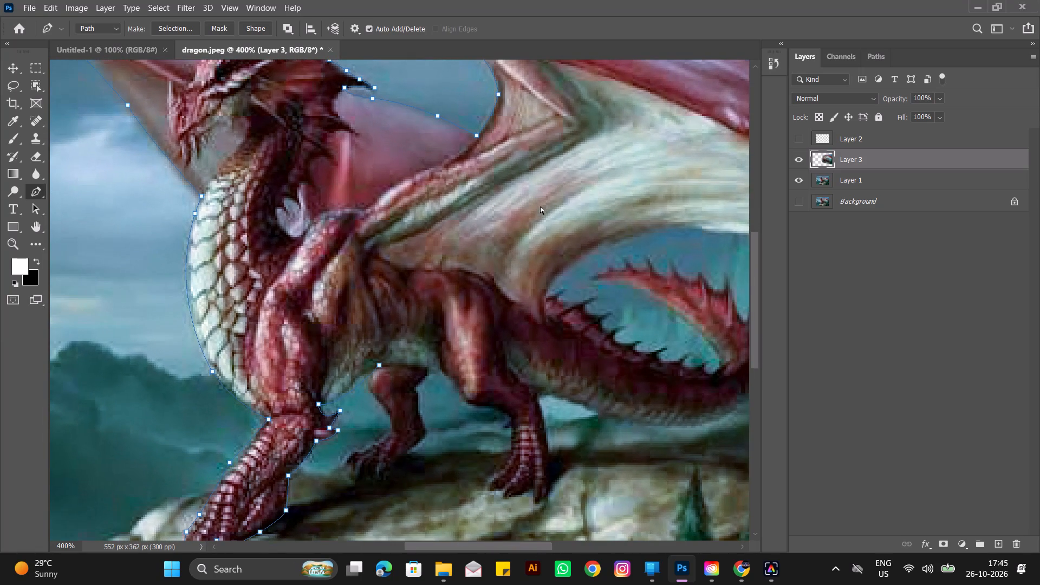
key(ctrl+plus)
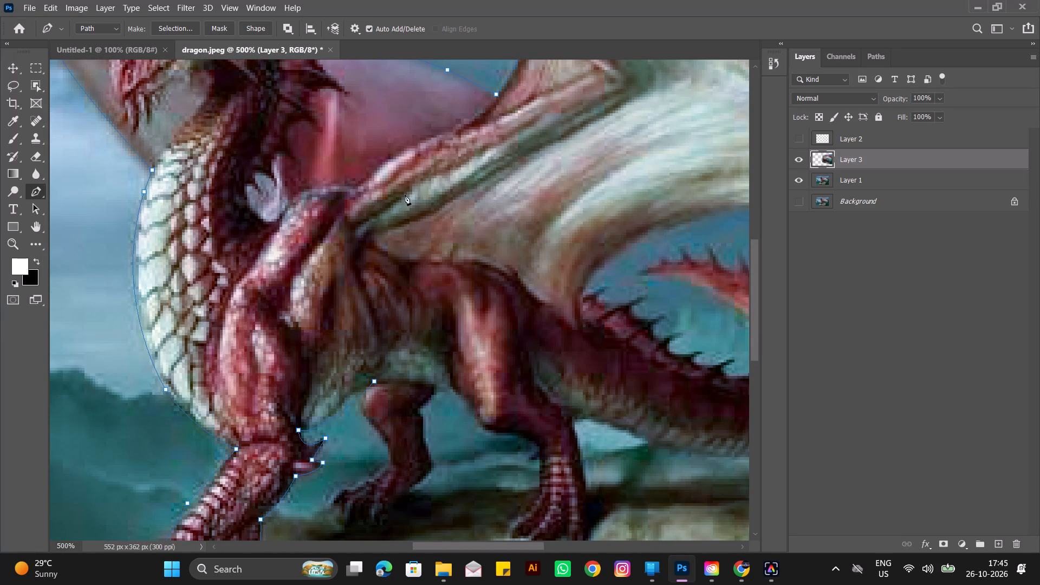
Continue the Pen path from the wing's wrist beneath the finger to the inner edge of the hooked claw.
scroll(395, 121, up, 10)
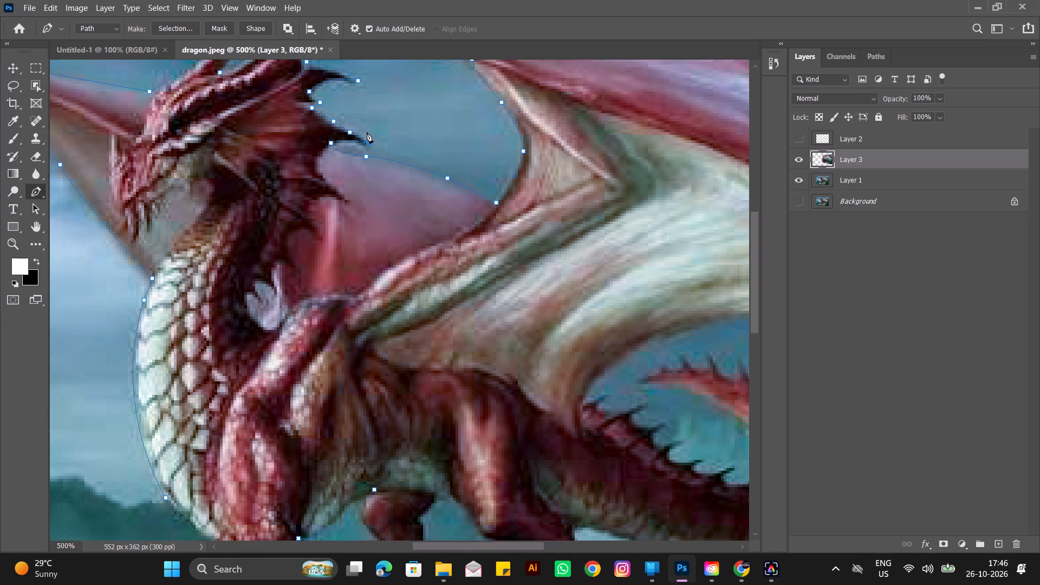
scroll(367, 132, up, 12)
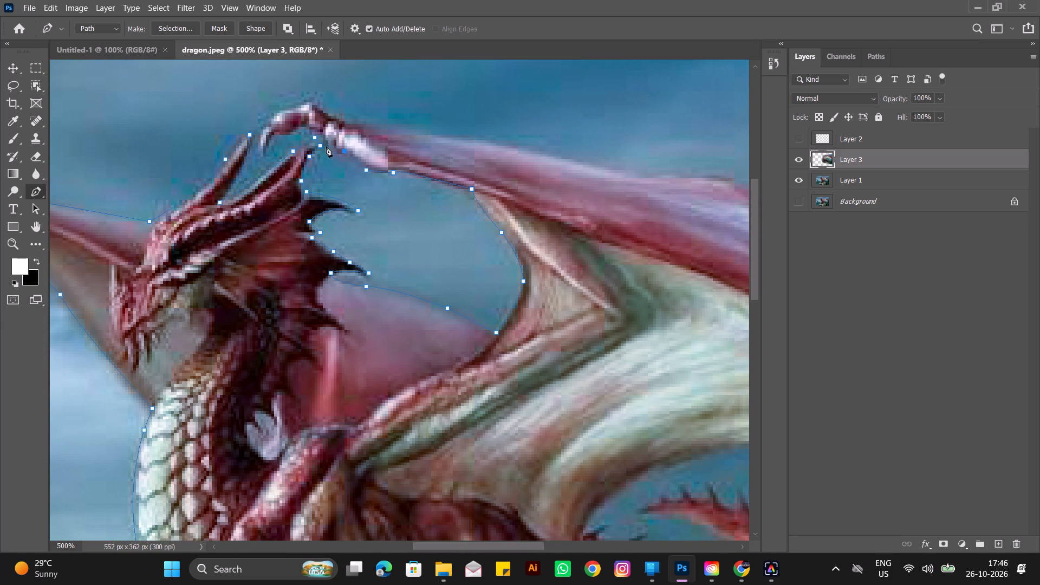
click(323, 139)
click(310, 132)
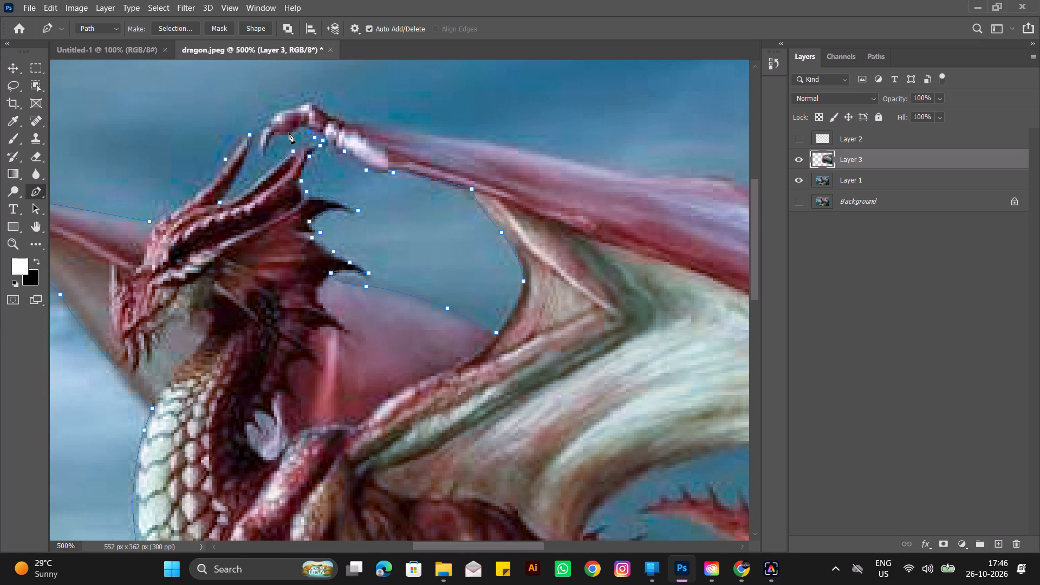
click(289, 133)
drag(271, 138, 270, 142)
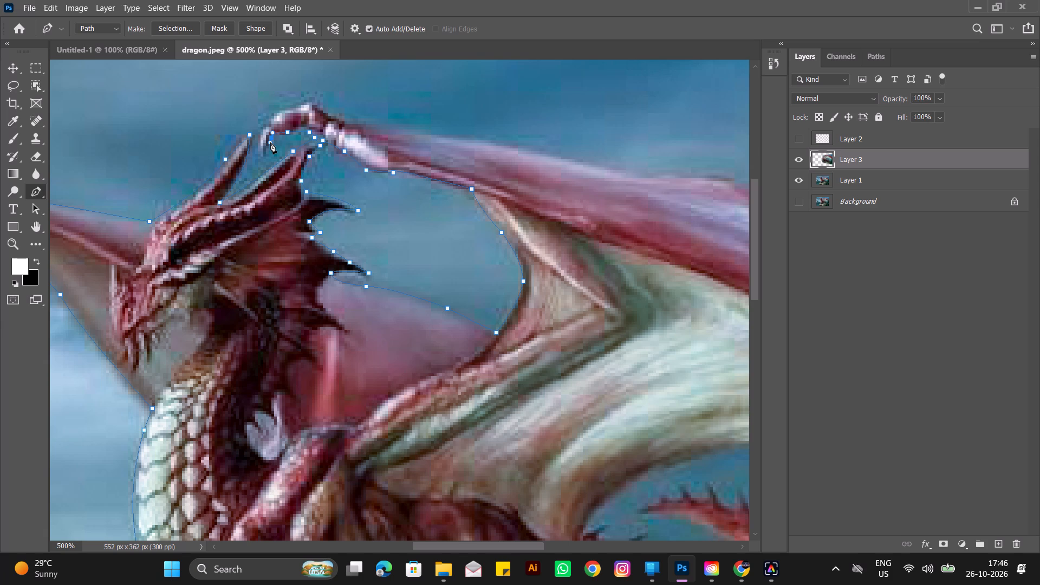
click(270, 142)
click(270, 142)
triple_click(270, 142)
click(270, 142)
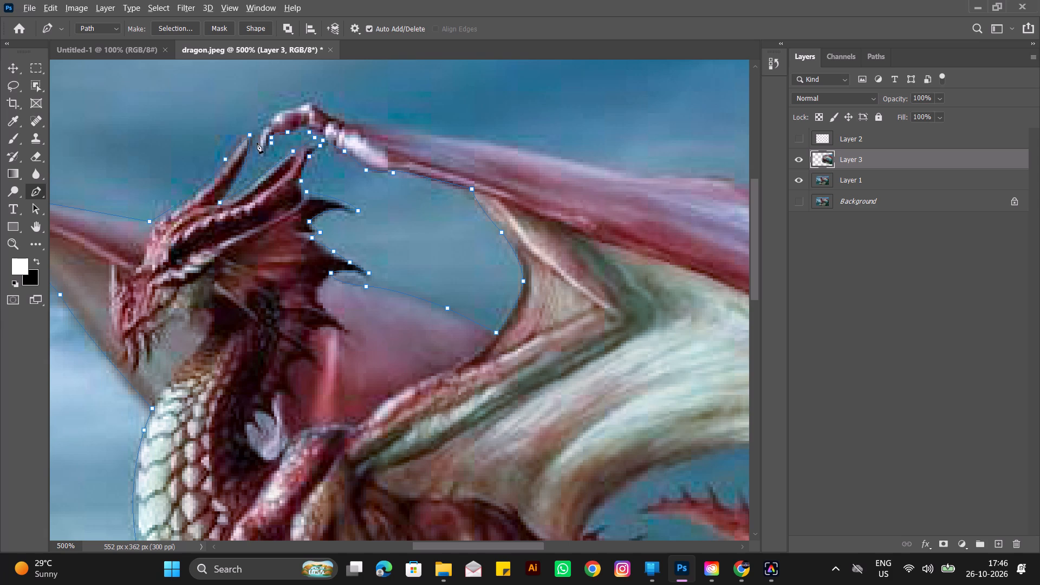
Continue the Pen path around the tip of the wing's hooked claw.
alt+click(257, 142)
alt+double_click(262, 140)
alt+triple_click(268, 138)
alt+triple_click(268, 138)
triple_click(268, 138)
drag(268, 140, 268, 146)
triple_click(268, 147)
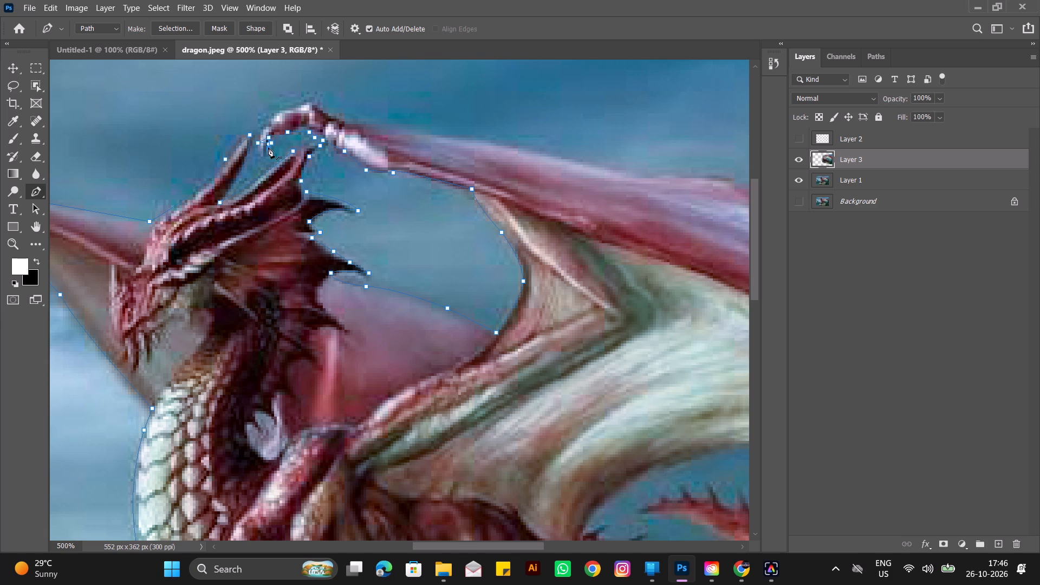
click(268, 147)
drag(265, 147, 256, 149)
double_click(251, 153)
click(252, 148)
double_click(256, 145)
Continue the Pen path up the claw's outer edge and over the knuckle at the wing's wrist.
drag(261, 137, 265, 130)
drag(266, 122, 267, 116)
triple_click(271, 111)
click(280, 112)
click(292, 112)
drag(300, 110, 307, 109)
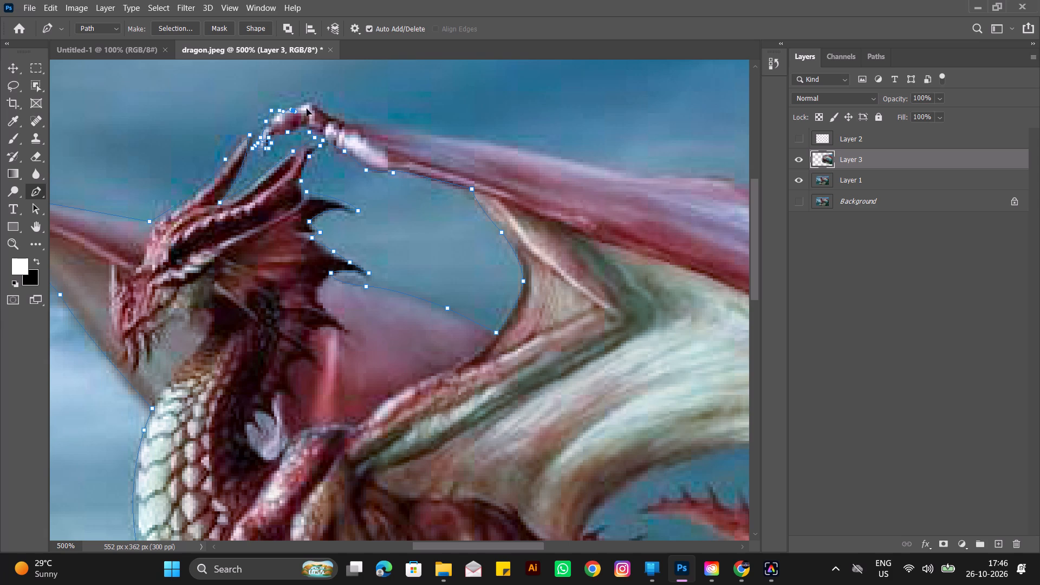
drag(307, 109, 309, 109)
click(311, 107)
triple_click(317, 100)
click(320, 102)
double_click(323, 107)
double_click(328, 110)
Extend the Pen path from the wrist along the wing arm's upper edge, undoing a misplaced anchor.
click(340, 120)
click(347, 122)
click(356, 122)
drag(362, 122, 369, 122)
click(372, 122)
drag(382, 126, 391, 129)
drag(391, 129, 389, 128)
drag(398, 129, 406, 129)
drag(415, 129, 422, 129)
drag(433, 129, 458, 127)
click(458, 127)
triple_click(474, 138)
triple_click(476, 141)
ctrl+double_click(476, 141)
key(ctrl+z)
ctrl+triple_click(476, 141)
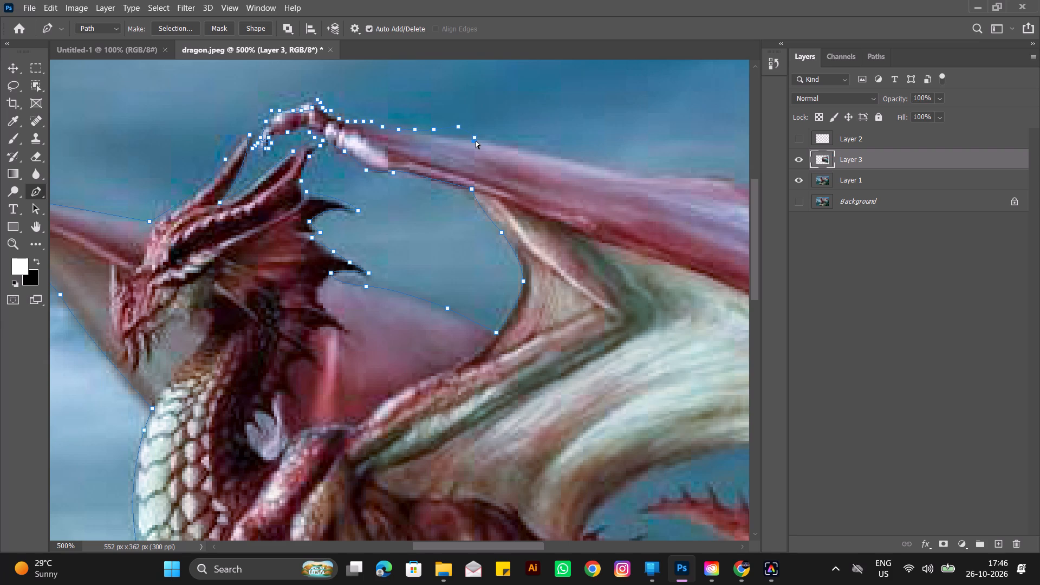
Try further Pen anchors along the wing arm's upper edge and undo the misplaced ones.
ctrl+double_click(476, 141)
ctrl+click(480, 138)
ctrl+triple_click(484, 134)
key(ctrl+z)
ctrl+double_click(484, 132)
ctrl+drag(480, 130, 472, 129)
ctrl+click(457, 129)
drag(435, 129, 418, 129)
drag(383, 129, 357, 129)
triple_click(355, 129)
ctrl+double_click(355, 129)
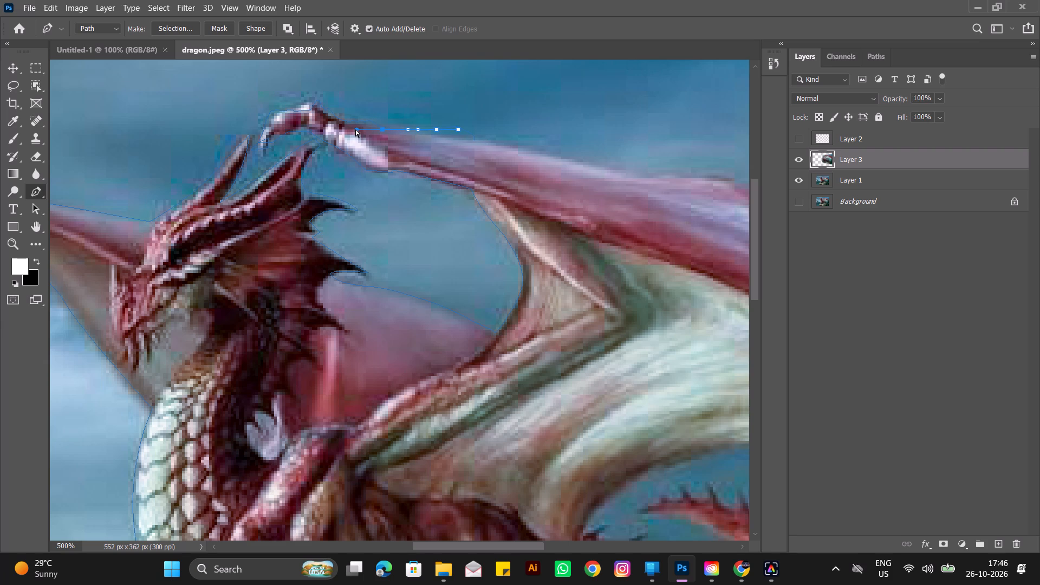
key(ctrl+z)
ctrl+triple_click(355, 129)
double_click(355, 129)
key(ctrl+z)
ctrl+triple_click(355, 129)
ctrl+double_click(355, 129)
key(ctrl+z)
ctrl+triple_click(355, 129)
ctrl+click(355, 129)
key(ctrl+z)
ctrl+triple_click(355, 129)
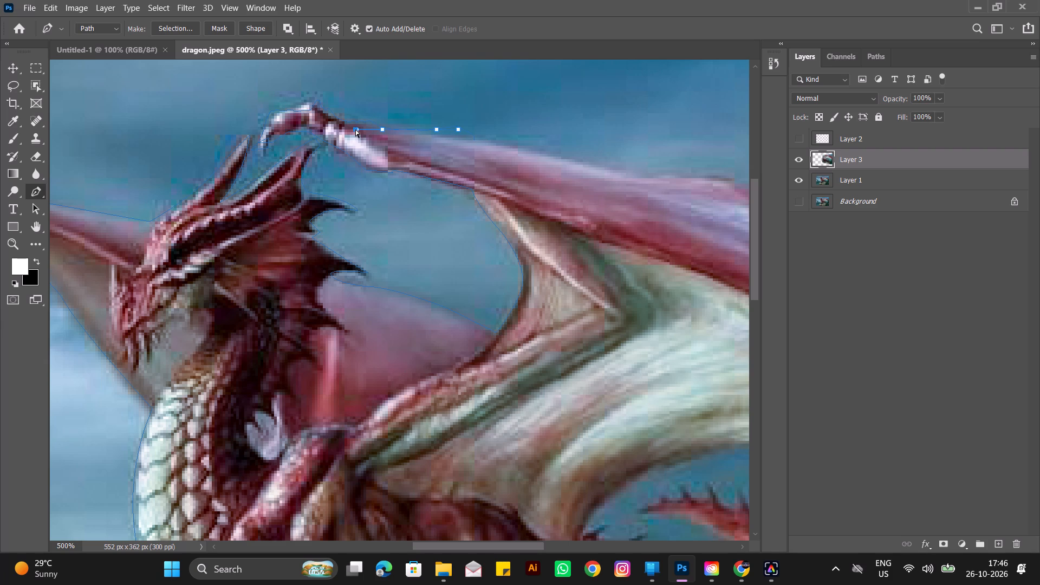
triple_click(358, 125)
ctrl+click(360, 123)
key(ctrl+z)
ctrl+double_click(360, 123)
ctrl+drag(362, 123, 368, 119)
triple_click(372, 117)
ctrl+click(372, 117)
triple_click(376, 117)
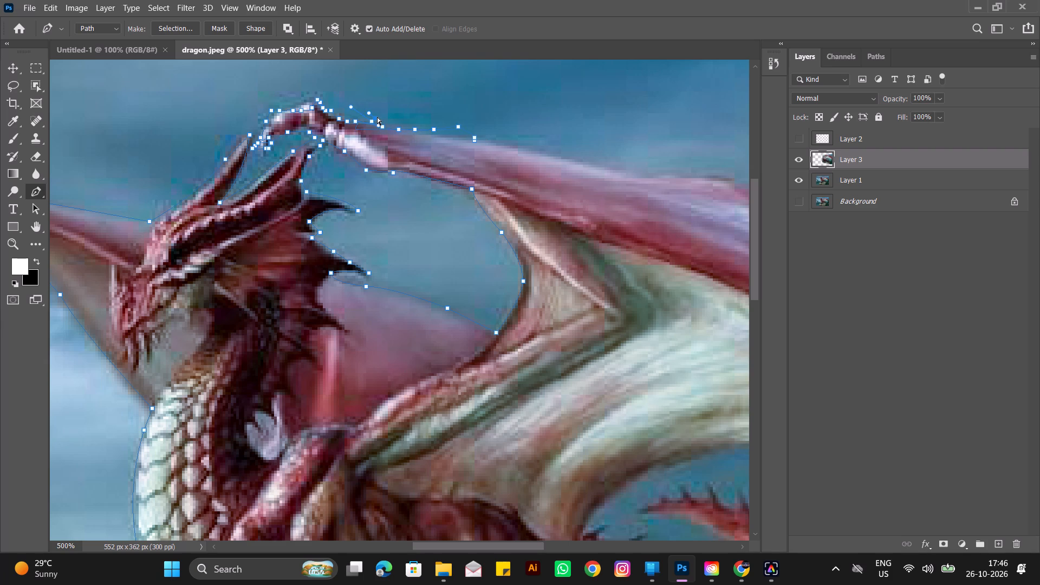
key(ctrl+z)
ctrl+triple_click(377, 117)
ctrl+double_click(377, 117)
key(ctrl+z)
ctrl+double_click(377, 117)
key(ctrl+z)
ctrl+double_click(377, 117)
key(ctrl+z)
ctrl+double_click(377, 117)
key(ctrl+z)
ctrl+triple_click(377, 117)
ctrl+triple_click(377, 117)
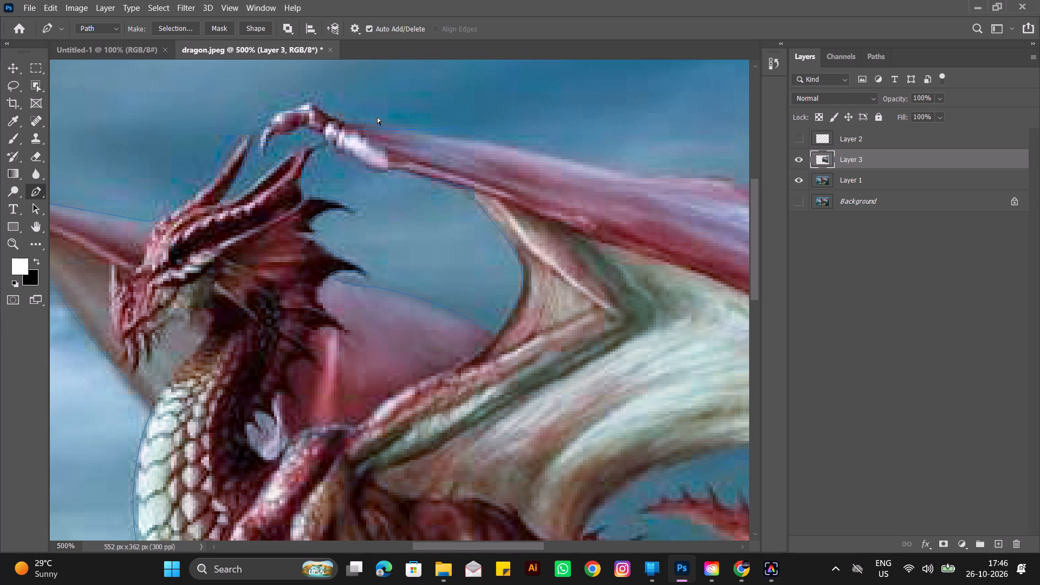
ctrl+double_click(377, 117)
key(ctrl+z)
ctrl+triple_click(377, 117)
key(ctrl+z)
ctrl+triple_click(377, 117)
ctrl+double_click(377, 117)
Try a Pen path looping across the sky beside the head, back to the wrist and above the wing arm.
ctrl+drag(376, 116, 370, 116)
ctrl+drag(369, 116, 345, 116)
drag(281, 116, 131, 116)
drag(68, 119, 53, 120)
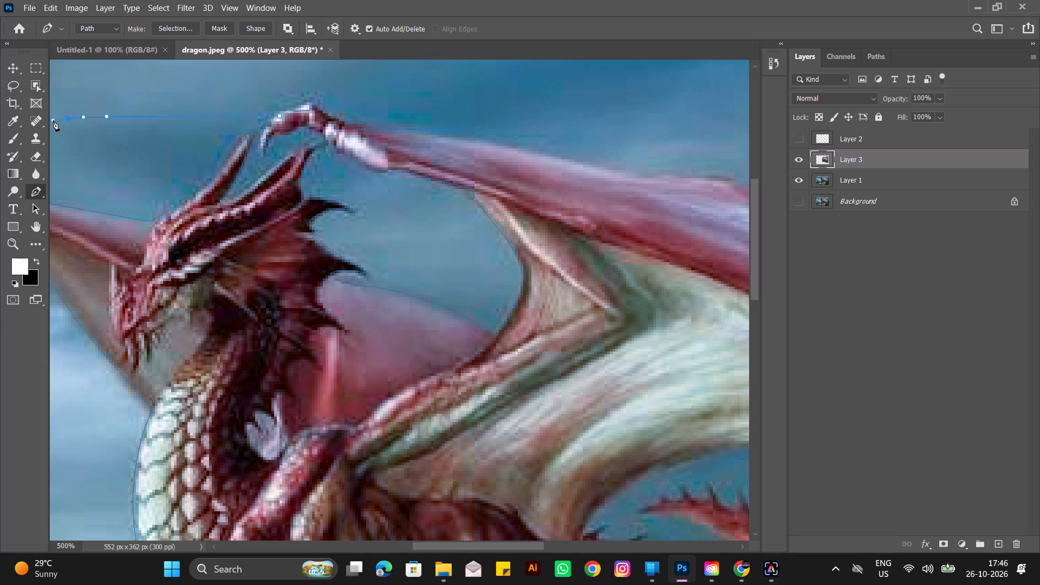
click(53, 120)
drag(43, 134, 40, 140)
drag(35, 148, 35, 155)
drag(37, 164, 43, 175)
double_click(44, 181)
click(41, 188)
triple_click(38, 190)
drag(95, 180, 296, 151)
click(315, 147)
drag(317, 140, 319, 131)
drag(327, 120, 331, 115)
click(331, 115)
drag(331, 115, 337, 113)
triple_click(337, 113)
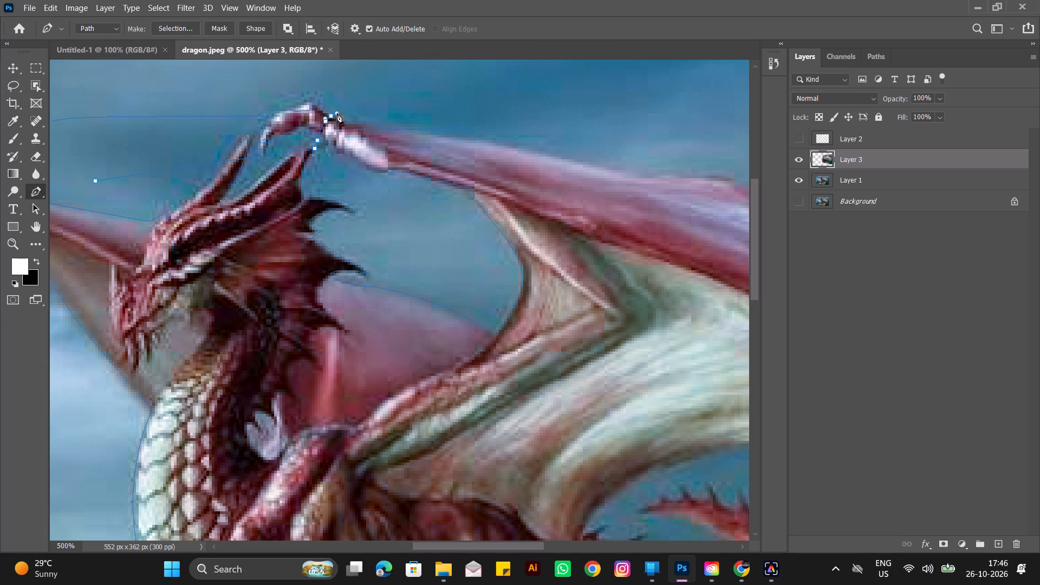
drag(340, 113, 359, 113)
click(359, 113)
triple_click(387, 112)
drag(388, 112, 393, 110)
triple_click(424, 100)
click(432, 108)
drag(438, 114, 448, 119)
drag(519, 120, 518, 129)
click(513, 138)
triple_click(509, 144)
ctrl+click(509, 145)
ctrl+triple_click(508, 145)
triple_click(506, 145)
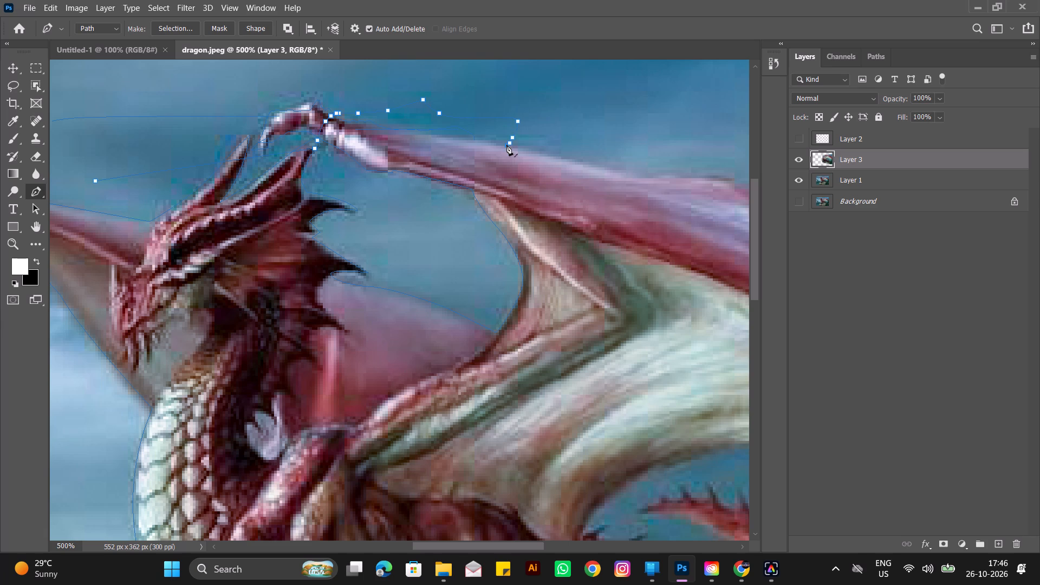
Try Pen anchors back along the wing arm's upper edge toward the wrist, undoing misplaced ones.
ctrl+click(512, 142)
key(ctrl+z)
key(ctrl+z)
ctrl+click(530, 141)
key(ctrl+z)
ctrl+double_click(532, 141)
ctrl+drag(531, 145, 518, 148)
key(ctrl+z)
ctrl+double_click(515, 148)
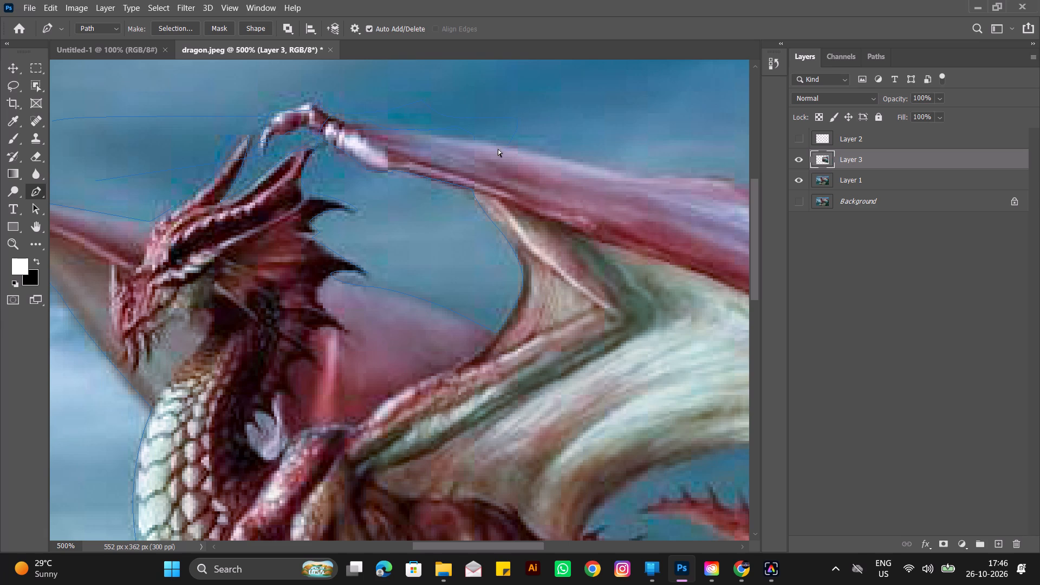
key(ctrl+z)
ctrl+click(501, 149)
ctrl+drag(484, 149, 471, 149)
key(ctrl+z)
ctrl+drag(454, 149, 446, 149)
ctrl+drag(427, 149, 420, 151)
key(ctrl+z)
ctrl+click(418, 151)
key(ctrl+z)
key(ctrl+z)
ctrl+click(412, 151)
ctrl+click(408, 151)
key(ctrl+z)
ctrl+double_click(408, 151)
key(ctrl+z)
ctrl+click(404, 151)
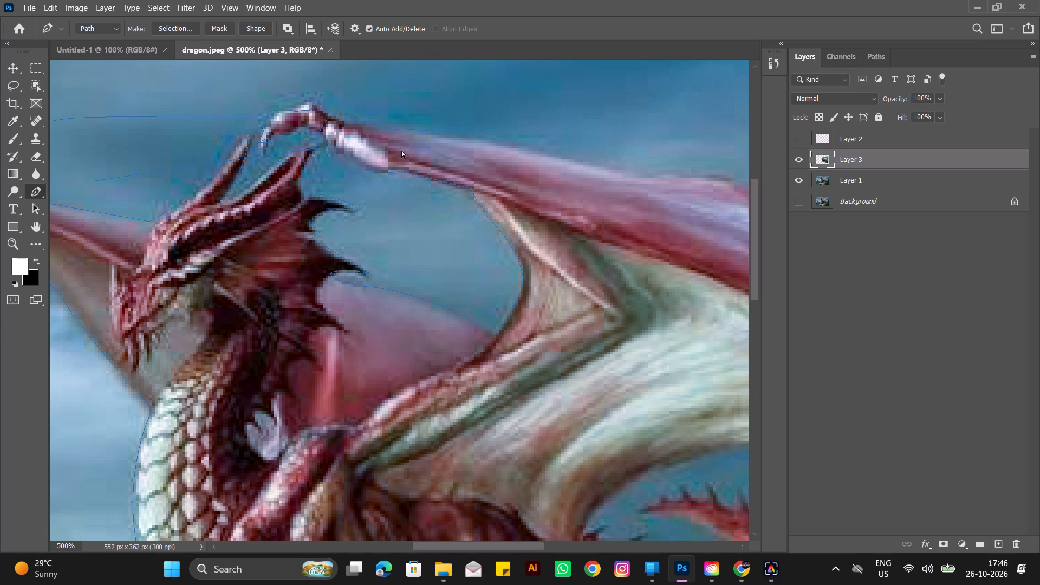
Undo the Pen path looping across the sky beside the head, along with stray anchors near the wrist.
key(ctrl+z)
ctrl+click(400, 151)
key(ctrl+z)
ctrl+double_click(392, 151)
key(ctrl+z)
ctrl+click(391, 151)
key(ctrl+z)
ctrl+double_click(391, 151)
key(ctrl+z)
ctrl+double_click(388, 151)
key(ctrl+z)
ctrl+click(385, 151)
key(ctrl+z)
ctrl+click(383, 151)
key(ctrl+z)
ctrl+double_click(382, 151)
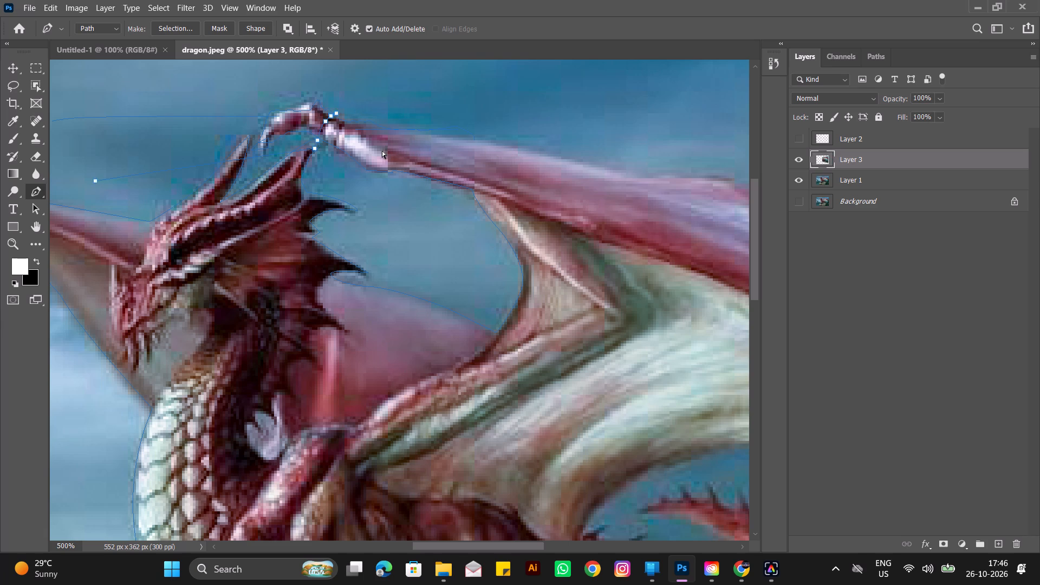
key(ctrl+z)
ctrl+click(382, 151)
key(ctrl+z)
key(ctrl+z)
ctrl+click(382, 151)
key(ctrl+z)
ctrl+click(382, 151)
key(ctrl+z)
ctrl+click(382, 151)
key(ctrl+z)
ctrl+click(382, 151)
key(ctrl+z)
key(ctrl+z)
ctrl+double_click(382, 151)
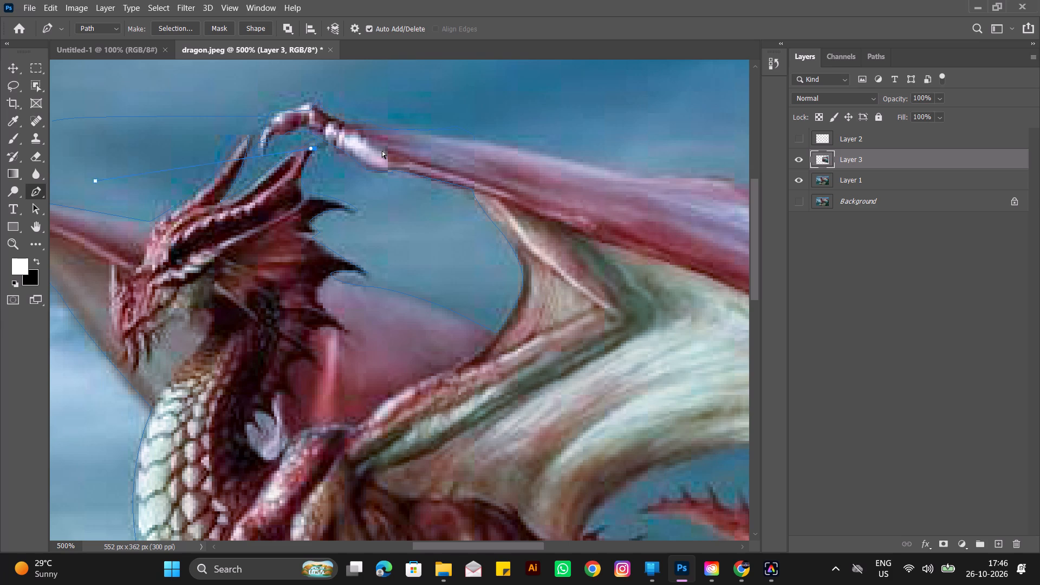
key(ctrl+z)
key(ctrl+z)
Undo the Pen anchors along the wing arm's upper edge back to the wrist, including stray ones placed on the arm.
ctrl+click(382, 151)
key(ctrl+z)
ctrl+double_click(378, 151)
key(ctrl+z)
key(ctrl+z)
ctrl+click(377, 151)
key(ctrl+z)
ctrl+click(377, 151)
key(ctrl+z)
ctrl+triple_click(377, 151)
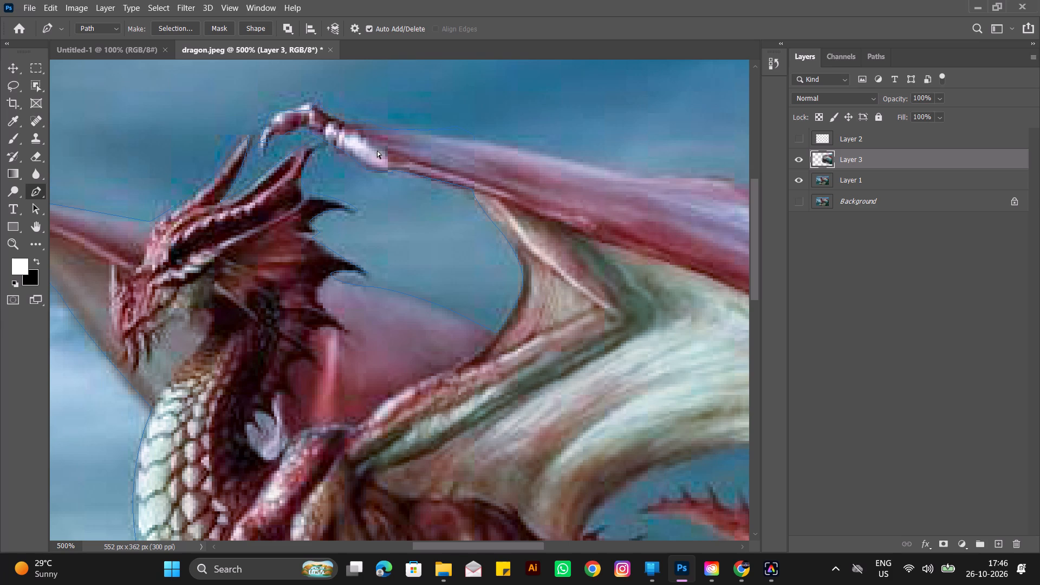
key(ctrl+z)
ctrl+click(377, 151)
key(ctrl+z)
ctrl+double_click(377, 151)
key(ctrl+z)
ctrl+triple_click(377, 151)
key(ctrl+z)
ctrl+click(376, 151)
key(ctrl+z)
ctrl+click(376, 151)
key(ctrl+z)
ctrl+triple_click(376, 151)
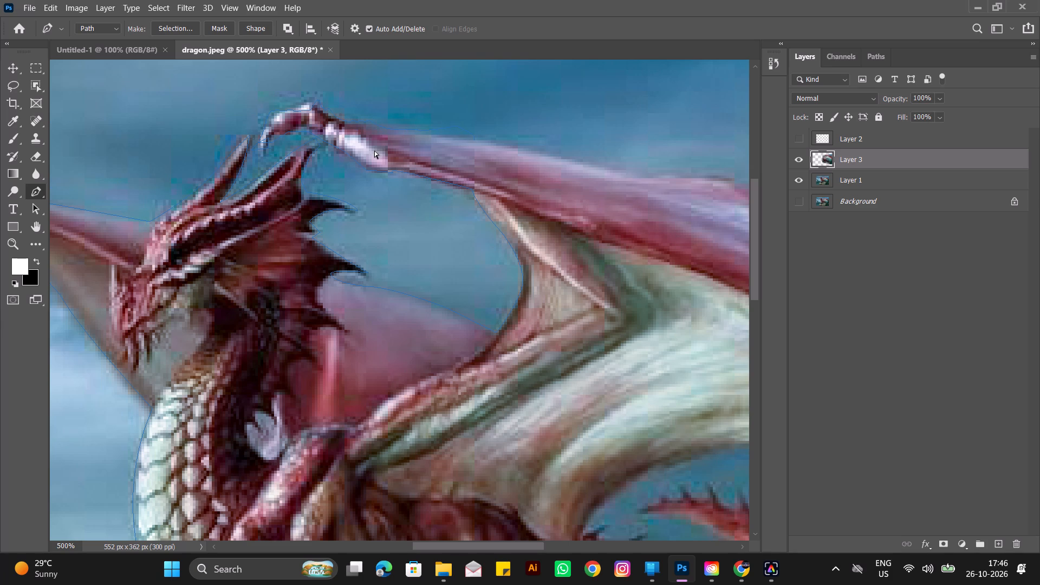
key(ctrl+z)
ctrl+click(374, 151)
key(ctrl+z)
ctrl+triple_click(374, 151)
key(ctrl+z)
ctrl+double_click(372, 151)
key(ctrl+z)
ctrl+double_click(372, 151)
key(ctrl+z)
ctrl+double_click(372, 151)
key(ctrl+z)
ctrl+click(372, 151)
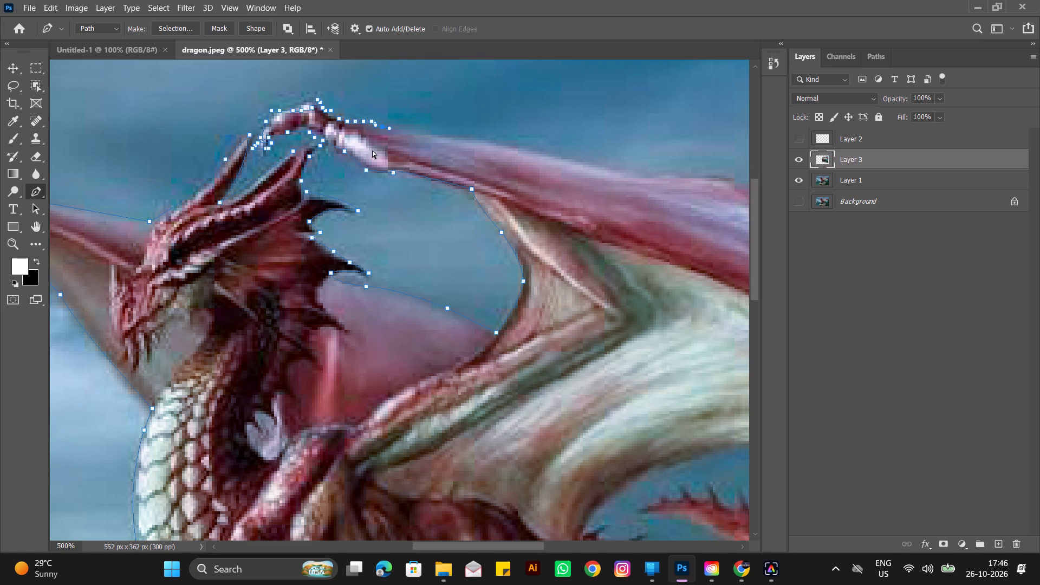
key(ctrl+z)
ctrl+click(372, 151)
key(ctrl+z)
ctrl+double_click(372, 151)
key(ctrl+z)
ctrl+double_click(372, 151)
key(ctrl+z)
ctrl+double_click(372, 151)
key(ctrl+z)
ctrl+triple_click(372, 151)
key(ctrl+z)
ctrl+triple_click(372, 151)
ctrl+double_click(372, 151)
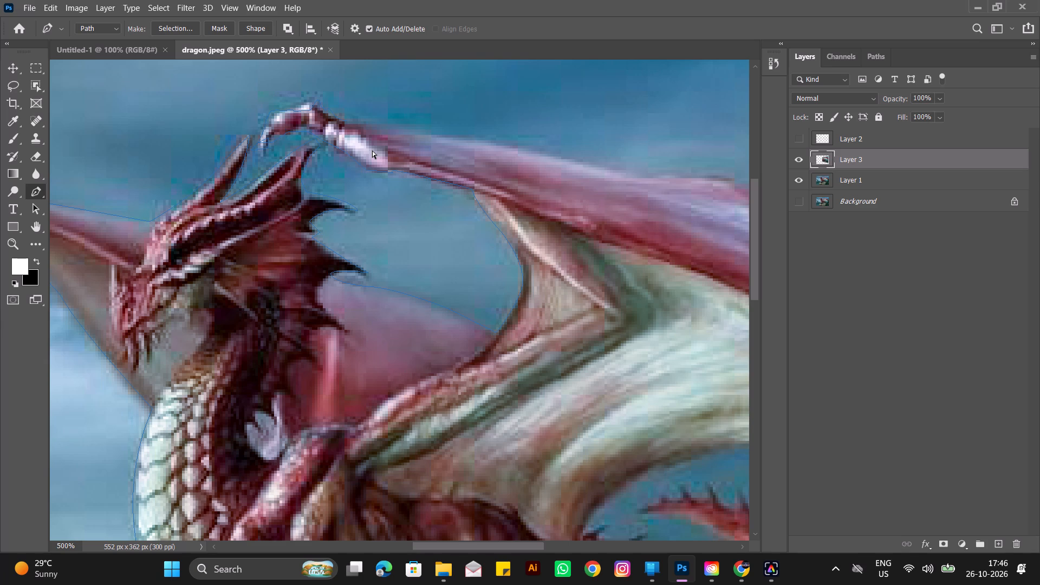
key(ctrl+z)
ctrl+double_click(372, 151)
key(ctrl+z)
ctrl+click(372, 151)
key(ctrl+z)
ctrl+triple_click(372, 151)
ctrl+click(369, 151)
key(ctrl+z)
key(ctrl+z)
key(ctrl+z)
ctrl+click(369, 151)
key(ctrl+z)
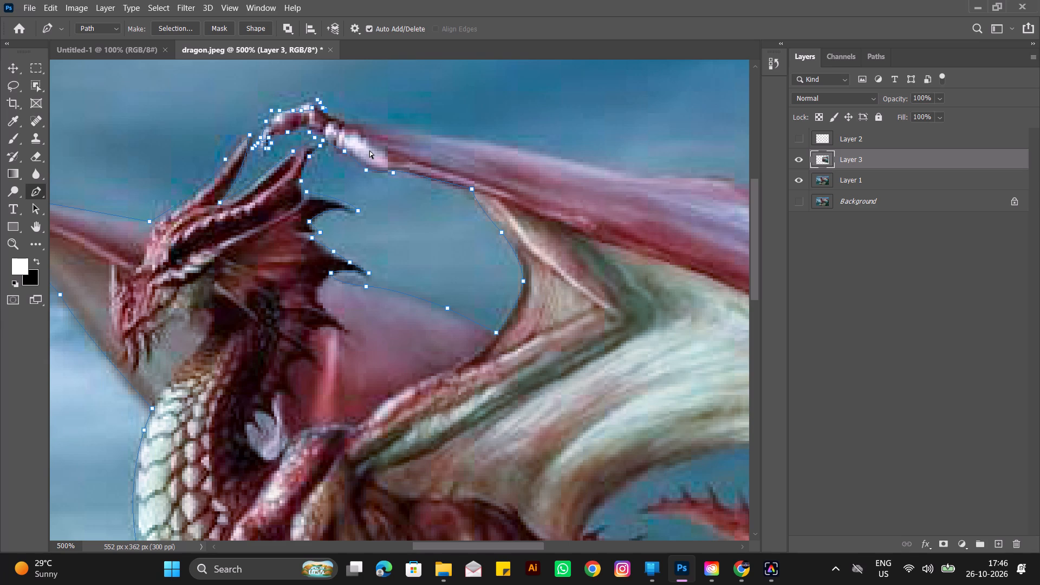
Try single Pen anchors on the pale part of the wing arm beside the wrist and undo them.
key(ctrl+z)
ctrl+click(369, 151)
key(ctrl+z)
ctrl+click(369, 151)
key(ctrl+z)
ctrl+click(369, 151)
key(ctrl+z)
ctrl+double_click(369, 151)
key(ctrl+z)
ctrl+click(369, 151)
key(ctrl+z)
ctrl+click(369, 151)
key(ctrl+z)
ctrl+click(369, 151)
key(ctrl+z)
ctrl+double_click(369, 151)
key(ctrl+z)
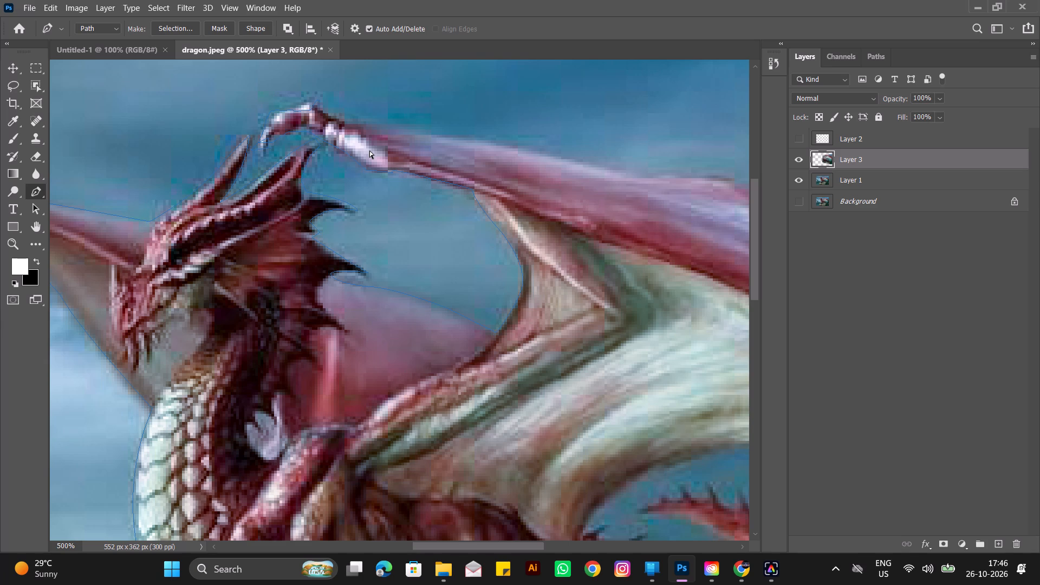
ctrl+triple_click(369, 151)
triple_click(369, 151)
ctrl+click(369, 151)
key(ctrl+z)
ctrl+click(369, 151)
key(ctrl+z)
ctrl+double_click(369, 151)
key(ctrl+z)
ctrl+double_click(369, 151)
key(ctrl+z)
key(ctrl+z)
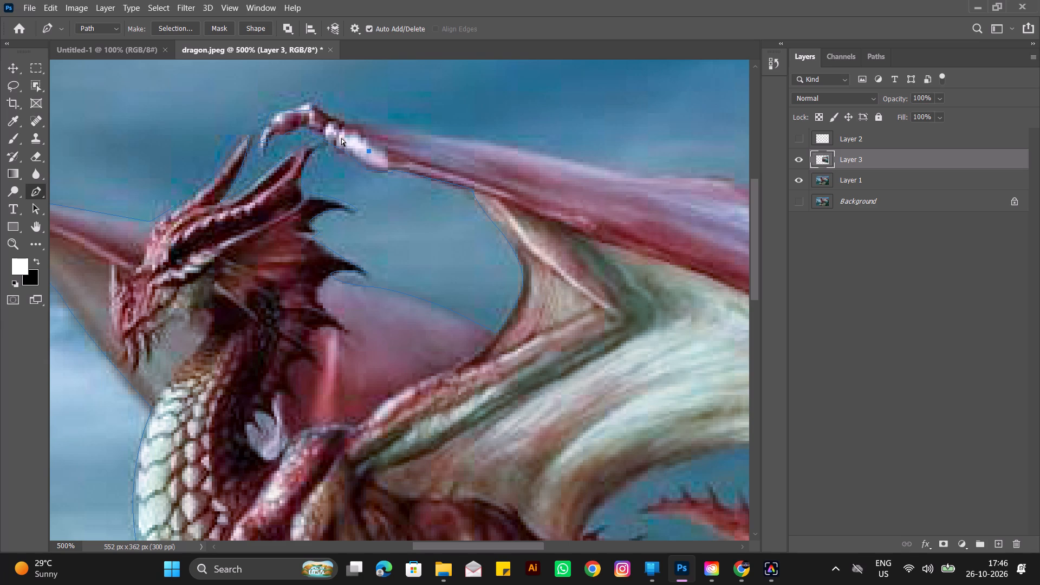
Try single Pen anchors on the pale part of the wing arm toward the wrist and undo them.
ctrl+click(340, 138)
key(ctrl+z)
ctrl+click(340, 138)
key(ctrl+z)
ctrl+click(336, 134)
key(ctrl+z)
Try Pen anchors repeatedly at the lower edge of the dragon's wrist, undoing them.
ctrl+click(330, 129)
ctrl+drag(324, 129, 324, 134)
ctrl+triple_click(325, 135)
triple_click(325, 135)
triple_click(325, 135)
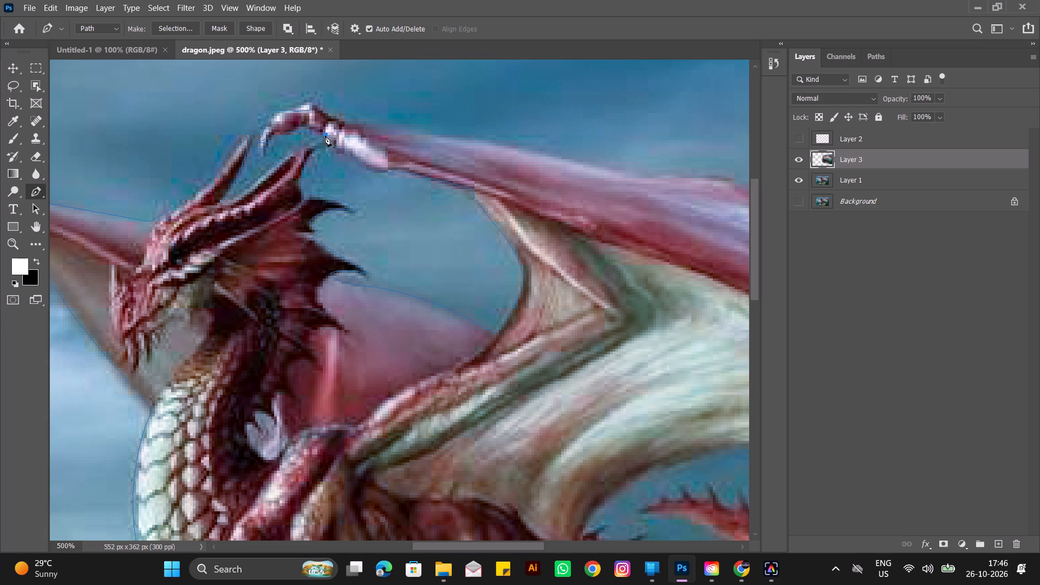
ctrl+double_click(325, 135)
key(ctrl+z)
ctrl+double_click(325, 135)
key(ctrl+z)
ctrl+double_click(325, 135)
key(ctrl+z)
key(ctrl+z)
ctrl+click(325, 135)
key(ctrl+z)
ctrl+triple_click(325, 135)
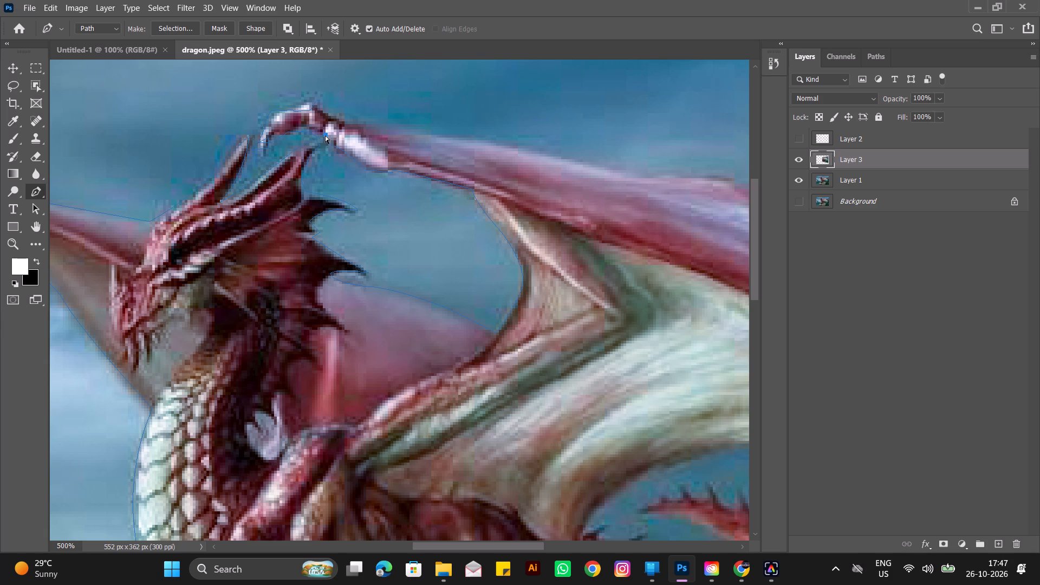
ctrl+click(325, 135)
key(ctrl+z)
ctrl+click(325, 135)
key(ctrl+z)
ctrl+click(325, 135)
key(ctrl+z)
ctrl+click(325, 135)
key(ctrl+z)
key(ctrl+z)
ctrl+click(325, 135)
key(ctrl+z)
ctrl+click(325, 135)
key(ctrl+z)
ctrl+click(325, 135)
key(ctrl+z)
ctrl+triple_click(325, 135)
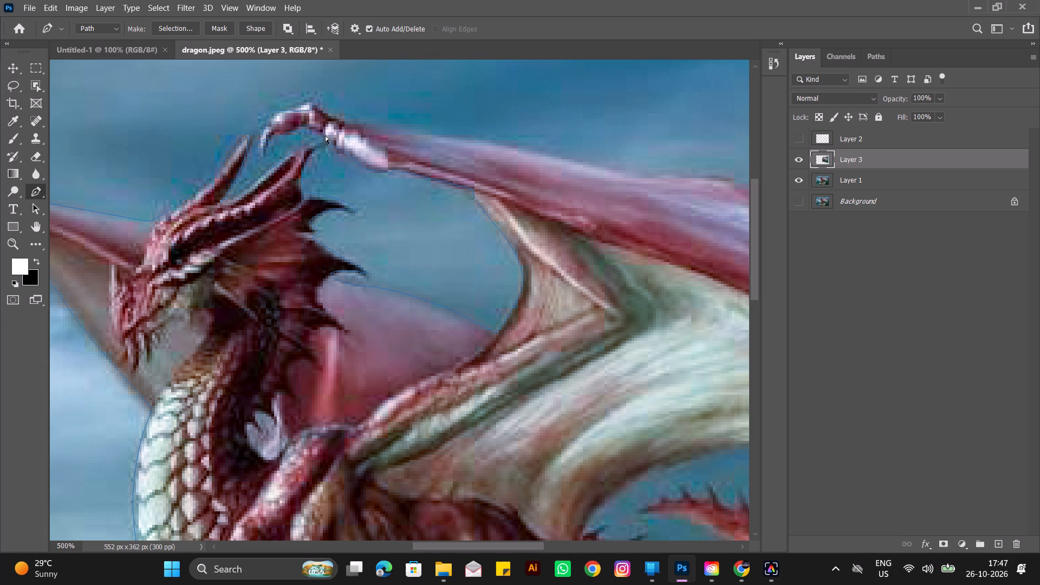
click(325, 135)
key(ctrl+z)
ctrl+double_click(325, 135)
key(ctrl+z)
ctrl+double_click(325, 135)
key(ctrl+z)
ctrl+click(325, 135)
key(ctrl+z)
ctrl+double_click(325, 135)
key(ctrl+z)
Place Pen anchors at the wrist's lower edge and in the gap between the claw and the horn tip.
triple_click(325, 135)
click(325, 135)
double_click(328, 146)
drag(328, 148, 314, 142)
drag(308, 141, 391, 69)
Restore the maximized application window to a smaller floating window.
drag(391, 69, 359, 97)
drag(474, 6, 446, 6)
click(441, 6)
drag(438, 6, 428, 23)
drag(413, 47, 399, 71)
Place Pen anchors down through the sky above the wrist to the wing arm's upper edge.
drag(393, 94, 392, 103)
drag(389, 115, 389, 124)
drag(388, 131, 388, 137)
triple_click(388, 141)
triple_click(388, 141)
triple_click(388, 141)
click(388, 141)
drag(388, 141, 397, 140)
triple_click(407, 137)
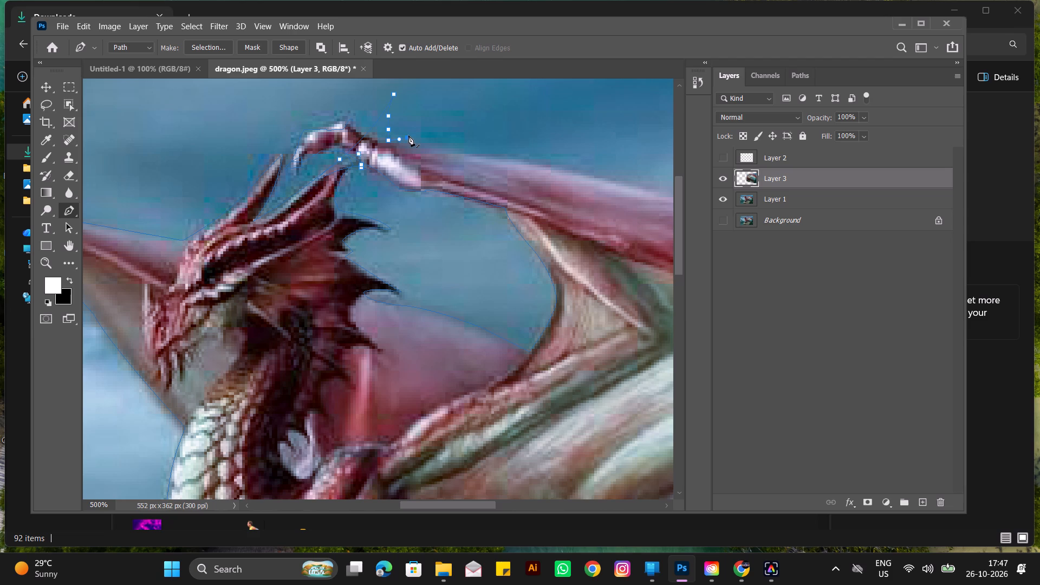
triple_click(408, 135)
triple_click(408, 135)
click(411, 141)
triple_click(414, 146)
triple_click(414, 146)
triple_click(414, 146)
triple_click(414, 146)
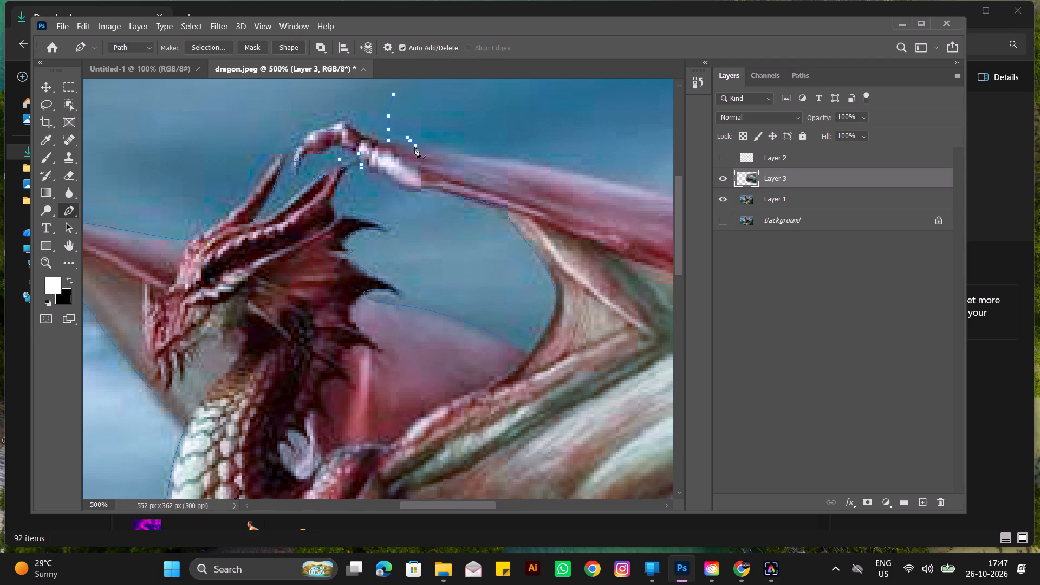
Add Pen anchors down across the wing arm just past the wrist and back up toward its upper edge.
triple_click(414, 147)
triple_click(413, 147)
click(412, 147)
triple_click(410, 151)
triple_click(410, 153)
drag(410, 159, 409, 170)
double_click(409, 171)
drag(427, 172, 432, 167)
drag(432, 163, 428, 156)
click(424, 151)
Add closely spaced Pen anchors along the wing arm's upper edge just past the wrist.
triple_click(424, 145)
triple_click(424, 145)
triple_click(424, 145)
double_click(426, 143)
triple_click(438, 143)
triple_click(438, 143)
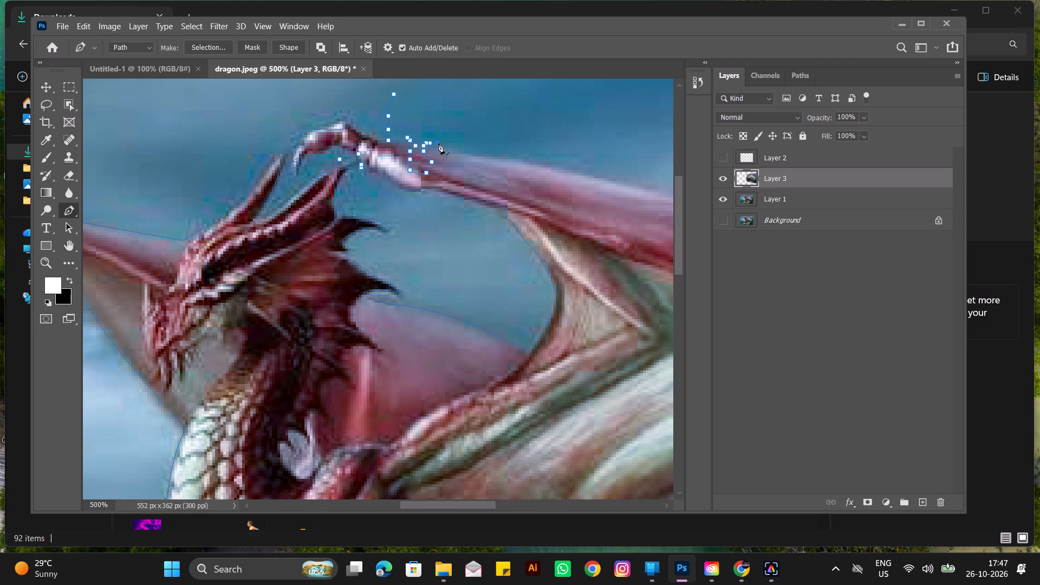
triple_click(438, 143)
triple_click(435, 142)
triple_click(435, 142)
triple_click(434, 141)
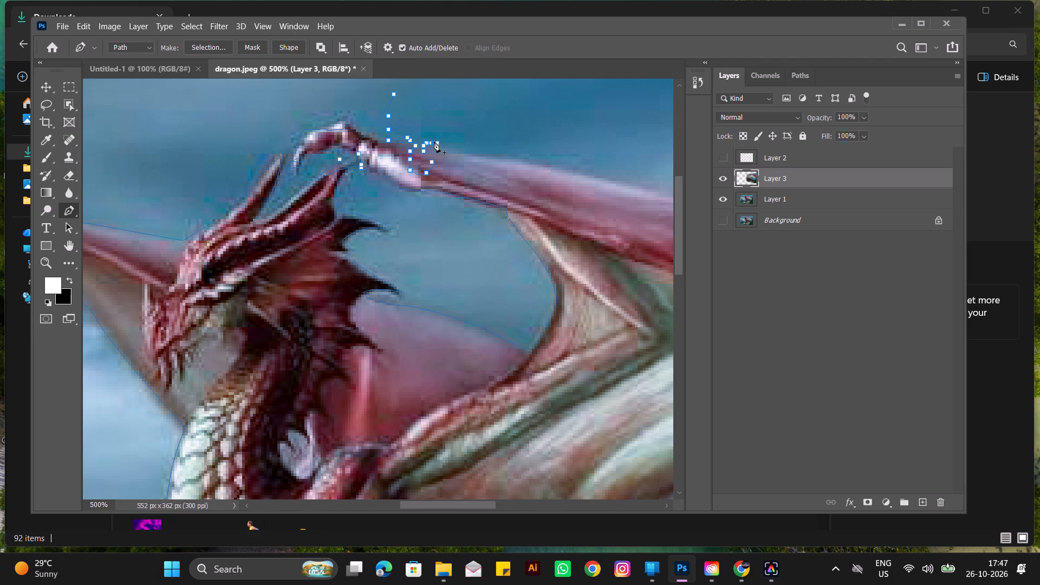
triple_click(434, 141)
triple_click(434, 141)
triple_click(434, 141)
Add Pen anchors in the sky above the wing arm and down onto the arm farther from the wrist.
click(441, 122)
drag(447, 120, 449, 125)
click(450, 128)
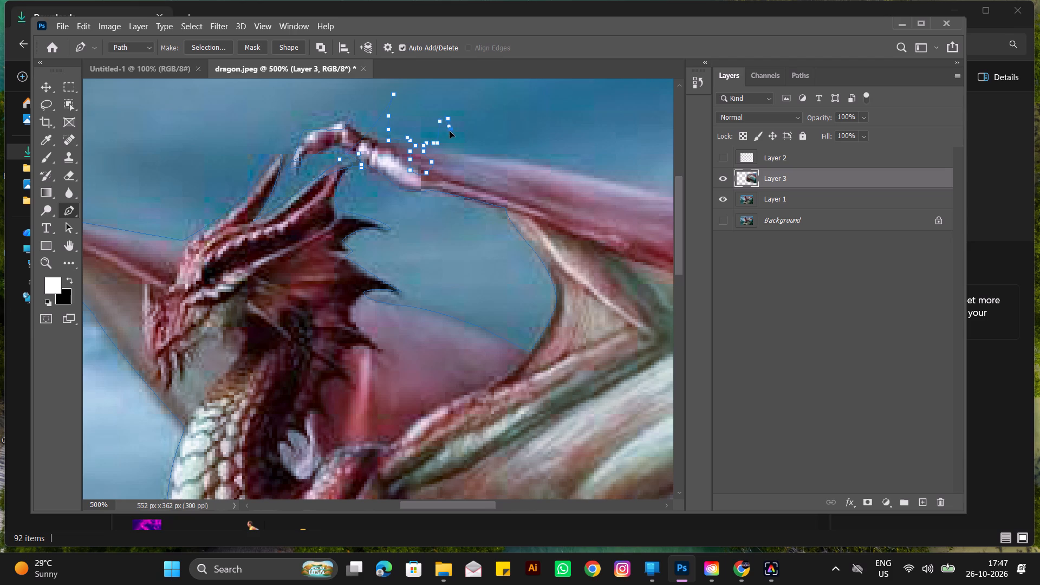
click(449, 133)
click(449, 136)
triple_click(448, 140)
triple_click(448, 146)
click(453, 148)
triple_click(459, 145)
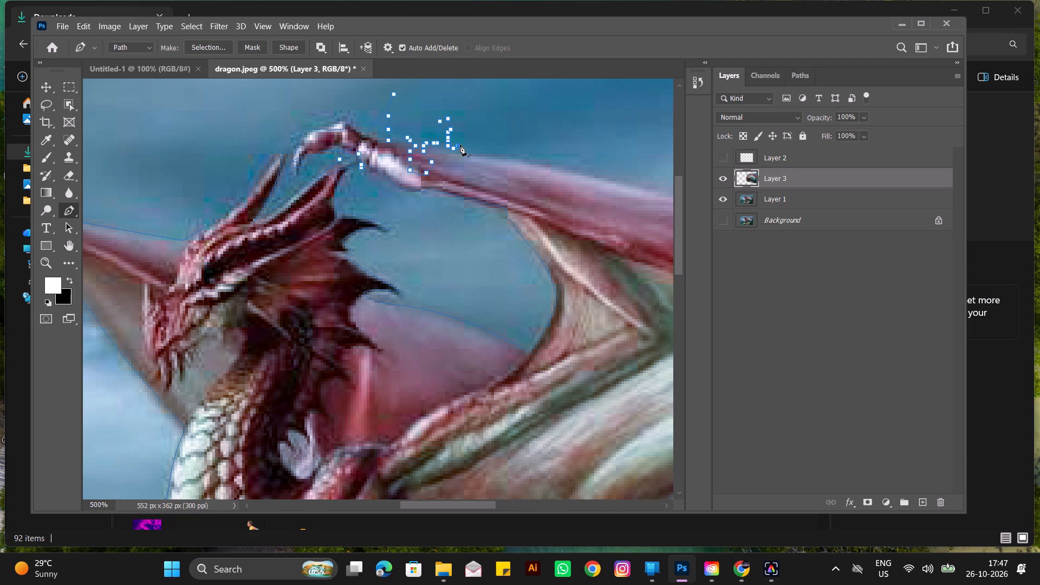
double_click(460, 145)
click(465, 164)
Add Pen anchors beside the dragon's claw tip and up along the claw's outer side.
drag(306, 166, 286, 166)
drag(308, 160, 313, 160)
double_click(313, 160)
click(314, 153)
double_click(314, 140)
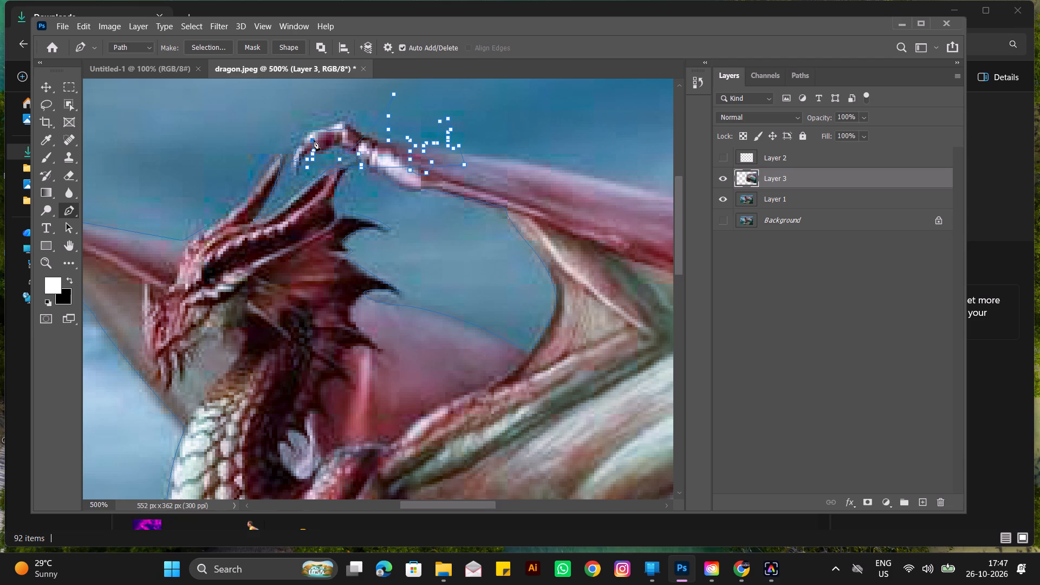
triple_click(315, 134)
triple_click(315, 134)
double_click(315, 134)
drag(315, 134, 310, 132)
Extend the Pen path from the claw out into the open sky above the dragon's head.
click(274, 124)
triple_click(242, 113)
triple_click(245, 113)
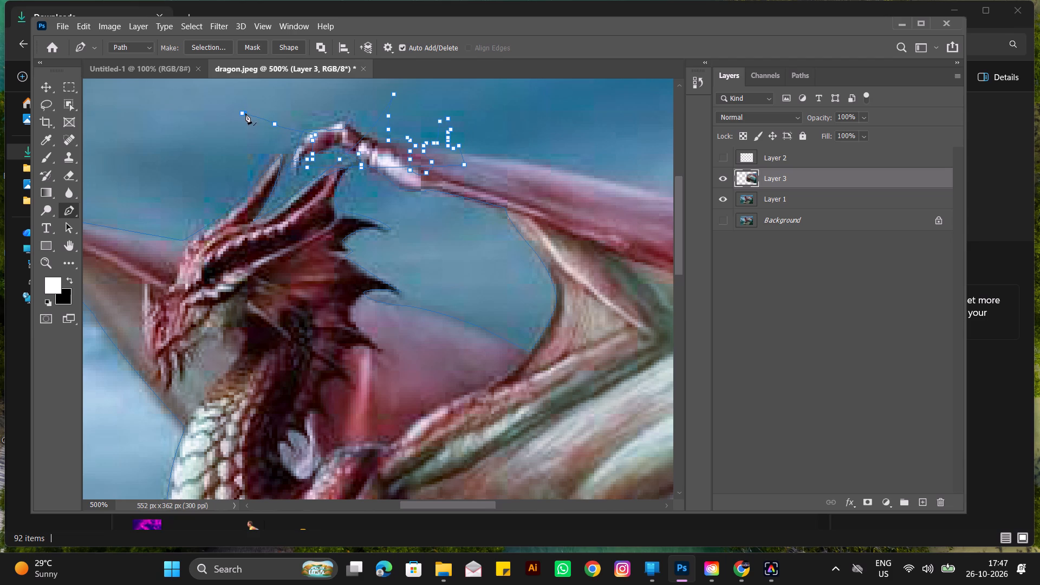
click(245, 113)
drag(245, 125, 248, 131)
double_click(249, 132)
drag(249, 133, 209, 129)
Shift Layer 1 slightly down and left with the Move tool, offsetting it from Layer 3.
click(65, 109)
click(42, 88)
click(43, 80)
drag(237, 114, 358, 134)
click(362, 136)
drag(362, 138, 353, 141)
double_click(352, 142)
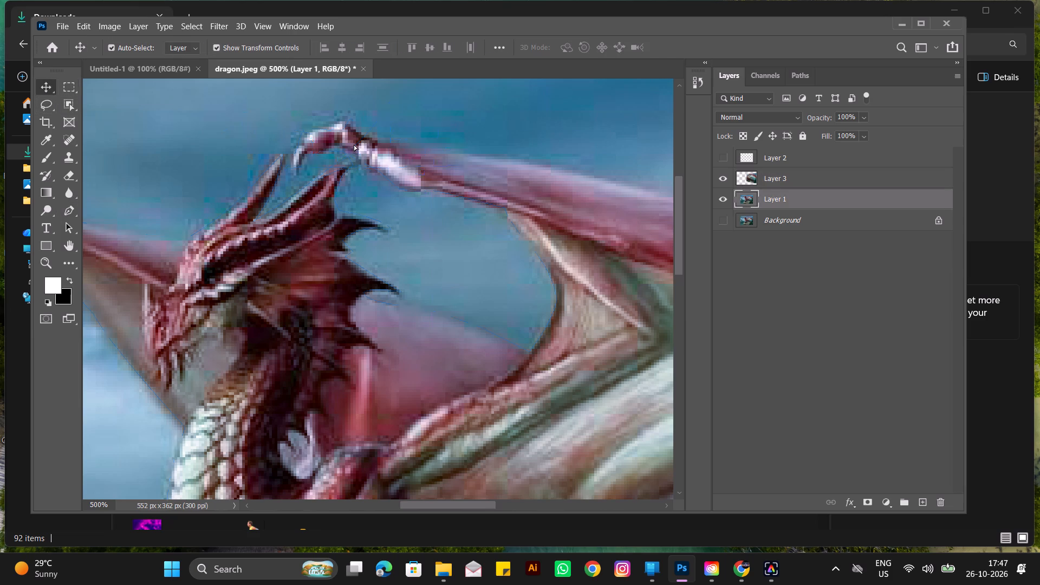
click(356, 145)
drag(356, 145, 346, 152)
click(344, 152)
triple_click(341, 153)
drag(335, 190, 341, 200)
drag(347, 212, 353, 223)
click(355, 225)
triple_click(358, 229)
drag(361, 230, 361, 235)
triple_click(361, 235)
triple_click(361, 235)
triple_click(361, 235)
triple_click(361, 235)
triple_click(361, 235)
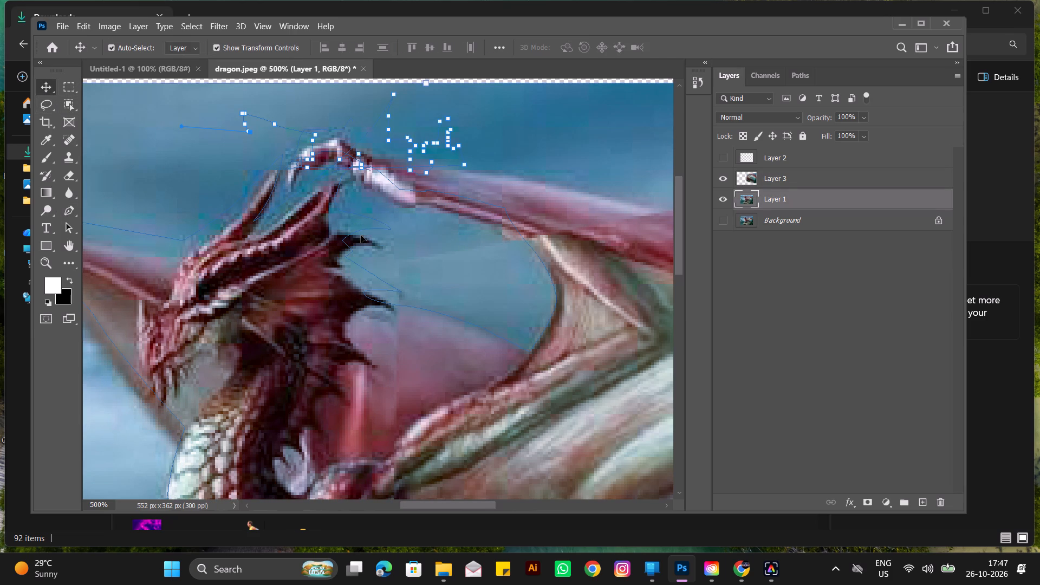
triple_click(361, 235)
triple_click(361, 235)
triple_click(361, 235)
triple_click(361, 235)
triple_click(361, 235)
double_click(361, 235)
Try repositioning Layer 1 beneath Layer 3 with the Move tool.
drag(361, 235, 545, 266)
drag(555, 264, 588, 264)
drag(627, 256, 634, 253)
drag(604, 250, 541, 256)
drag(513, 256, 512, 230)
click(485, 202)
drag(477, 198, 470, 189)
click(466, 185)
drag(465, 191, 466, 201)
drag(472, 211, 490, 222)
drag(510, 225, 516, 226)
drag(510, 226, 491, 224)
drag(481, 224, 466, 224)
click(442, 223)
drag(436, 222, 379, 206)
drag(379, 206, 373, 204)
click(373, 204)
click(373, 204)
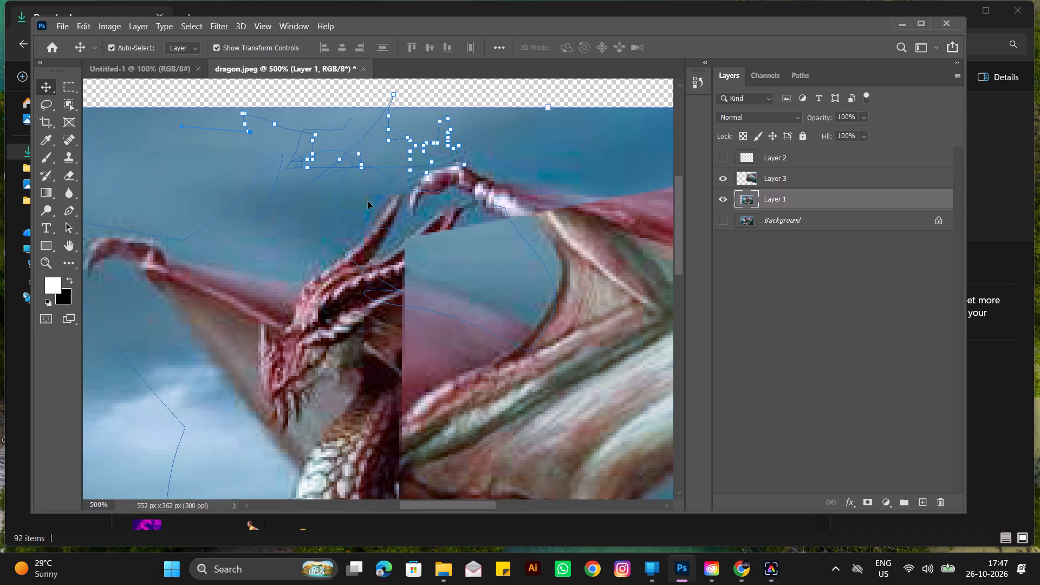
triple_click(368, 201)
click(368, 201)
Undo the Layer 1 moves until the dragon lines up with Layer 3 again.
key(ctrl+z)
key(ctrl+z)
key(ctrl+z)
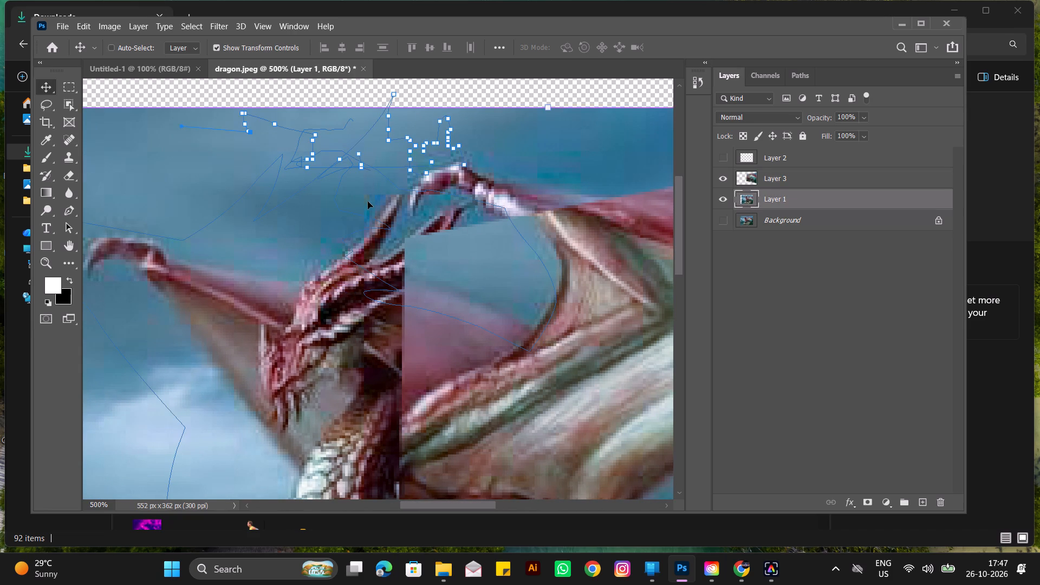
key(ctrl+z)
key(ctrl+z)
key(ctrl+z)
key(ctrl+z)
key(ctrl+z)
key(ctrl+z)
key(ctrl+z)
key(ctrl+z)
key(ctrl+z)
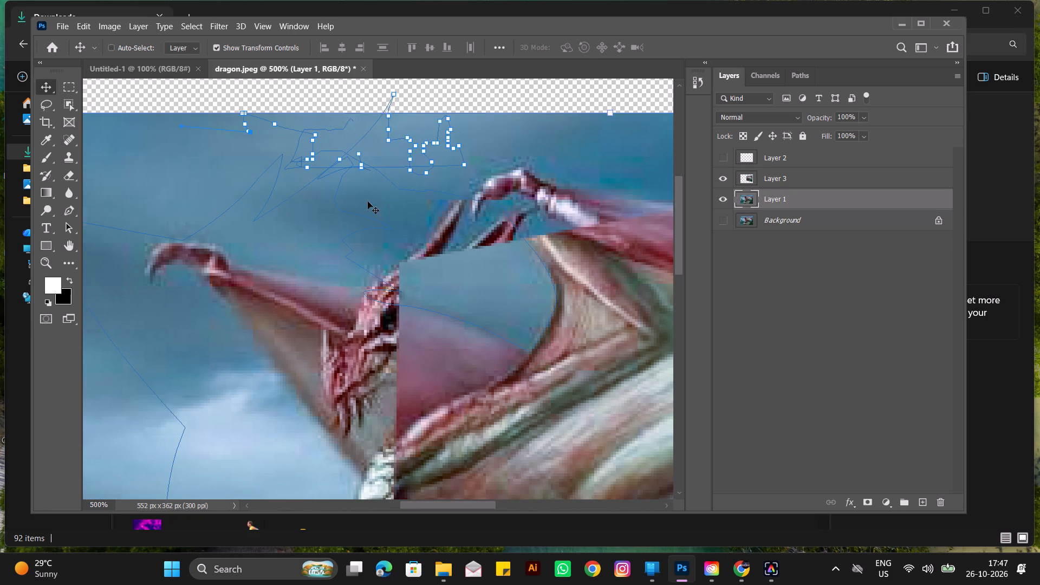
key(ctrl+z)
ctrl+triple_click(368, 201)
key(ctrl+z)
ctrl+click(368, 201)
key(ctrl+z)
ctrl+double_click(368, 201)
key(ctrl+z)
ctrl+double_click(368, 201)
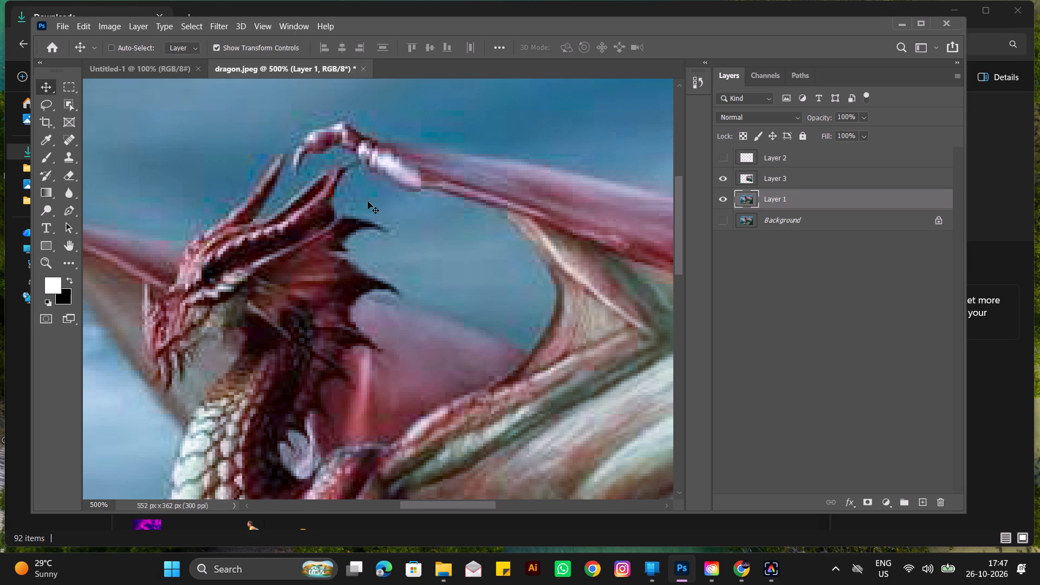
Undo the Pen anchors placed in the open sky above the dragon's head.
key(ctrl+z)
ctrl+double_click(368, 201)
key(ctrl+z)
ctrl+triple_click(368, 201)
key(ctrl+z)
ctrl+double_click(368, 201)
key(ctrl+z)
key(ctrl+z)
key(ctrl+z)
key(ctrl+z)
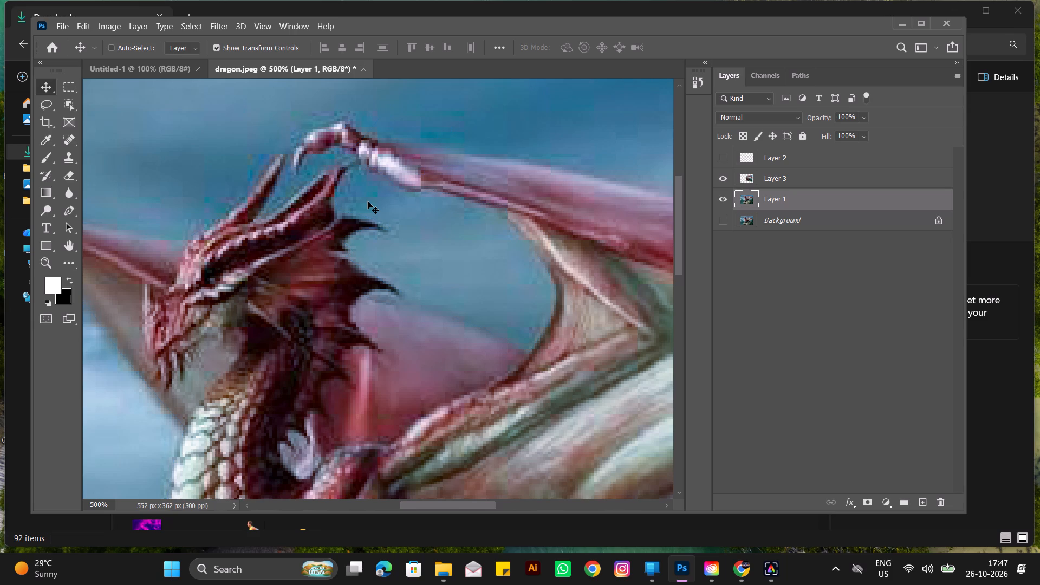
key(ctrl+z)
key(ctrl+z)
key(ctrl+z)
key(ctrl+z)
double_click(368, 201)
key(ctrl+z)
key(ctrl+z)
key(ctrl+z)
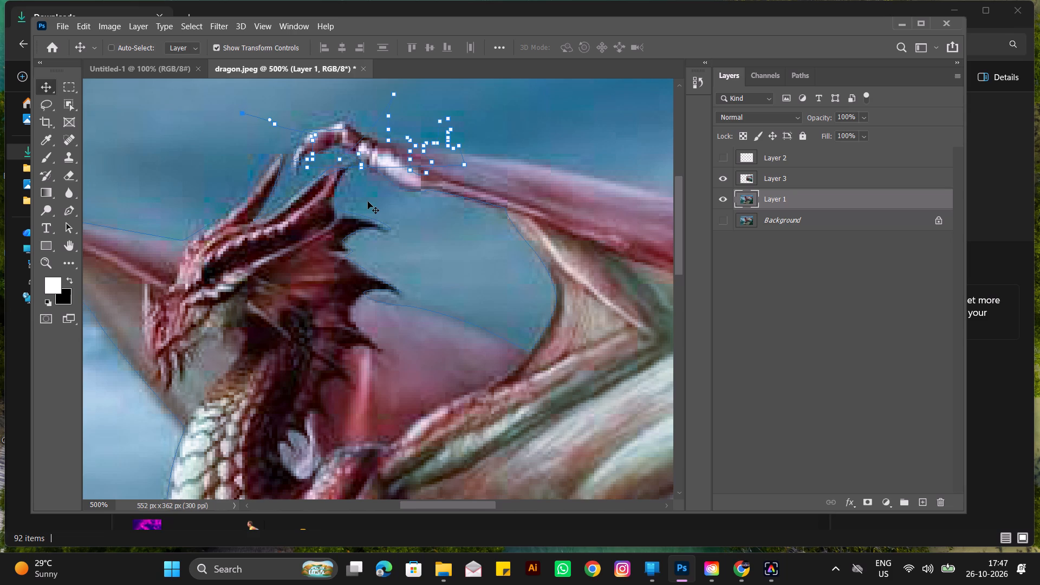
key(ctrl+z)
key(ctrl+z)
key(ctrl+z)
key(ctrl+z)
key(ctrl+z)
key(ctrl+z)
key(ctrl+z)
Undo the Pen anchors placed around the claw's tip and along its outer side.
key(ctrl+z)
key(ctrl+z)
key(ctrl+z)
key(ctrl+z)
key(ctrl+z)
key(ctrl+z)
key(ctrl+z)
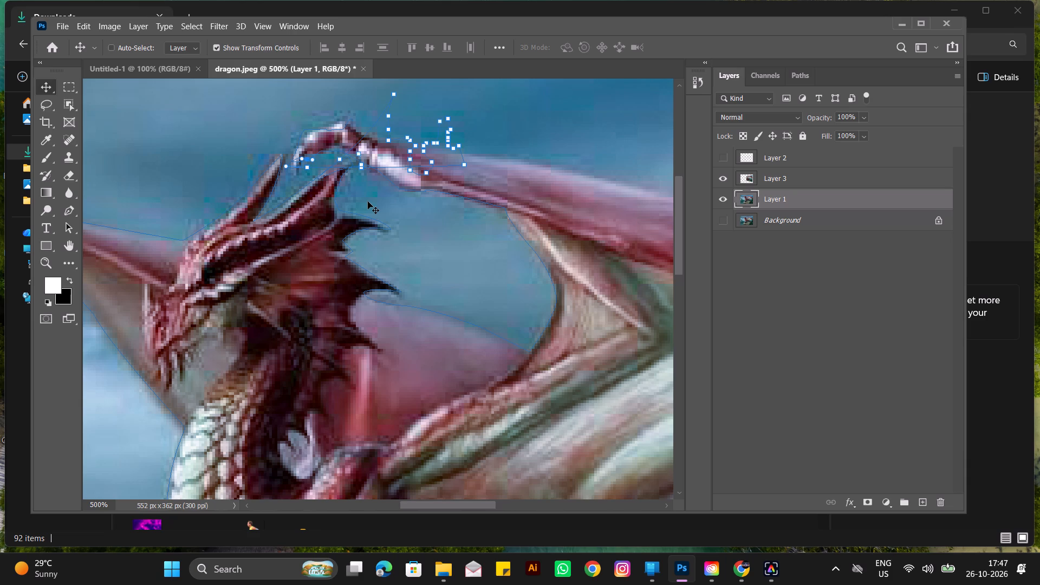
key(ctrl+z)
key(ctrl+z)
key(ctrl+z)
key(ctrl+z)
key(ctrl+z)
key(ctrl+z)
key(ctrl+z)
key(ctrl+z)
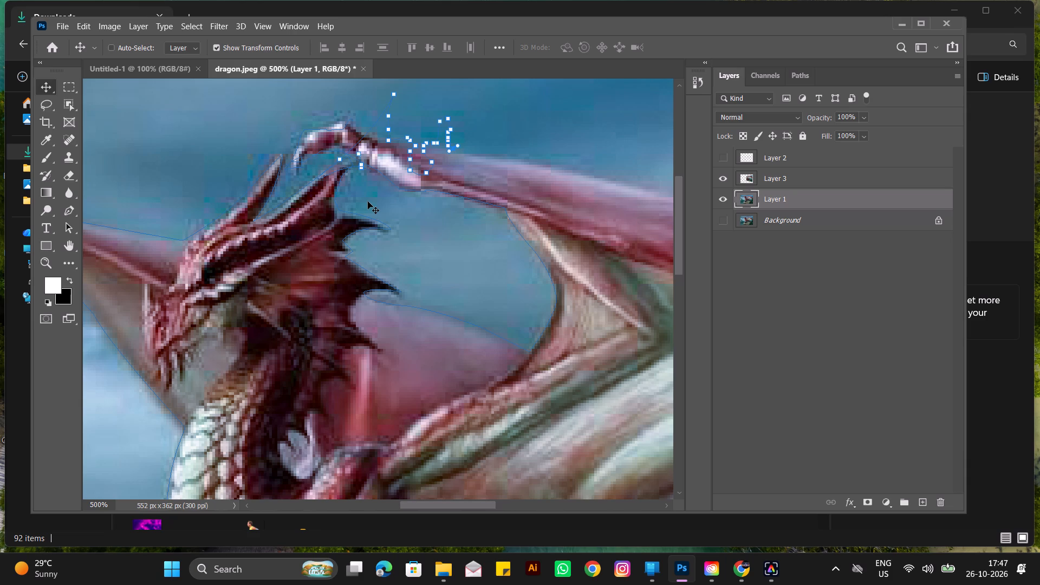
Undo the stray Pen anchors in the sky above the wing arm beyond the wrist.
key(ctrl+z)
key(ctrl+z)
key(ctrl+z)
key(ctrl+z)
key(ctrl+z)
key(ctrl+z)
key(ctrl+z)
key(ctrl+z)
key(ctrl+z)
key(ctrl+z)
key(ctrl+z)
key(ctrl+z)
key(ctrl+z)
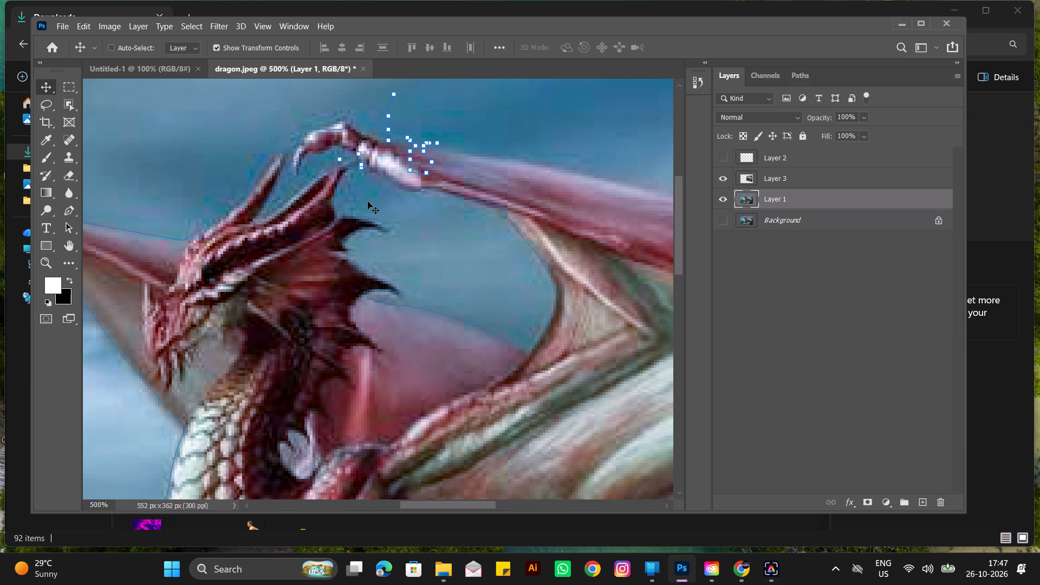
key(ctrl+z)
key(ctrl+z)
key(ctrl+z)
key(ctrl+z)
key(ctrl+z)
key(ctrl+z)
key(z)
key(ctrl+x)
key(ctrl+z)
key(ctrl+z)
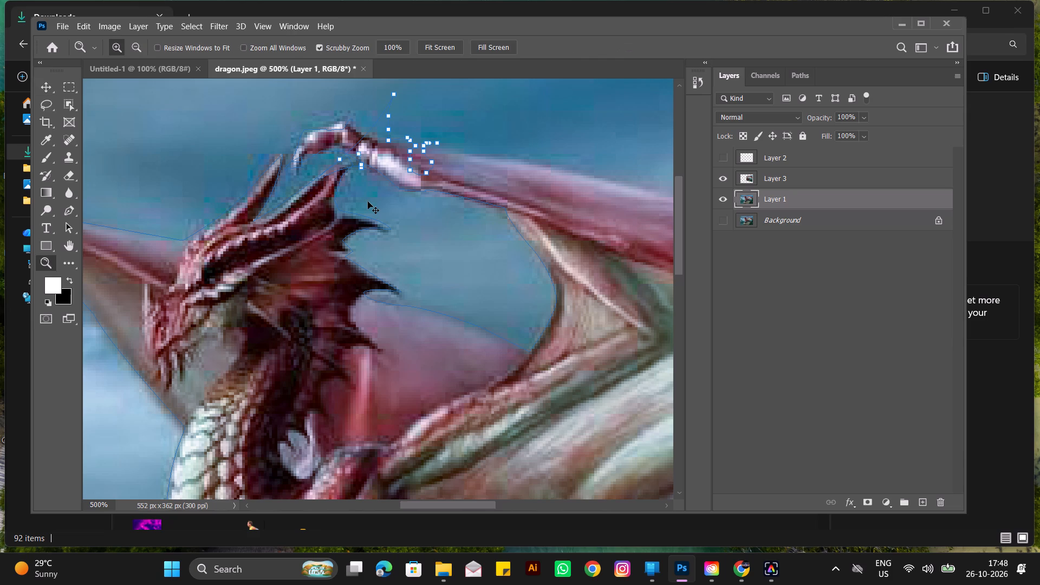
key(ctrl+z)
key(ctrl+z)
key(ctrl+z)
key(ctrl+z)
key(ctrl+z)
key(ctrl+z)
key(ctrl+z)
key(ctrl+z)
Maximize the editing window and make Layer 3 the active layer.
click(918, 23)
click(913, 167)
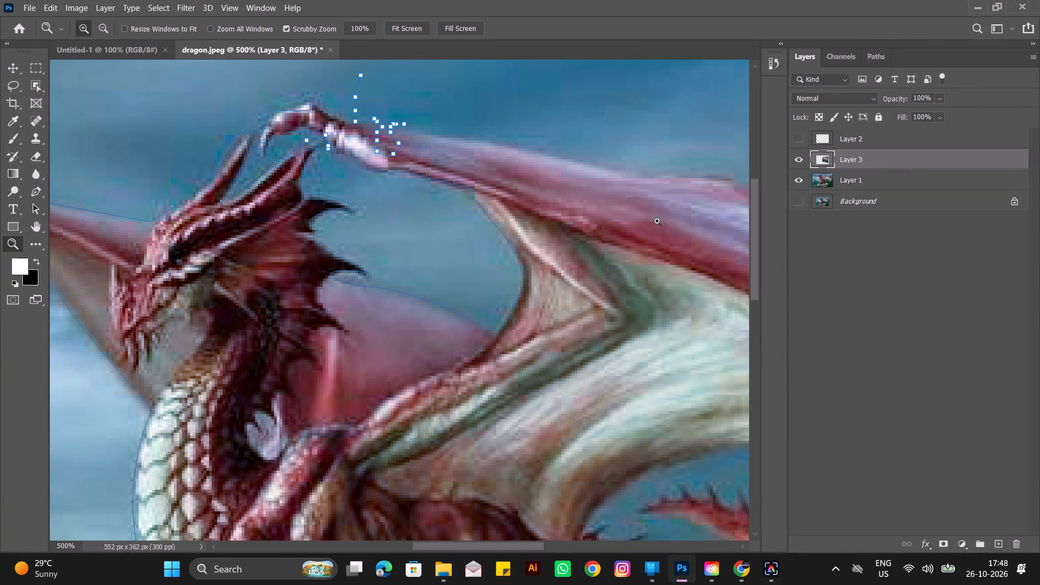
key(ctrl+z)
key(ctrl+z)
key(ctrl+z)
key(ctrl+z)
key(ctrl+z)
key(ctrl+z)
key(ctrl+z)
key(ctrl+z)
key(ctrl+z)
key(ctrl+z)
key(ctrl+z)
Check Layer 2 over the dragon image by toggling its visibility on and off with the Move tool active.
ctrl+drag(363, 75, 391, 118)
drag(394, 132, 416, 155)
scroll(409, 146, down, 9)
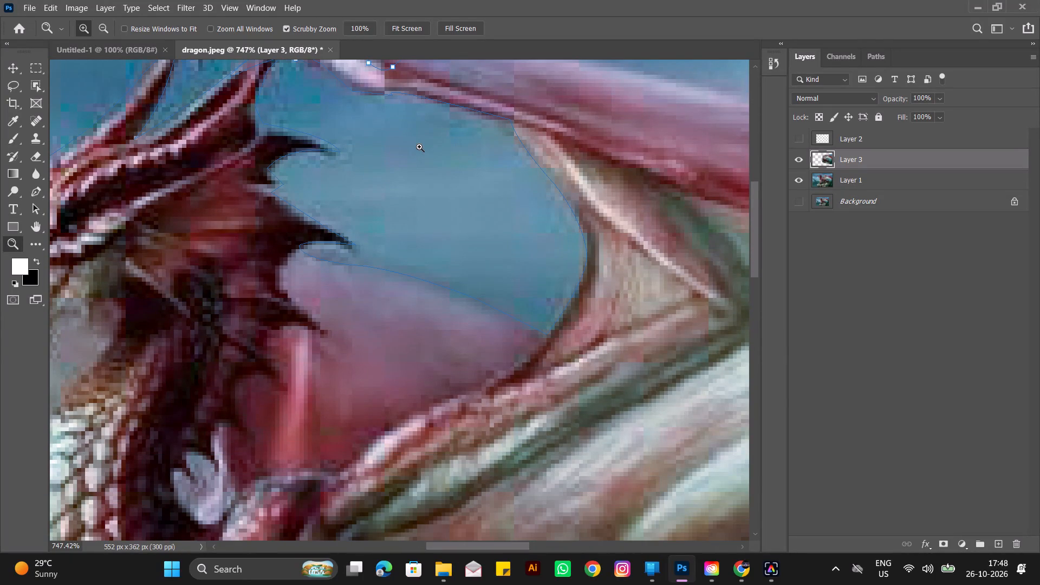
key(ctrl+minus)
key(ctrl+minus)
key(ctrl+minus)
key(ctrl+minus)
key(ctrl+minus)
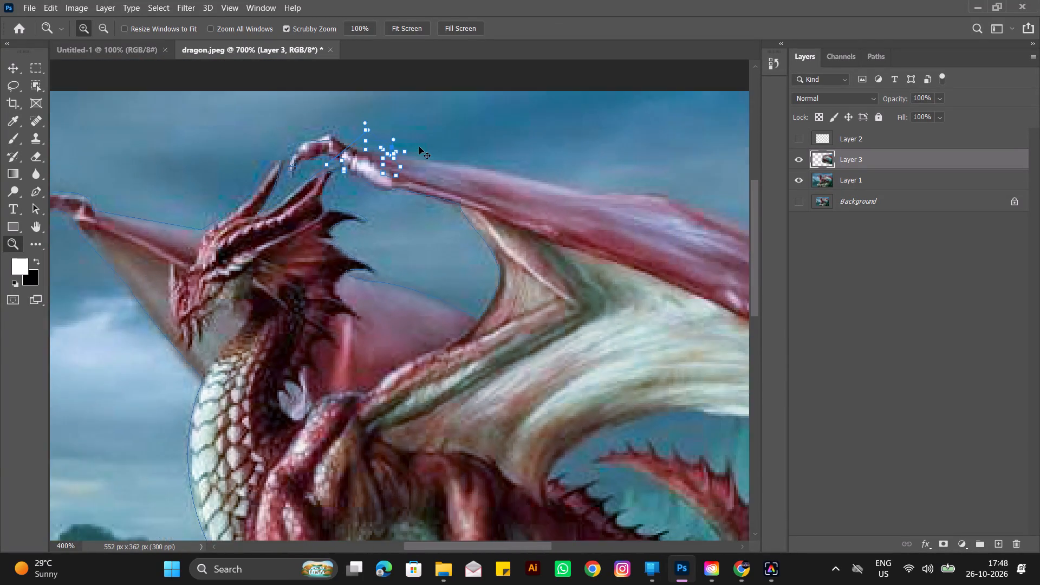
key(ctrl+minus)
key(ctrl+minus)
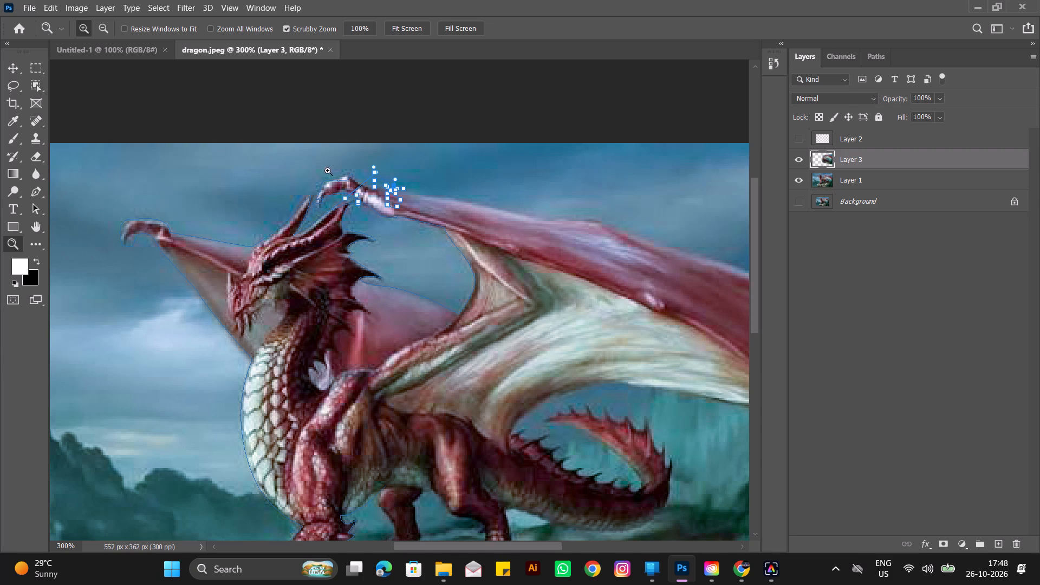
click(4, 66)
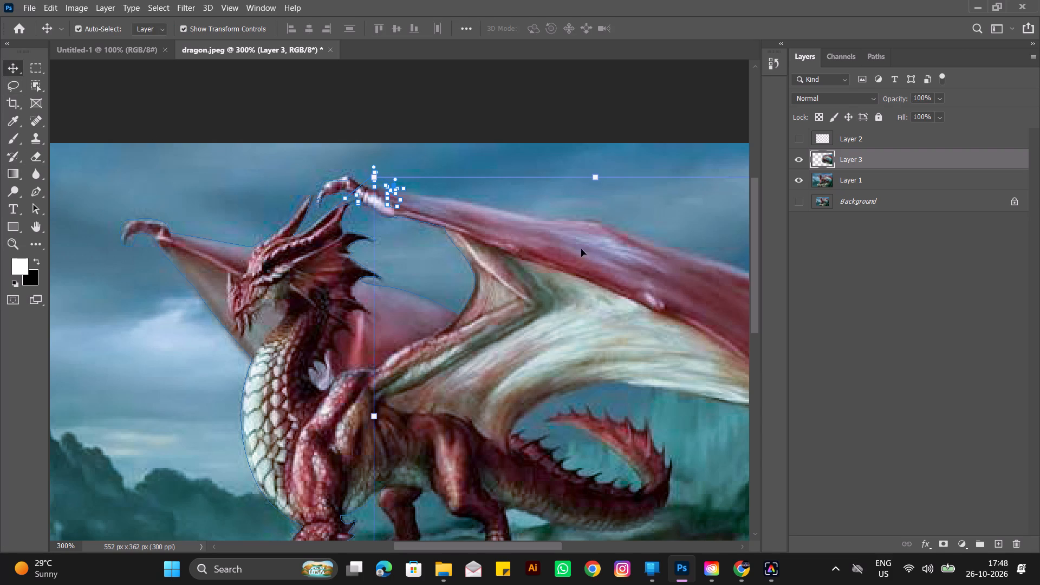
click(800, 140)
click(800, 140)
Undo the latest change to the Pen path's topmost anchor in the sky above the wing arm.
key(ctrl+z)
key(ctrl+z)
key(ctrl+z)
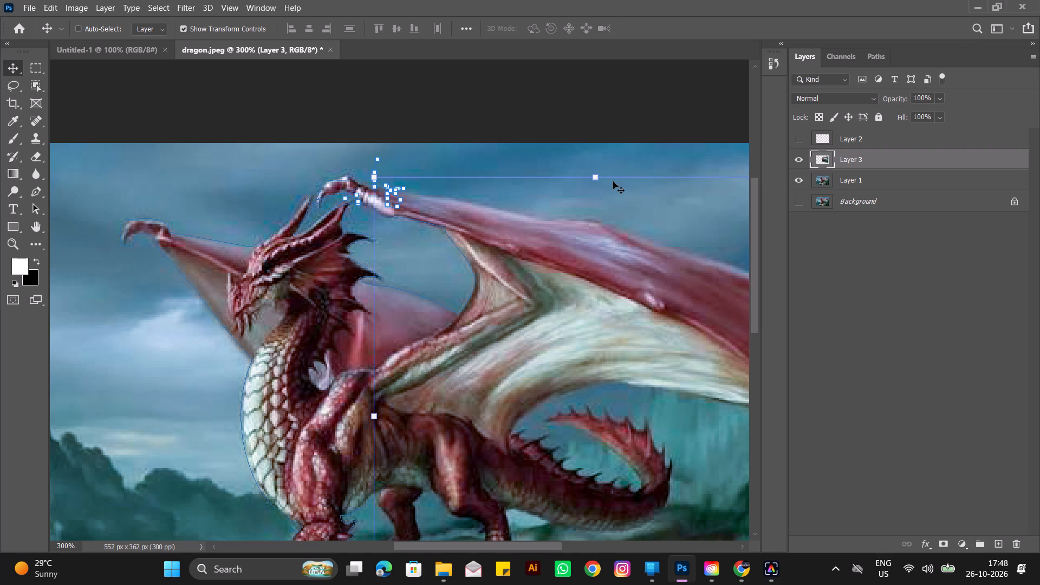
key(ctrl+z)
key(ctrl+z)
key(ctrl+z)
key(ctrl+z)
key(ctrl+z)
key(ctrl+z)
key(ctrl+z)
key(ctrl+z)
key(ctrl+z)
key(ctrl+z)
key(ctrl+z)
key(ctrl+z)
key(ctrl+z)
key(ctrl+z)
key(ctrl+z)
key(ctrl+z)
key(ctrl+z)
Make Layer 1 the active layer by selecting its image area near the dragon's head.
click(242, 248)
click(243, 244)
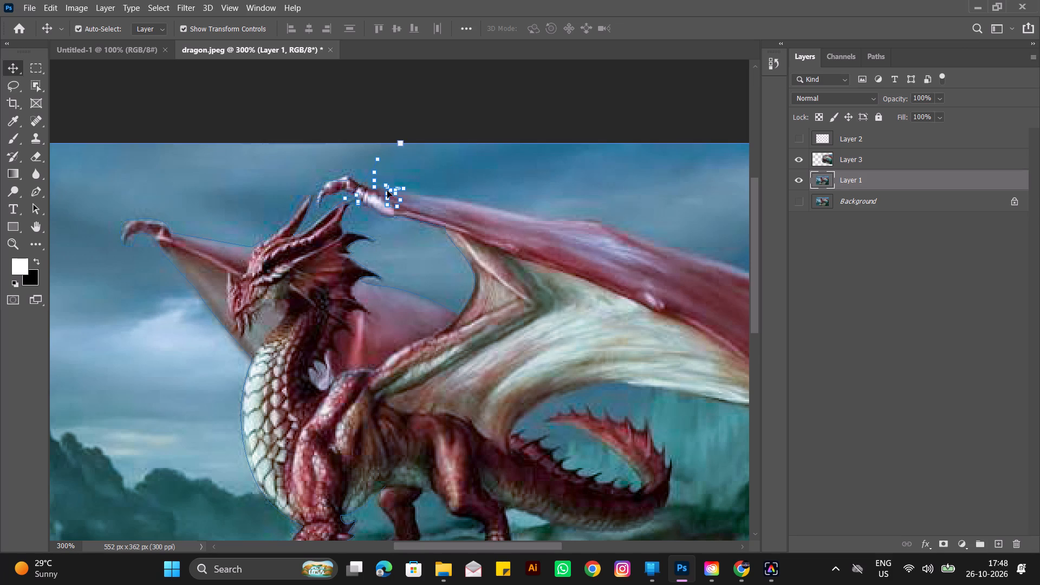
click(387, 191)
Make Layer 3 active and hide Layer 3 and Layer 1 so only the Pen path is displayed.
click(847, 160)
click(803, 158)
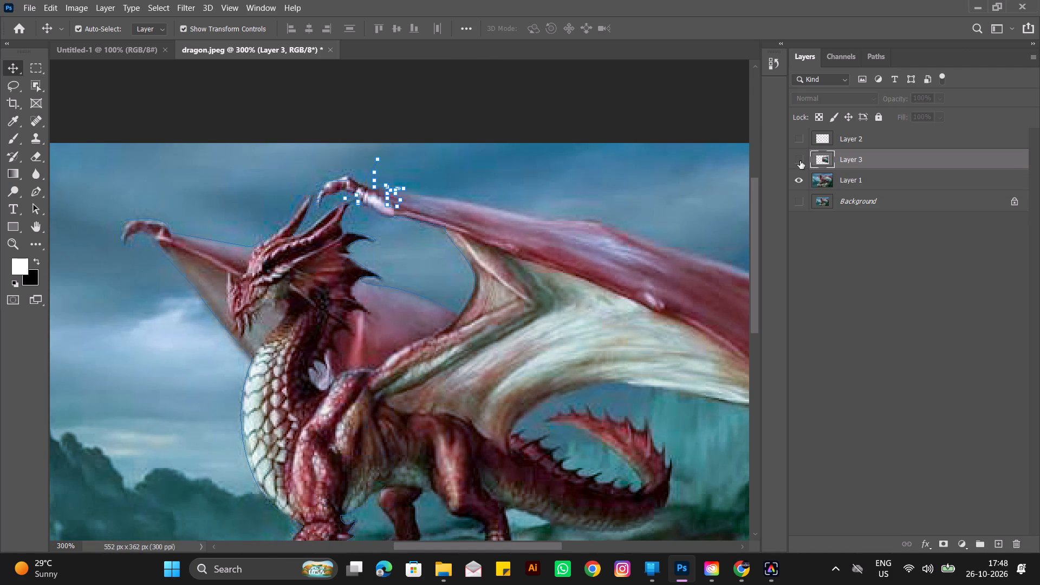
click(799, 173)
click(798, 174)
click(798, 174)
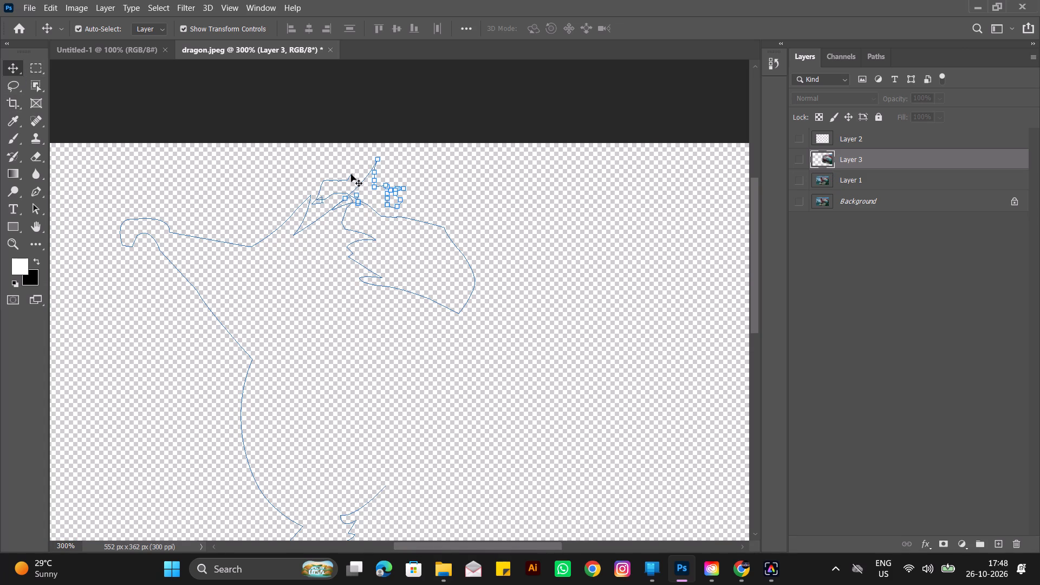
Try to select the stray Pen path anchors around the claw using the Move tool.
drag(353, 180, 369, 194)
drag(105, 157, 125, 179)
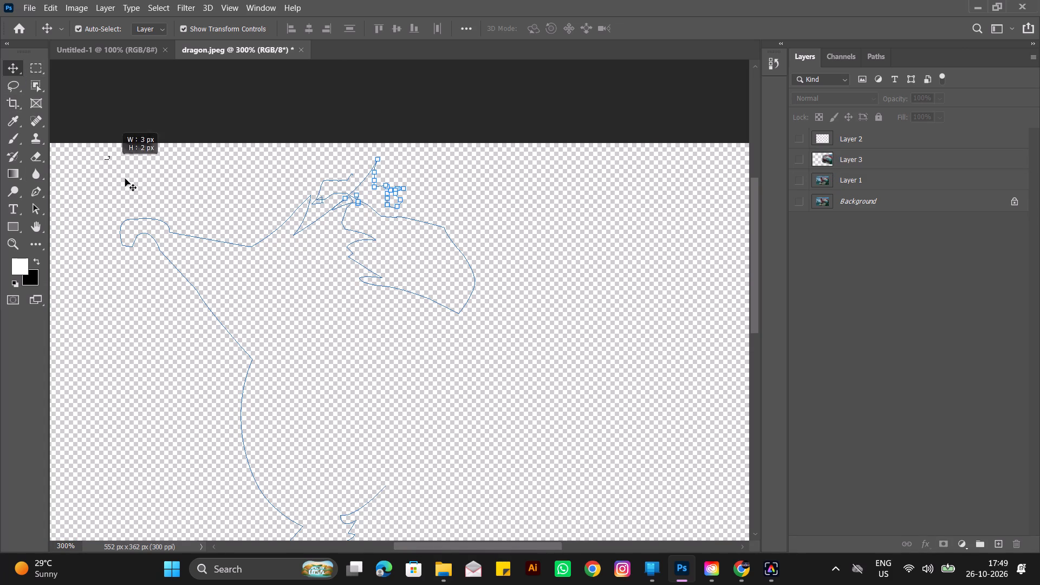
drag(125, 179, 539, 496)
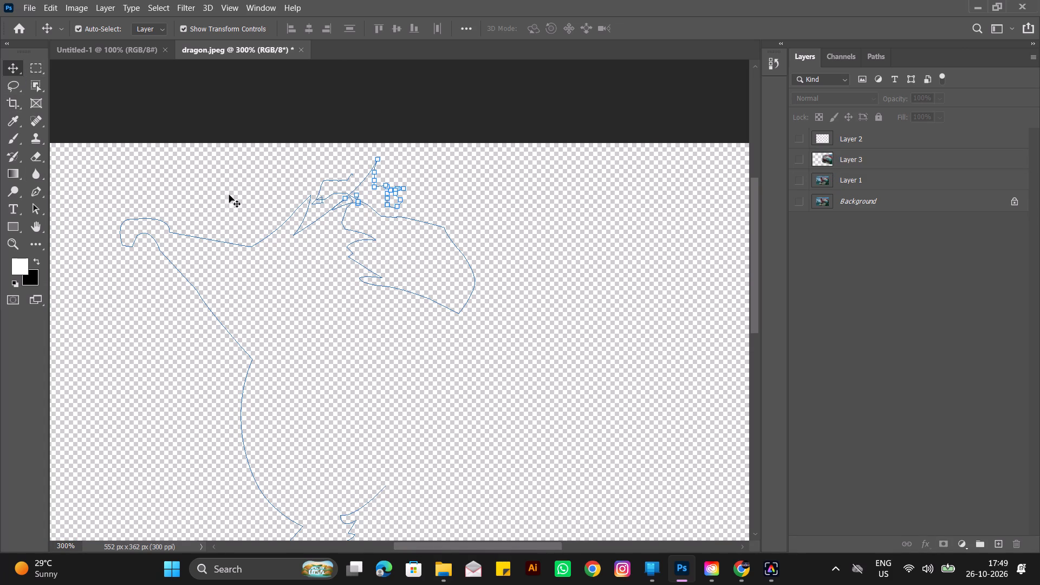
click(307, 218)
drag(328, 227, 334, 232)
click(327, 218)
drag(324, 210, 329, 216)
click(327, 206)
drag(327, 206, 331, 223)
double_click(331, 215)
Turn off the Move tool's Auto-Select and try again to grab the path near the claw.
click(79, 30)
drag(302, 145, 314, 157)
drag(354, 171, 357, 180)
drag(346, 172, 552, 233)
click(547, 224)
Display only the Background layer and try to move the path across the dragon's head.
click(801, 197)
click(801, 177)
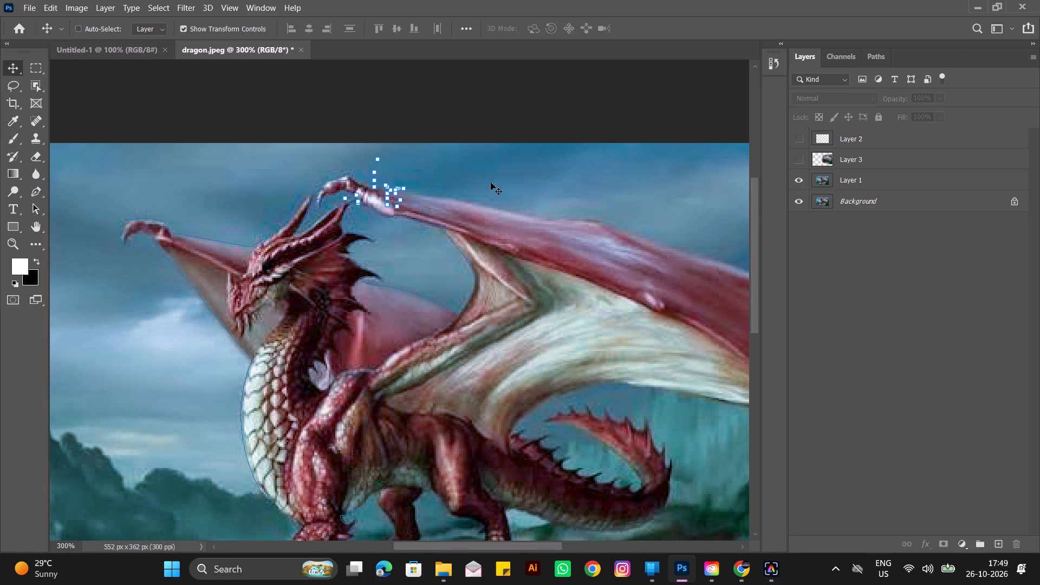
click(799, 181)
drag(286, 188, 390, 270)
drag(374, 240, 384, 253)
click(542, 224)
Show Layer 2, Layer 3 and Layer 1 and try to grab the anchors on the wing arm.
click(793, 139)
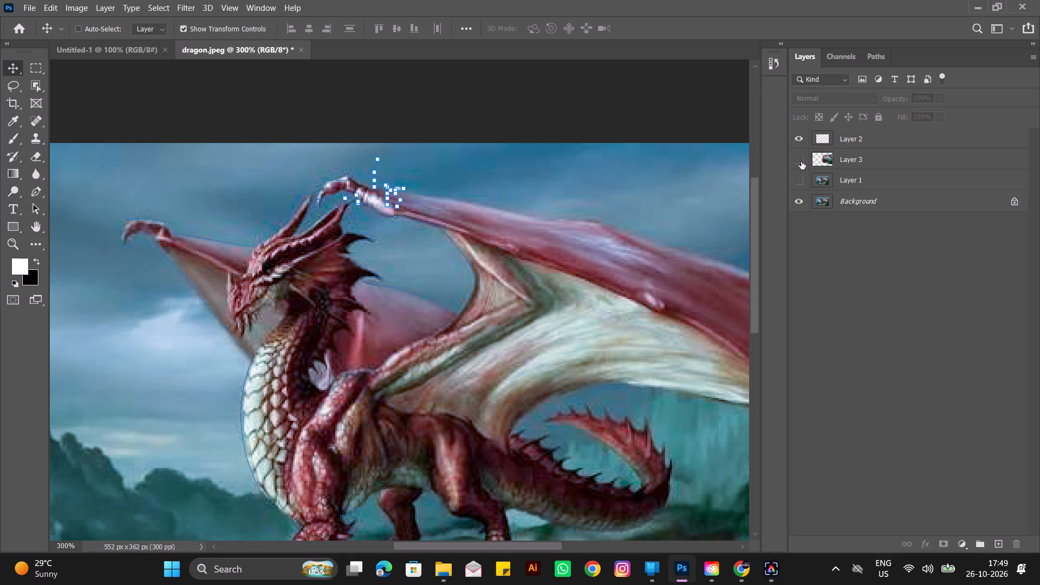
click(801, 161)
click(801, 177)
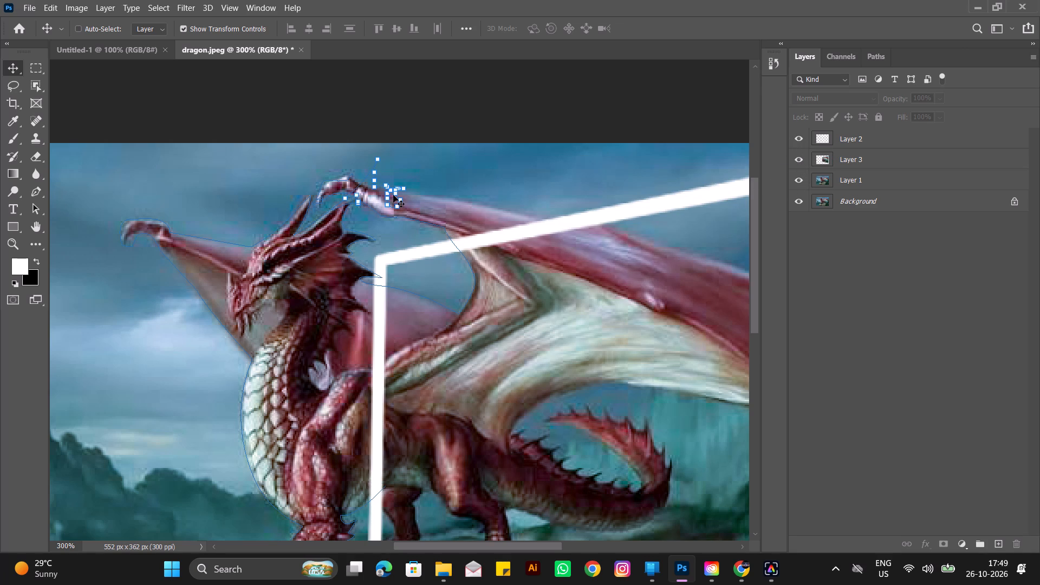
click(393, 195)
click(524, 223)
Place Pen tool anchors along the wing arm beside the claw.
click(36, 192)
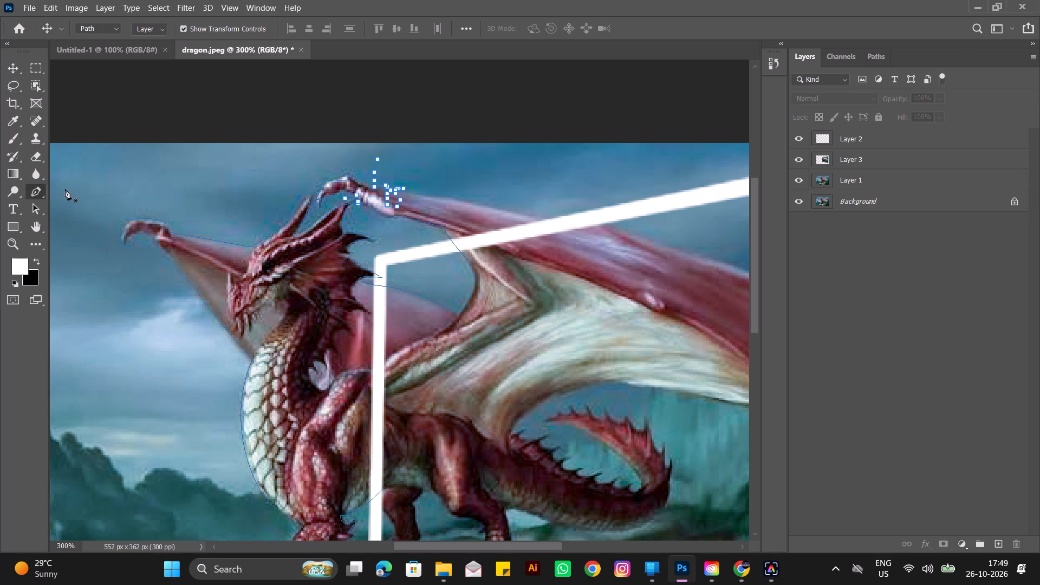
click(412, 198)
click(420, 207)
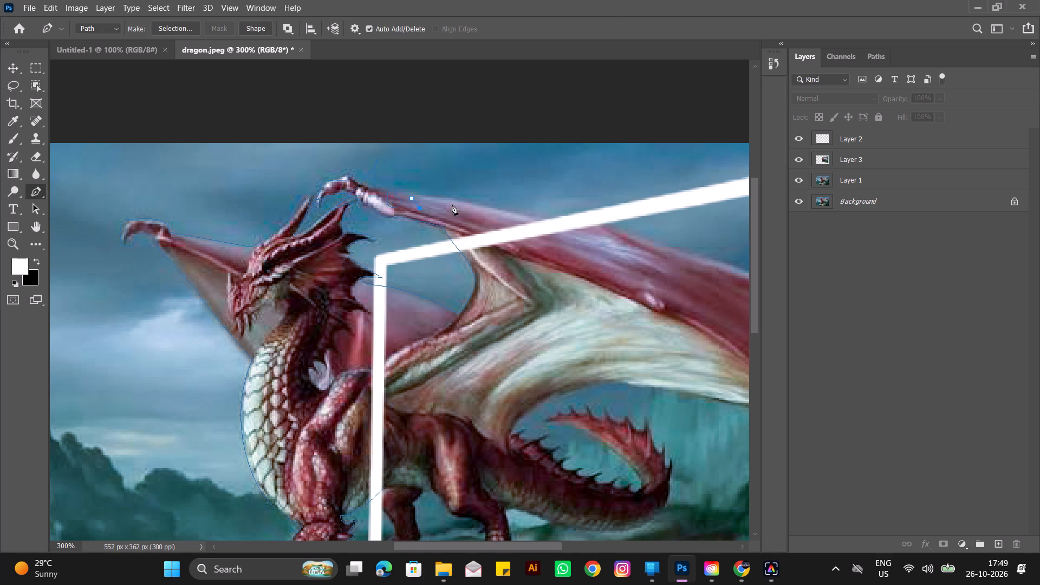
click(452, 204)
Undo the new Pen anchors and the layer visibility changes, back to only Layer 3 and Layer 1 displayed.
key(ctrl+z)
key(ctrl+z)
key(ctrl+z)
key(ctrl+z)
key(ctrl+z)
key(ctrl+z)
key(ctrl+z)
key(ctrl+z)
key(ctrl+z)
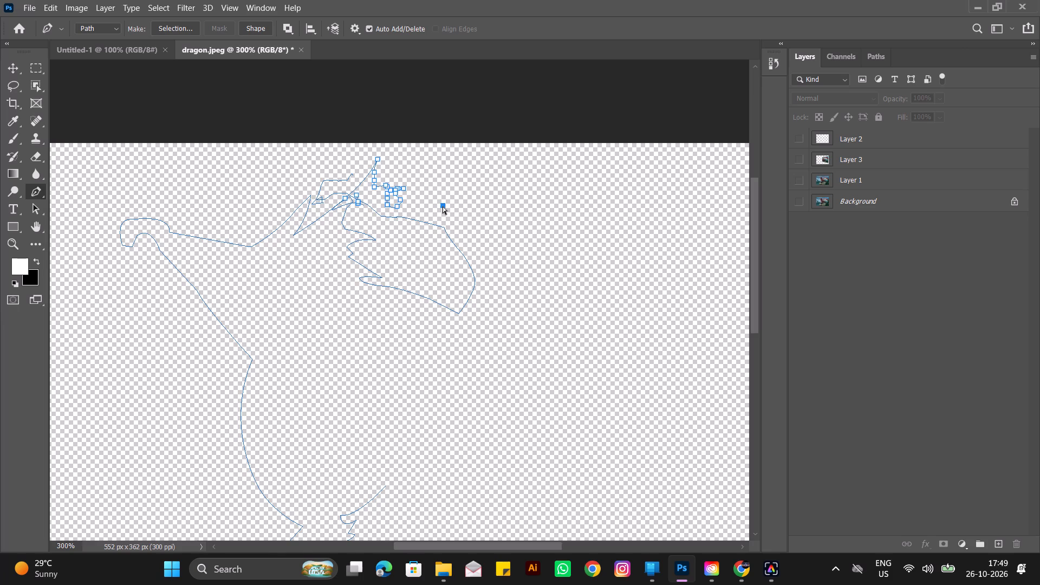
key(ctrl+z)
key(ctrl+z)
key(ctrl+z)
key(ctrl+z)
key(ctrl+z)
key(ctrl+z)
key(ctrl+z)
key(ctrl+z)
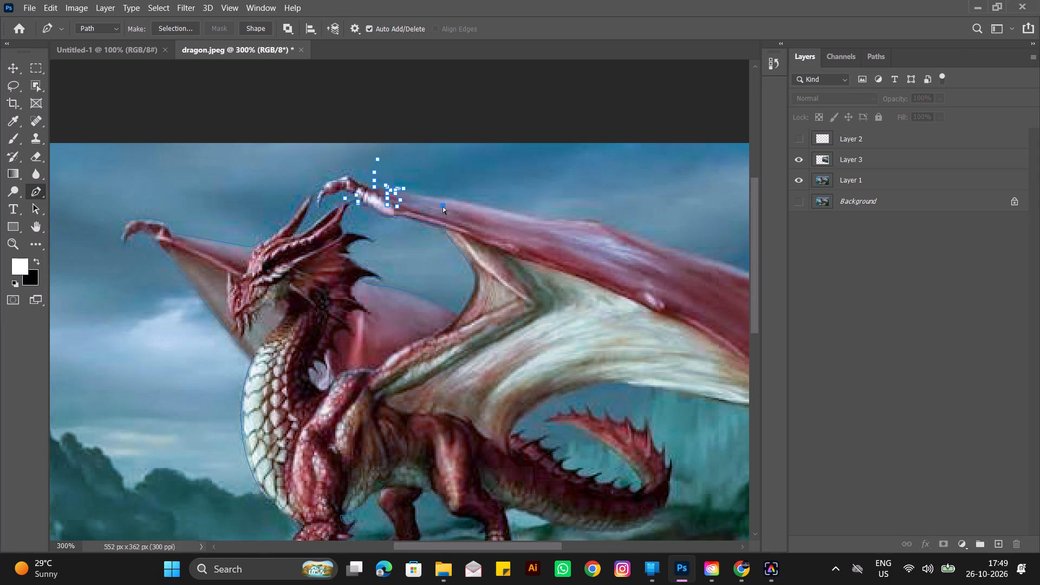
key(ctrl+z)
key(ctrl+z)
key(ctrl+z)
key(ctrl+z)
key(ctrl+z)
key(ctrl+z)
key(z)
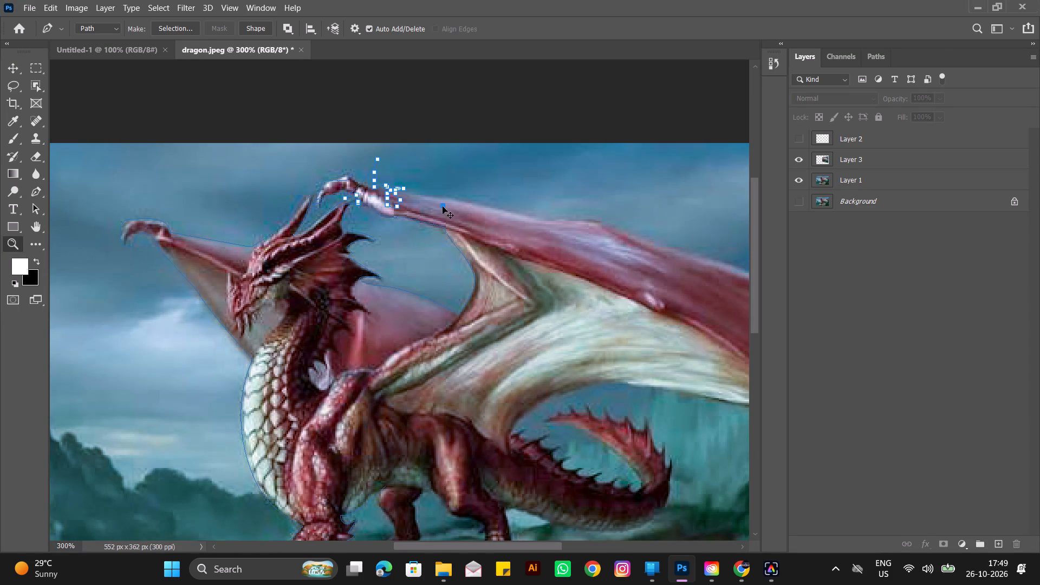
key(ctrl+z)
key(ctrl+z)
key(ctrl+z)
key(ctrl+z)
Check Layer 2 over the dragon image by toggling its visibility.
click(805, 137)
click(805, 137)
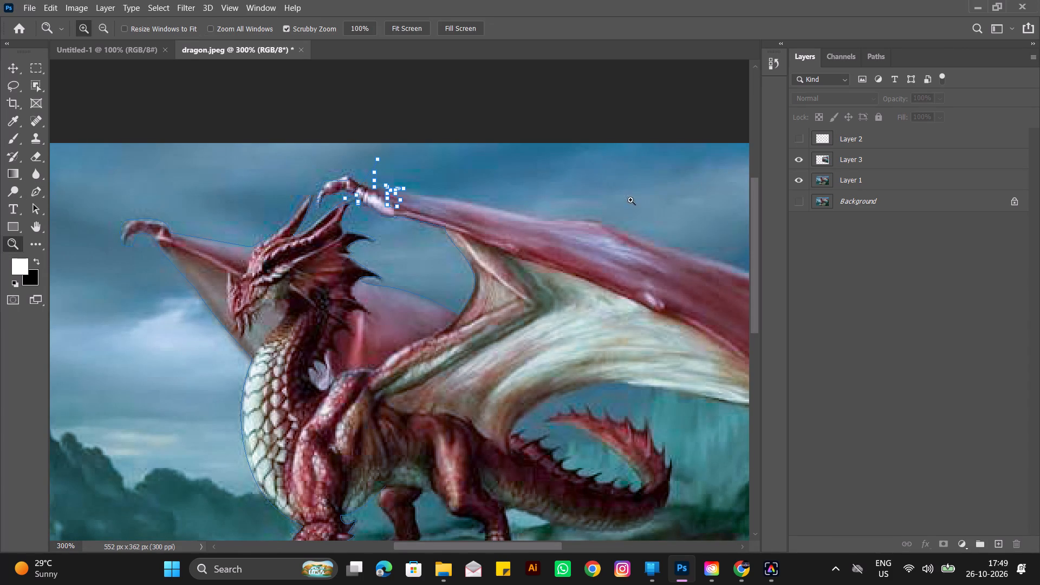
scroll(511, 235, down, 6)
scroll(506, 247, up, 4)
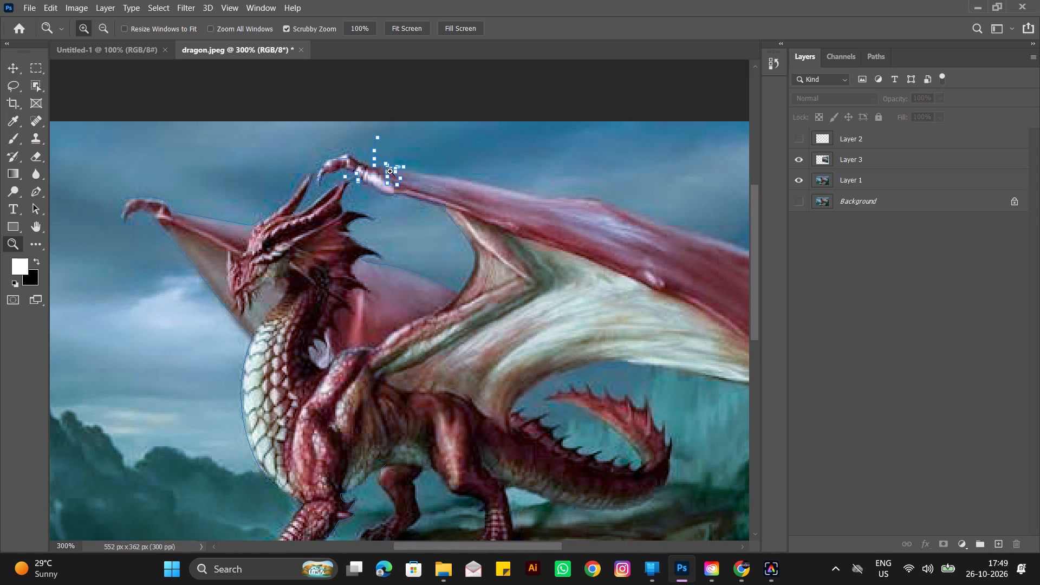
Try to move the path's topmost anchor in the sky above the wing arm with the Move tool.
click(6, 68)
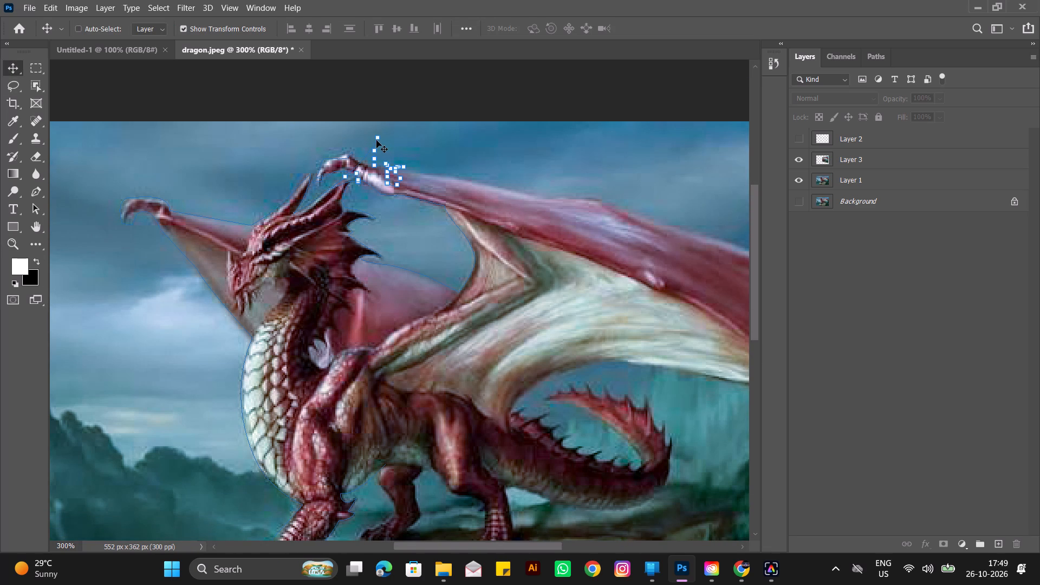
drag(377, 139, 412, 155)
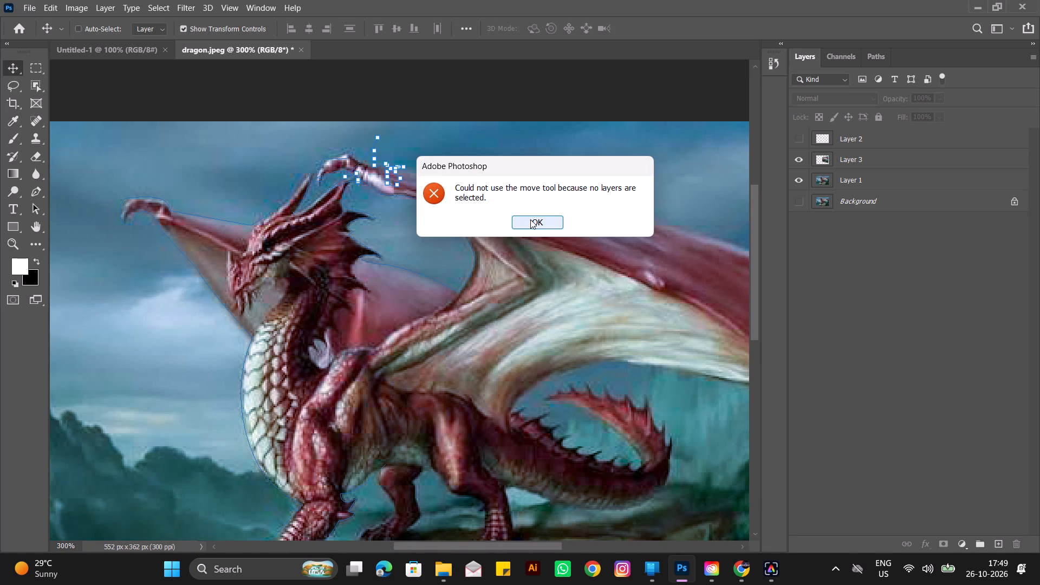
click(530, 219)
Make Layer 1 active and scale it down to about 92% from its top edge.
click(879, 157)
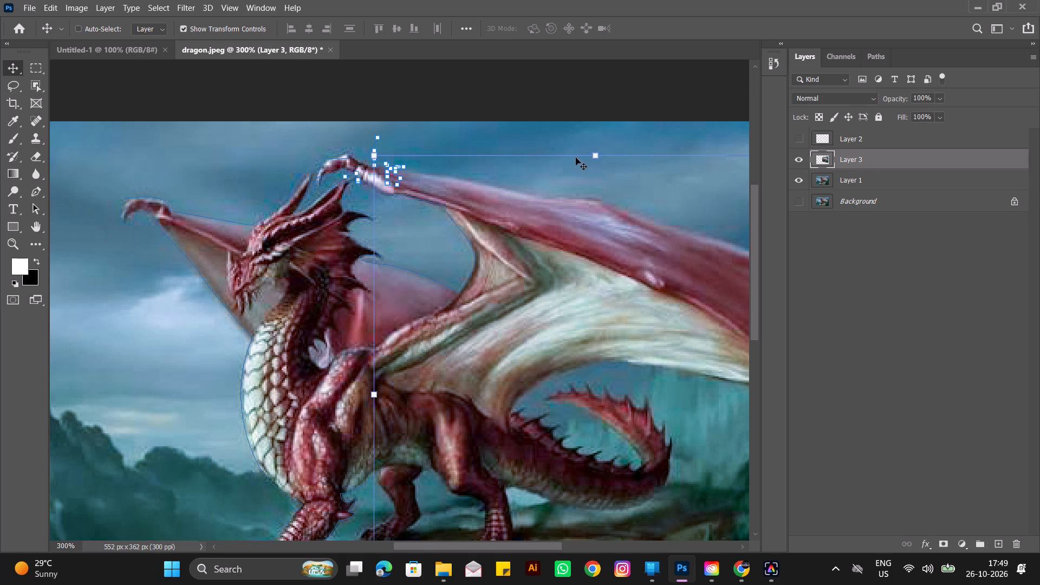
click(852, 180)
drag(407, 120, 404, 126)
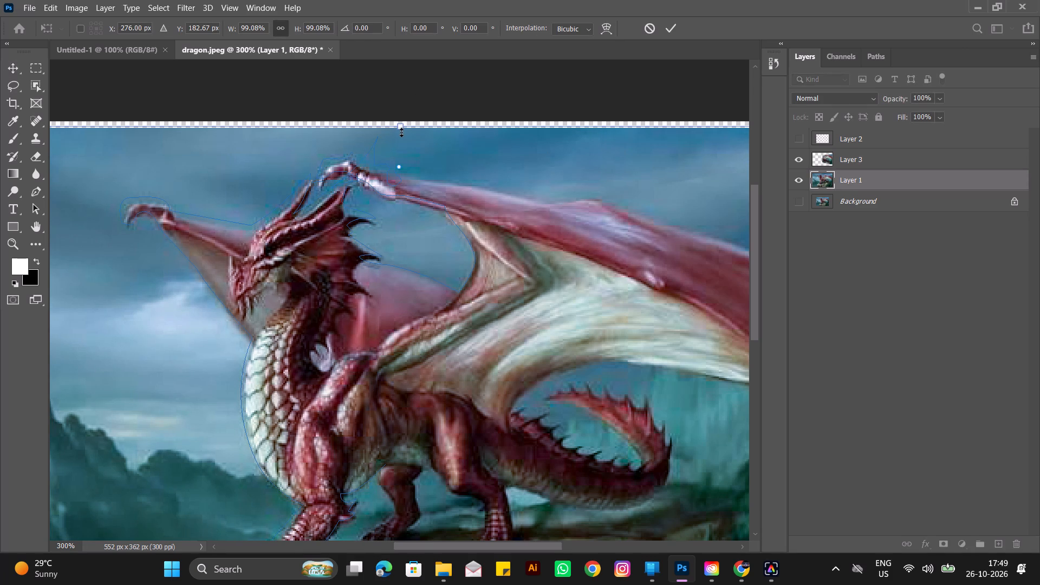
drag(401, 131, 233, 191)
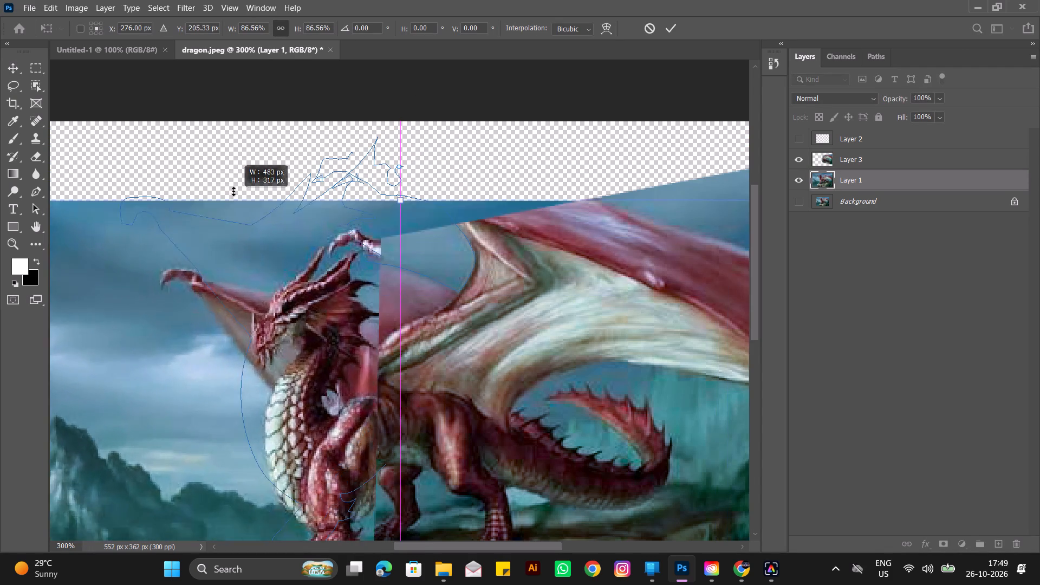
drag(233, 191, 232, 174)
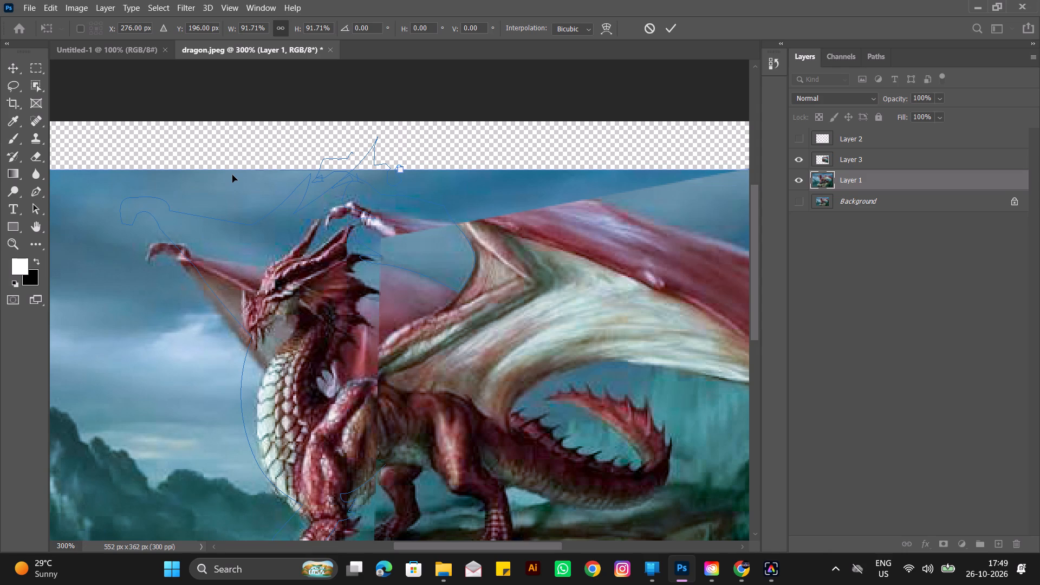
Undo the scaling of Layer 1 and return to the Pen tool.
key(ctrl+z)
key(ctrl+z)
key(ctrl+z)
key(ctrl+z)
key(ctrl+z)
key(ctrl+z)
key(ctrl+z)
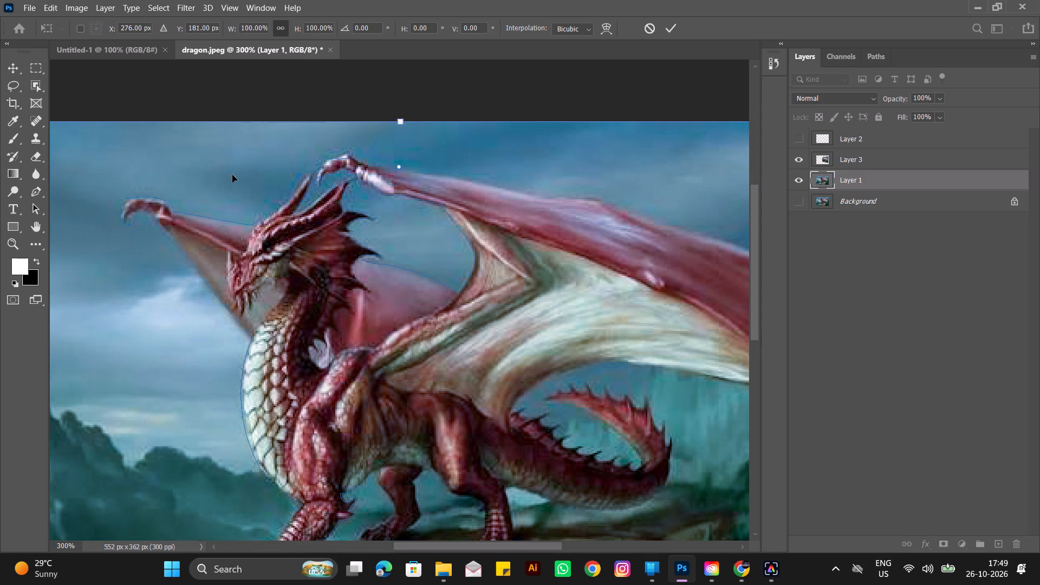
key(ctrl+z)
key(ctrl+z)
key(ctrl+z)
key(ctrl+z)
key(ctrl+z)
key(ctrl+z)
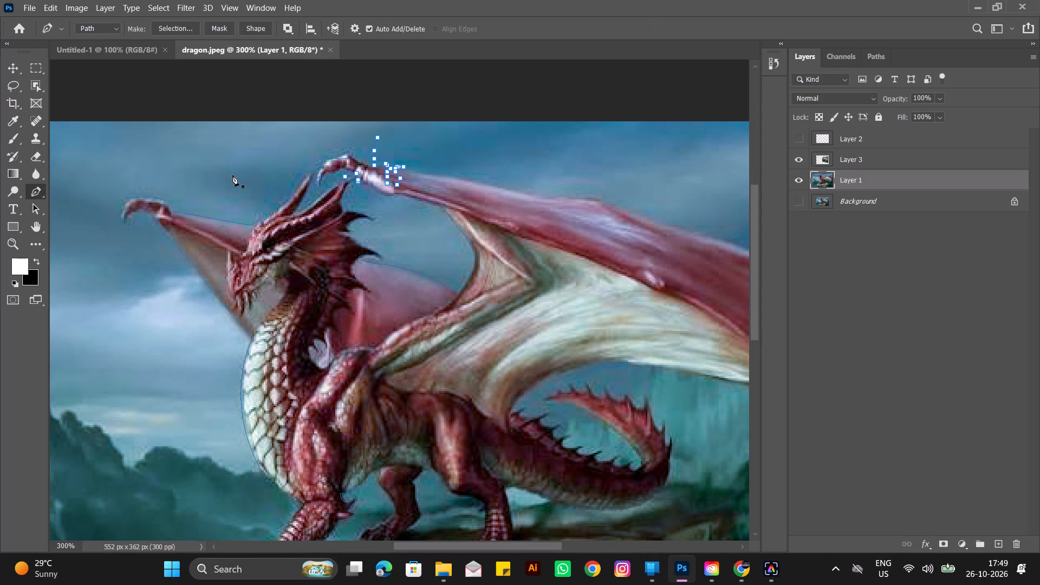
Make Layer 2 active and show its white frame over the dragon, checking Layer 3's visibility too.
click(889, 141)
click(800, 134)
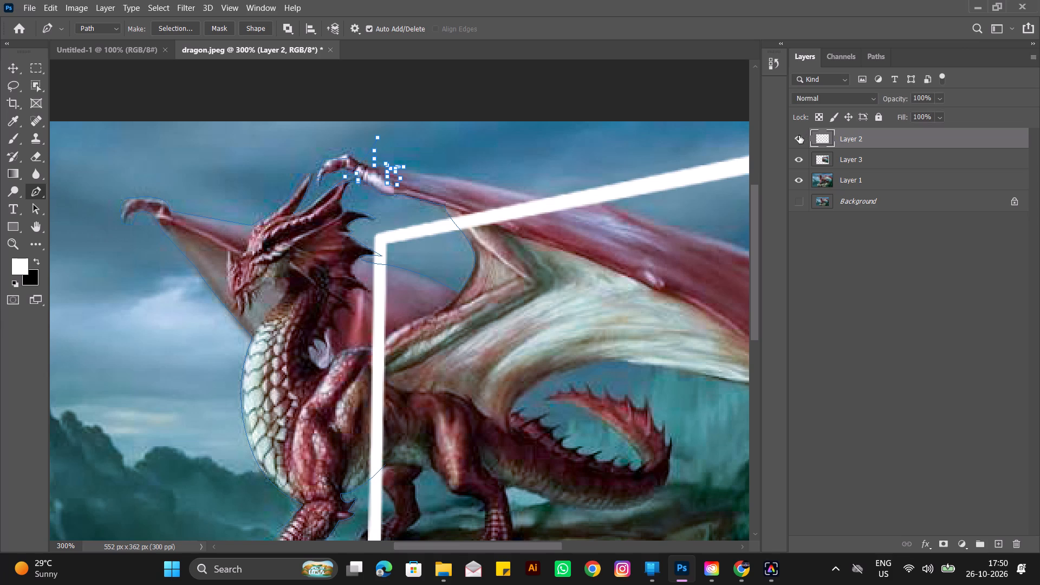
click(799, 136)
click(802, 162)
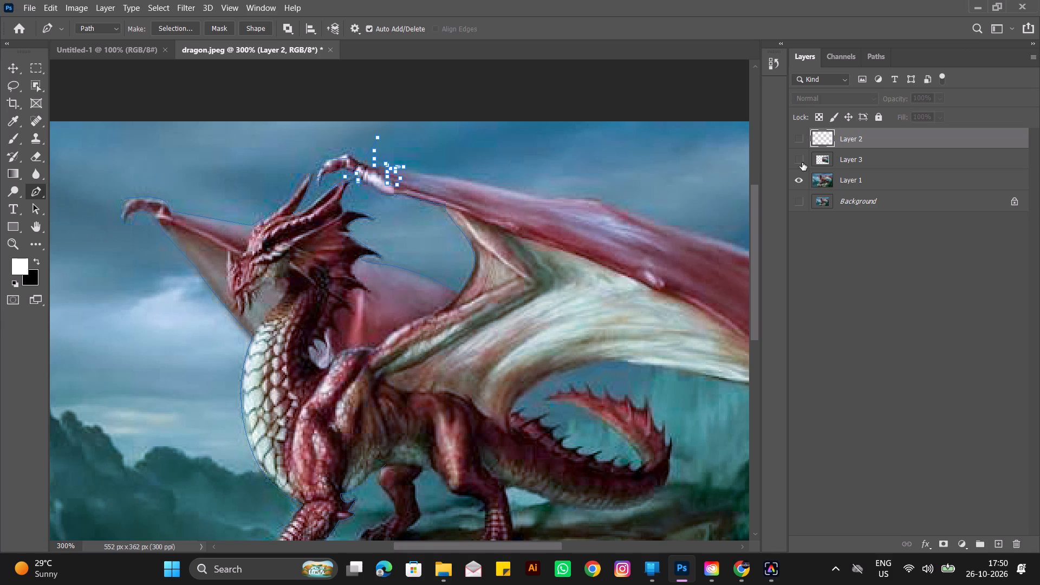
click(802, 162)
click(798, 138)
Compare the image with and without Layer 3, make Layer 3 active and leave it hidden.
double_click(798, 160)
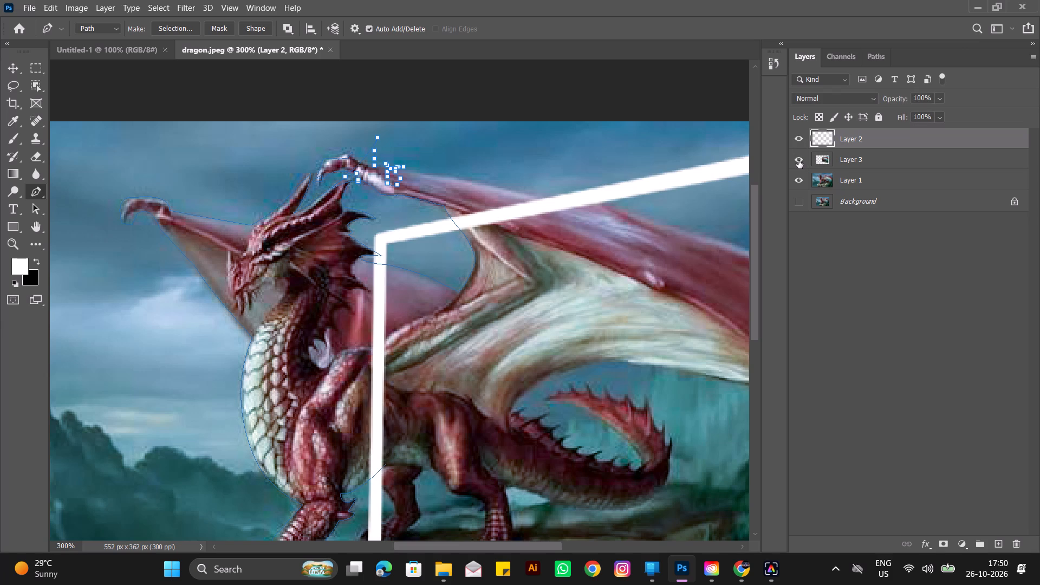
click(798, 160)
click(798, 160)
click(798, 160)
click(823, 160)
click(802, 157)
click(801, 158)
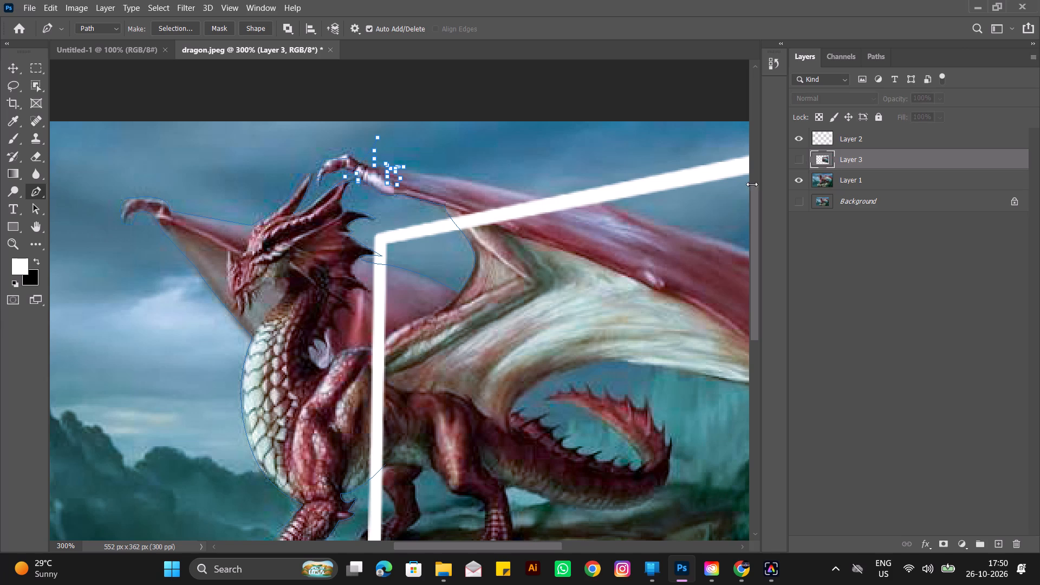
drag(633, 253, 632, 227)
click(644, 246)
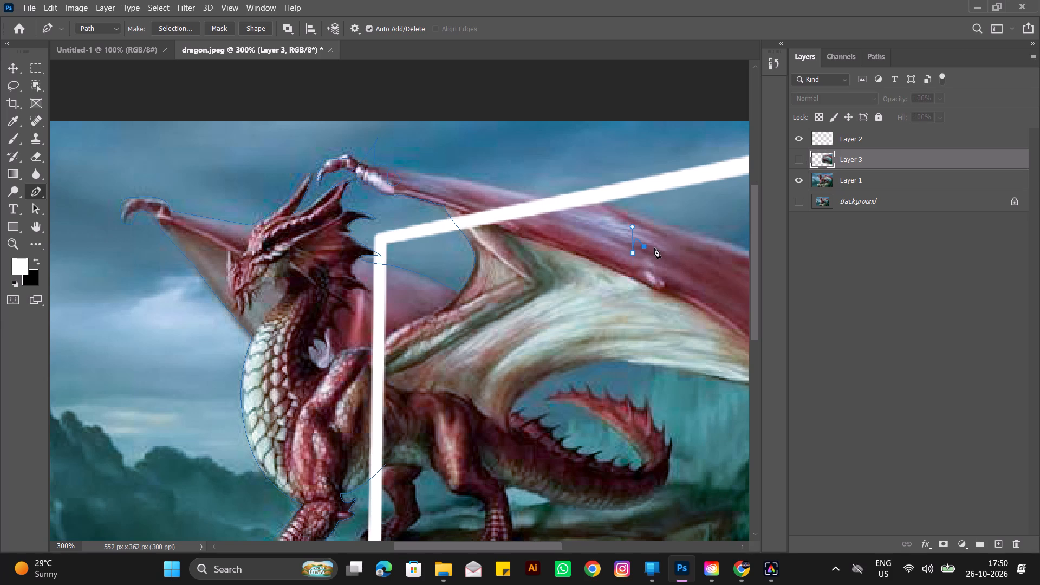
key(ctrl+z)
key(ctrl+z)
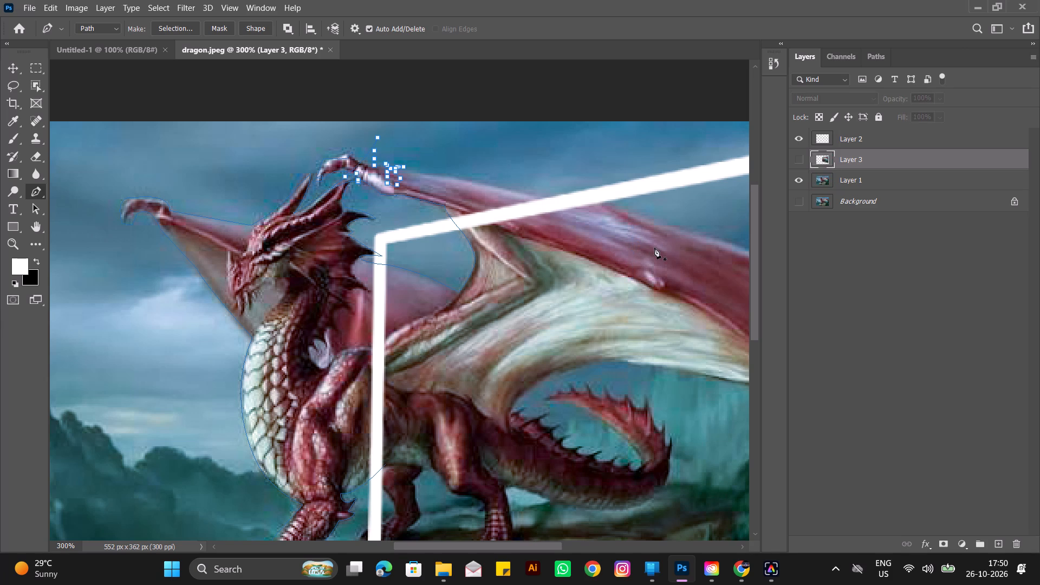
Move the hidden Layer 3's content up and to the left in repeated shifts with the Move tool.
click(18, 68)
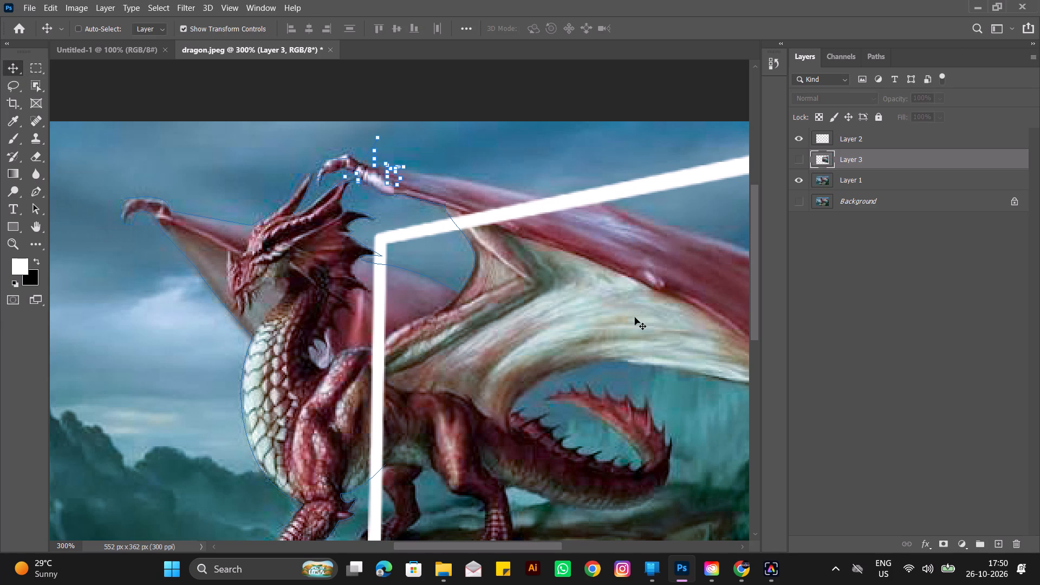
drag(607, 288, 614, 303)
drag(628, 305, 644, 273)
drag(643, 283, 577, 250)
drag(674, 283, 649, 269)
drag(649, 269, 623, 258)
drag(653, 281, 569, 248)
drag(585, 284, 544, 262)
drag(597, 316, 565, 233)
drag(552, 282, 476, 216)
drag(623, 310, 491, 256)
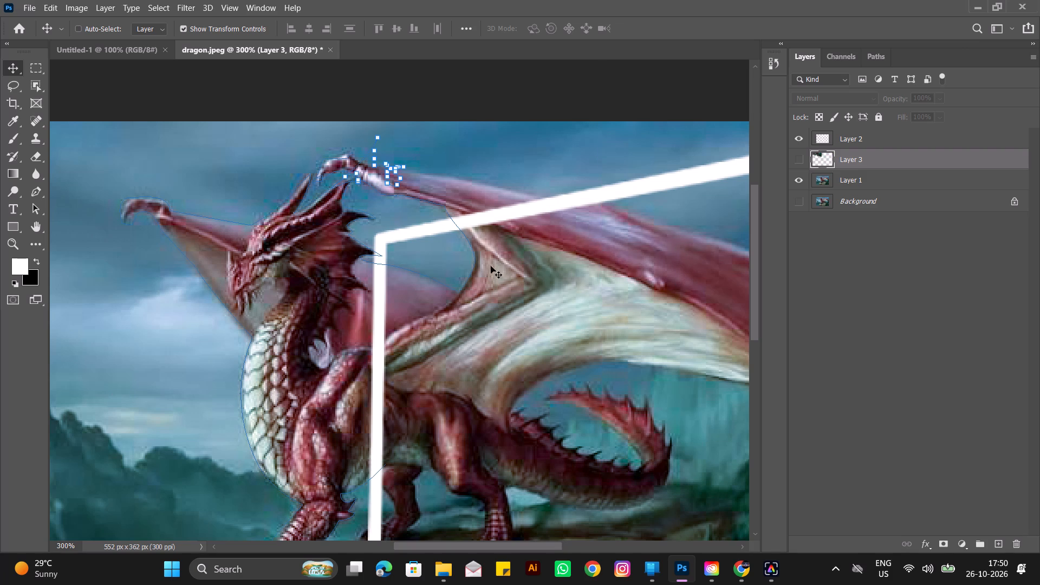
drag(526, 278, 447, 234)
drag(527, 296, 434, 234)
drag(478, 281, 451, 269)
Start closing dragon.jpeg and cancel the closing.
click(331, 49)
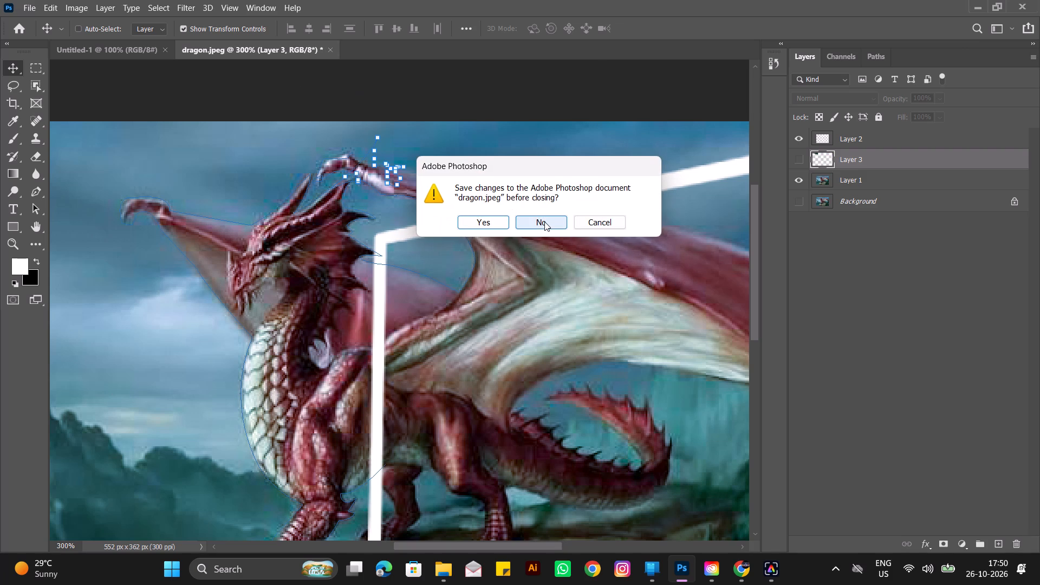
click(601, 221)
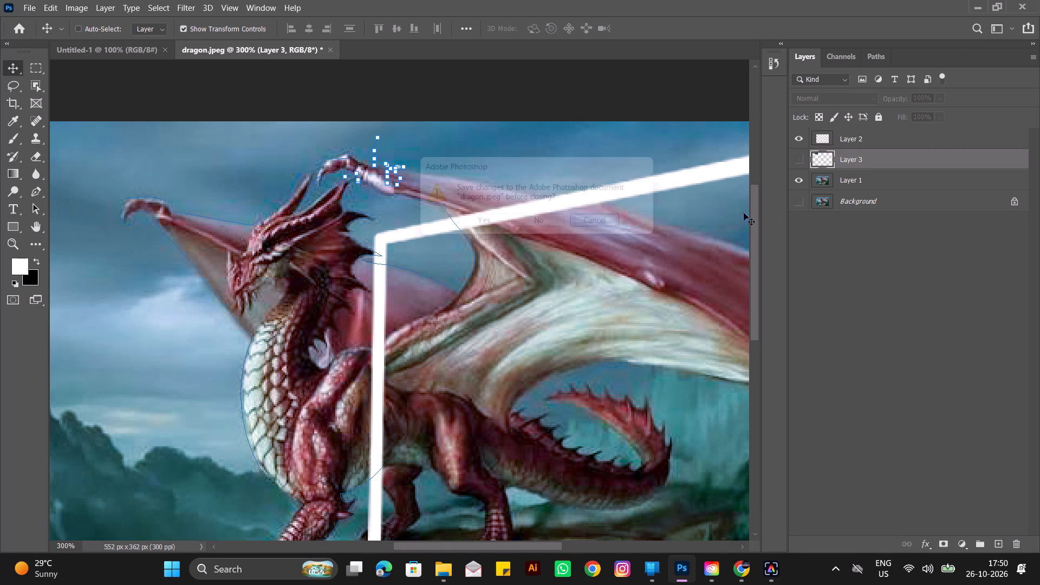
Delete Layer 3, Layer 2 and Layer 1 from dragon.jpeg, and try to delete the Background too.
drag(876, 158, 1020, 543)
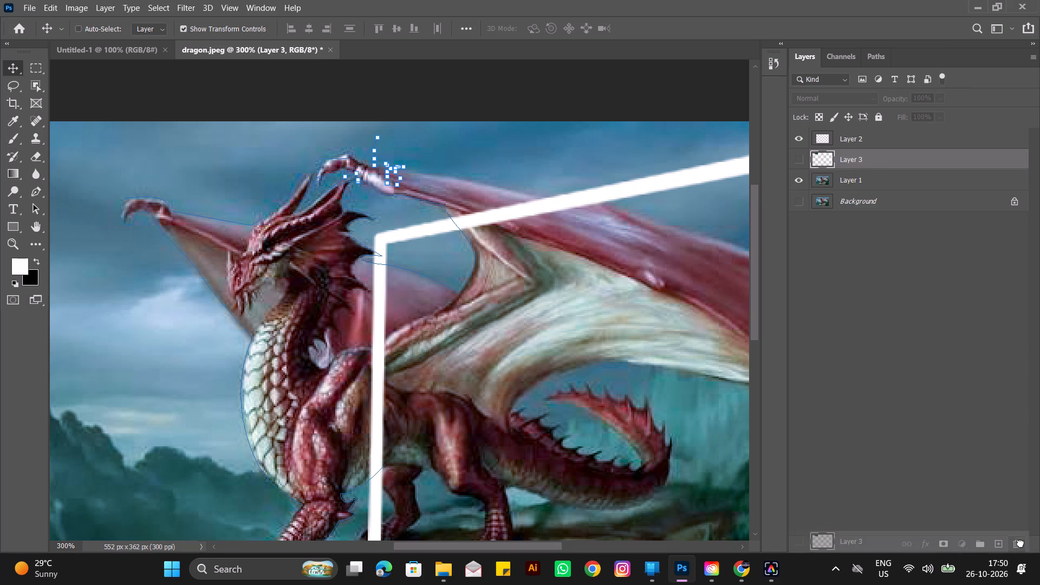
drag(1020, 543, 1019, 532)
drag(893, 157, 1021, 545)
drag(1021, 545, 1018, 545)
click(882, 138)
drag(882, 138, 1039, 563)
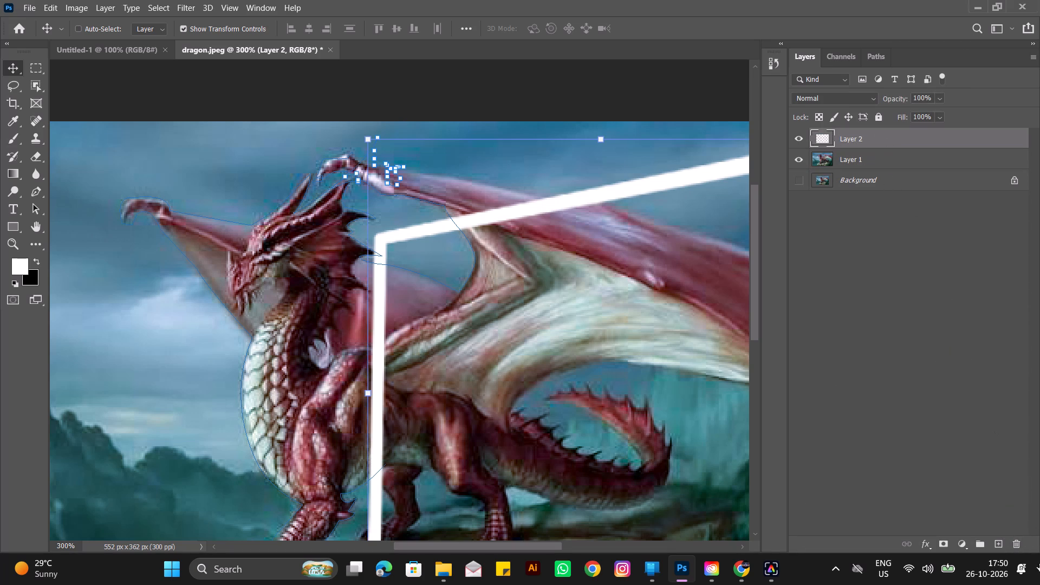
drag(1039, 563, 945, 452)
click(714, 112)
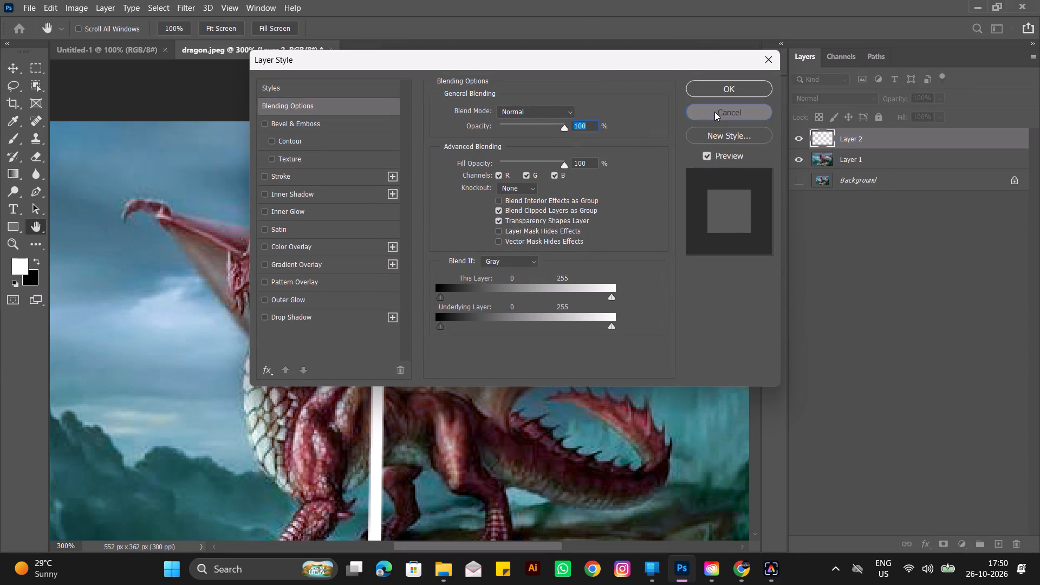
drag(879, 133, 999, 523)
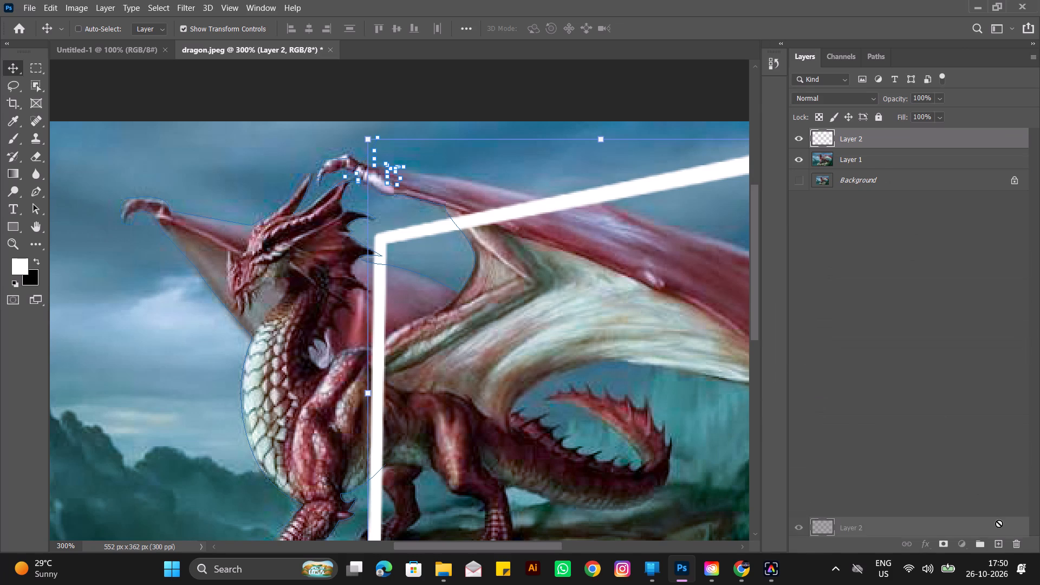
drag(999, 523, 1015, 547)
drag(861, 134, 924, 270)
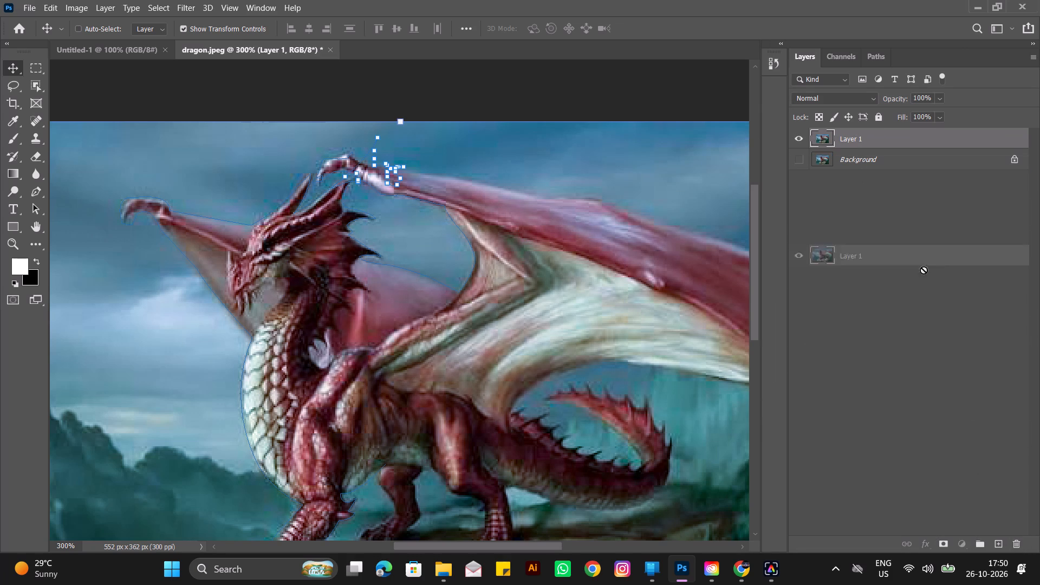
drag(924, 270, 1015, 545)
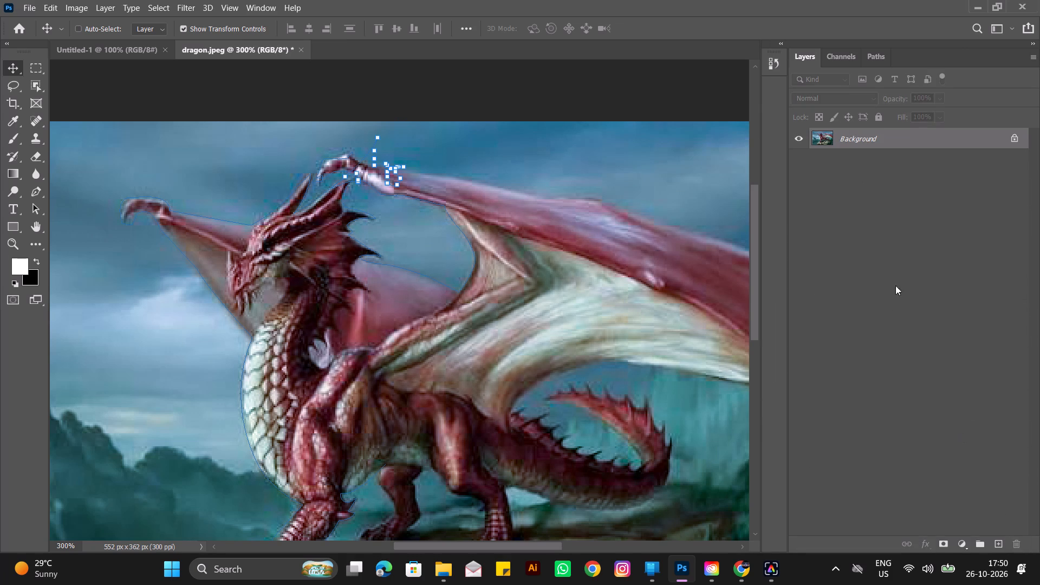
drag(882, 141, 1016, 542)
Close dragon.jpeg without saving its changes.
click(300, 50)
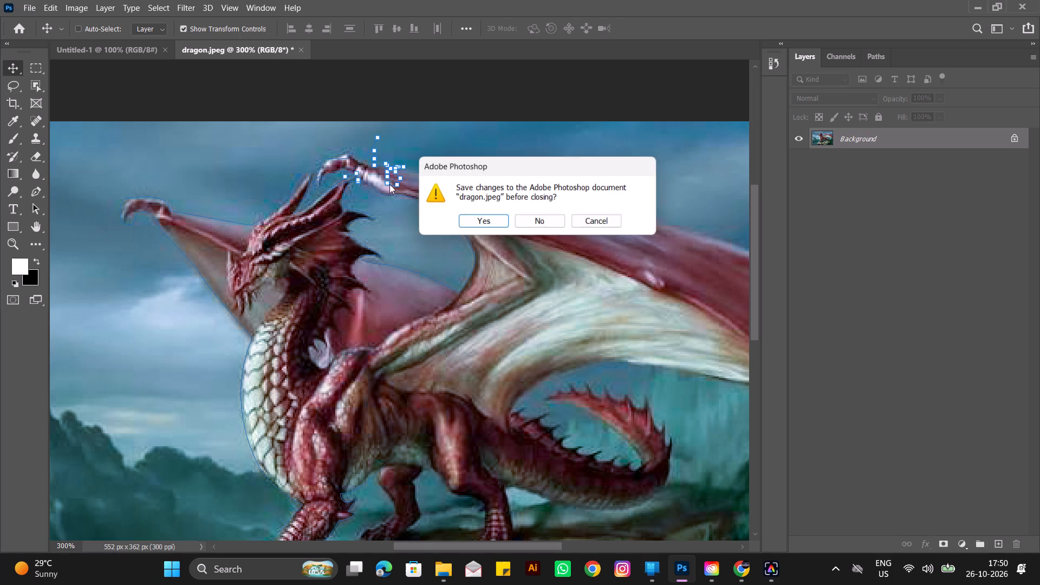
click(532, 219)
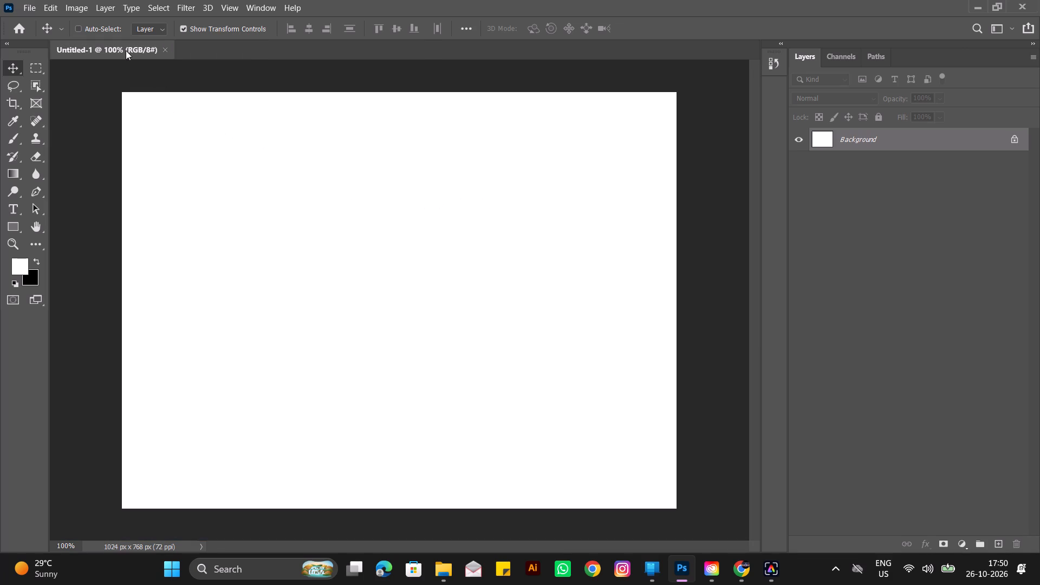
Open the red dragon image from the Downloads folder into Camera Raw.
click(34, 5)
click(44, 31)
click(248, 153)
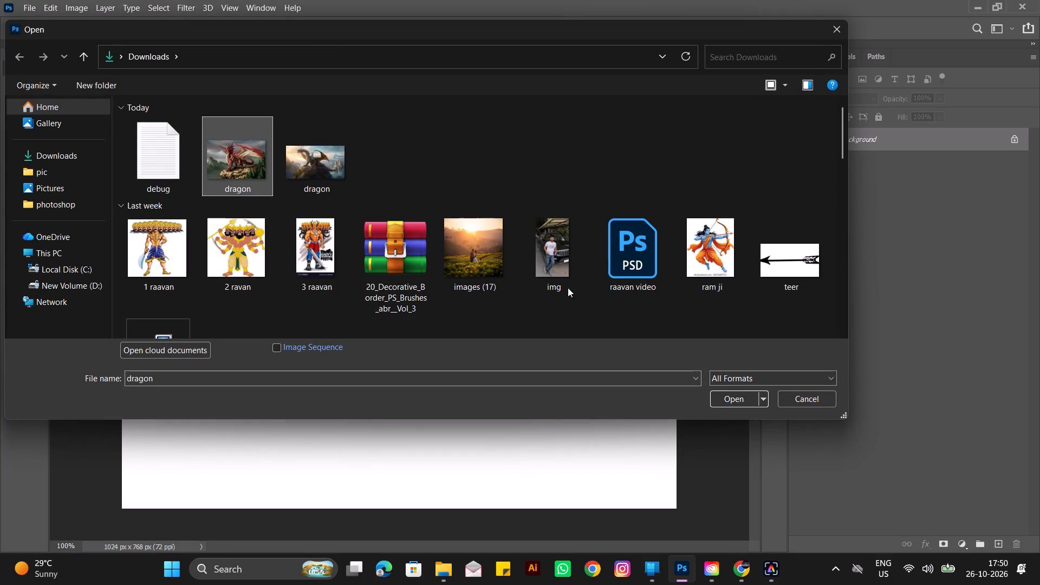
click(746, 402)
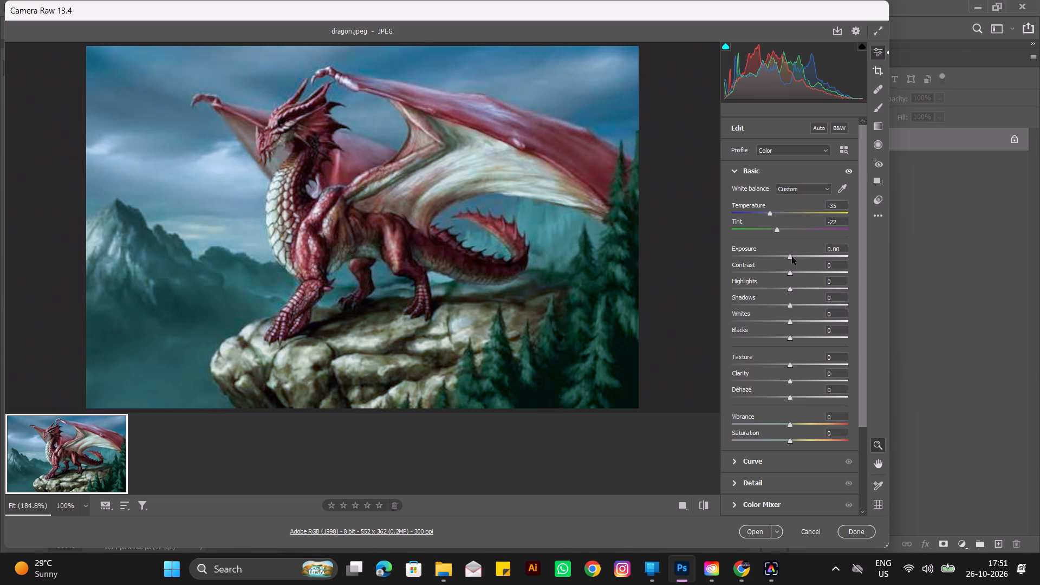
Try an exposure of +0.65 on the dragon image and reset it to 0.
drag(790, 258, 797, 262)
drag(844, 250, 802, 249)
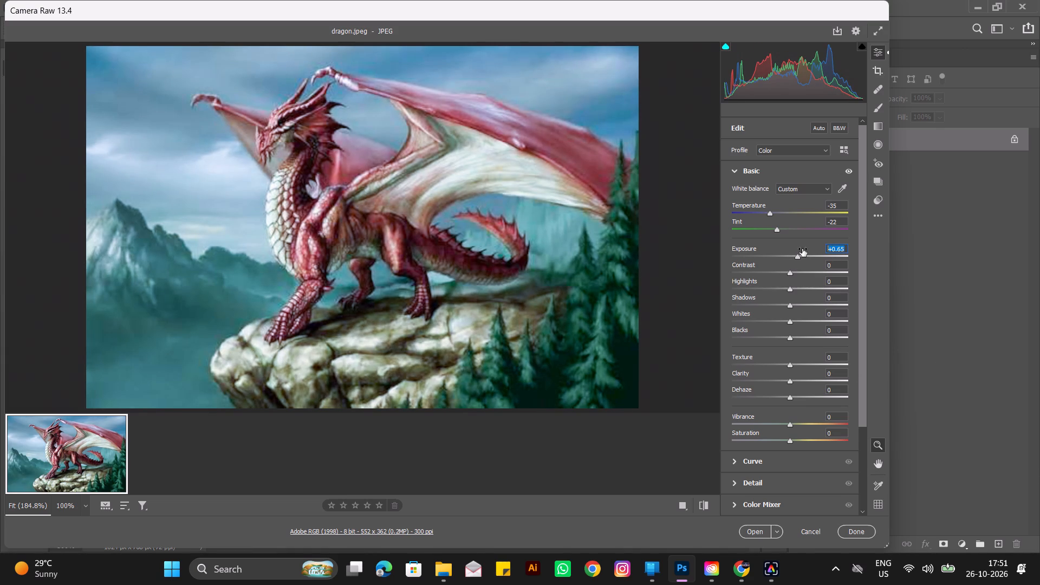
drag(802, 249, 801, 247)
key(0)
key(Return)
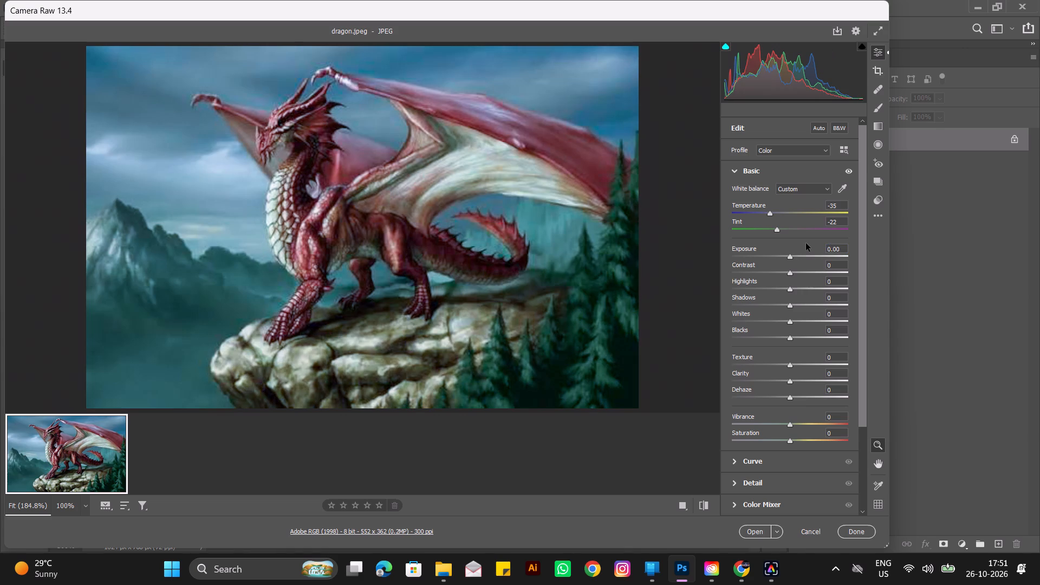
Open the dragon image from Camera Raw into Photoshop and duplicate its Background as a new layer.
click(754, 531)
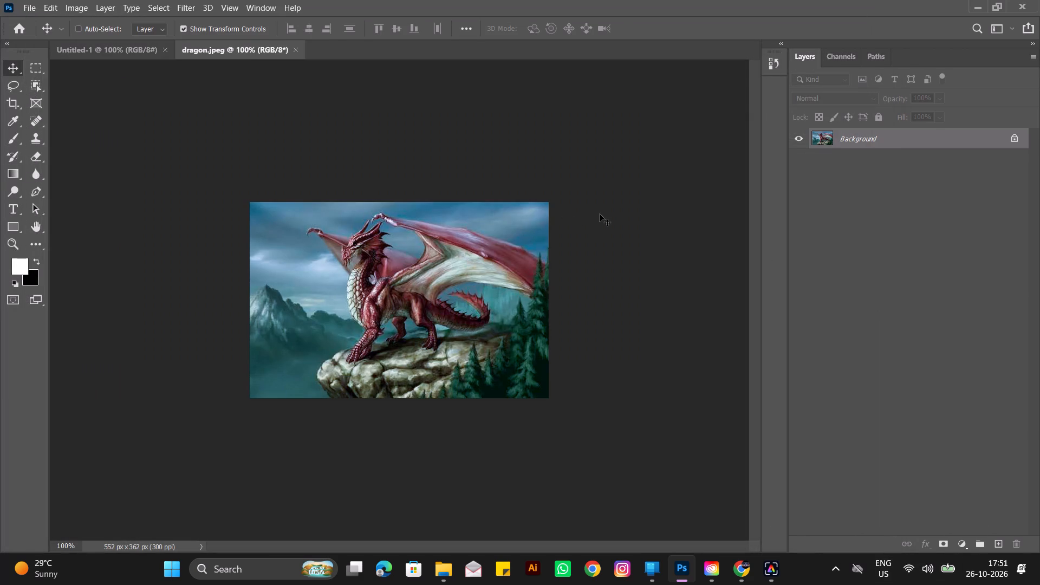
key(ctrl+j)
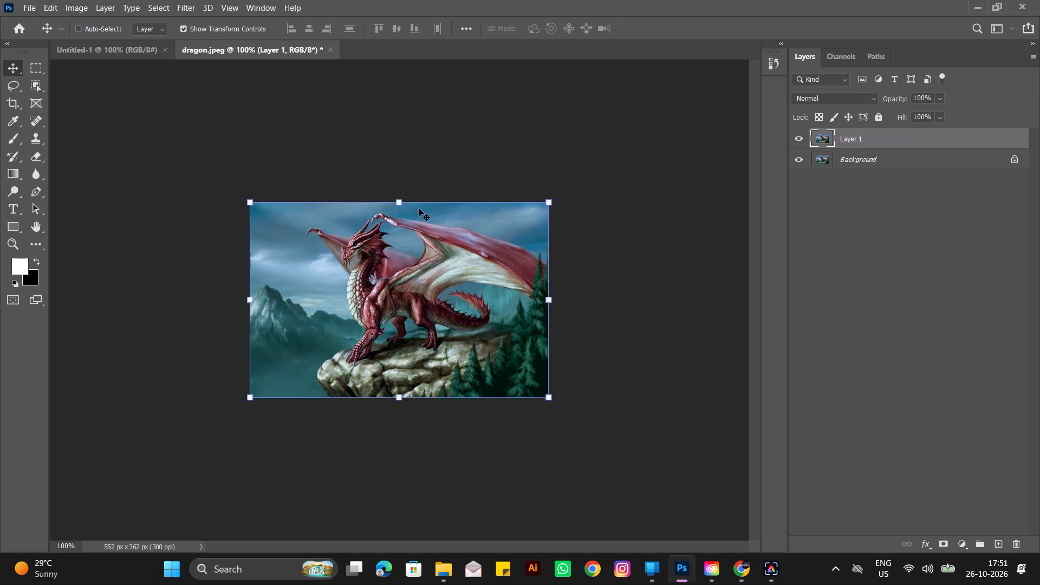
Make a rectangular selection of about 240 by 270 px around the dragon's large wing, hind leg and tail.
key(ctrl+plus)
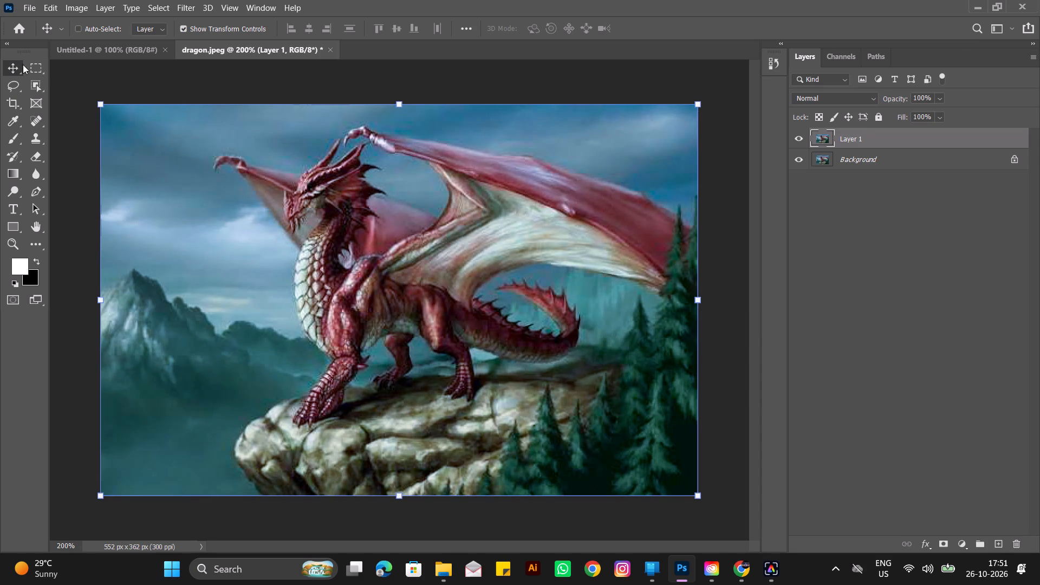
click(29, 63)
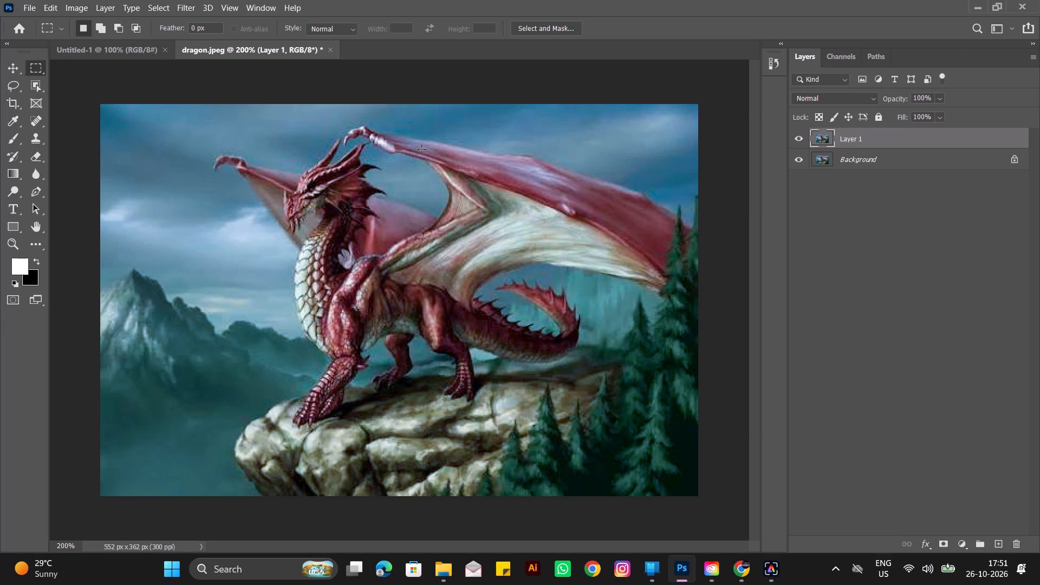
drag(432, 128, 562, 386)
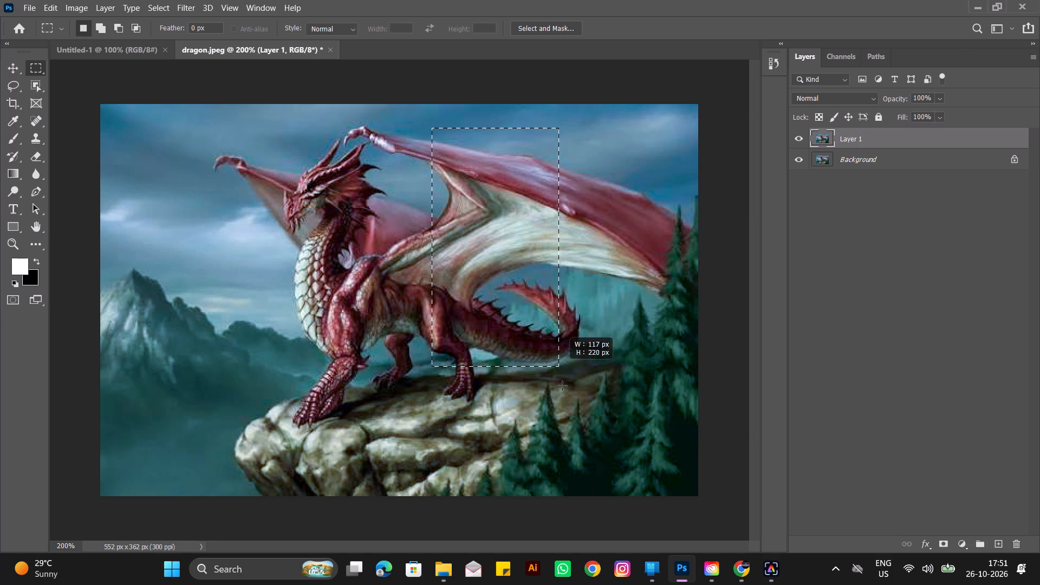
drag(562, 386, 684, 421)
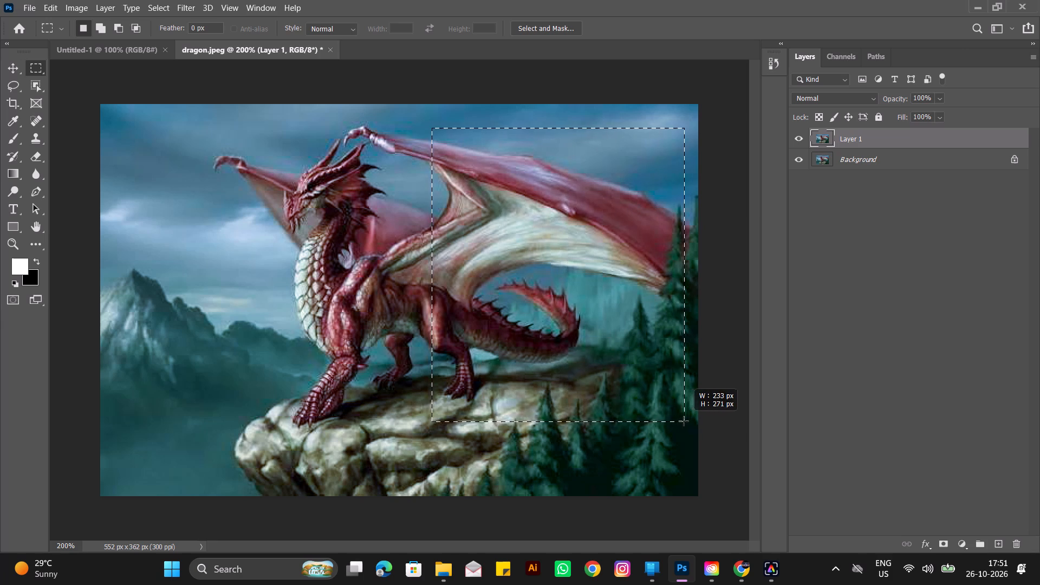
drag(684, 421, 693, 418)
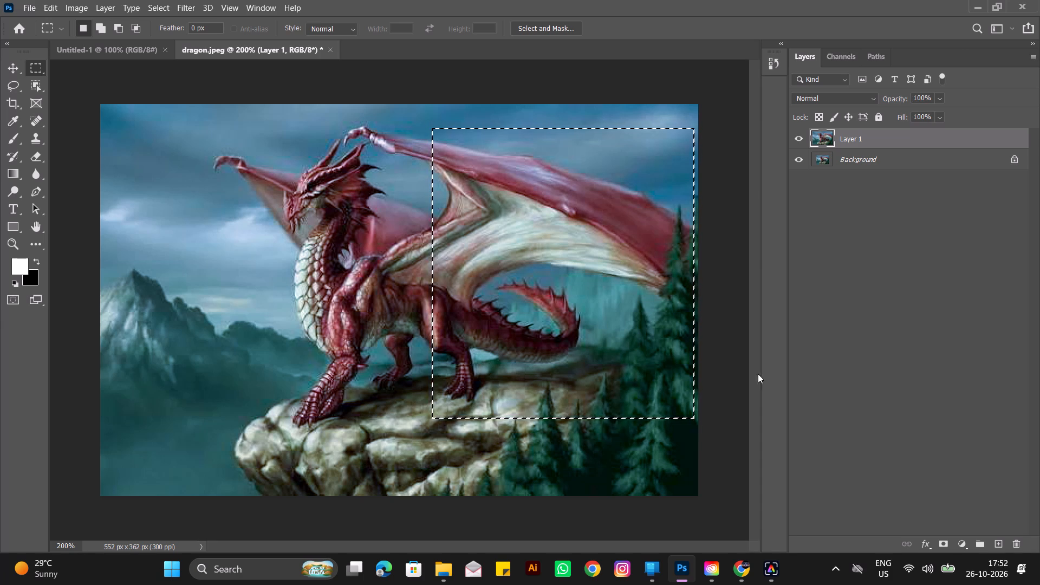
Add a new layer, stroke the selection on it with a 10 px centred white line, and deselect.
click(996, 540)
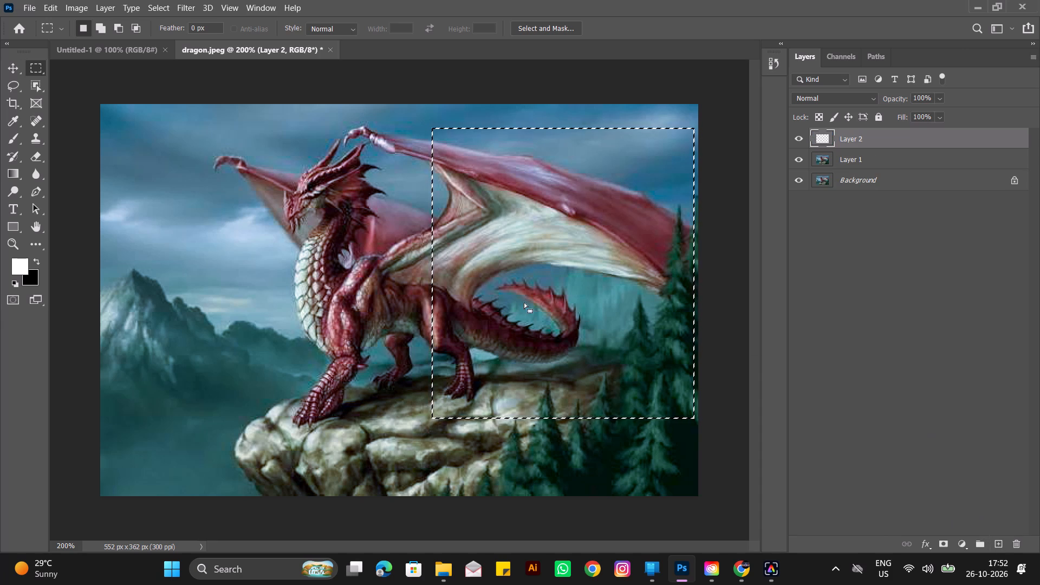
right_click(519, 294)
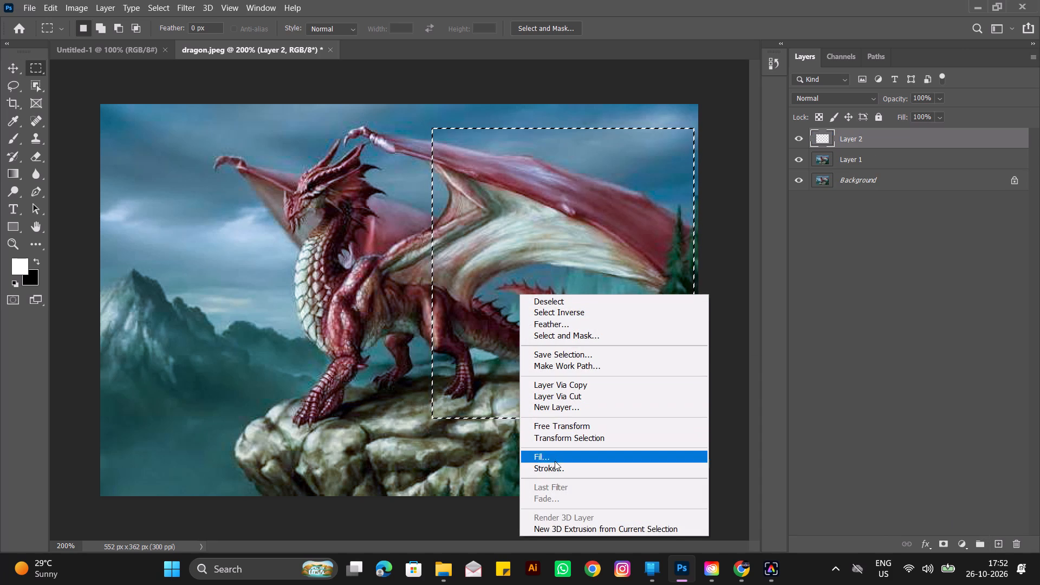
click(555, 465)
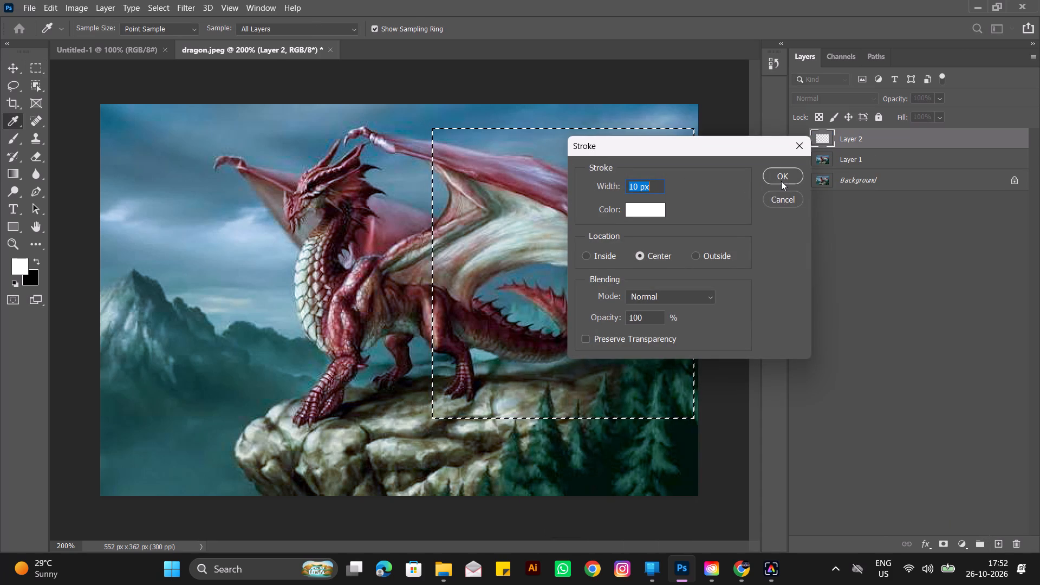
click(781, 176)
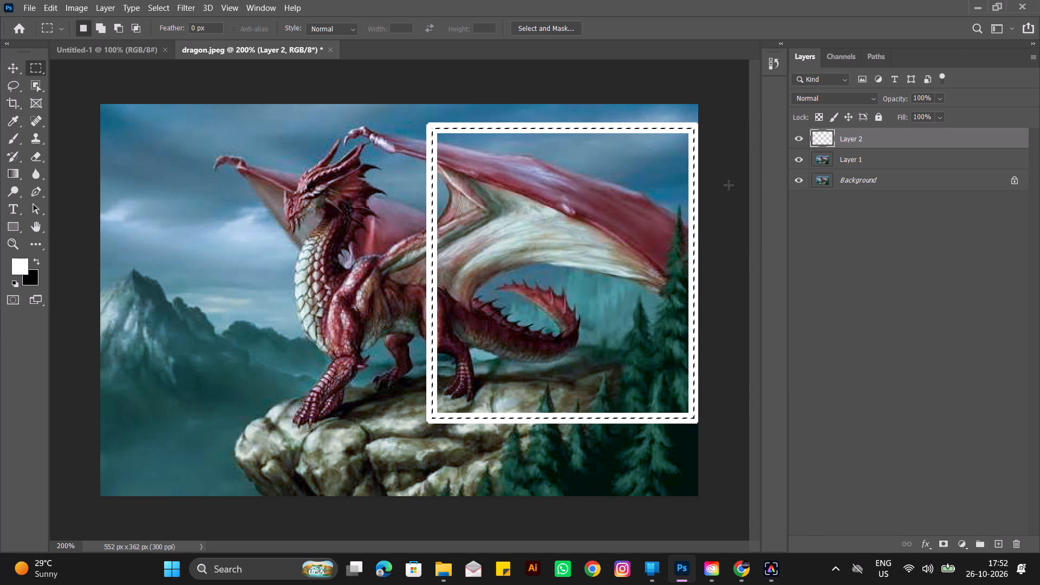
key(ctrl+d)
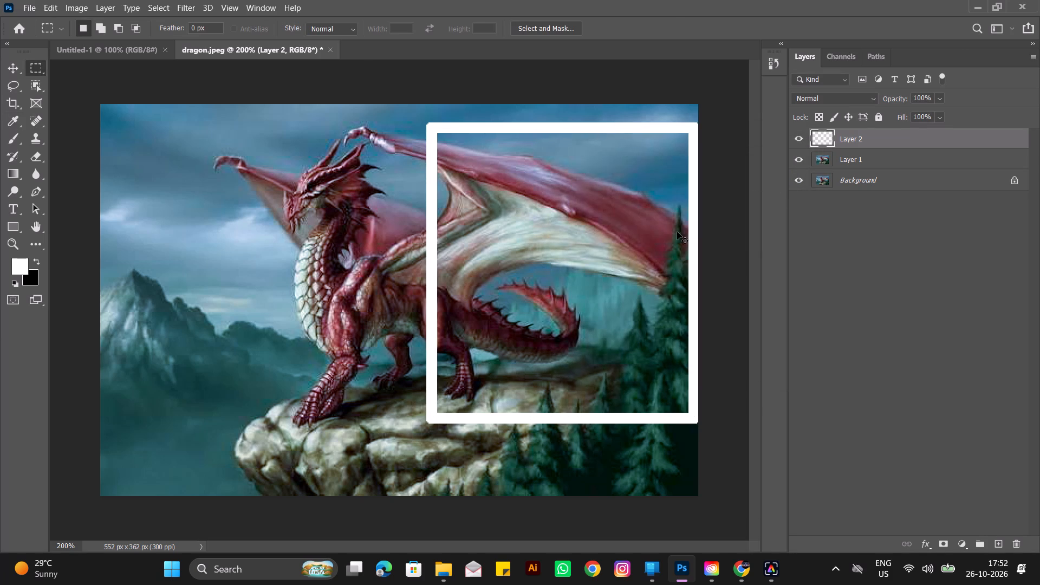
Start a Perspective transform on Layer 2's white frame.
key(ctrl+t)
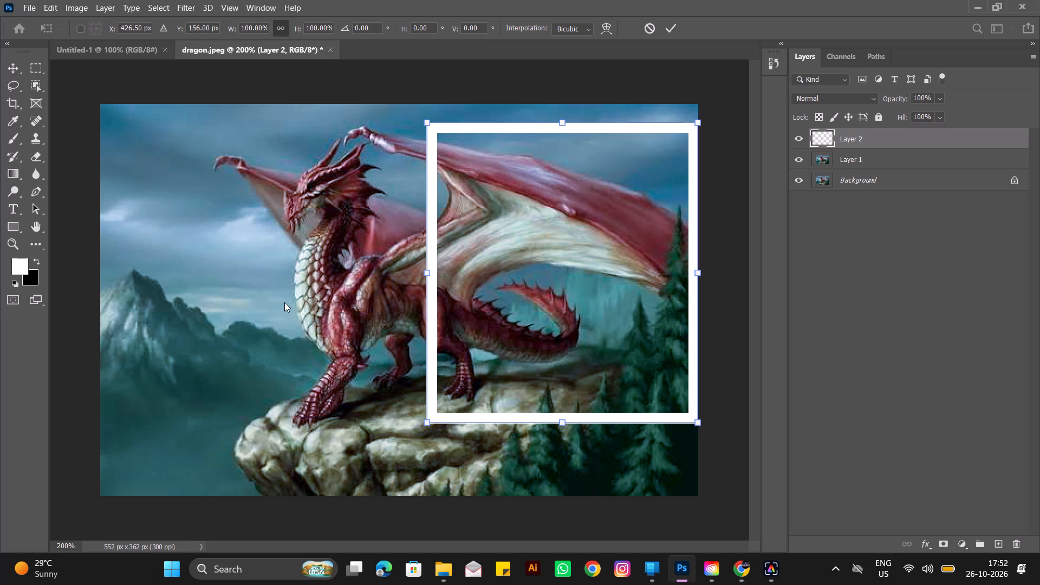
right_click(472, 242)
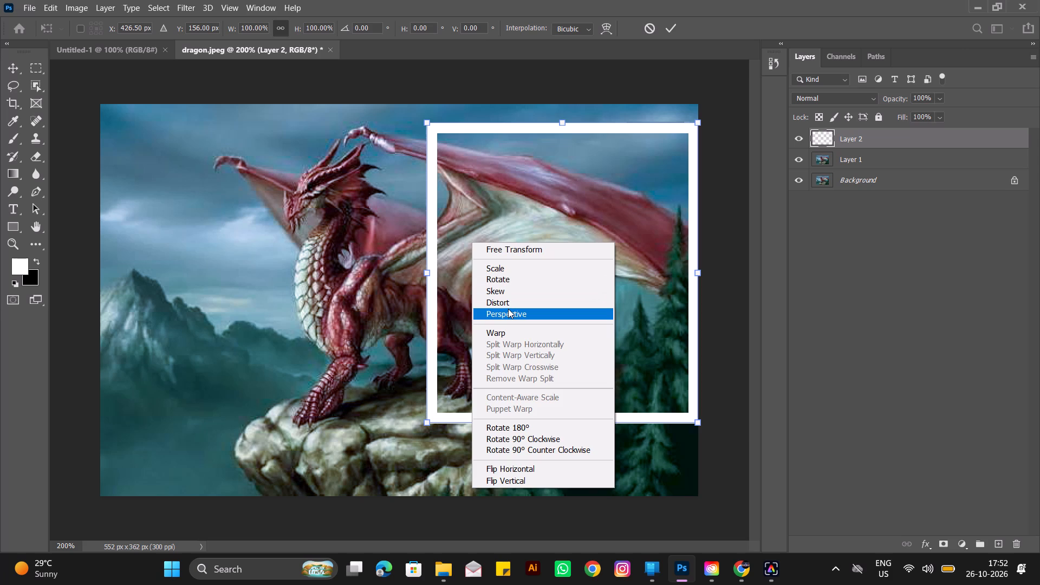
click(508, 309)
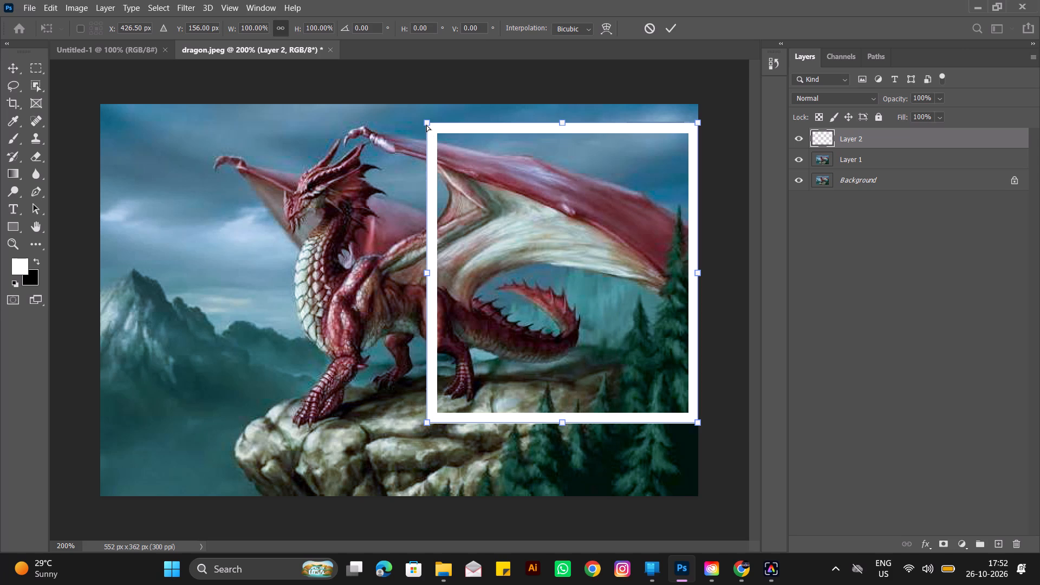
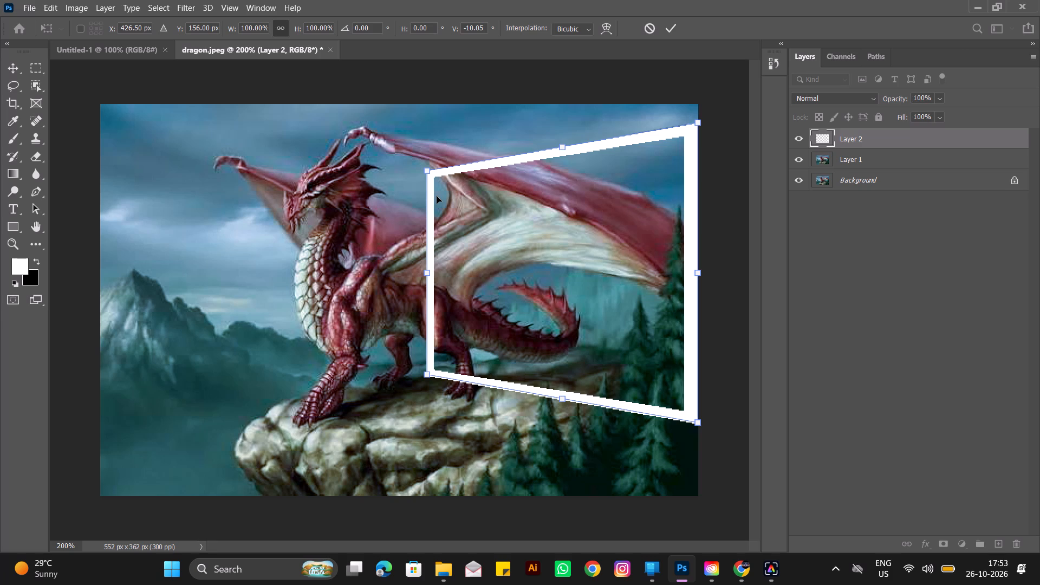
Scale Layer 2's perspective frame to about 97.9% width and 95.8% height, and move it about 12 px left and 24 px down.
key(ctrl+t)
drag(698, 274, 682, 270)
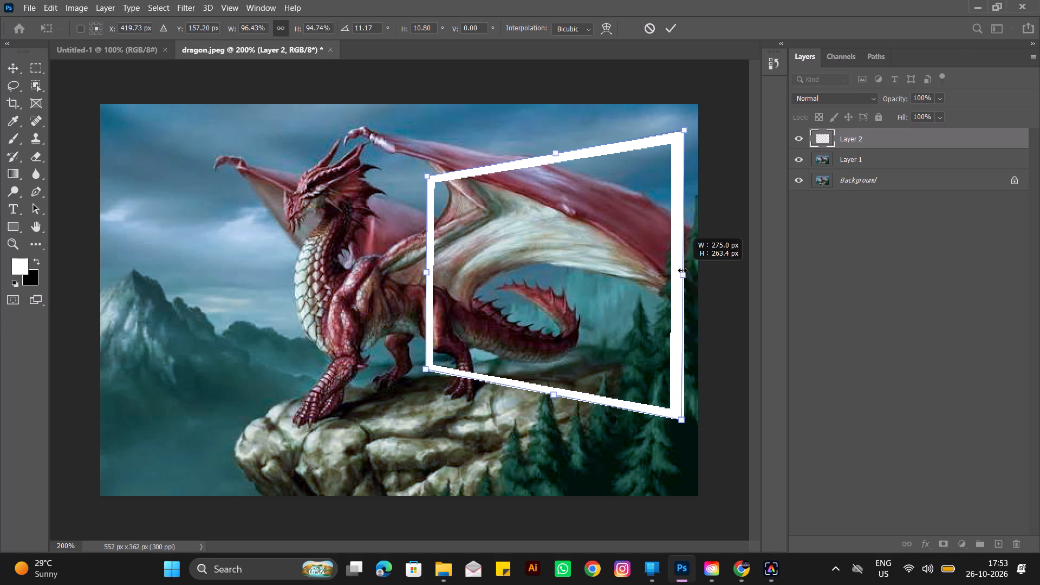
drag(682, 270, 687, 270)
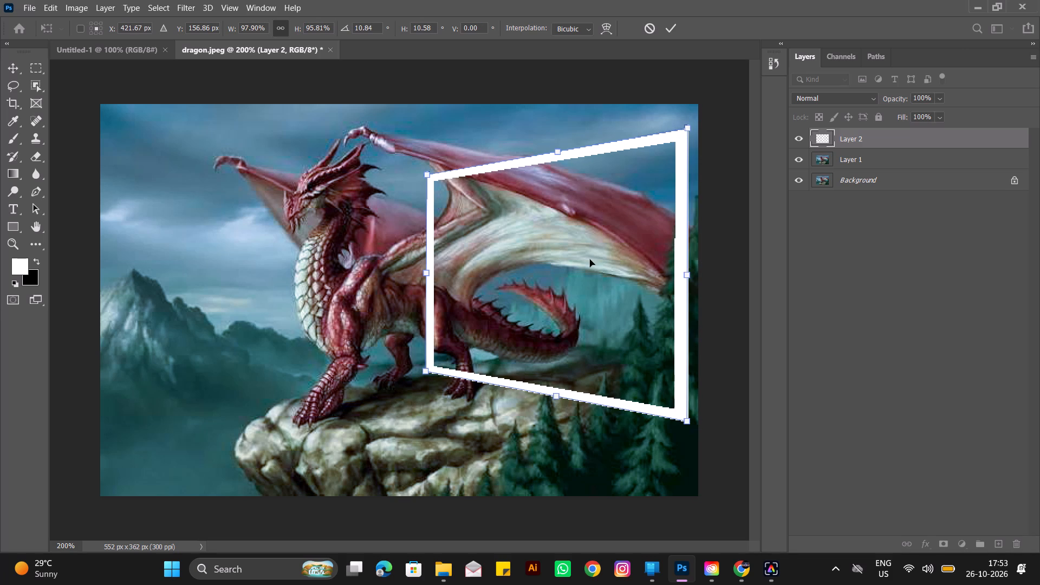
drag(590, 259, 579, 287)
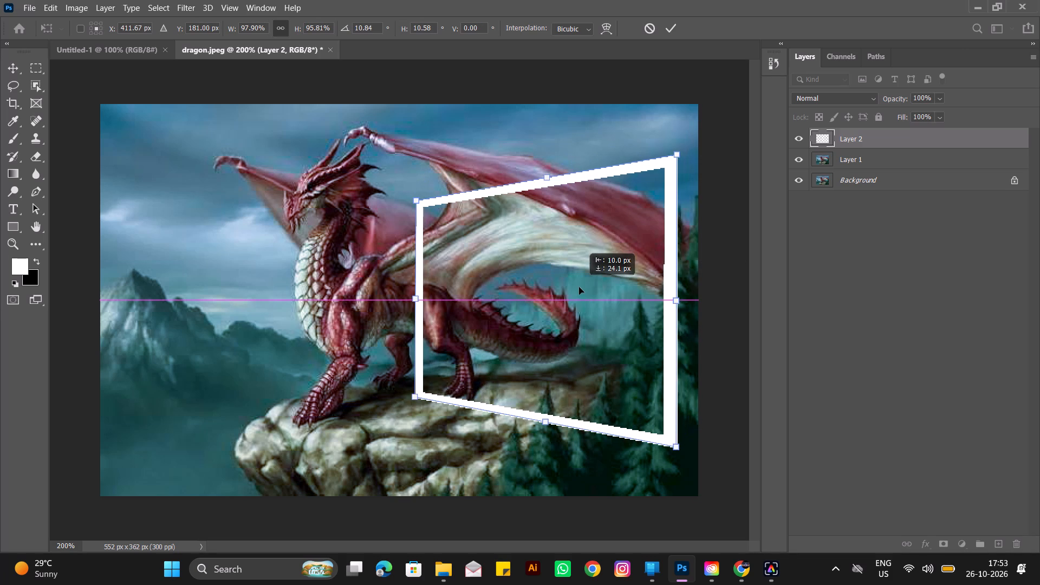
drag(579, 287, 578, 284)
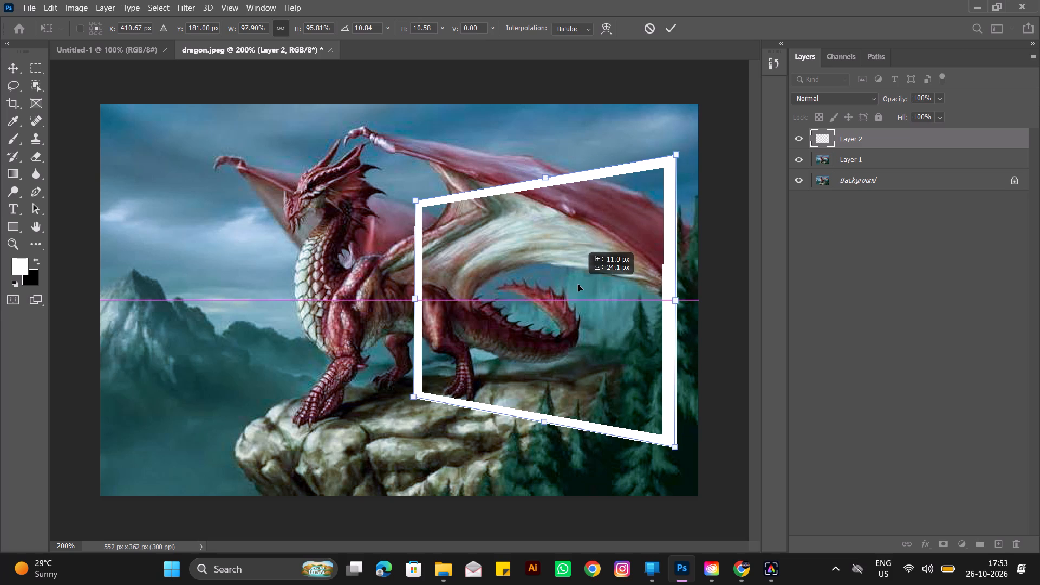
drag(578, 284, 577, 283)
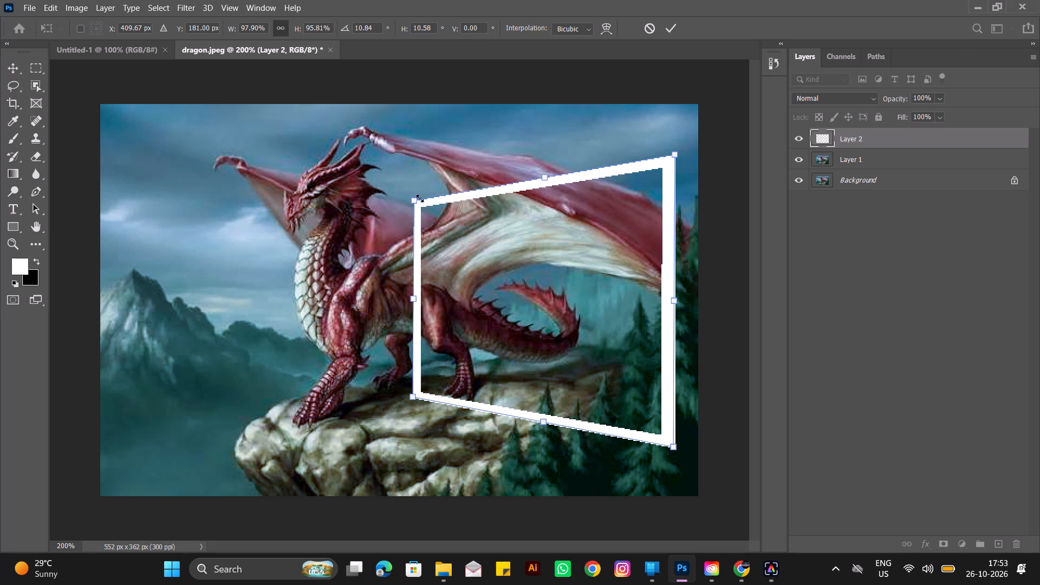
On Layer 1, draw a closed four-point Pen path through the middle of the white frame's border, corner to corner.
click(836, 158)
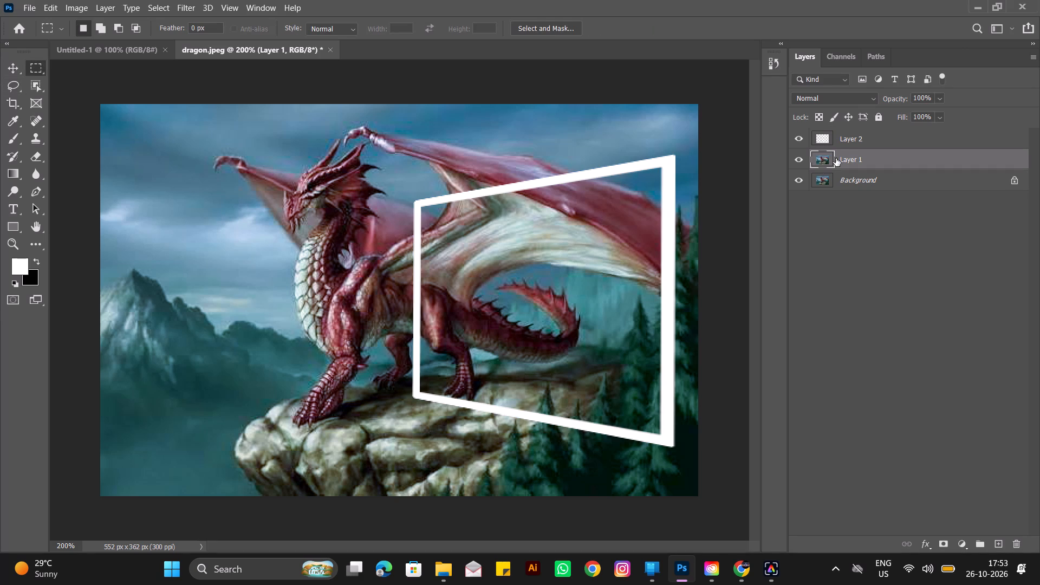
click(837, 141)
click(844, 159)
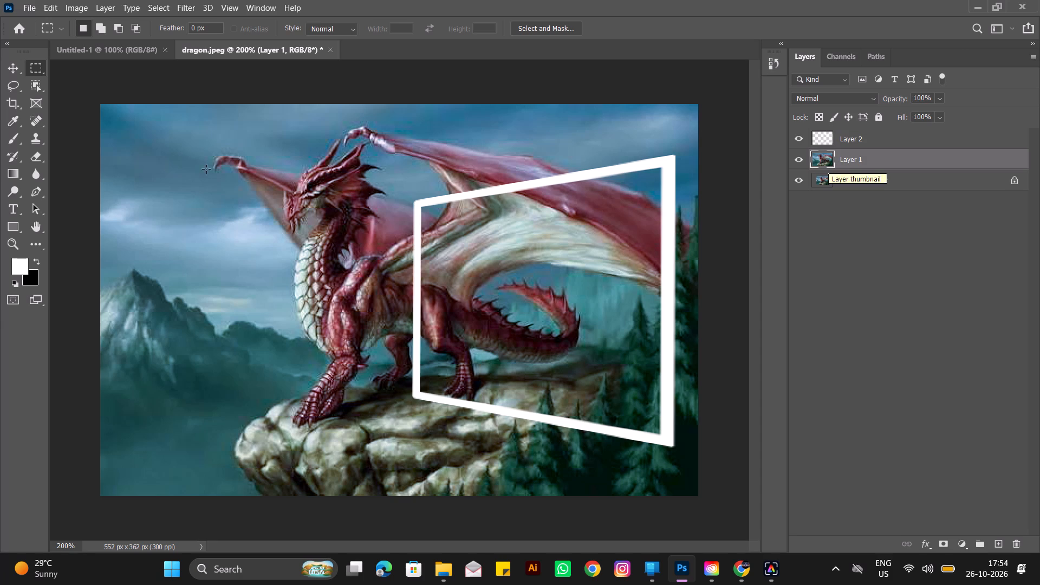
click(35, 188)
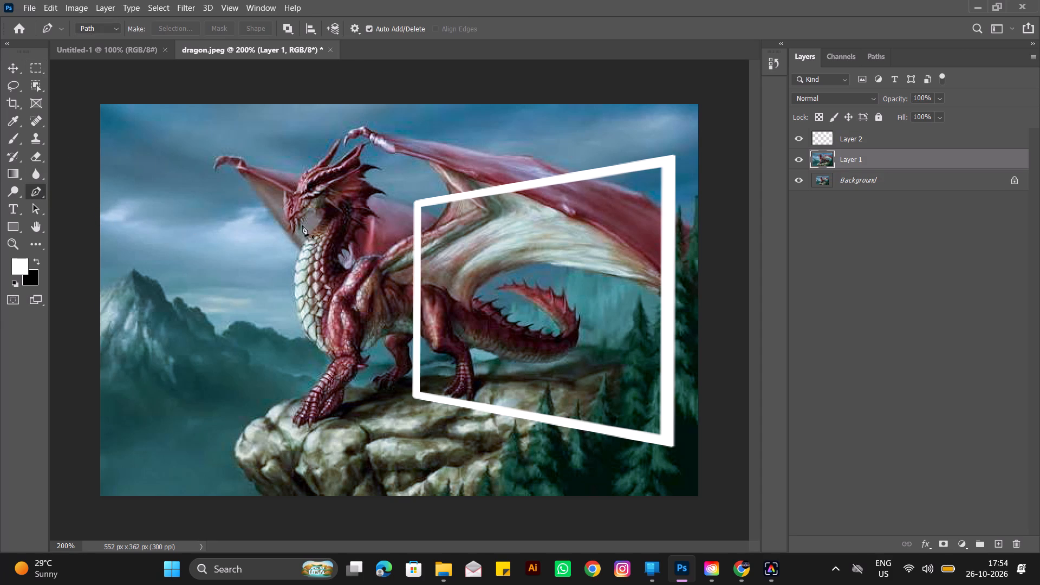
key(ctrl+plus)
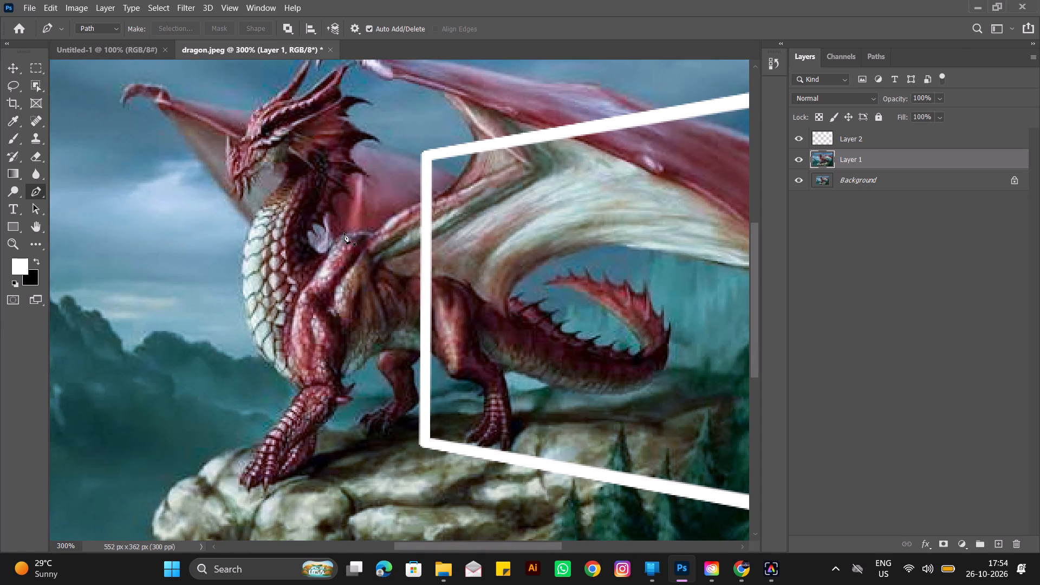
click(425, 157)
click(425, 440)
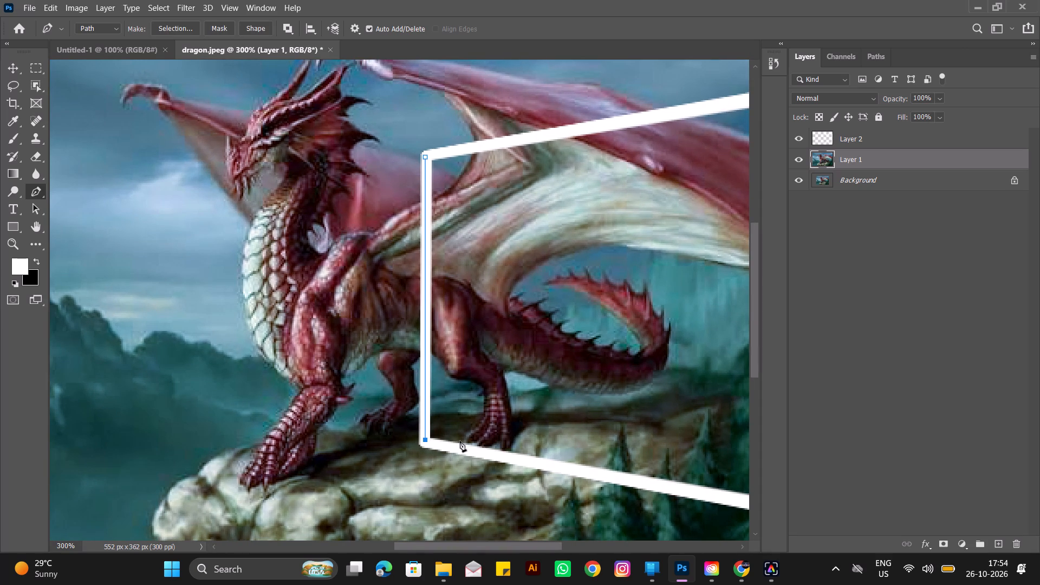
key(ctrl+minus)
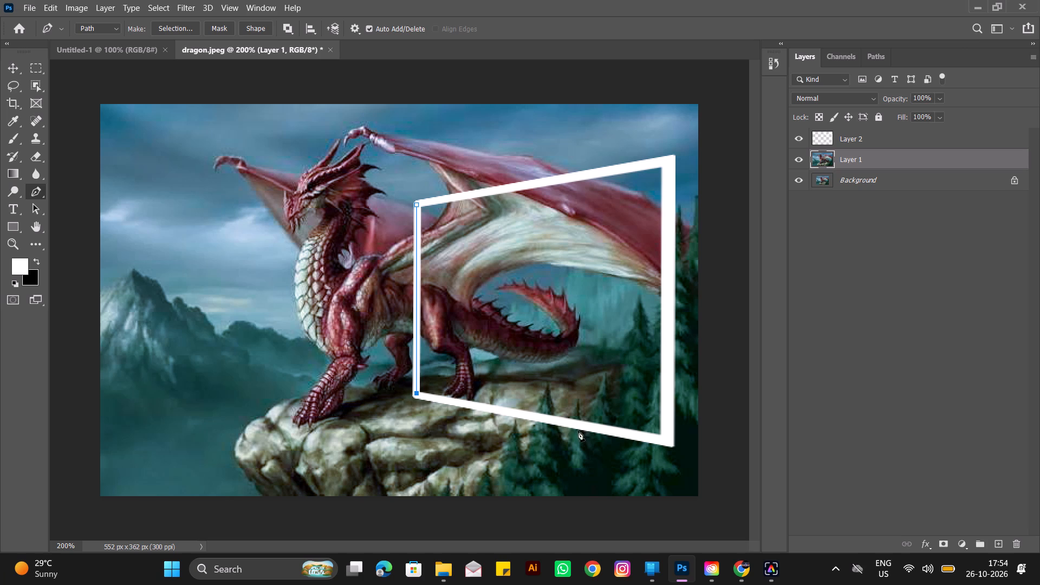
click(668, 440)
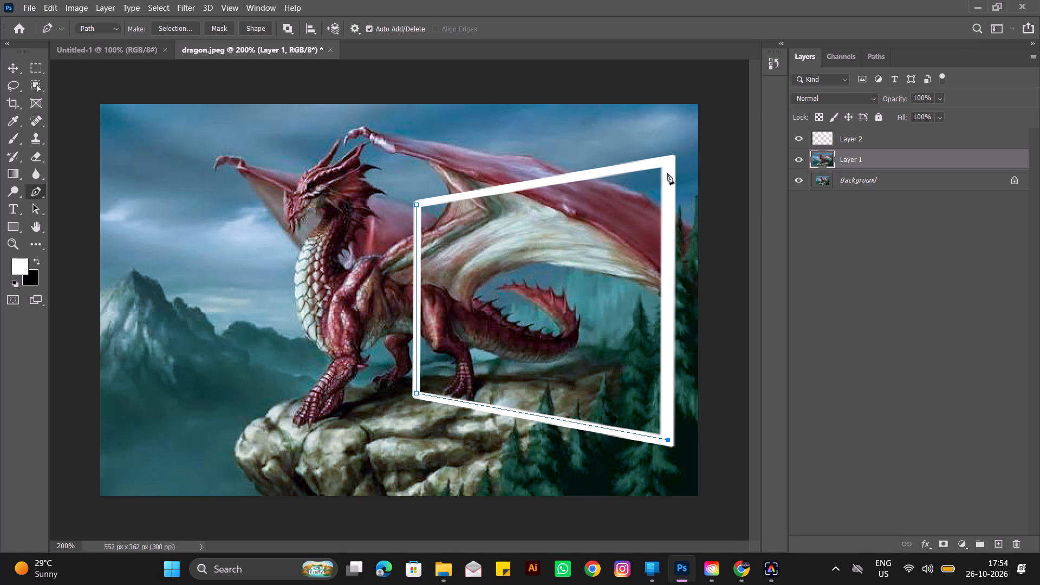
click(668, 162)
click(417, 204)
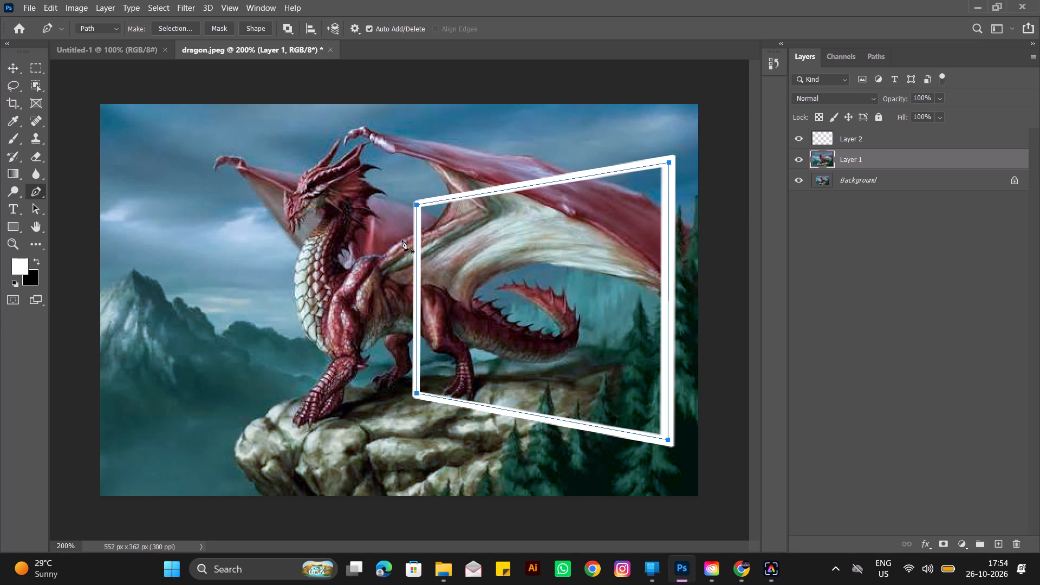
Convert the frame path to a selection and copy that area of Layer 1 to a new layer.
key(ctrl+Return)
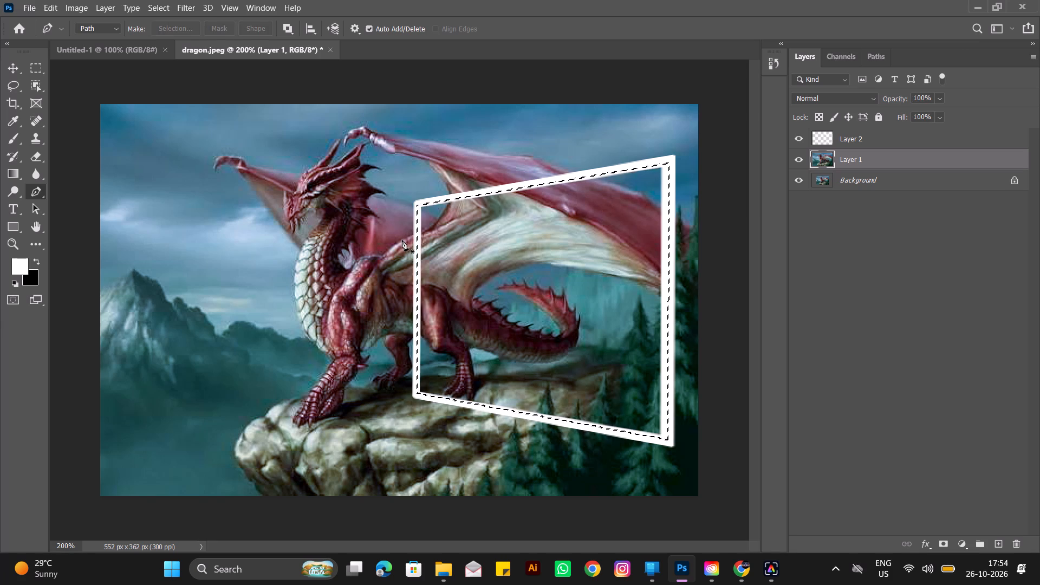
key(ctrl+j)
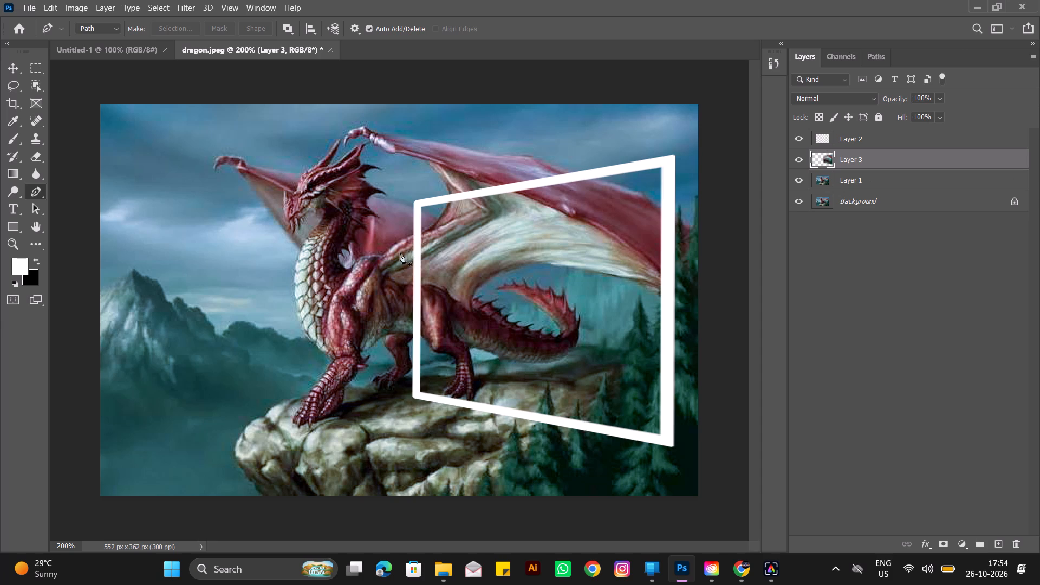
Toggle the visibility of Layer 2, Layer 1 and Background to examine the framed cutout on Layer 3.
click(795, 180)
click(796, 199)
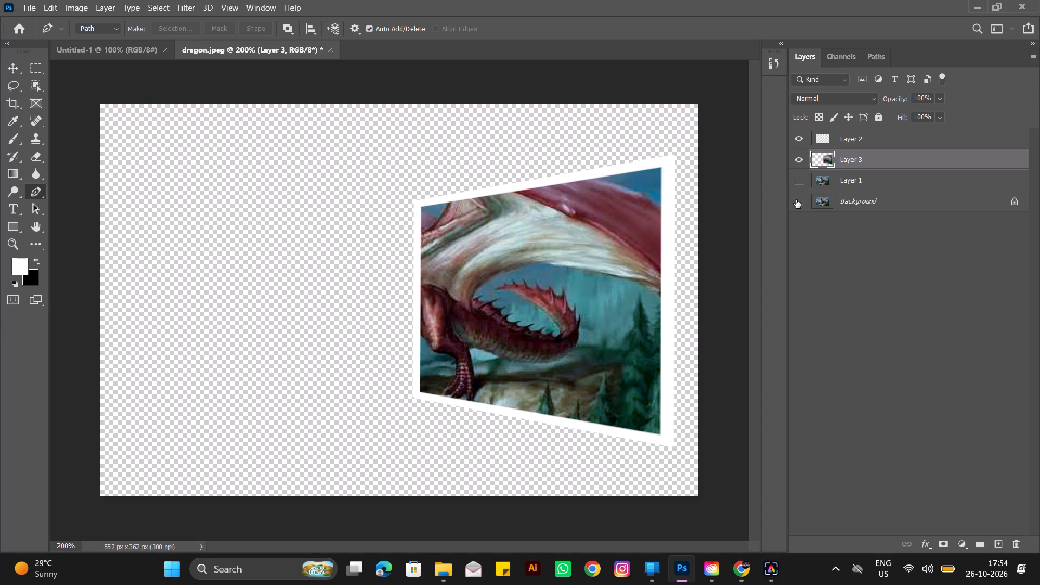
click(795, 186)
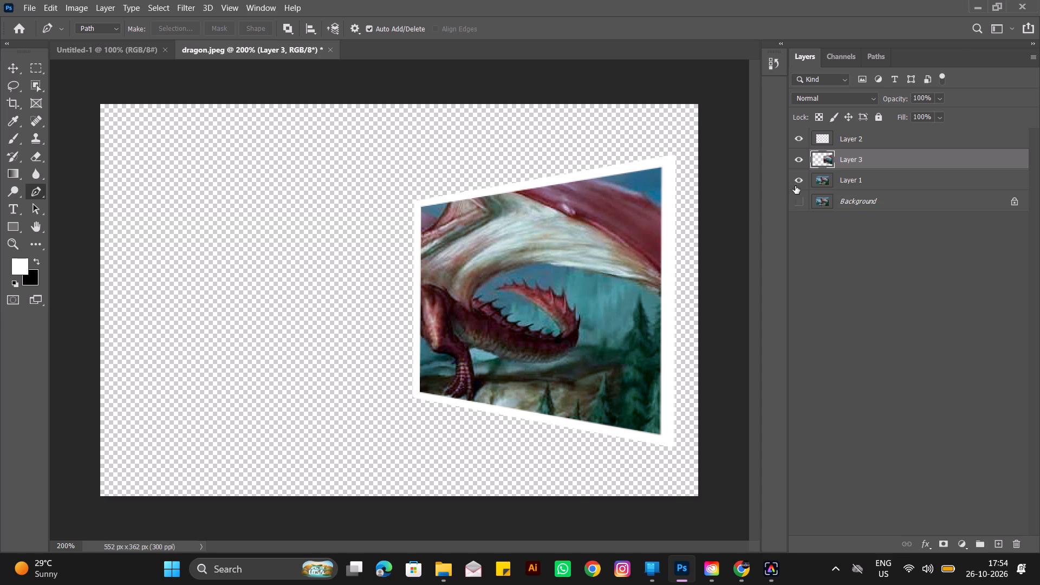
click(795, 194)
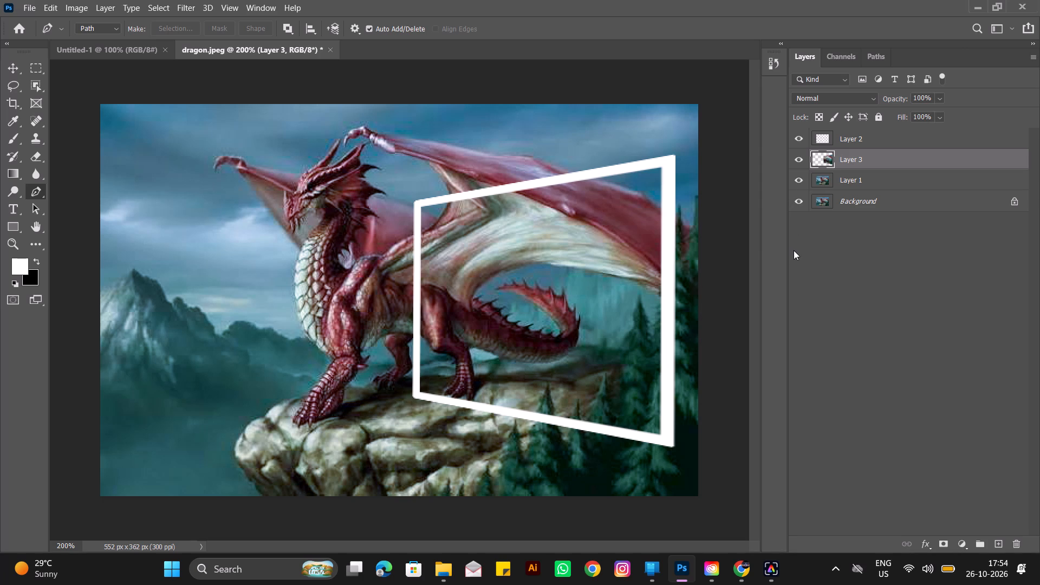
click(798, 136)
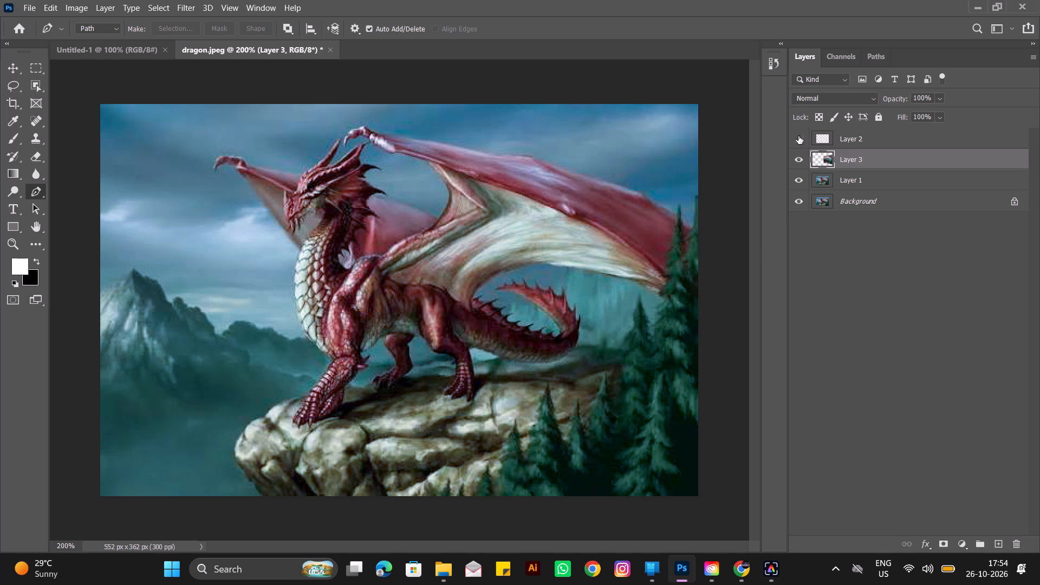
click(798, 136)
click(798, 136)
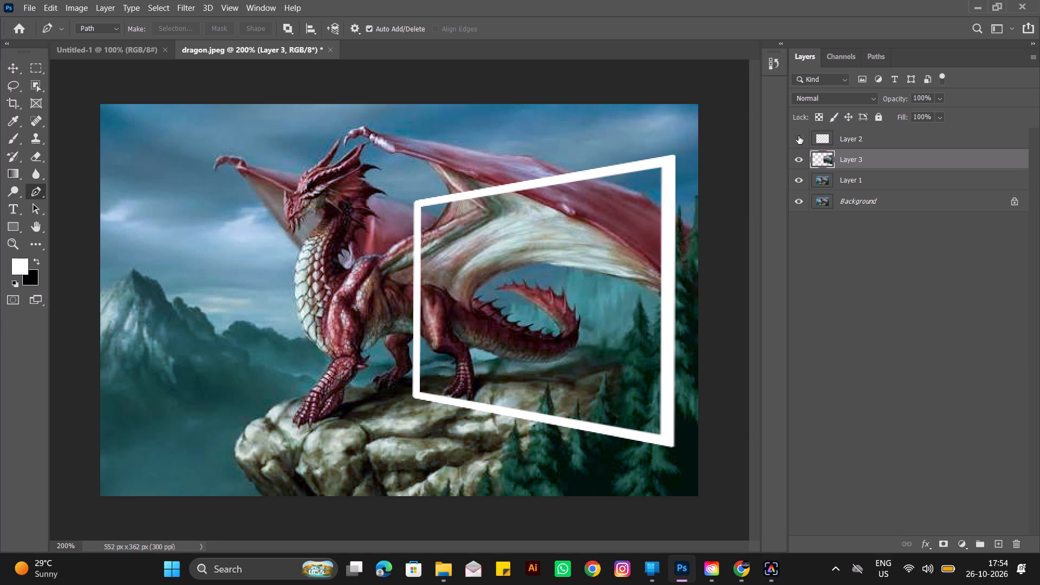
click(797, 178)
click(800, 200)
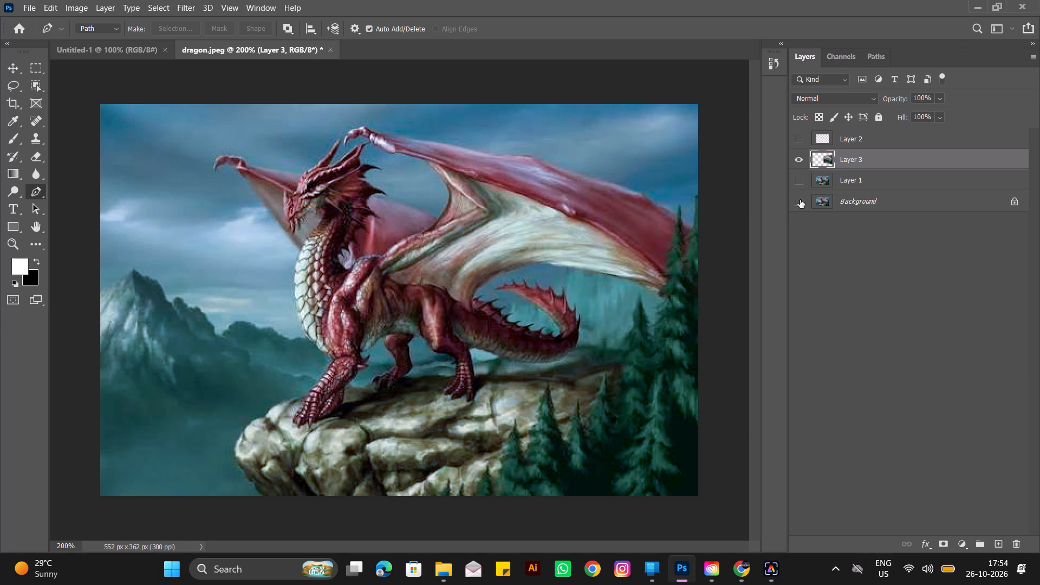
click(800, 200)
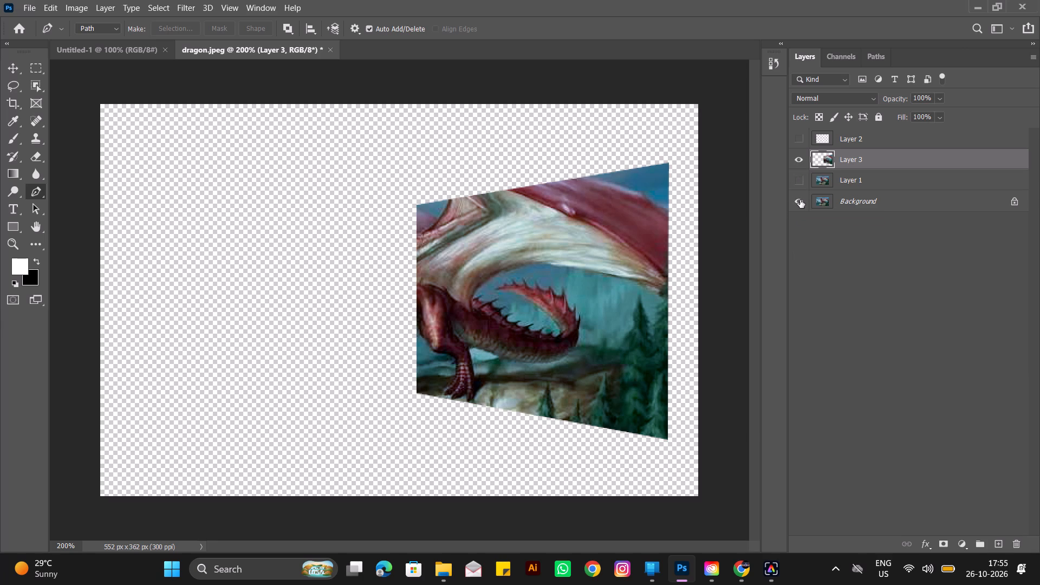
click(800, 200)
click(800, 200)
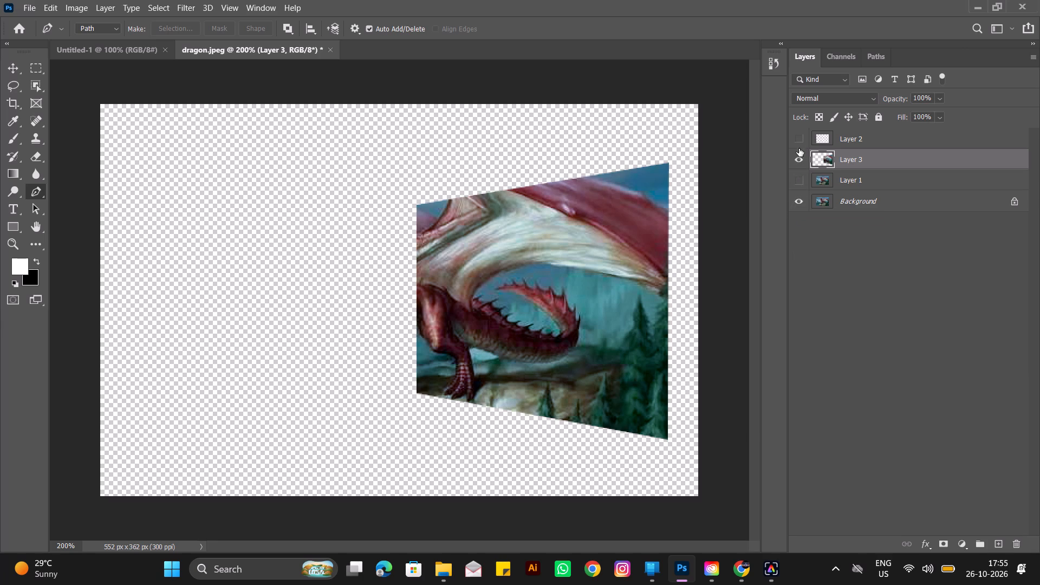
click(799, 140)
click(798, 183)
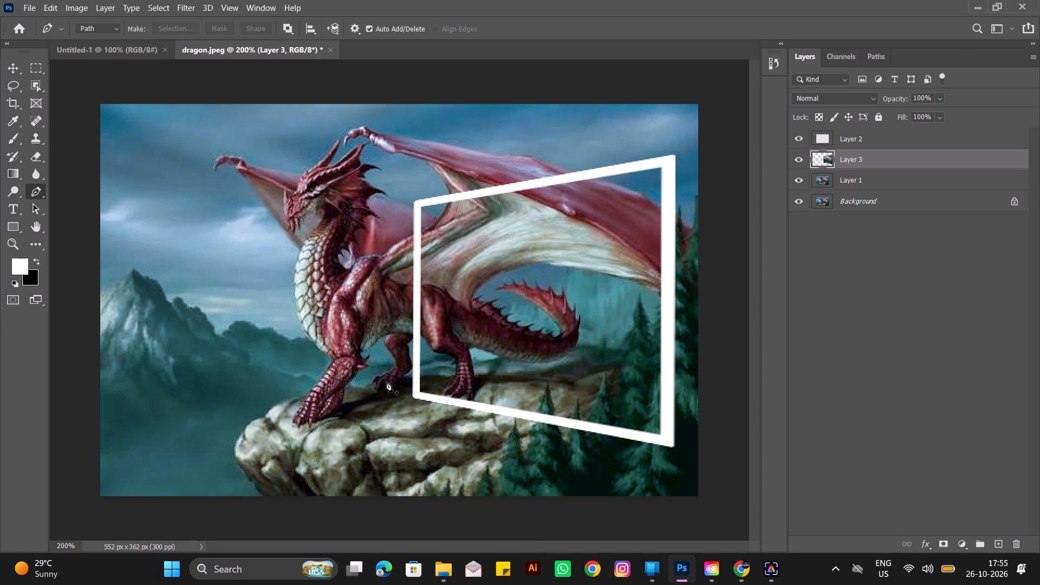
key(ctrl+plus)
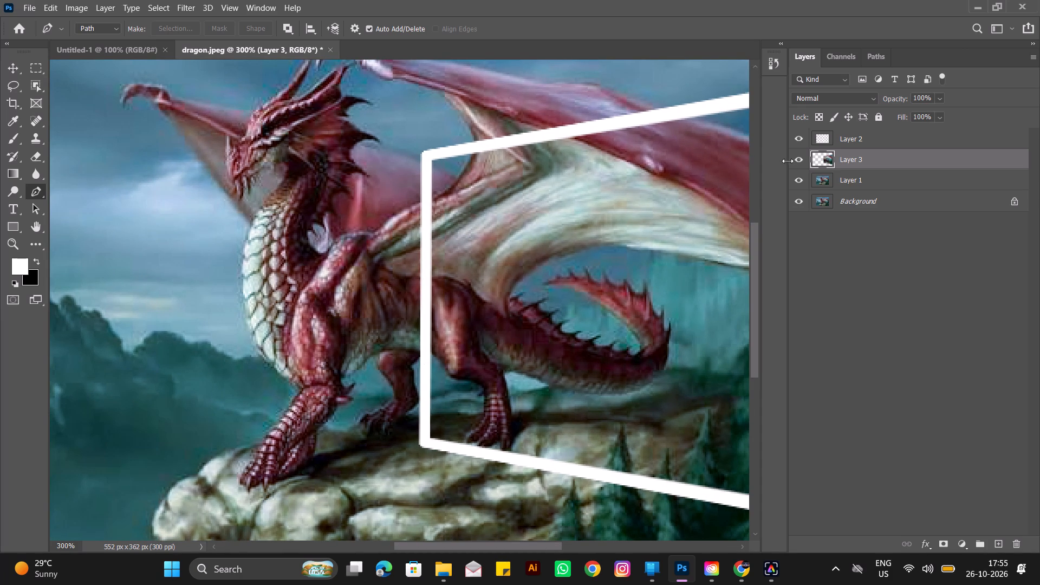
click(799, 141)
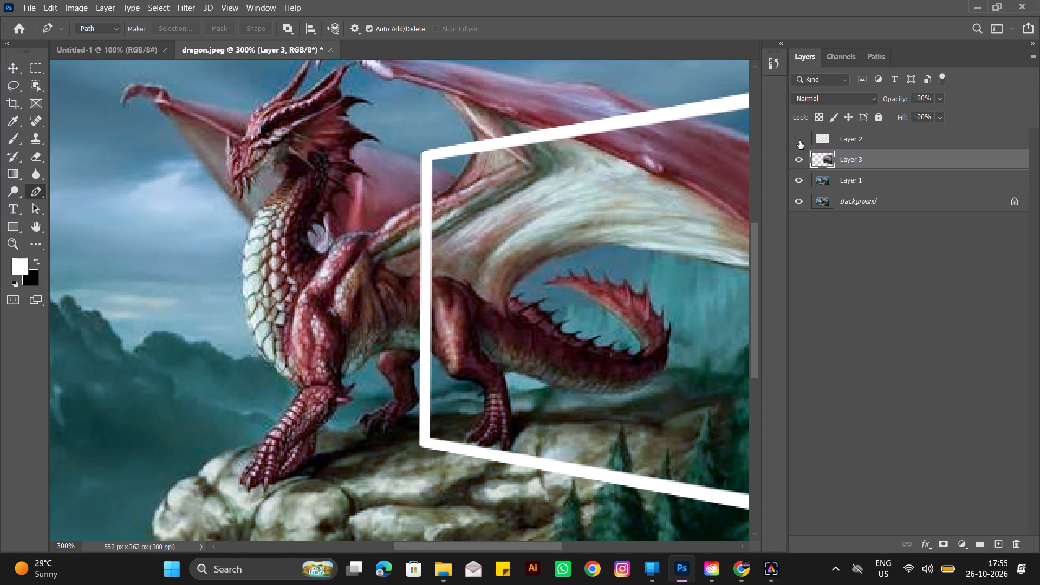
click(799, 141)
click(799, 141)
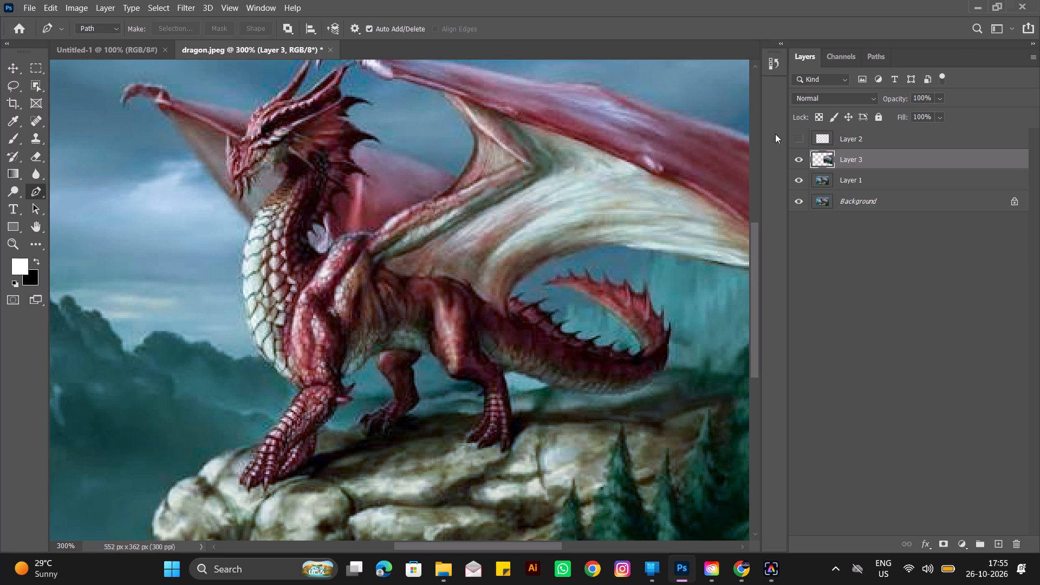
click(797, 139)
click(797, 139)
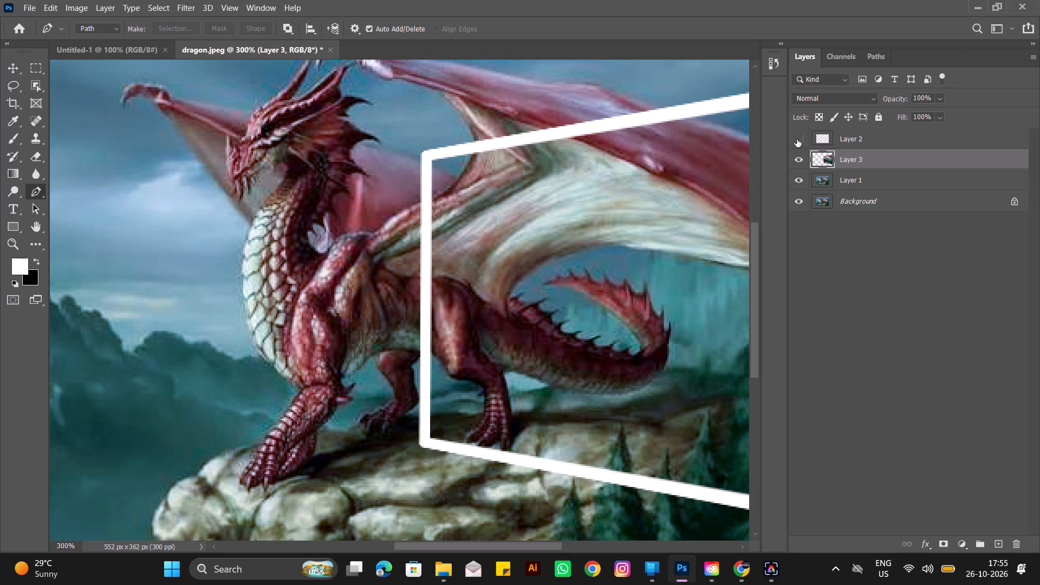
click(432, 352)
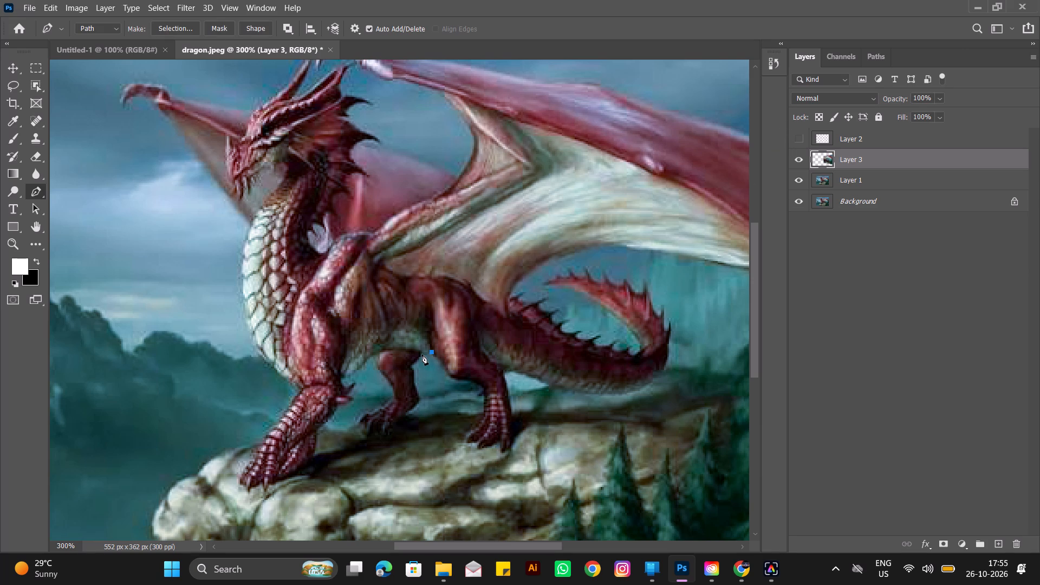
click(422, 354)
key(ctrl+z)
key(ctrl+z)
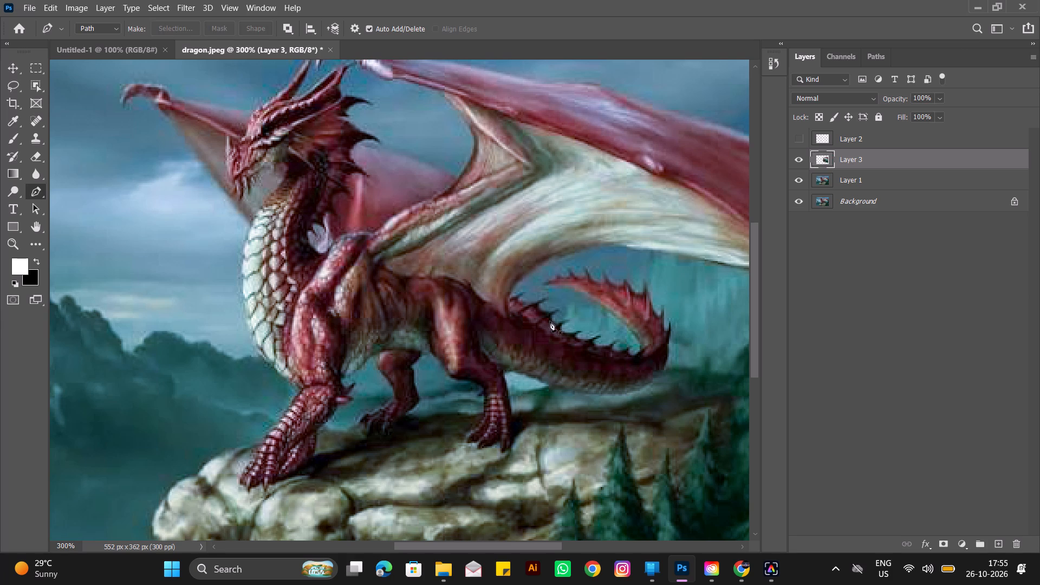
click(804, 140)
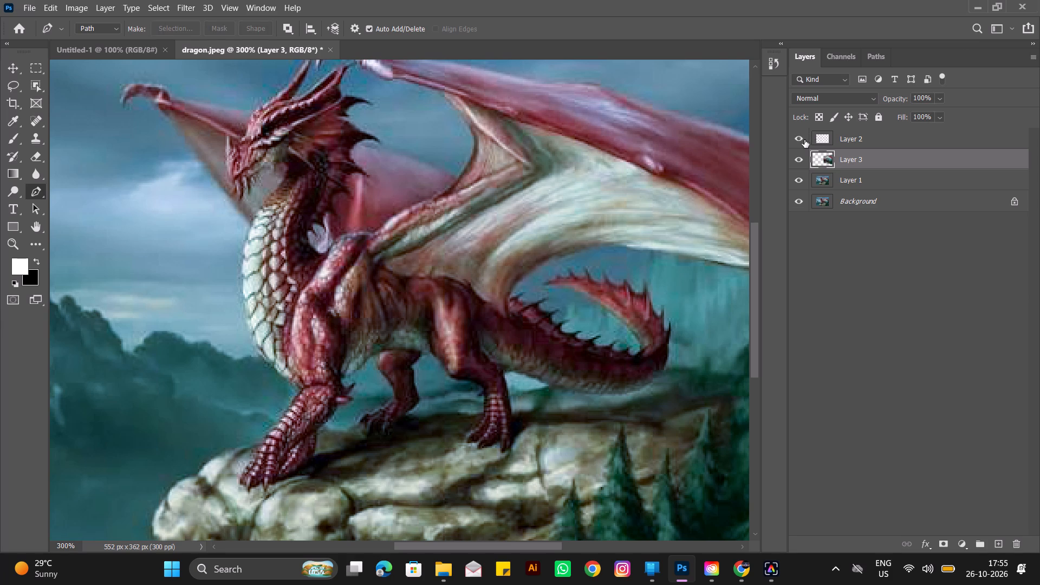
Hide Layer 2 so the image is unobstructed by the white frame.
click(804, 140)
click(804, 140)
click(804, 140)
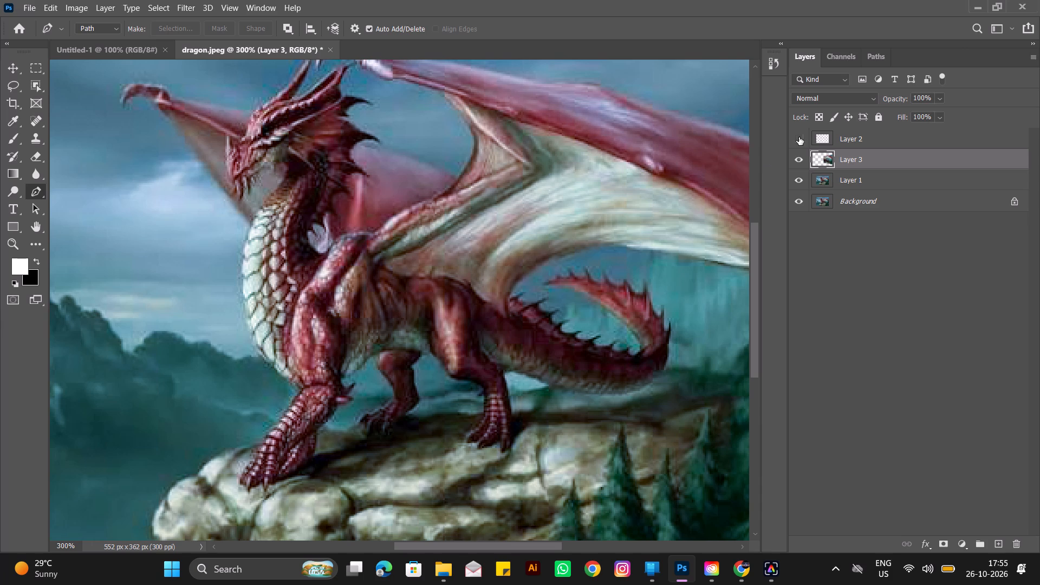
click(799, 137)
click(799, 137)
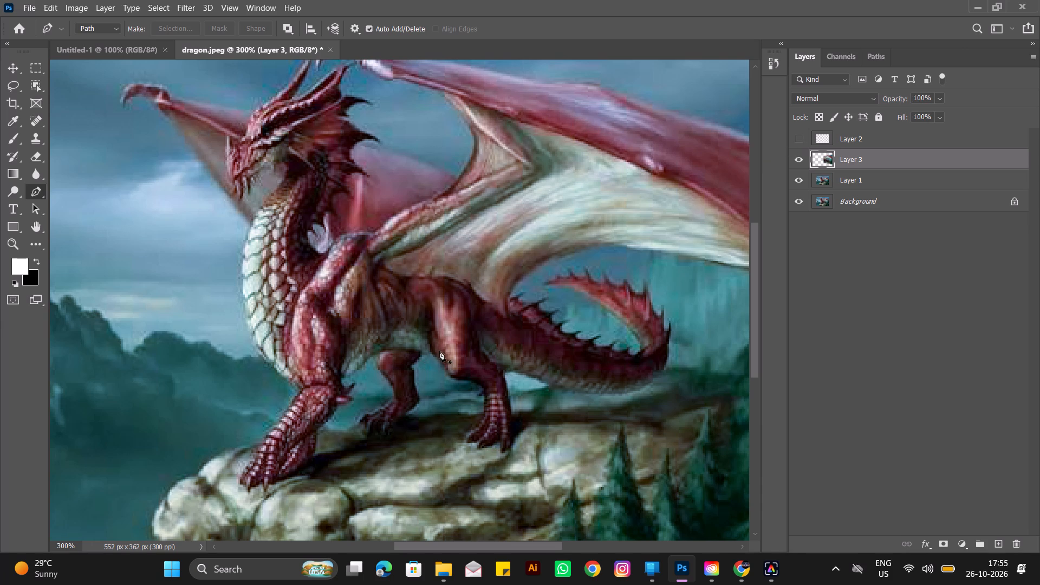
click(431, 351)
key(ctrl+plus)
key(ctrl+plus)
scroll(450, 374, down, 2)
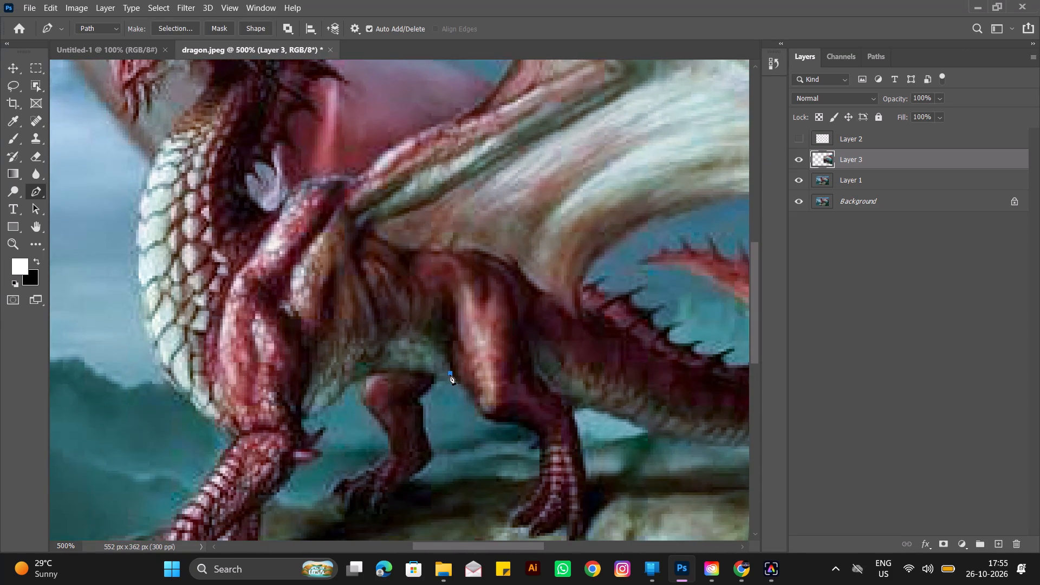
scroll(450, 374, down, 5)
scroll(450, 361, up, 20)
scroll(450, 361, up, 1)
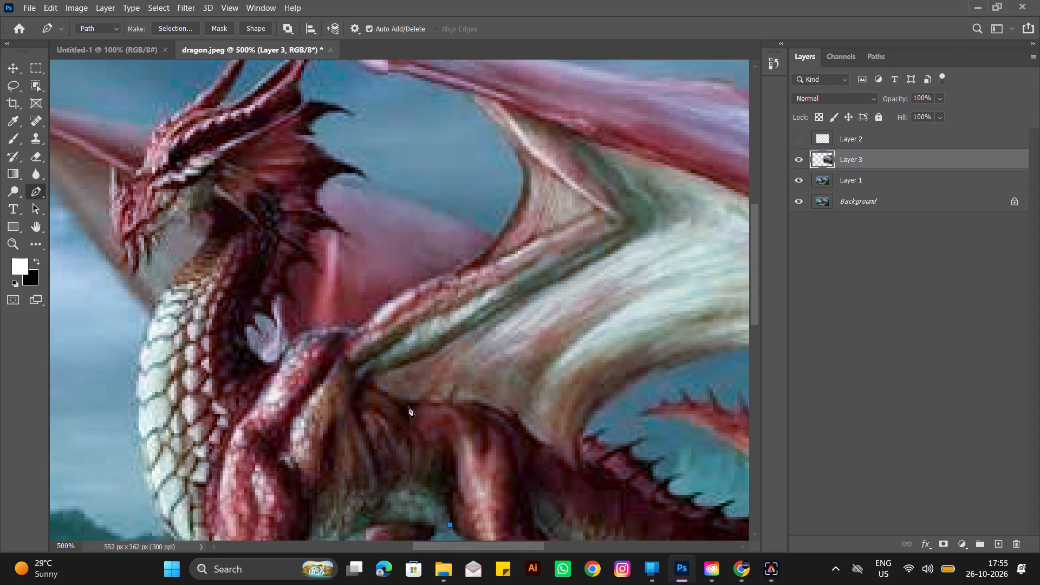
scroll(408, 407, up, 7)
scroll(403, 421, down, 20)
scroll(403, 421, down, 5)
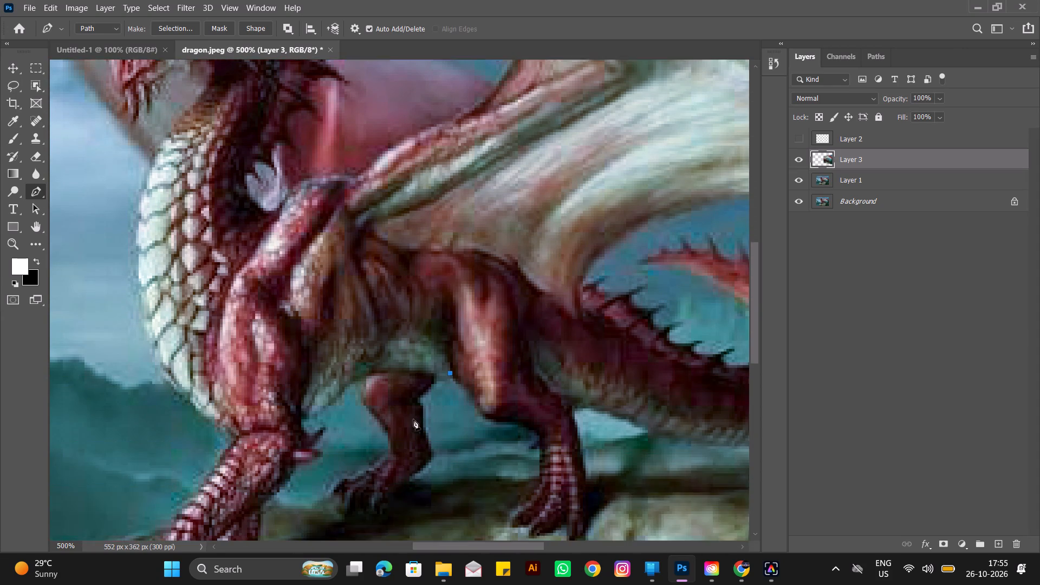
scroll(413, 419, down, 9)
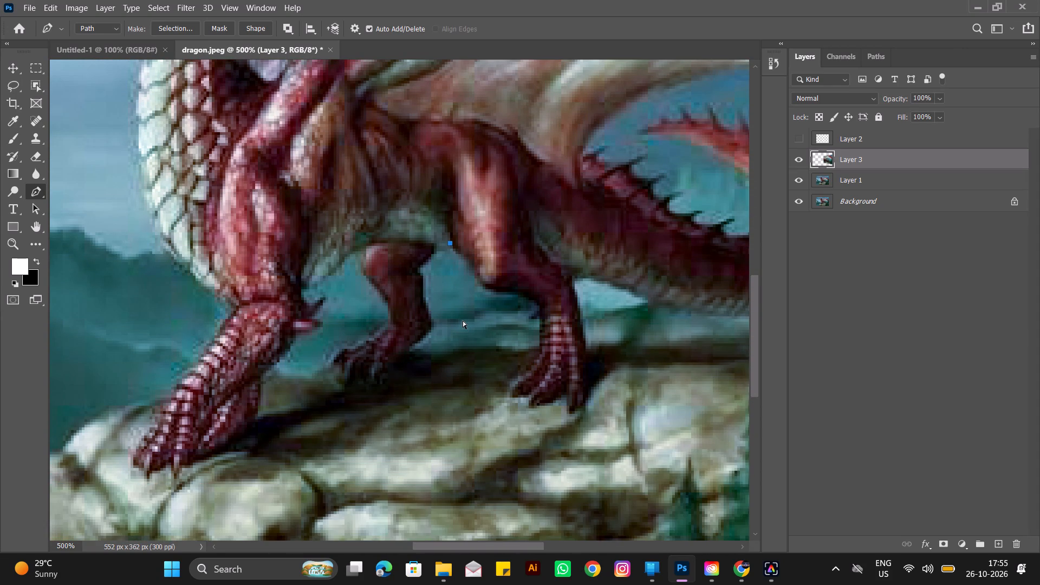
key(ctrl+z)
Start a Pen path under the dragon's belly beside the near hind leg and trace it onto the far hind leg's upper rear edge.
click(456, 250)
drag(435, 252, 433, 252)
drag(433, 252, 407, 244)
drag(407, 244, 288, 312)
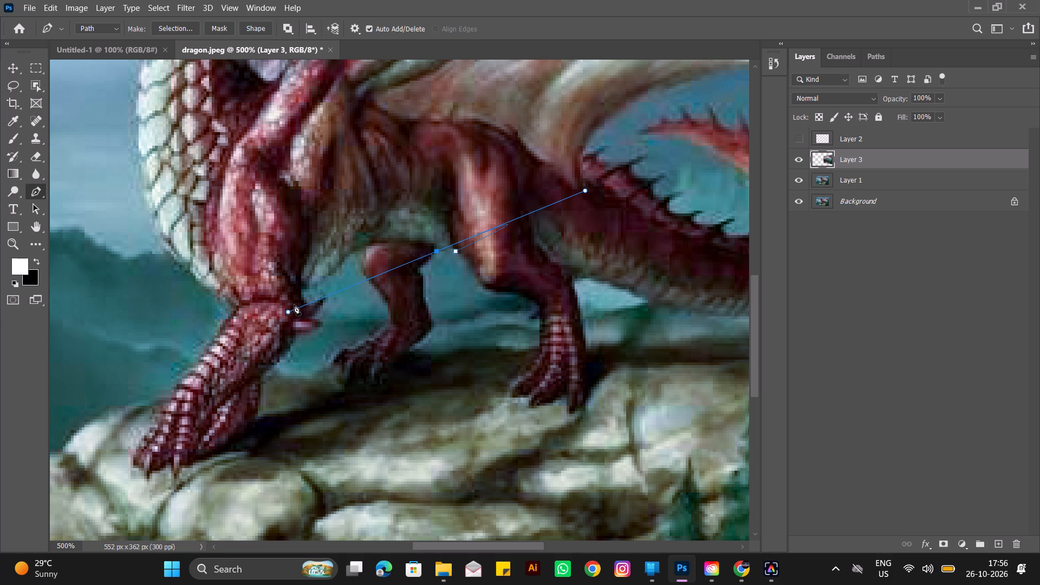
key(ctrl+z)
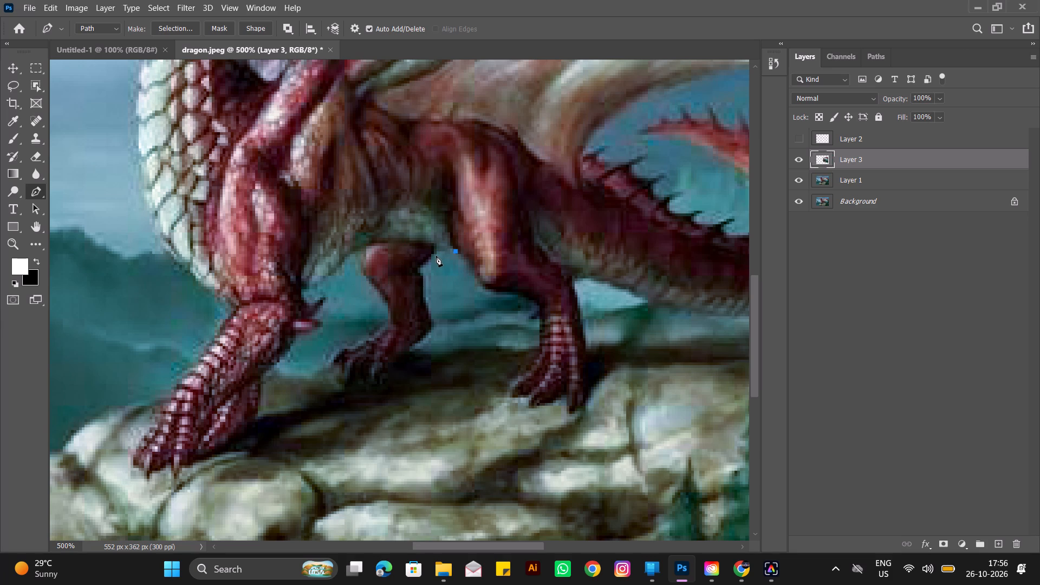
click(436, 252)
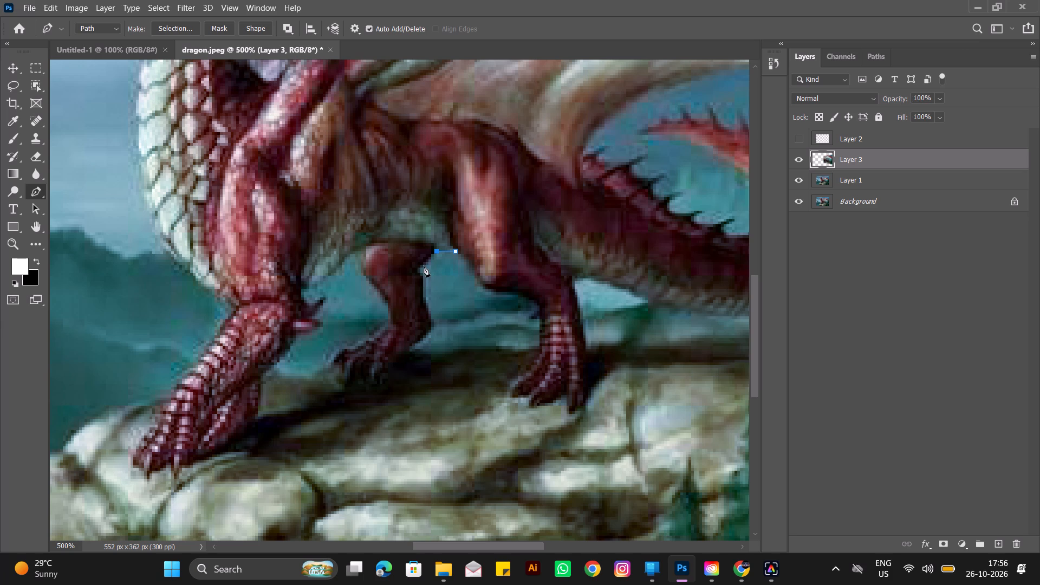
click(425, 263)
drag(421, 278, 432, 283)
drag(432, 283, 438, 291)
drag(438, 291, 430, 294)
key(ctrl+z)
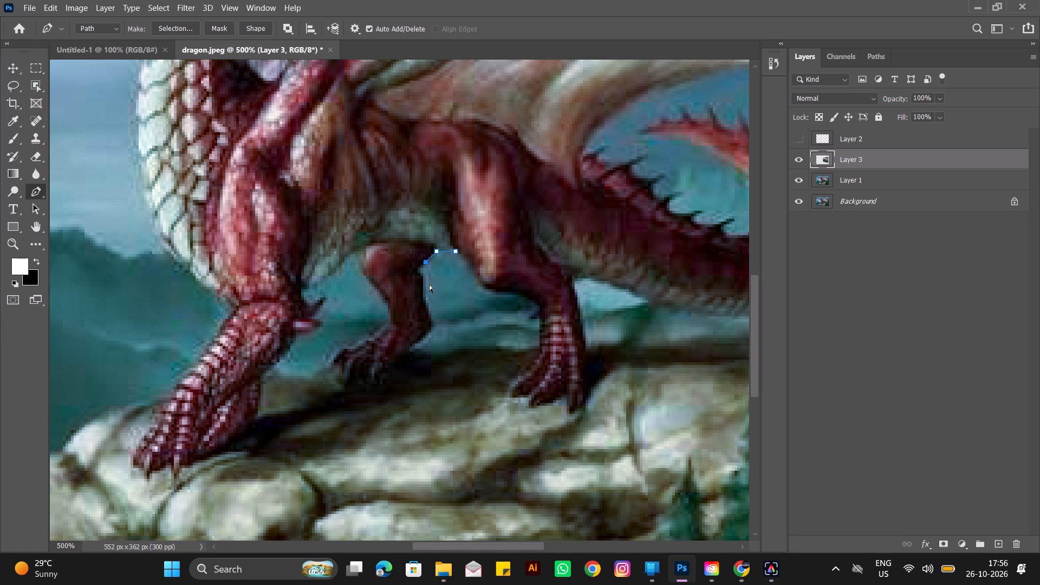
drag(421, 276, 427, 282)
drag(427, 282, 429, 284)
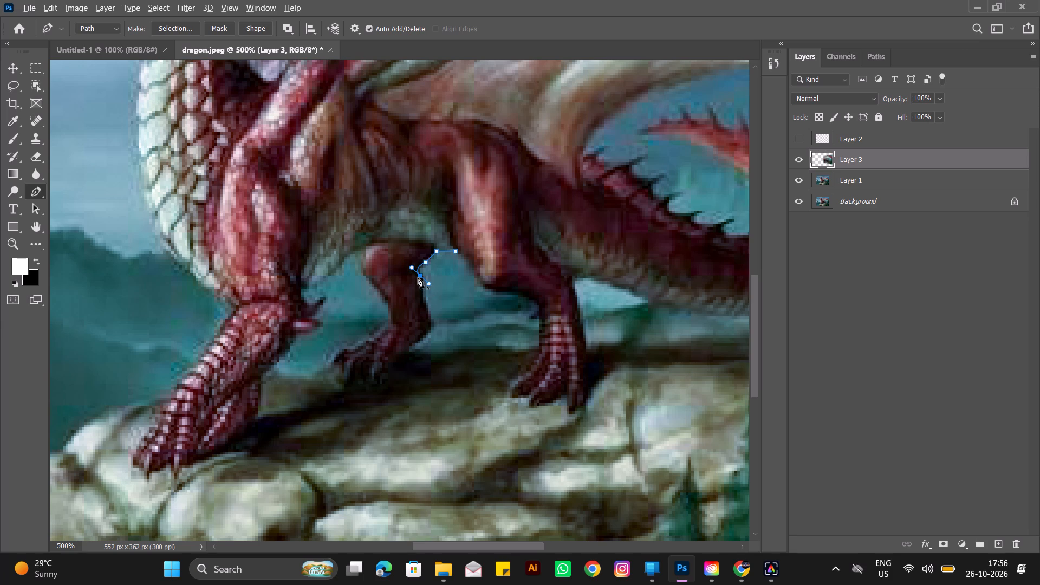
alt+click(420, 275)
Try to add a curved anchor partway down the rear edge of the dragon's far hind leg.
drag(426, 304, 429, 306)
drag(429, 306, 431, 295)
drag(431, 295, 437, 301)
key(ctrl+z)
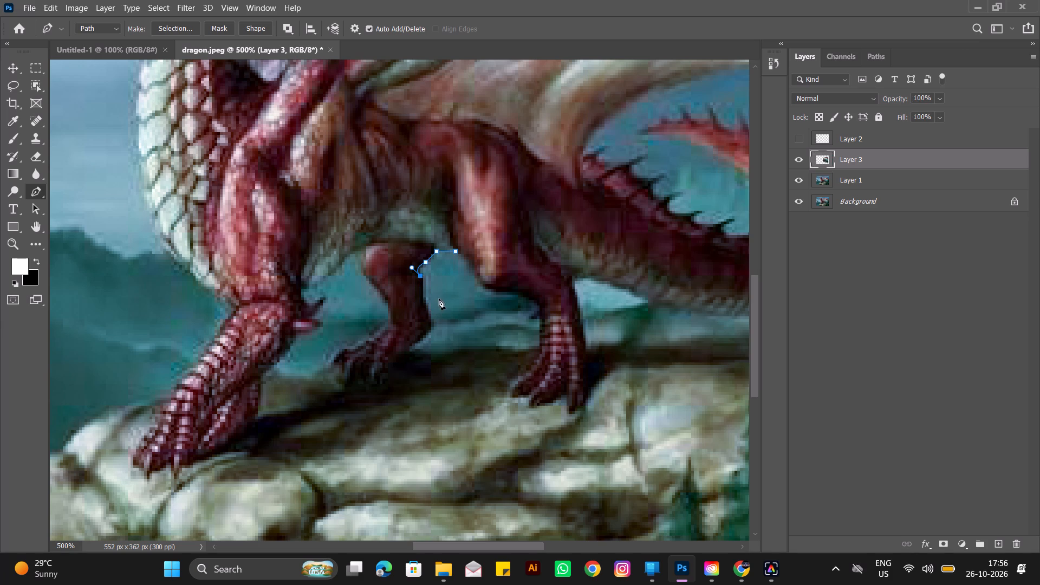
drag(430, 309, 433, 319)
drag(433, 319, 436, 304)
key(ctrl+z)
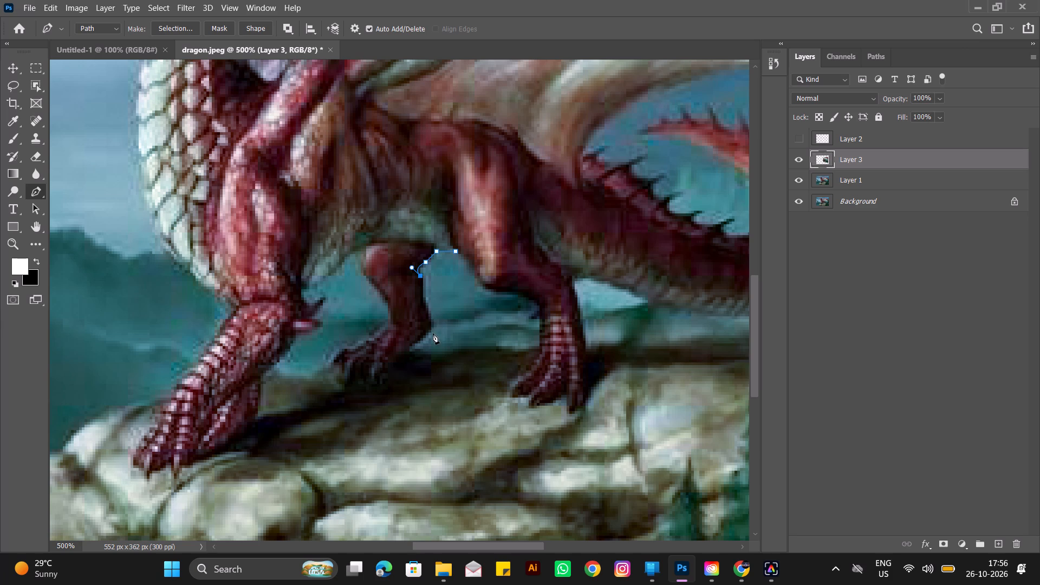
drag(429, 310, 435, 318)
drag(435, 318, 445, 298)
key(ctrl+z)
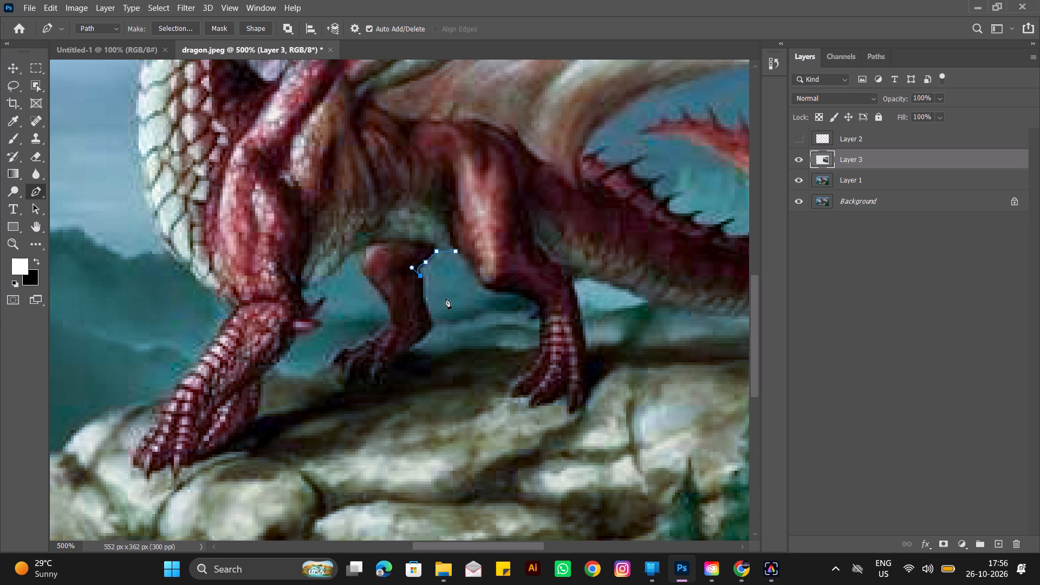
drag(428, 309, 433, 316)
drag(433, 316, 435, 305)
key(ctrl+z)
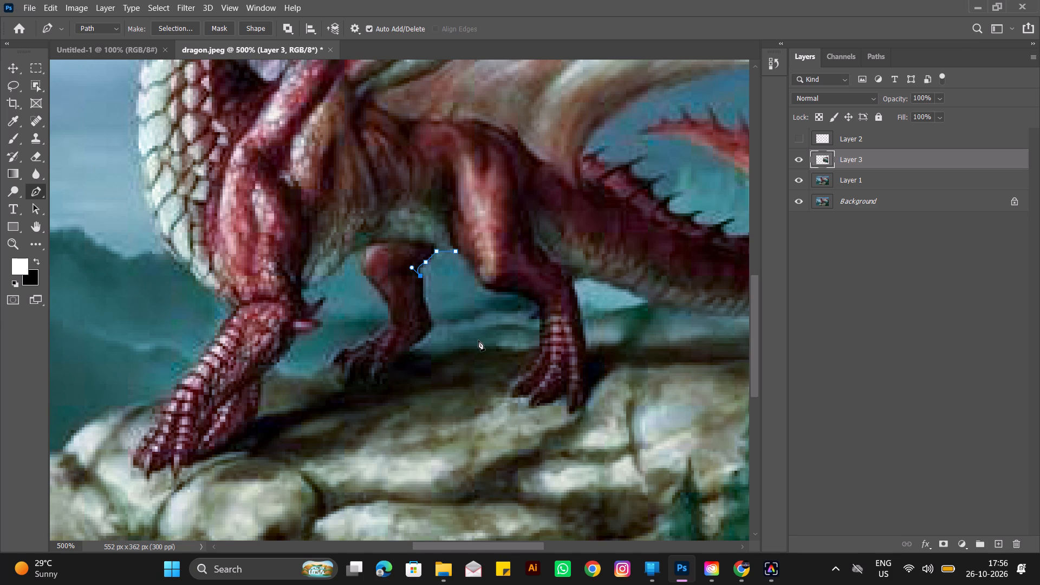
Extend the Pen path with two curved anchors down the far hind leg's rear edge and around its heel, removing their outgoing handles.
key(ctrl+plus)
scroll(458, 356, down, 4)
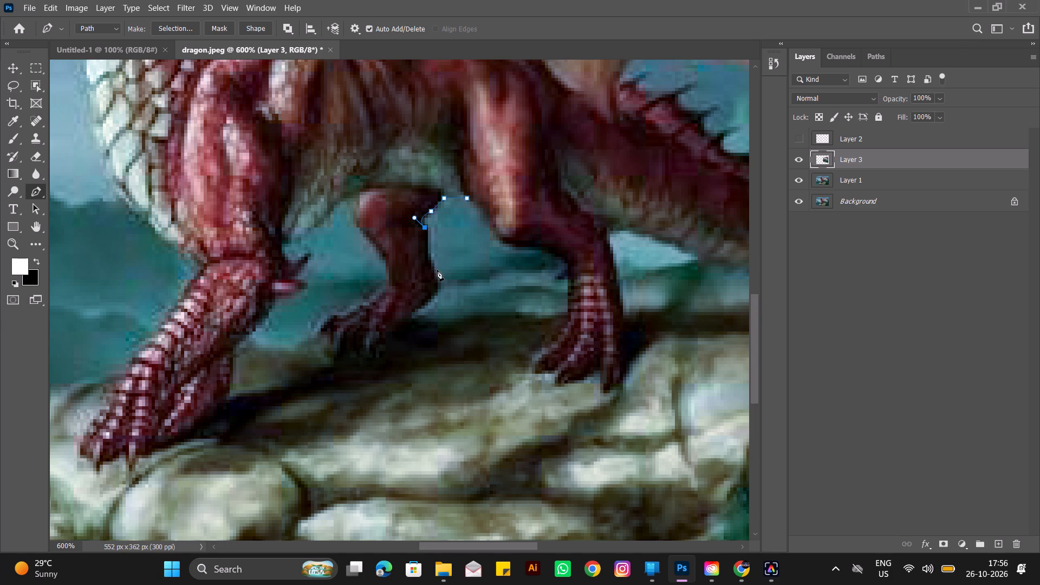
drag(436, 270, 453, 272)
drag(453, 272, 452, 275)
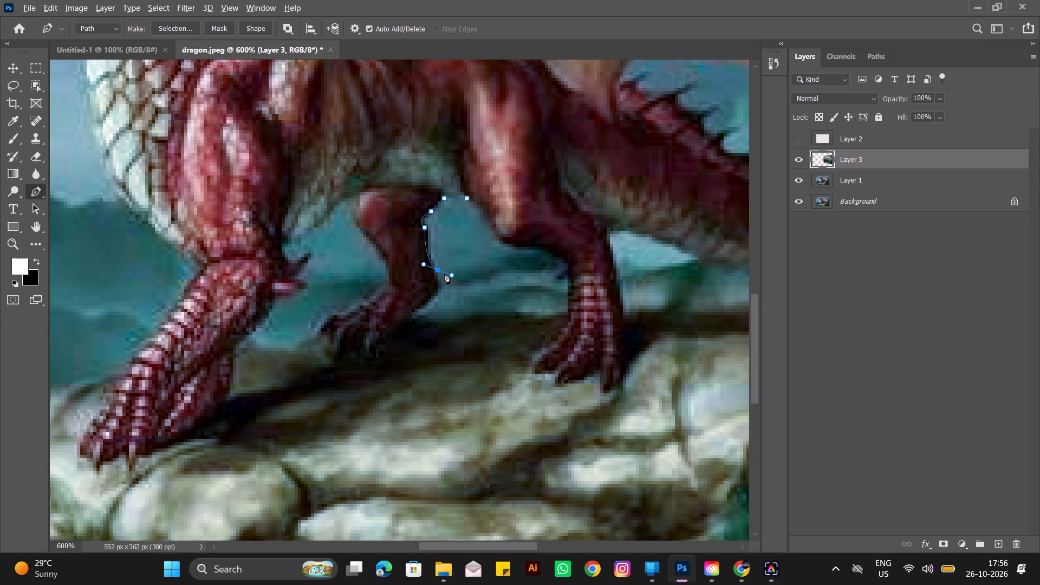
alt+click(437, 270)
drag(422, 304, 415, 310)
drag(415, 310, 391, 317)
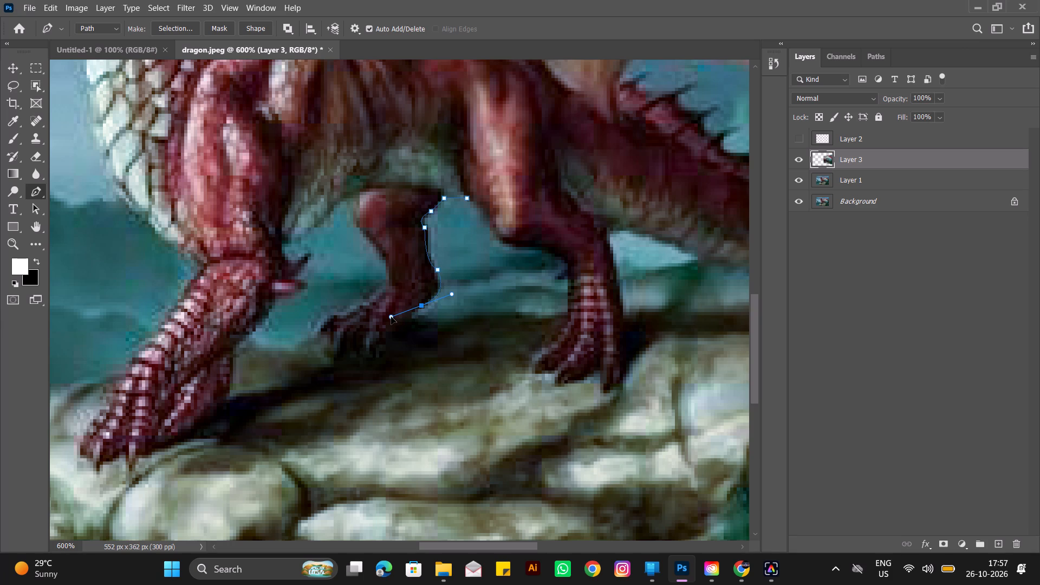
drag(391, 317, 394, 314)
alt+click(421, 304)
Extend the Pen path with three curved anchors under the far hind foot to its rear claw tip, removing their outgoing handles.
drag(412, 321, 415, 333)
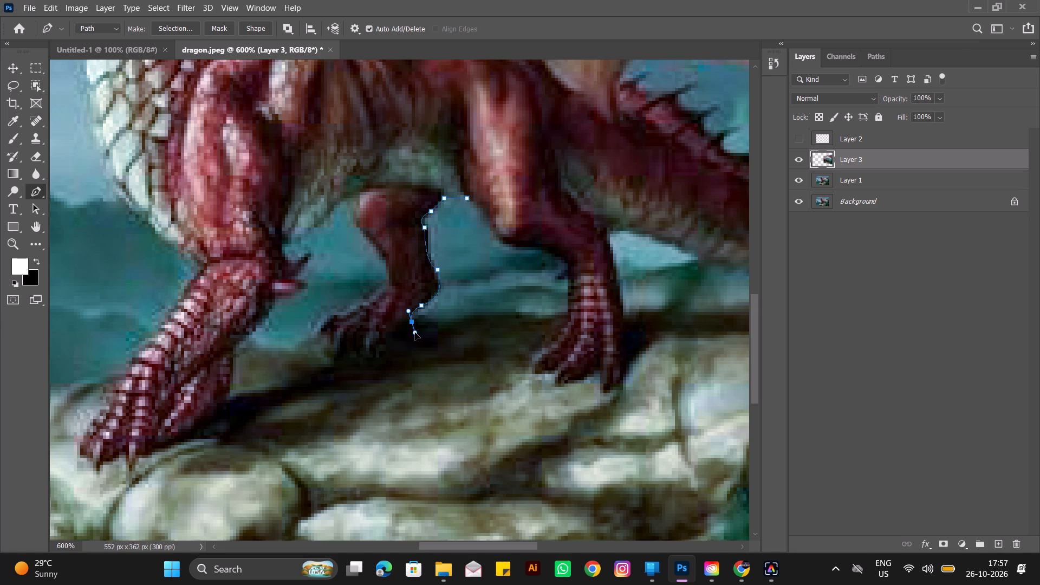
drag(415, 333, 414, 333)
alt+click(412, 322)
drag(393, 331, 380, 342)
drag(380, 342, 379, 349)
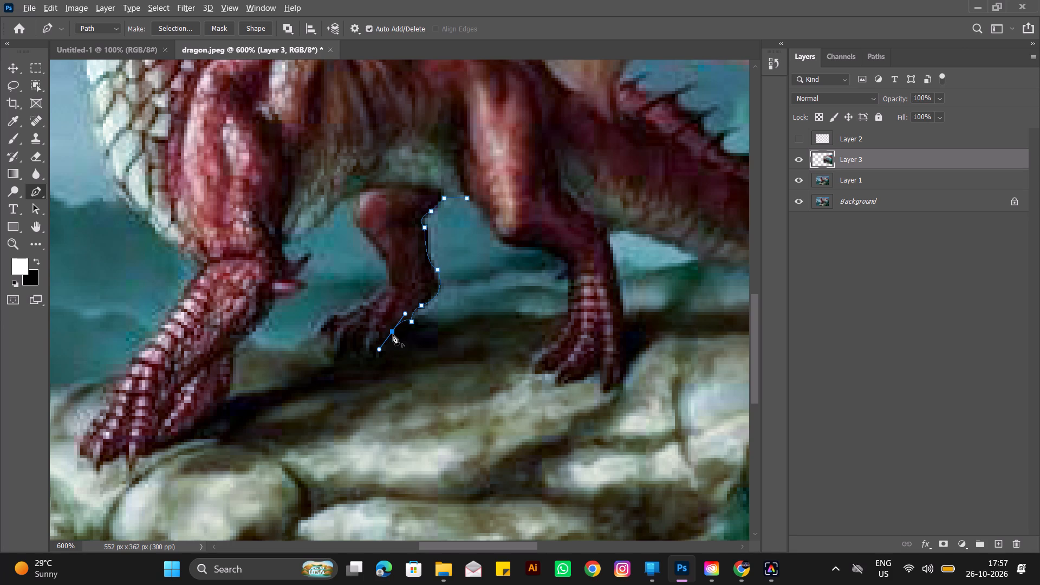
alt+click(393, 334)
drag(379, 360, 382, 370)
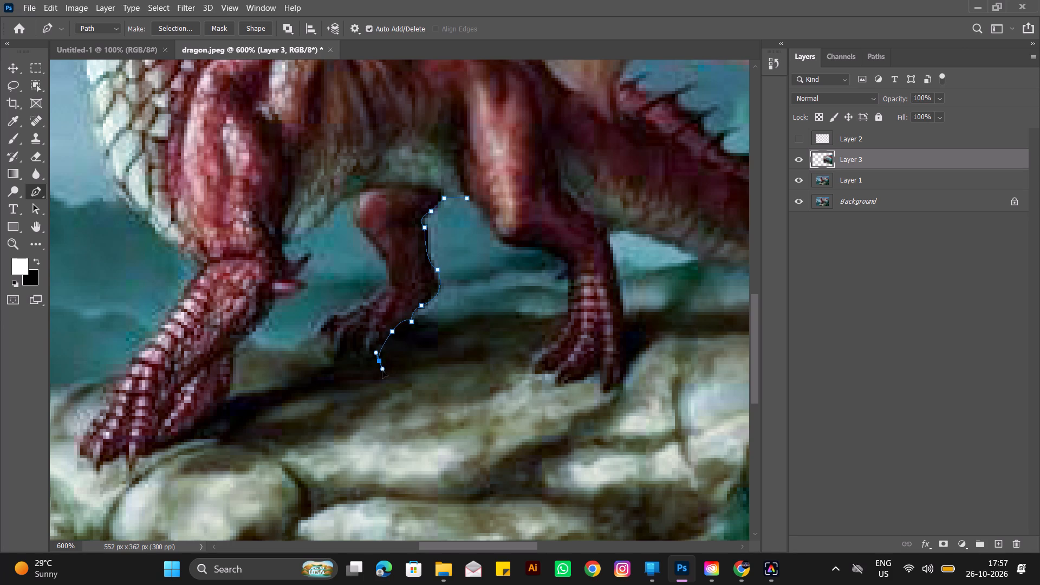
drag(382, 370, 382, 372)
alt+click(378, 361)
Continue the Pen path up the rear claw's front edge, through the gap between the toes and down the middle toe, removing outgoing handles.
scroll(366, 339, down, 4)
scroll(366, 339, up, 2)
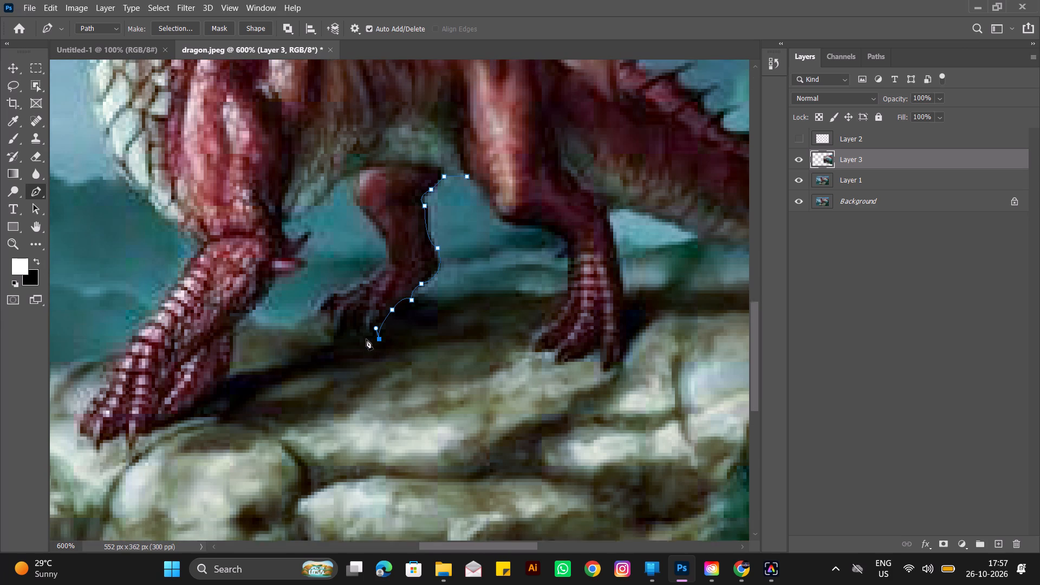
scroll(366, 339, up, 1)
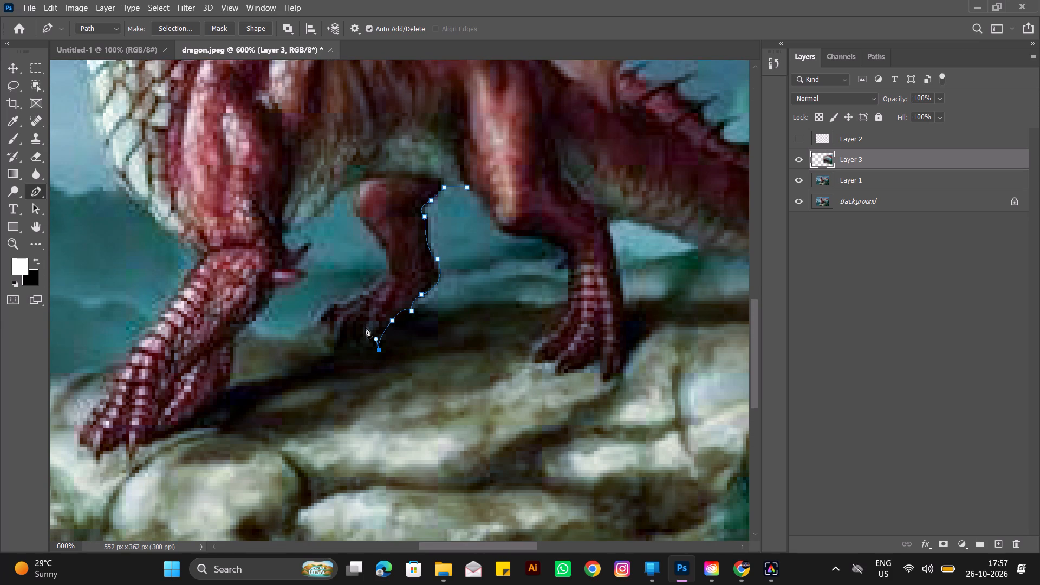
key(ctrl+minus)
key(ctrl+minus)
key(ctrl+minus)
key(ctrl+minus)
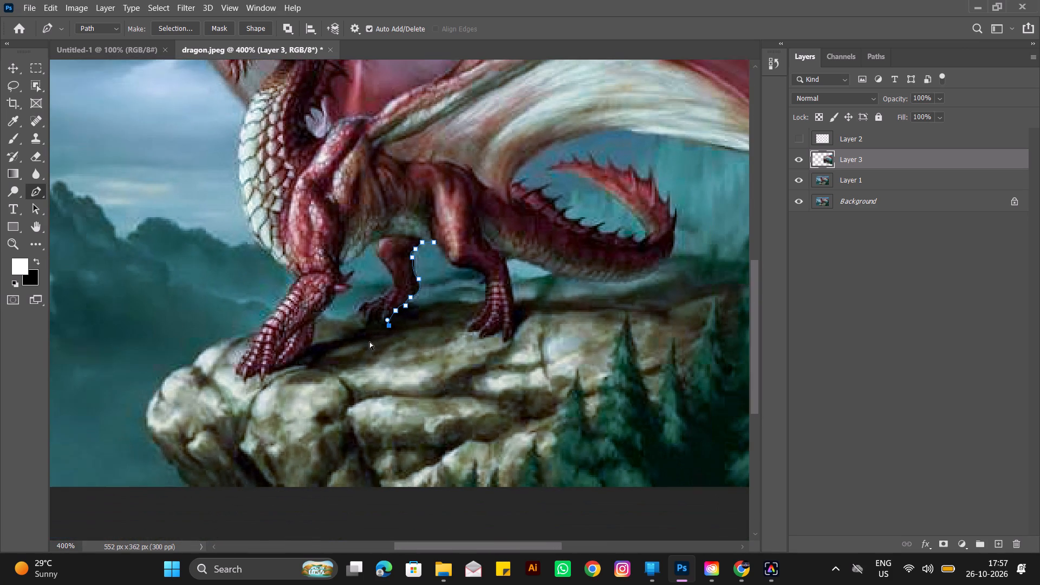
key(ctrl+plus)
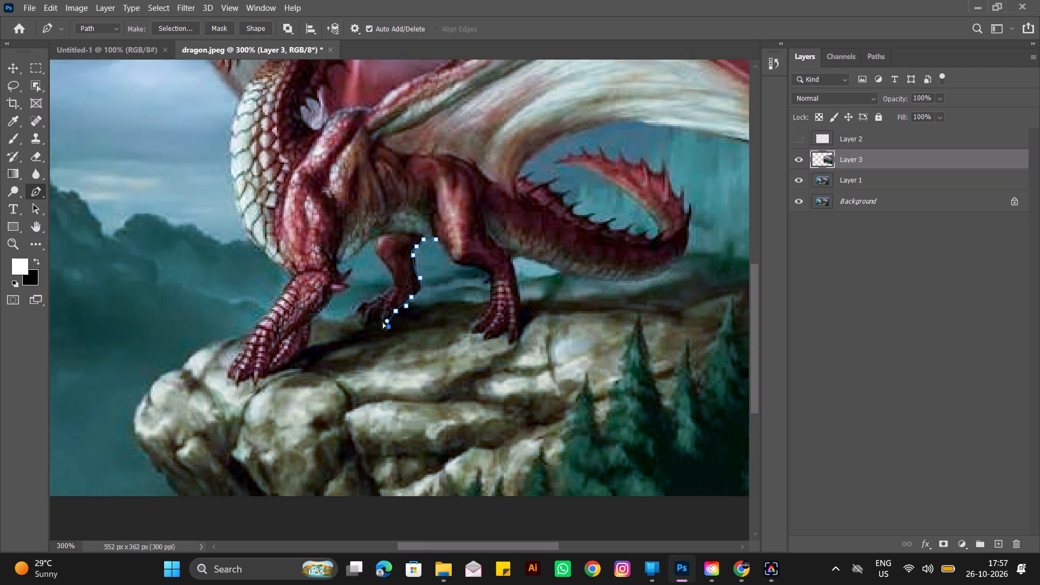
key(ctrl+plus)
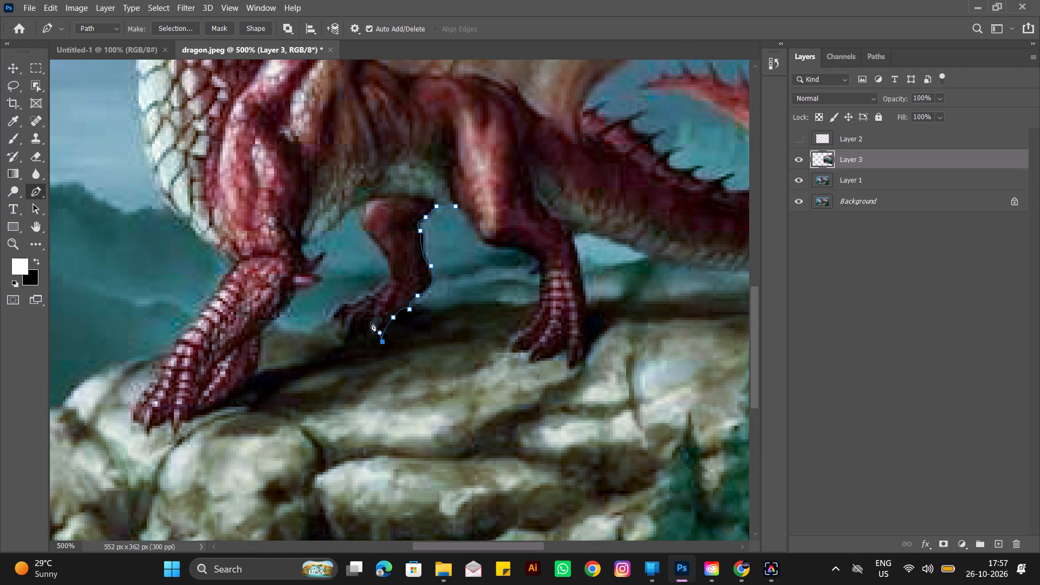
drag(371, 322, 373, 303)
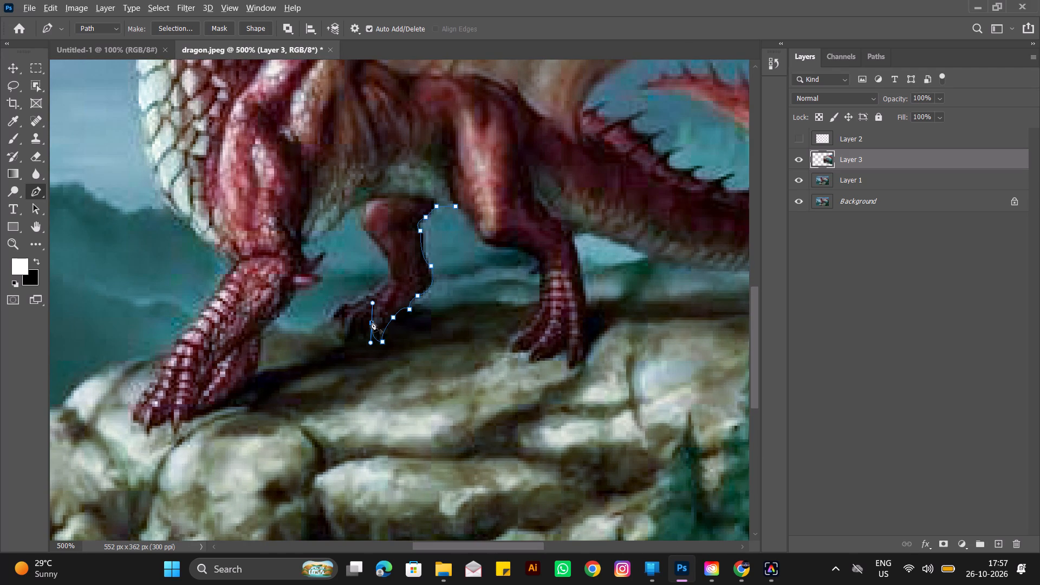
alt+click(370, 322)
click(376, 313)
drag(355, 330, 352, 345)
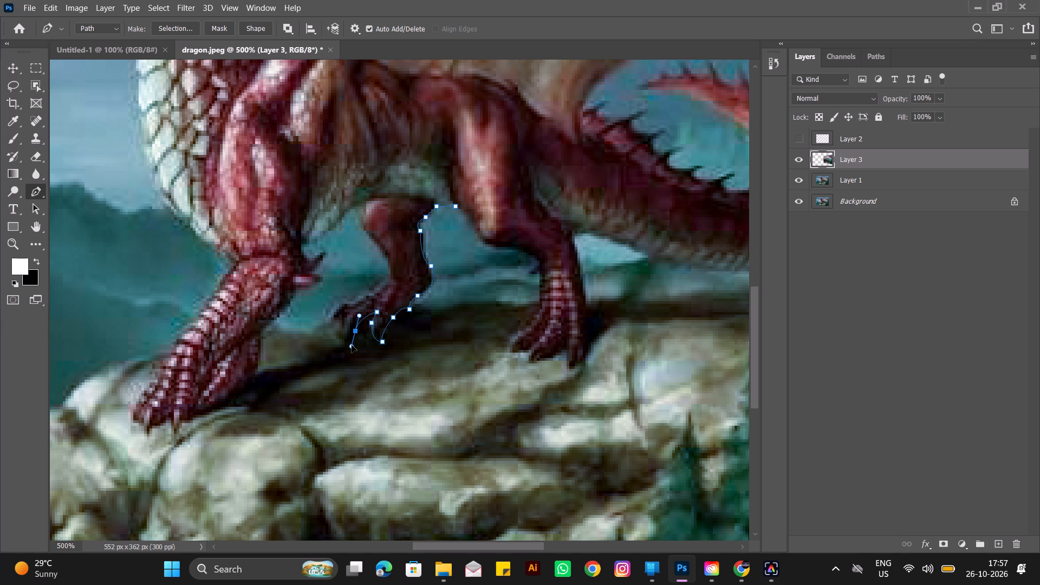
drag(352, 345, 352, 346)
alt+click(355, 332)
Trace the Pen path around the middle claw's tip and back up its front edge, ending with a curved anchor without an outgoing handle.
key(ctrl+minus)
key(ctrl+minus)
key(ctrl+minus)
key(ctrl+minus)
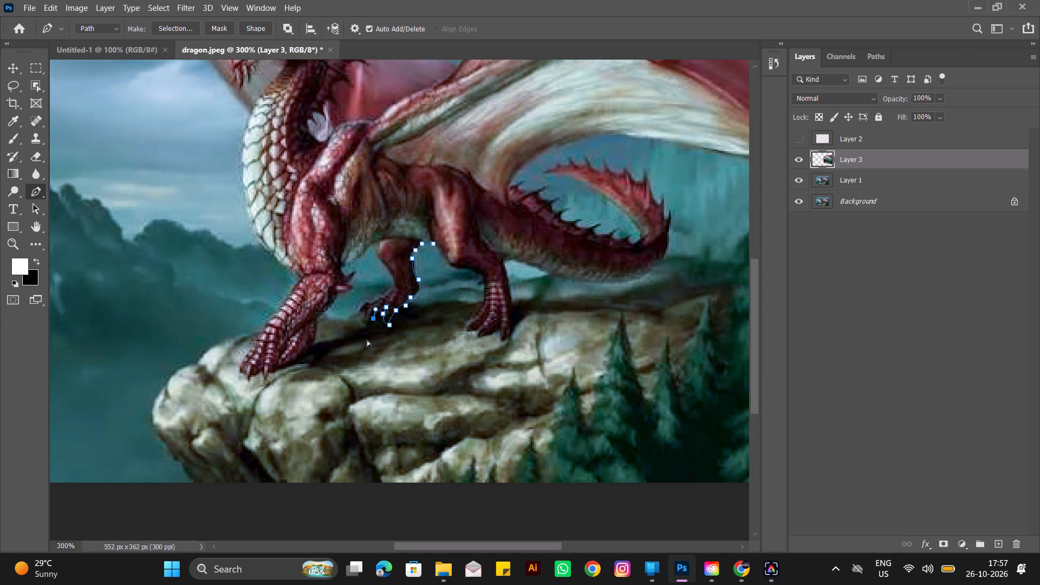
key(ctrl+minus)
key(ctrl+plus)
key(ctrl+plus)
key(ctrl+plus)
key(ctrl+plus)
key(ctrl+plus)
key(ctrl+plus)
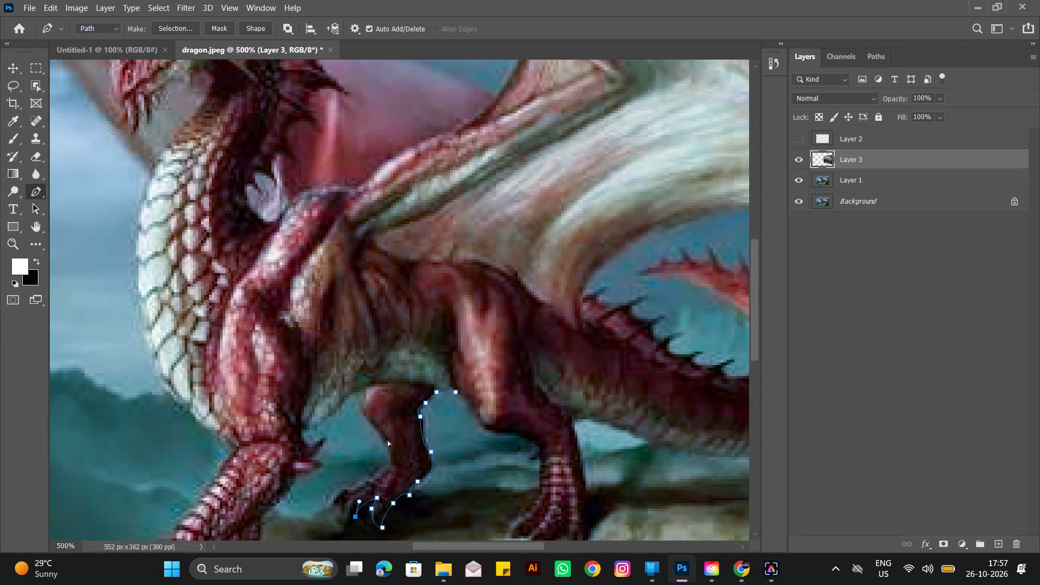
key(ctrl+plus)
scroll(389, 440, down, 12)
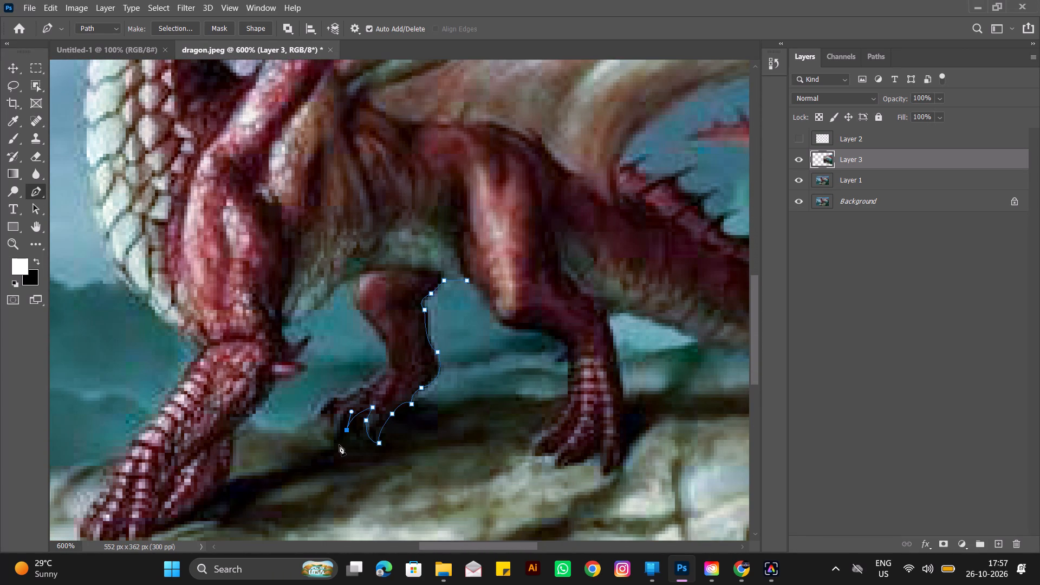
click(344, 443)
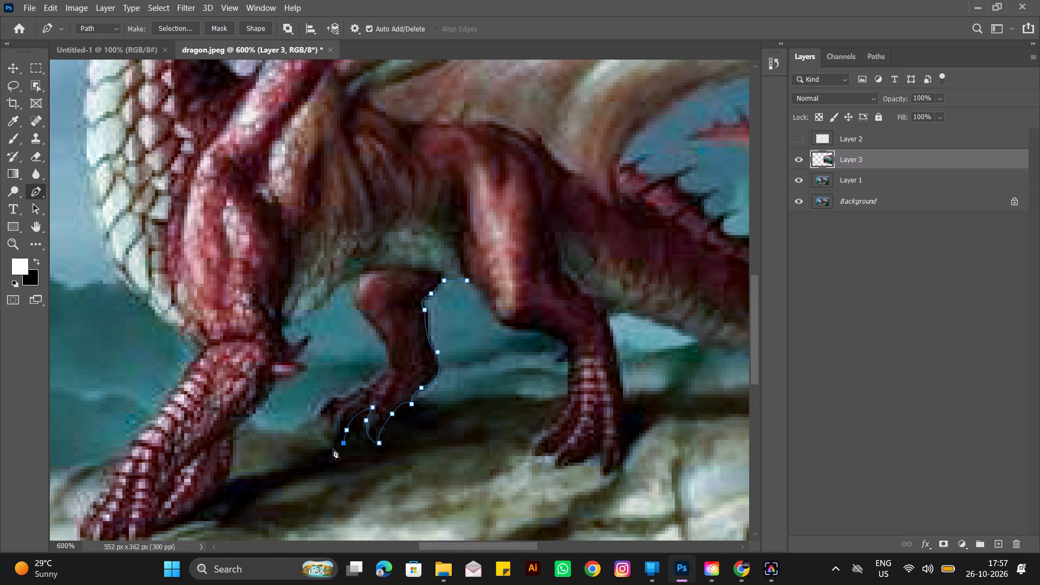
click(337, 461)
drag(335, 427, 339, 420)
drag(339, 420, 342, 417)
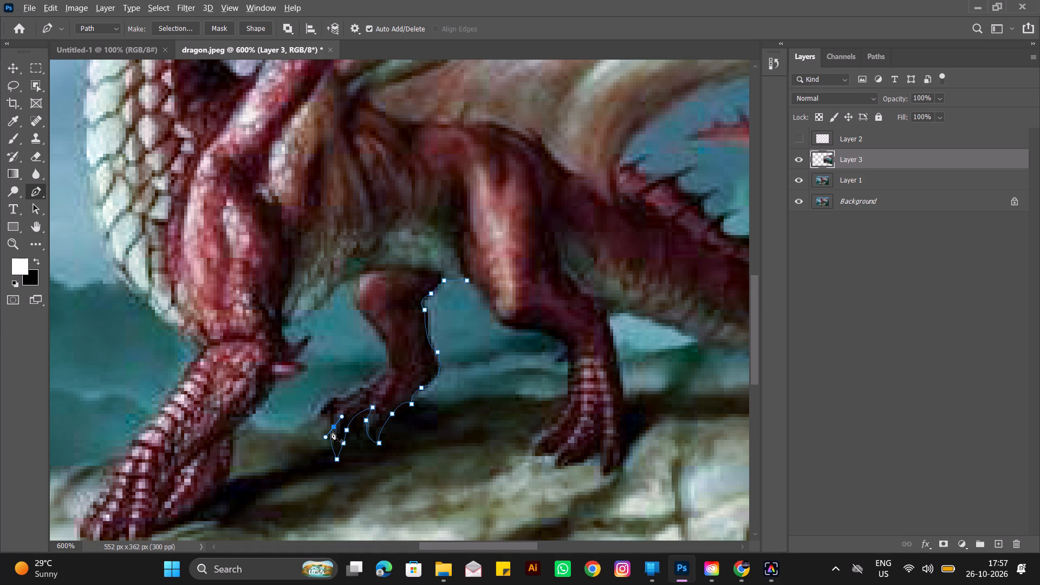
alt+click(335, 426)
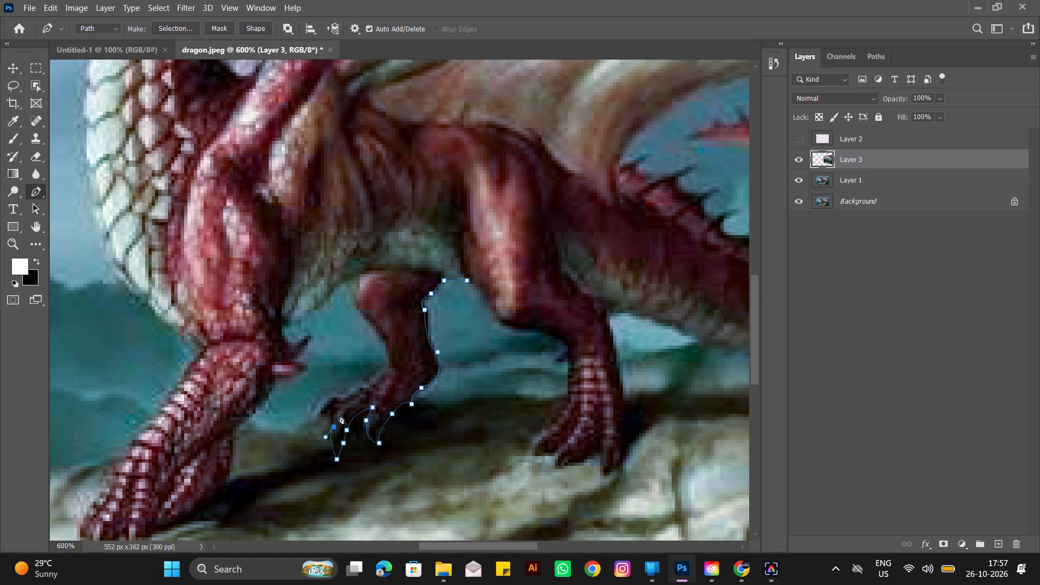
Trace the Pen path around the far hind foot's front claw and curve it onto the top of the toes, removing the outgoing handle.
click(339, 415)
click(331, 412)
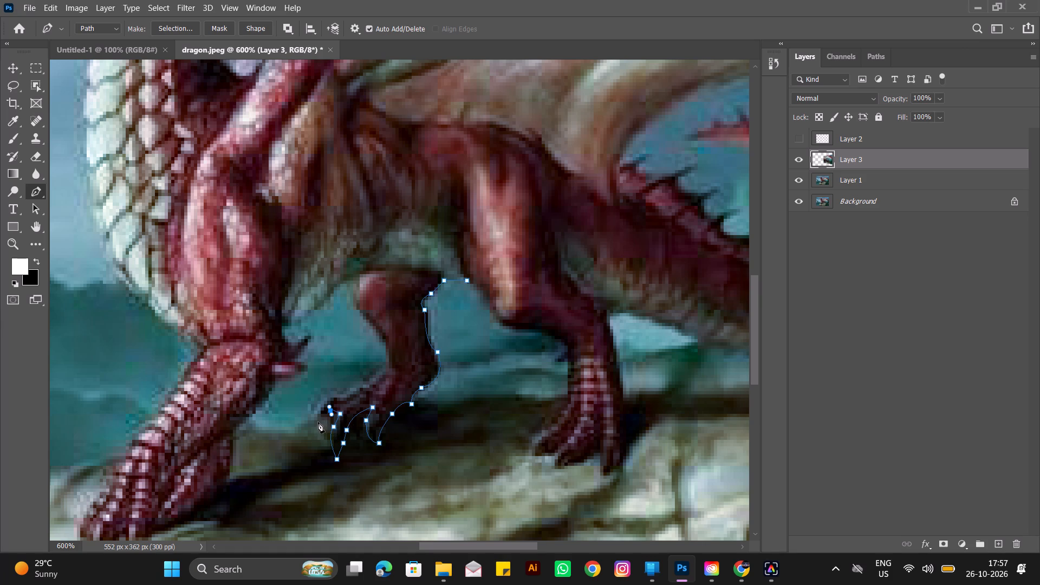
click(318, 422)
drag(343, 398, 352, 396)
drag(352, 396, 378, 395)
alt+click(343, 398)
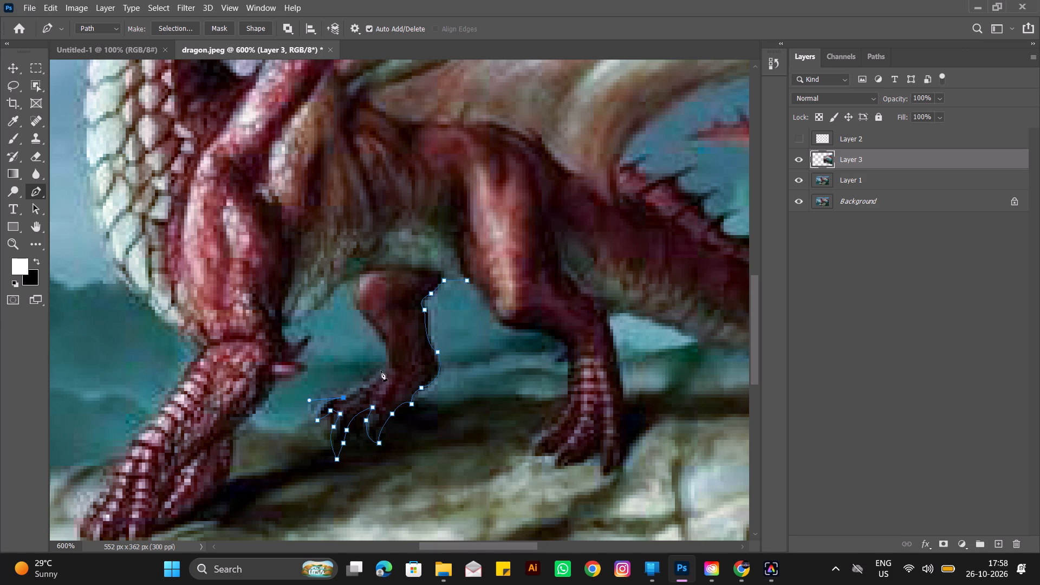
Continue the Pen path up the front of the far hind leg's ankle and shin with two curved anchors, removing their outgoing handles.
drag(385, 367, 400, 350)
drag(400, 350, 392, 346)
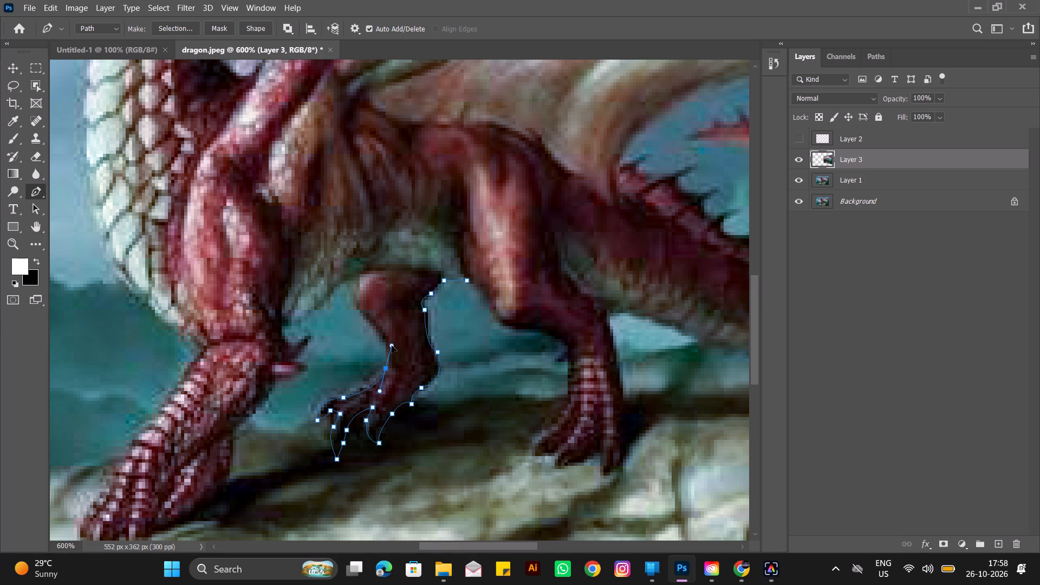
drag(392, 346, 395, 348)
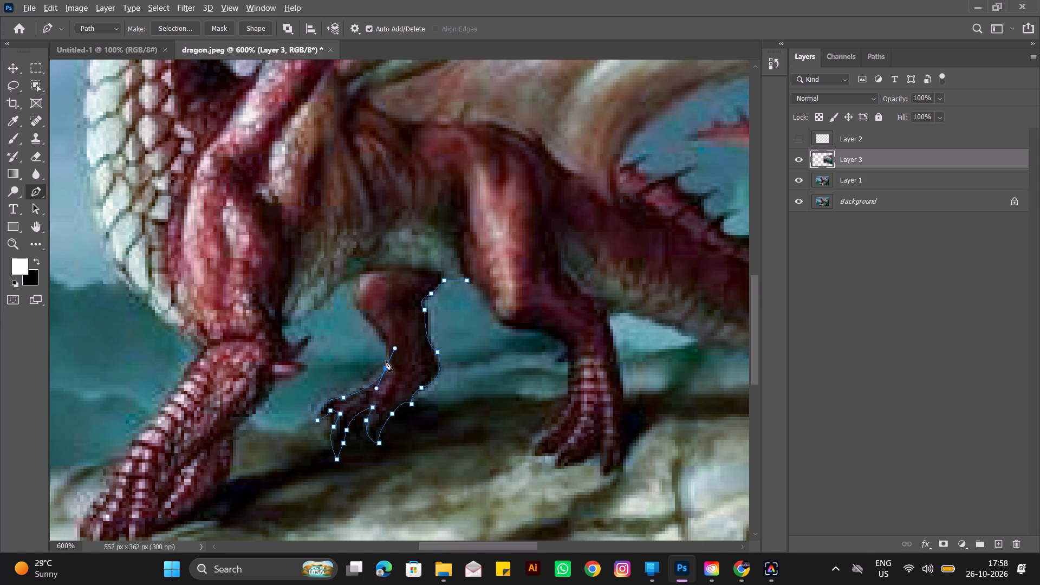
alt+click(386, 367)
drag(375, 330, 357, 309)
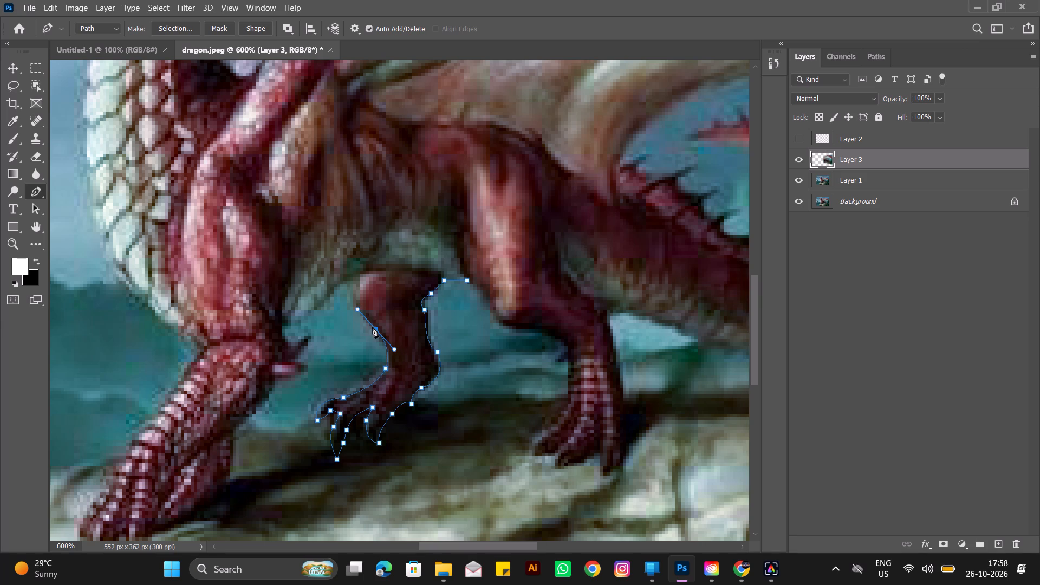
alt+click(377, 329)
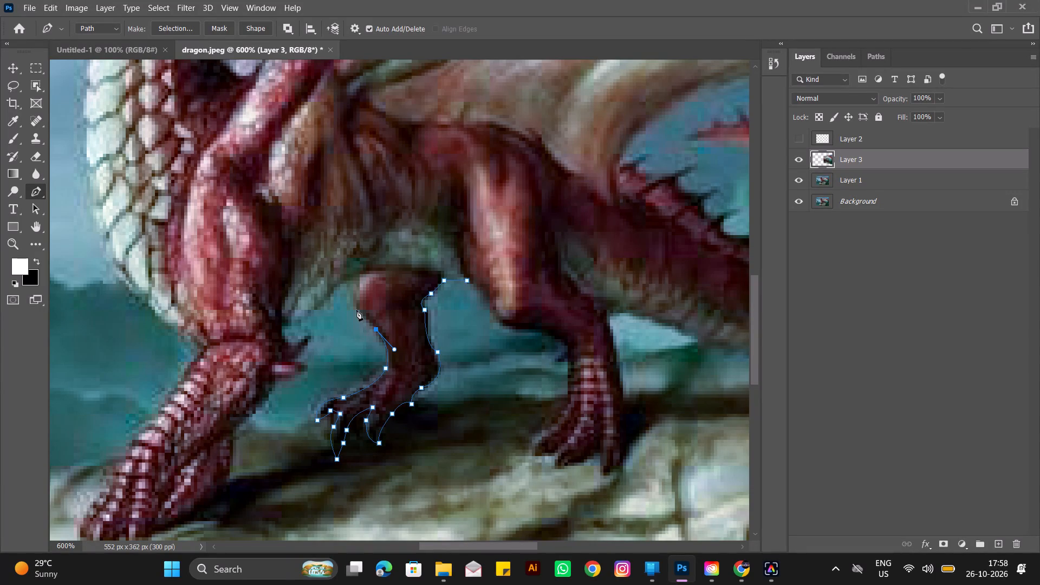
Trace the Pen path around the far hind leg's knee to the belly, then along the belly edge to the back of the foreleg.
click(355, 307)
click(357, 276)
key(ctrl+z)
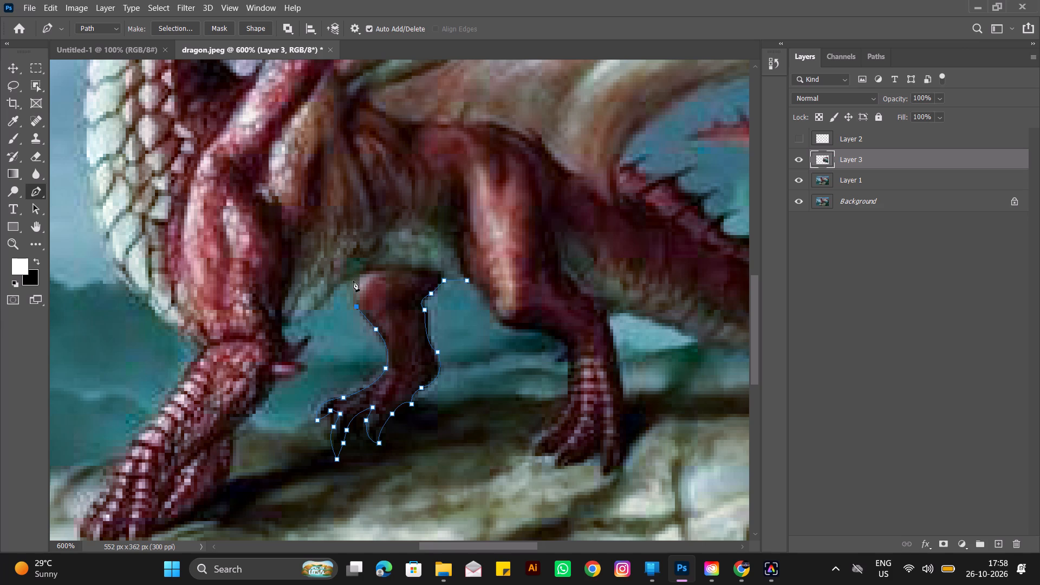
drag(353, 281, 357, 264)
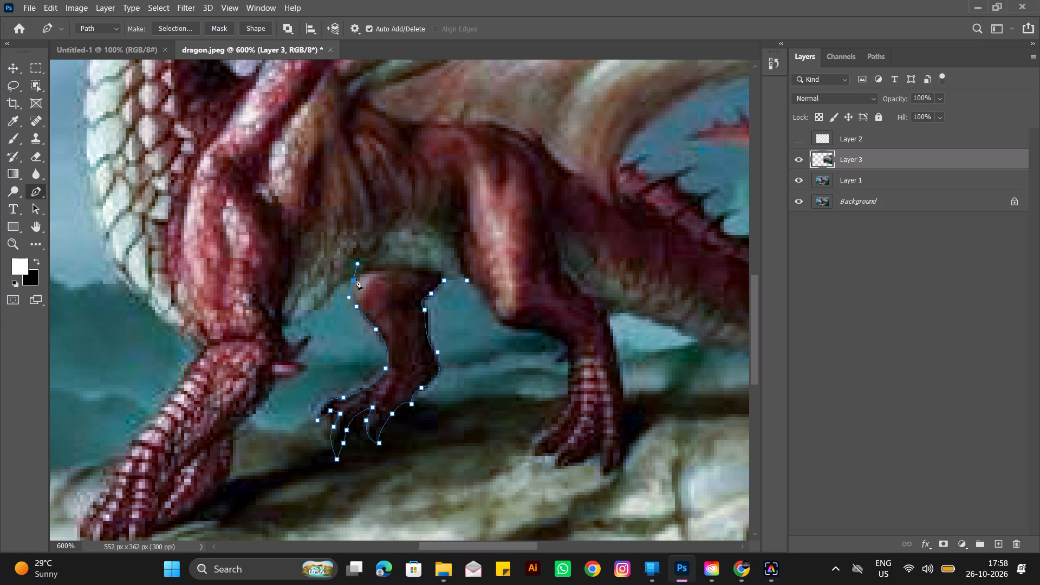
alt+click(353, 283)
drag(323, 308, 313, 330)
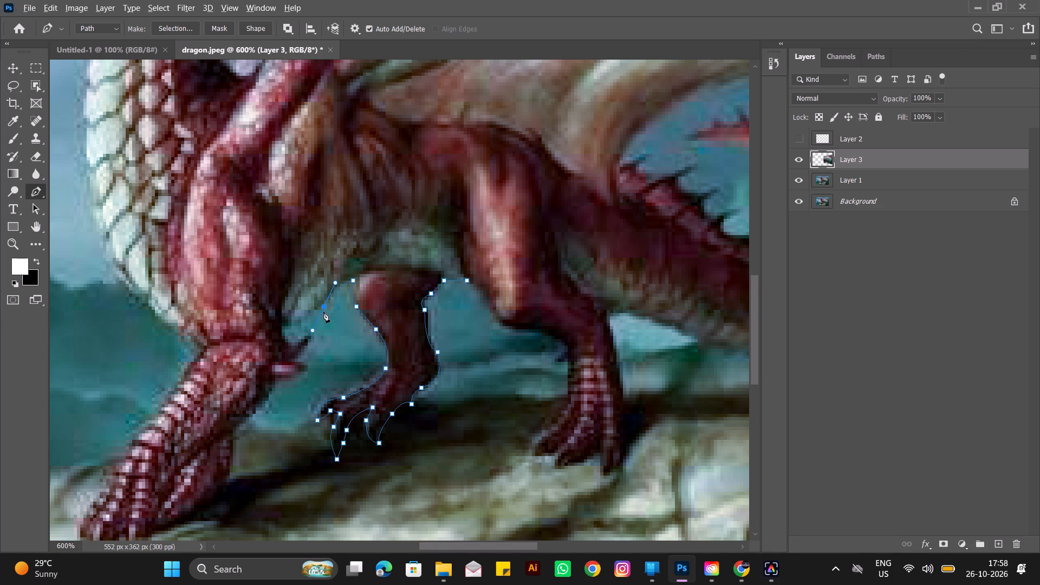
alt+click(323, 308)
click(296, 322)
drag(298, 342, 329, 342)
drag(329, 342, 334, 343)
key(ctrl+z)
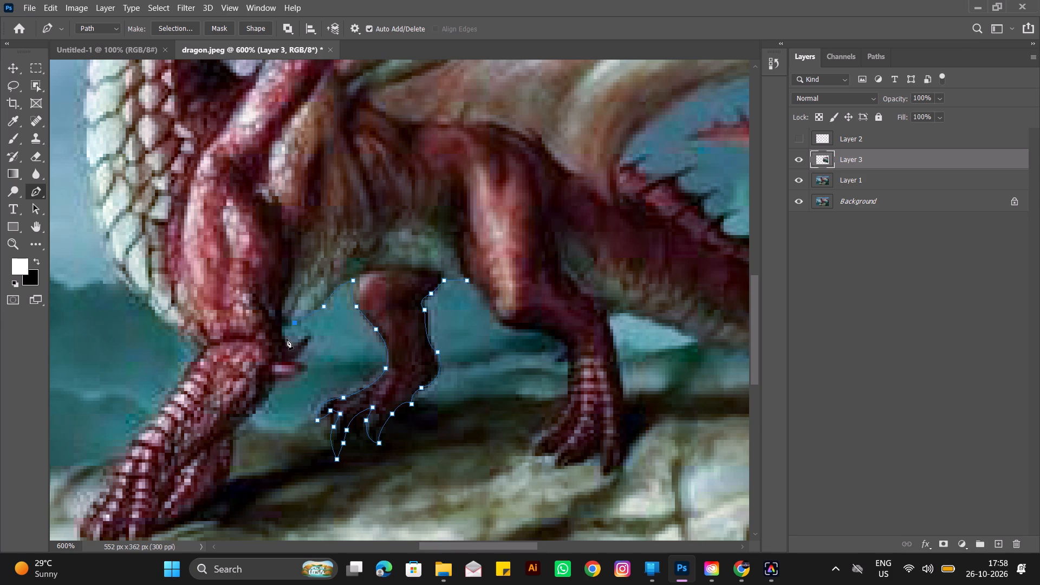
Trace the Pen path around the upper spike behind the foreleg's elbow with curved anchors, removing their outgoing handles.
drag(284, 339, 301, 348)
drag(301, 348, 298, 352)
drag(298, 352, 298, 352)
alt+click(285, 341)
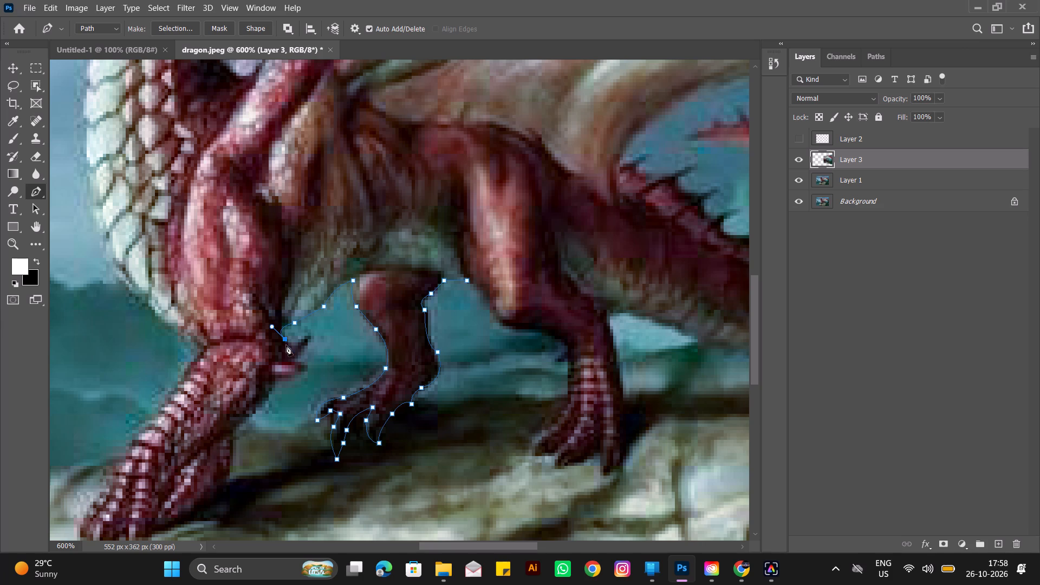
drag(307, 337, 328, 317)
drag(328, 317, 329, 321)
alt+click(305, 336)
drag(296, 356, 288, 369)
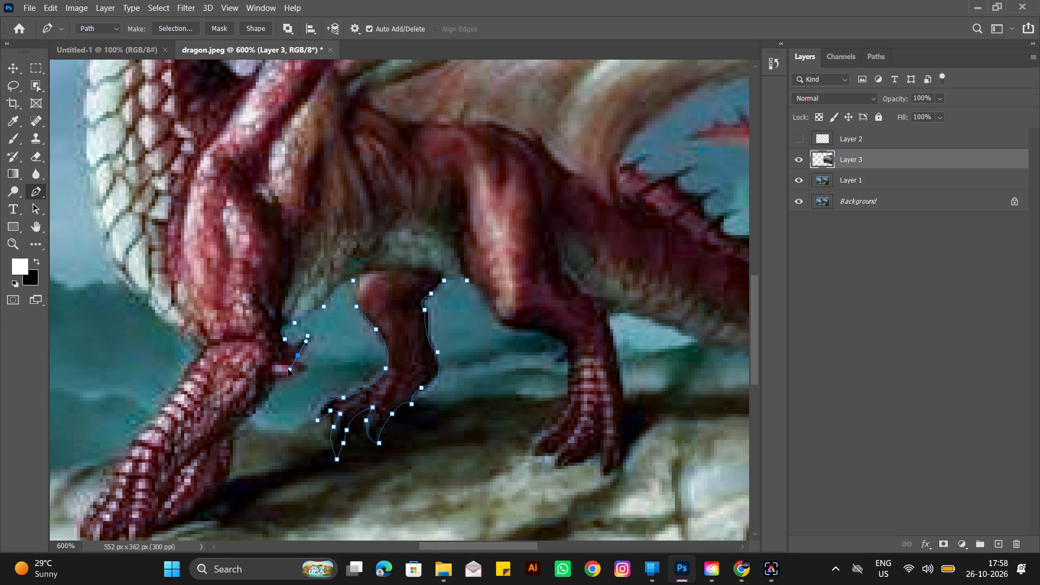
drag(288, 369, 281, 364)
alt+click(297, 355)
Trace the Pen path around the lower elbow spike's tip and along its underside back to the foreleg, using straight corner anchors.
drag(308, 365, 299, 380)
key(ctrl+z)
click(291, 361)
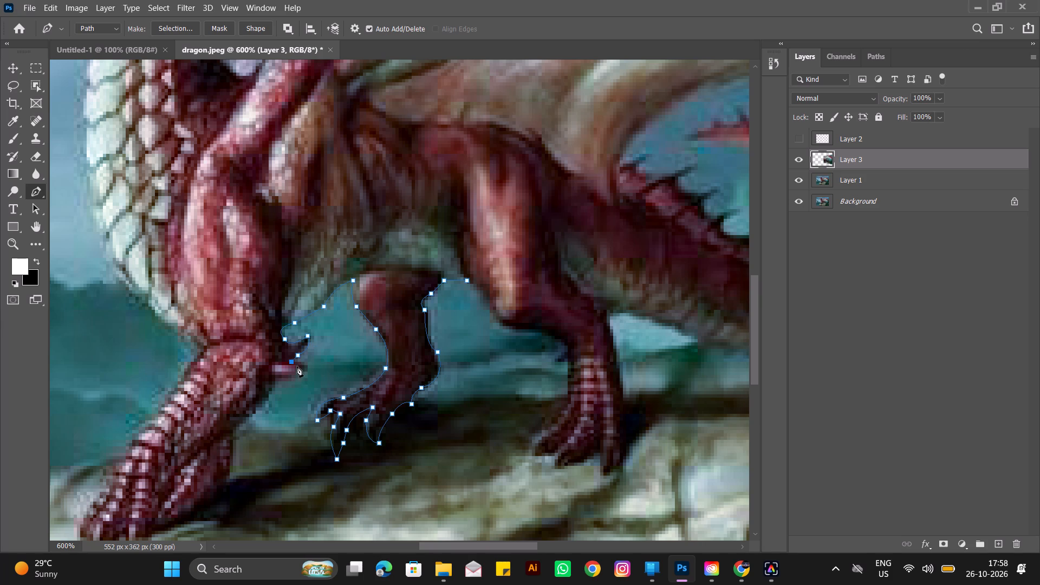
click(308, 363)
click(309, 370)
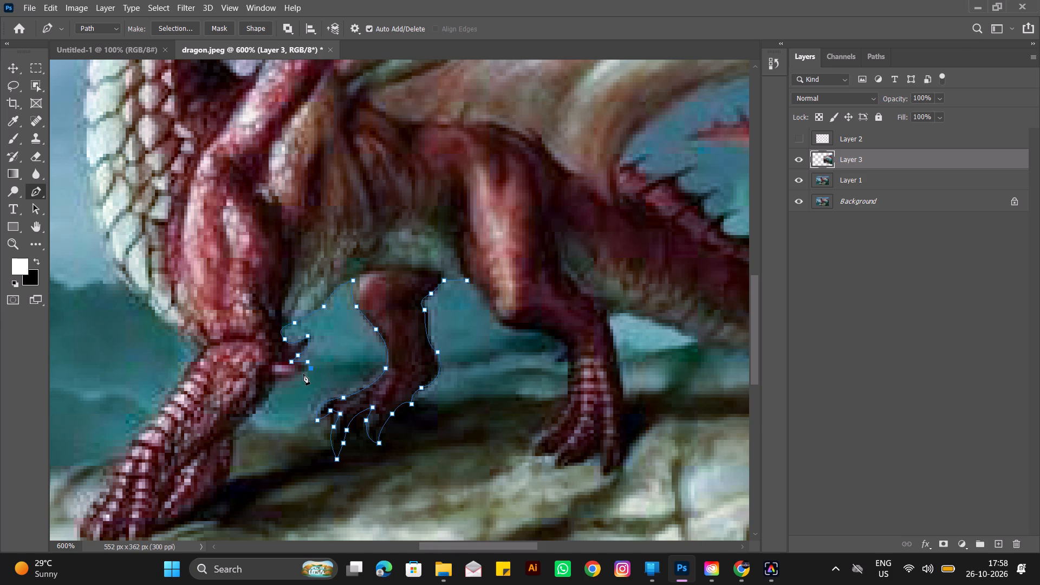
click(302, 374)
click(288, 378)
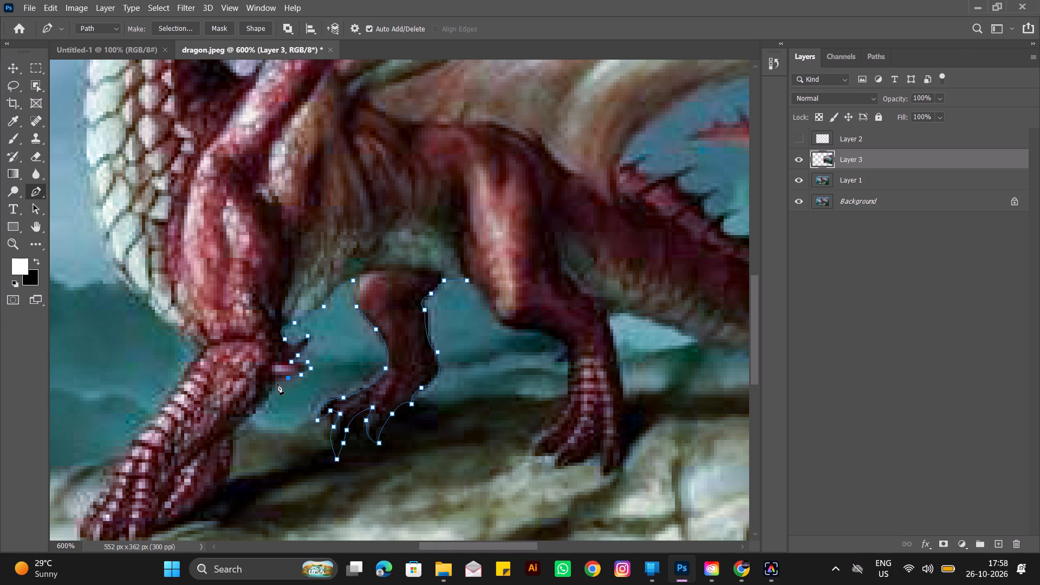
click(277, 383)
Continue the Pen path down the foreleg's rear edge, using one curved anchor without an outgoing handle and straight anchors toward the heel.
drag(252, 415, 228, 422)
drag(228, 422, 235, 435)
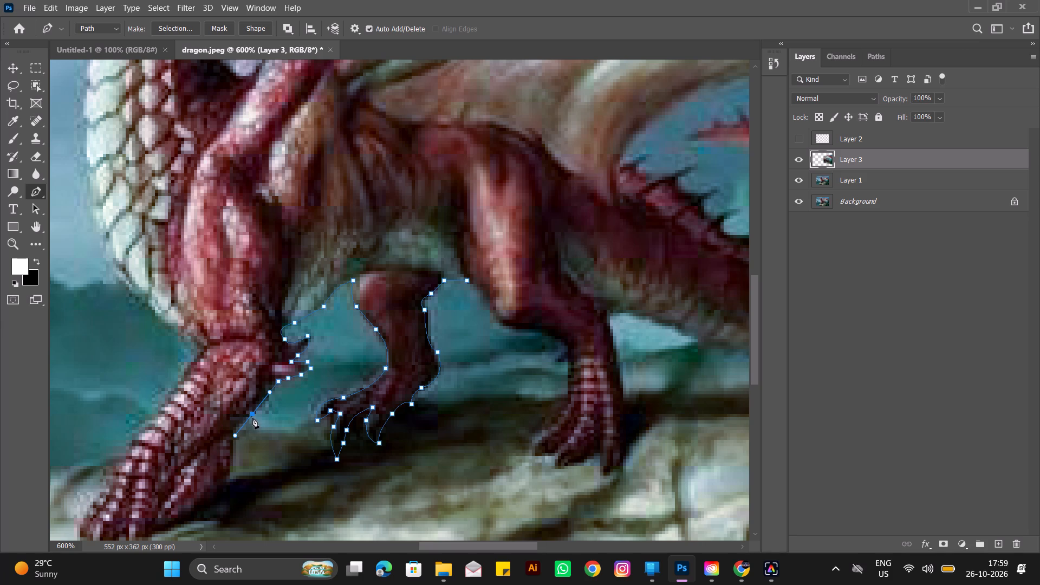
alt+click(252, 413)
click(238, 429)
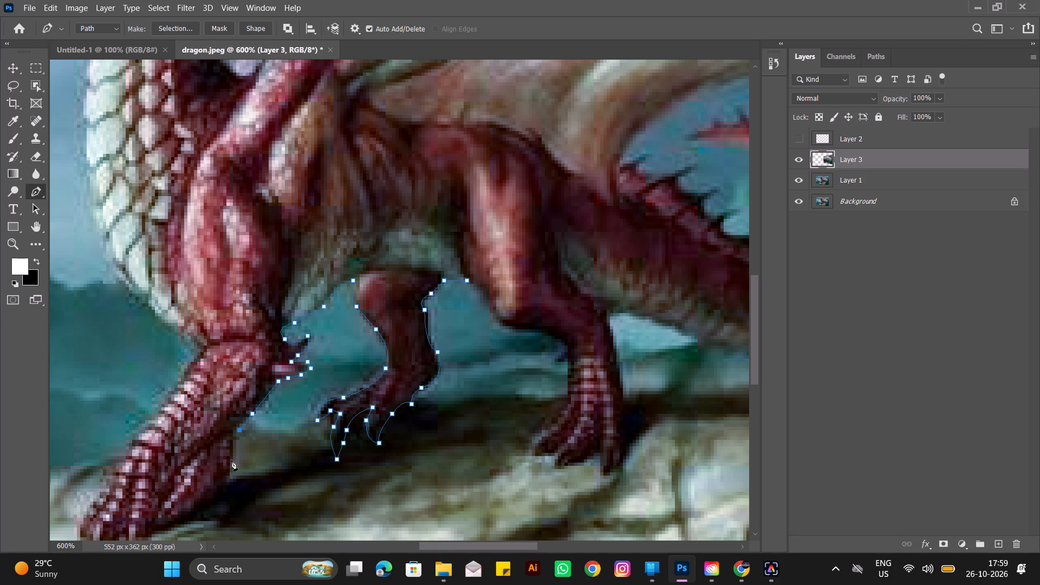
click(231, 460)
scroll(231, 460, down, 6)
click(227, 419)
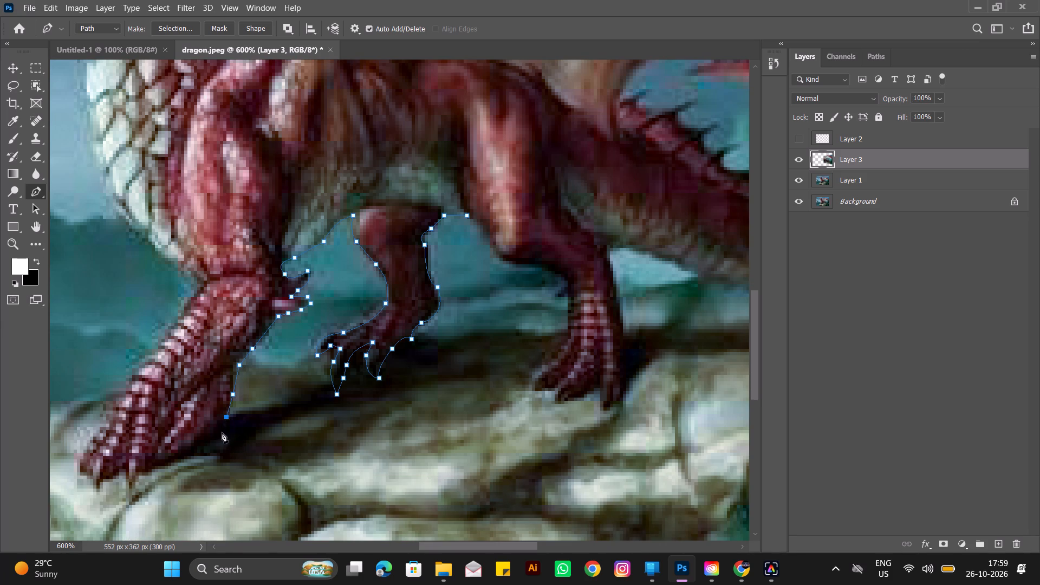
Continue the Pen path with straight anchors around the forefoot's heel and along its underside to the base of the middle claw.
click(212, 435)
click(188, 454)
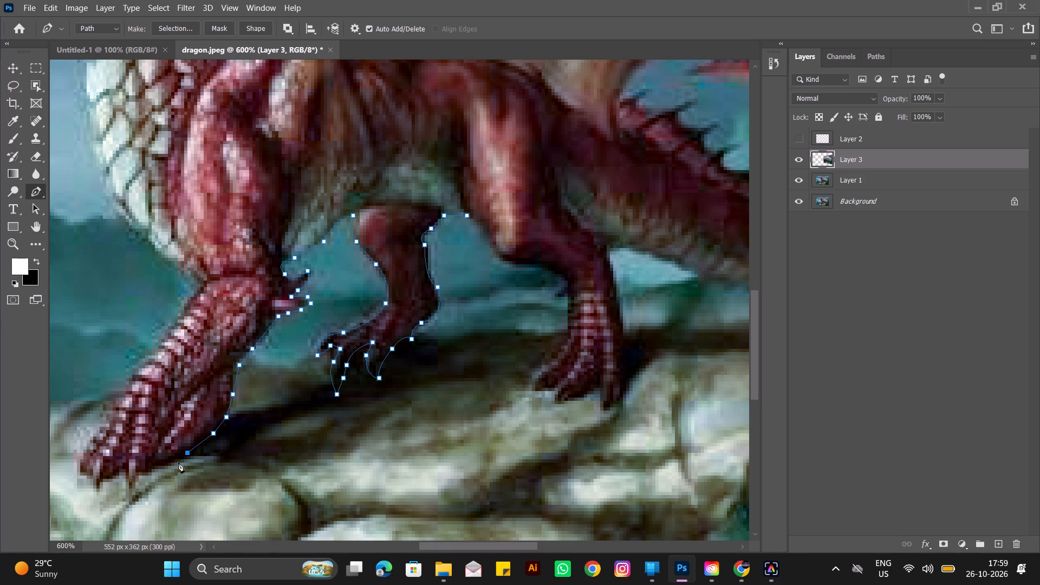
click(177, 460)
click(164, 468)
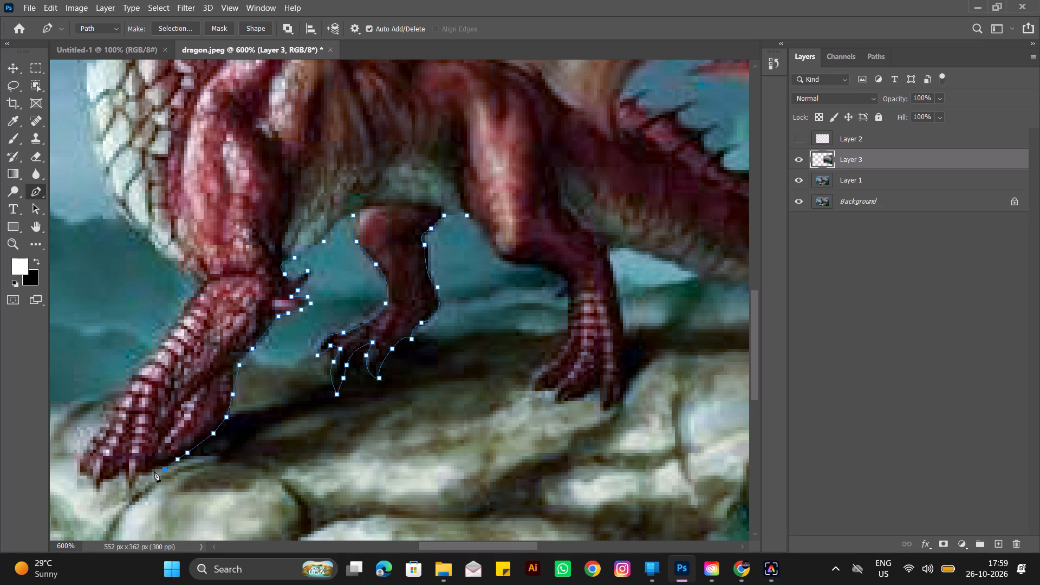
click(153, 471)
click(142, 474)
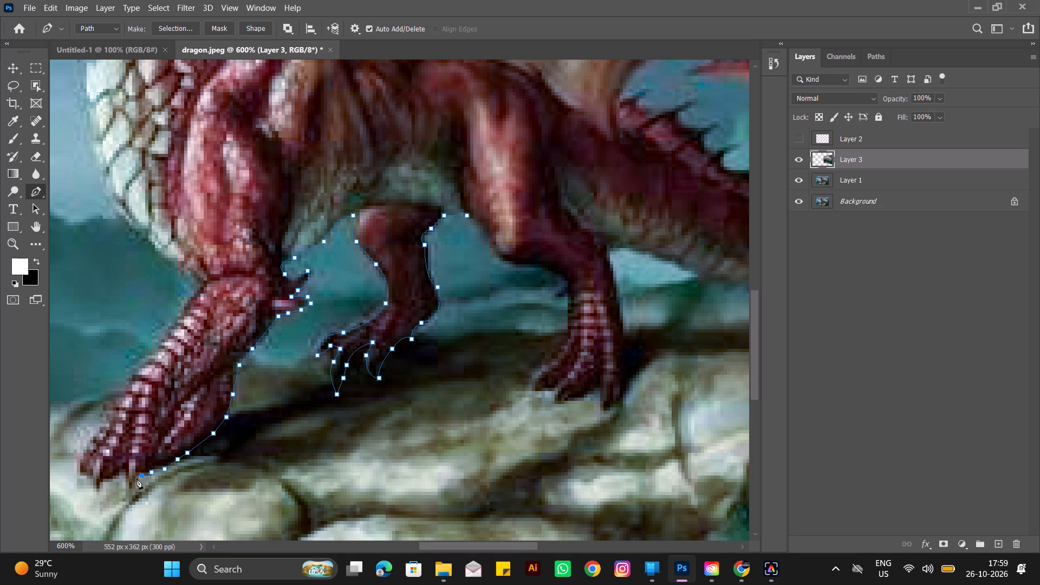
Trace the Pen path around the forefoot's middle claw, down to its tip and back up to the toe, using straight corner anchors.
click(138, 489)
click(136, 499)
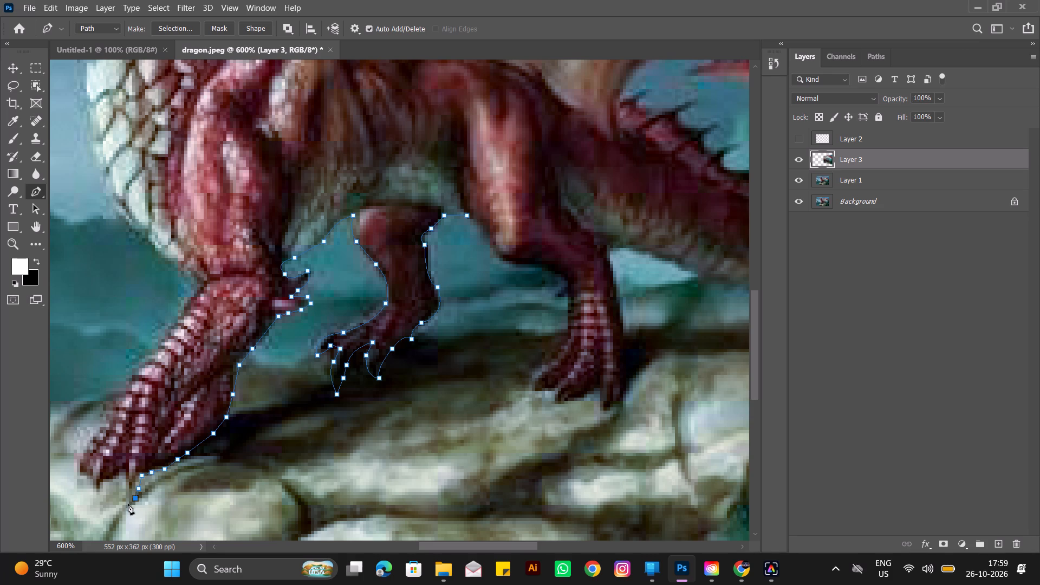
click(128, 504)
click(127, 486)
click(128, 470)
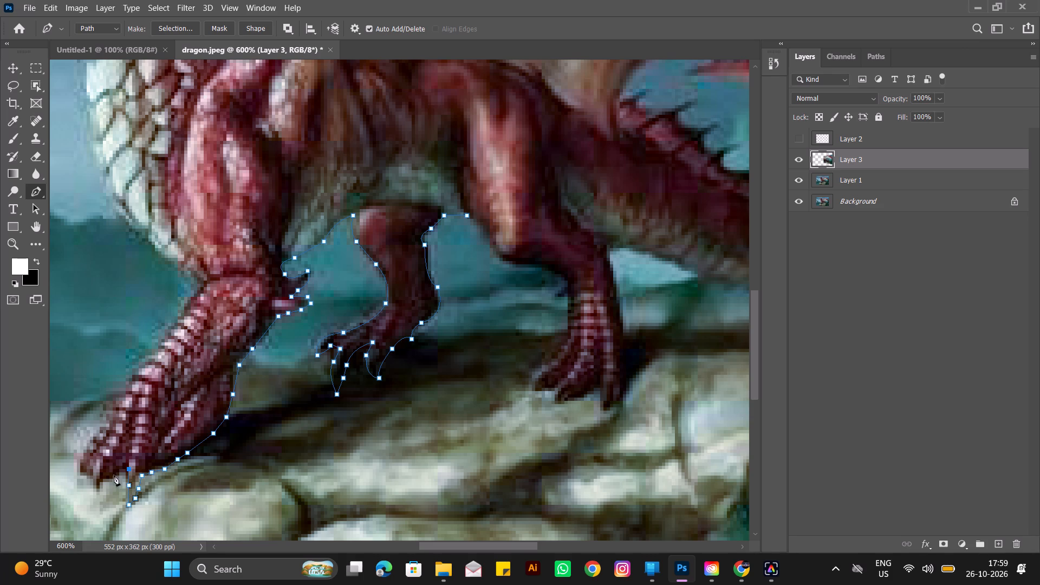
Trace the Pen path around the forefoot's front claw and along to the foremost edge of the toe, using straight corner anchors.
click(114, 475)
click(106, 478)
click(100, 487)
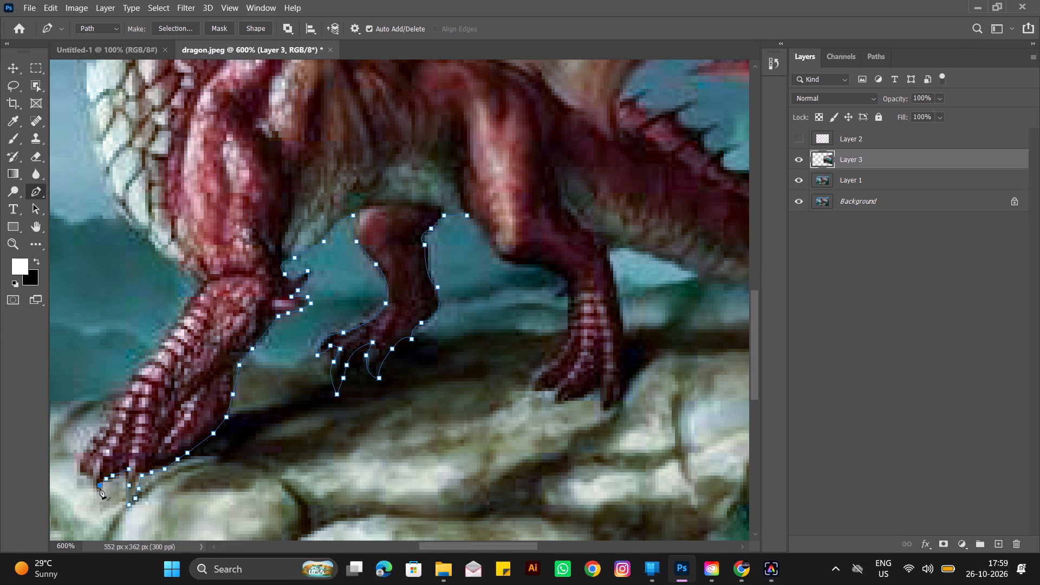
click(98, 492)
click(95, 477)
key(ctrl+z)
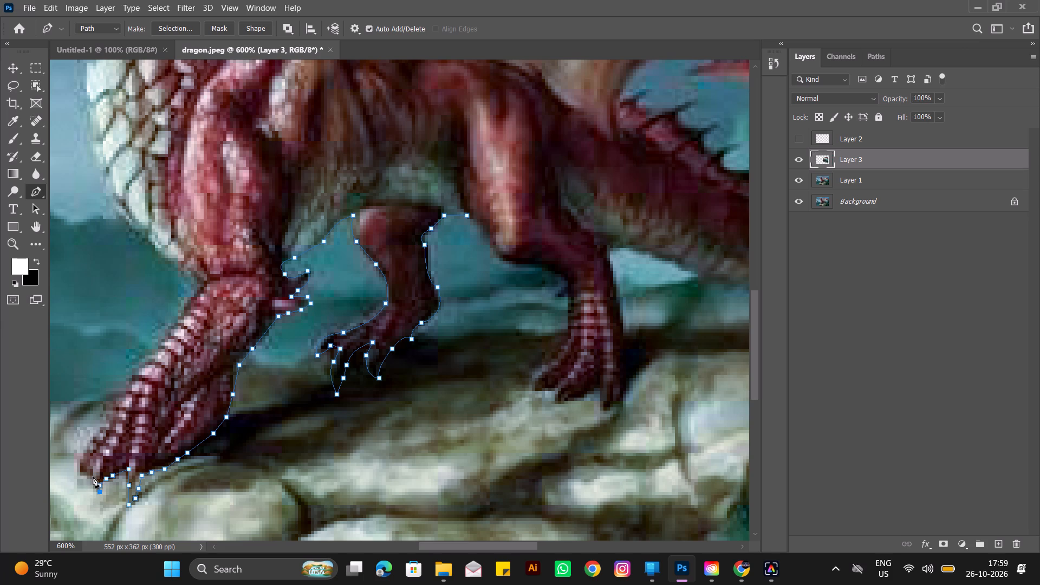
click(89, 474)
click(77, 475)
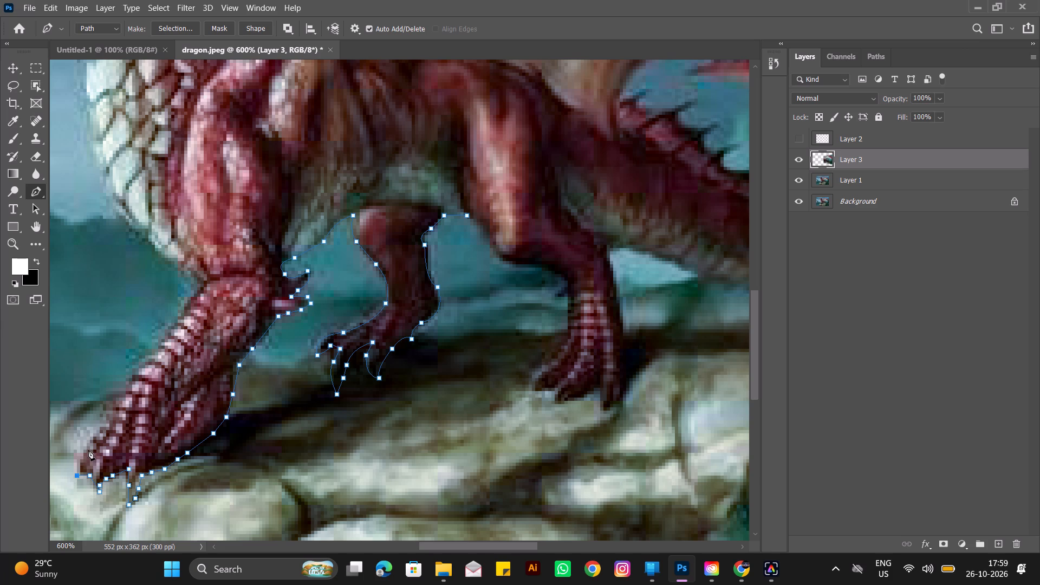
Continue the Pen path up the front edge of the forefoot and lower foreleg with two curved anchors, removing their outgoing handles.
click(88, 448)
key(ctrl+z)
drag(108, 402, 128, 395)
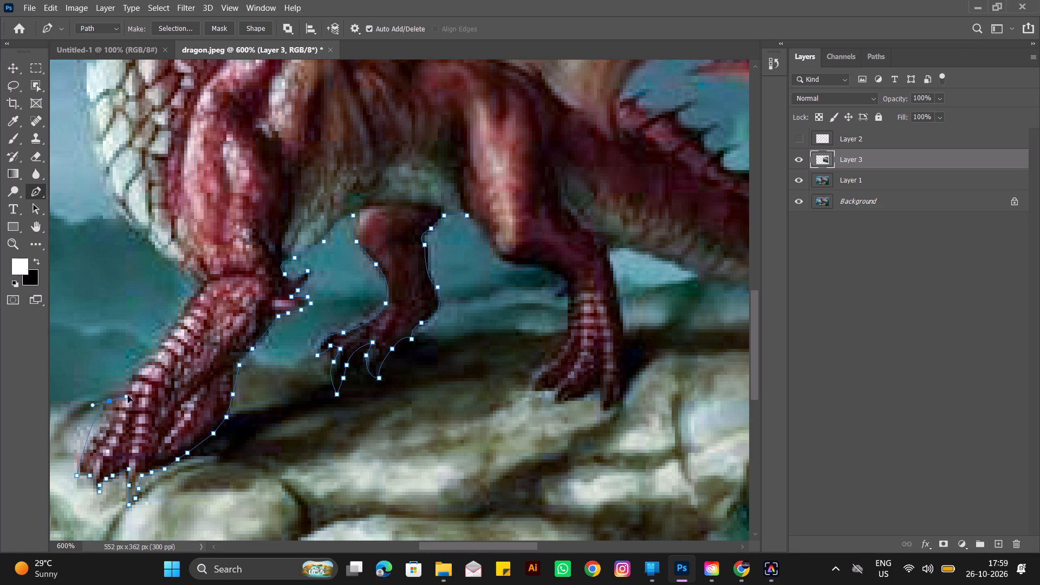
drag(128, 395, 126, 378)
alt+click(107, 404)
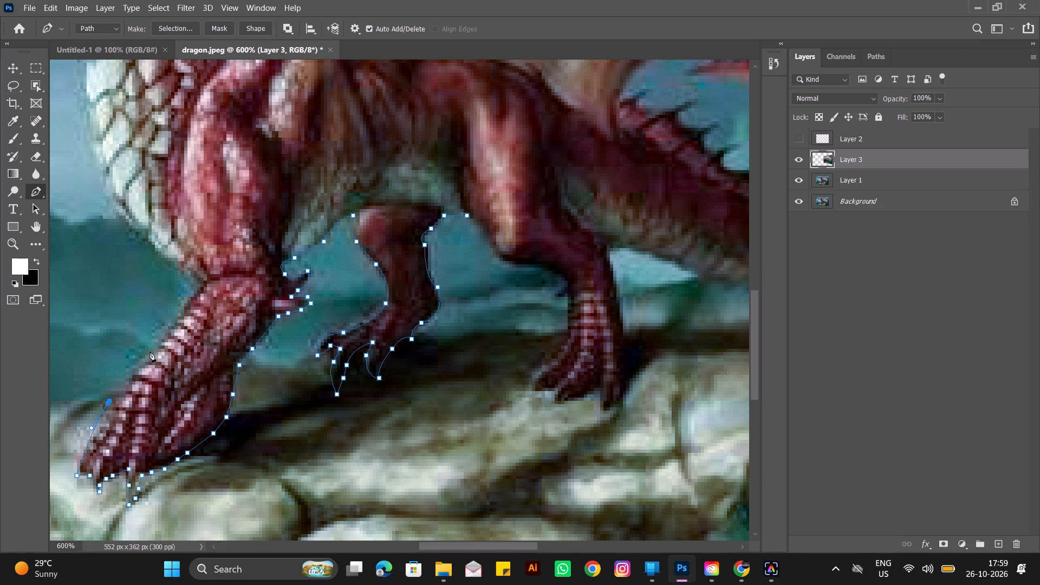
drag(158, 340, 168, 335)
alt+click(158, 339)
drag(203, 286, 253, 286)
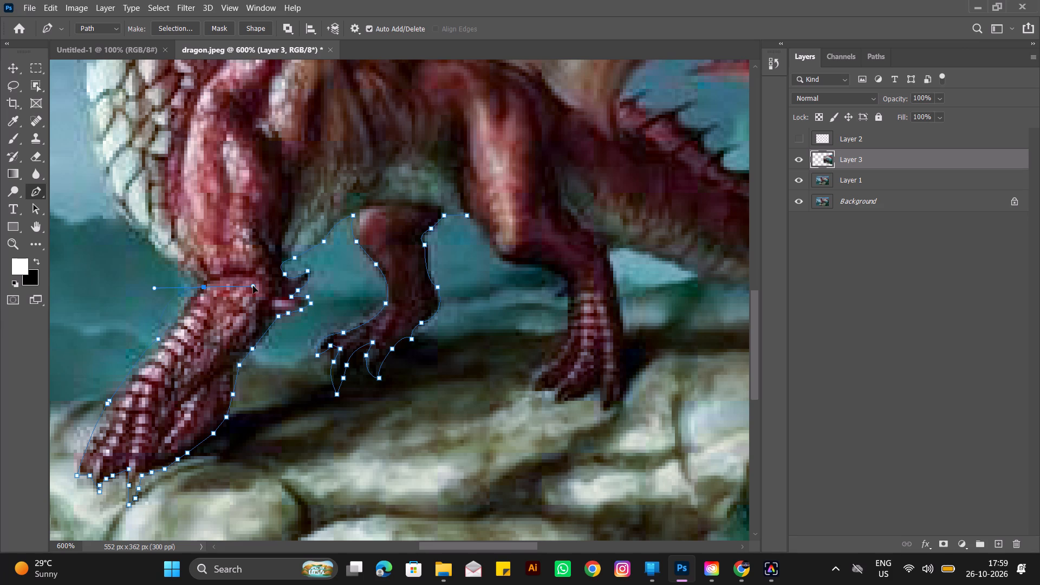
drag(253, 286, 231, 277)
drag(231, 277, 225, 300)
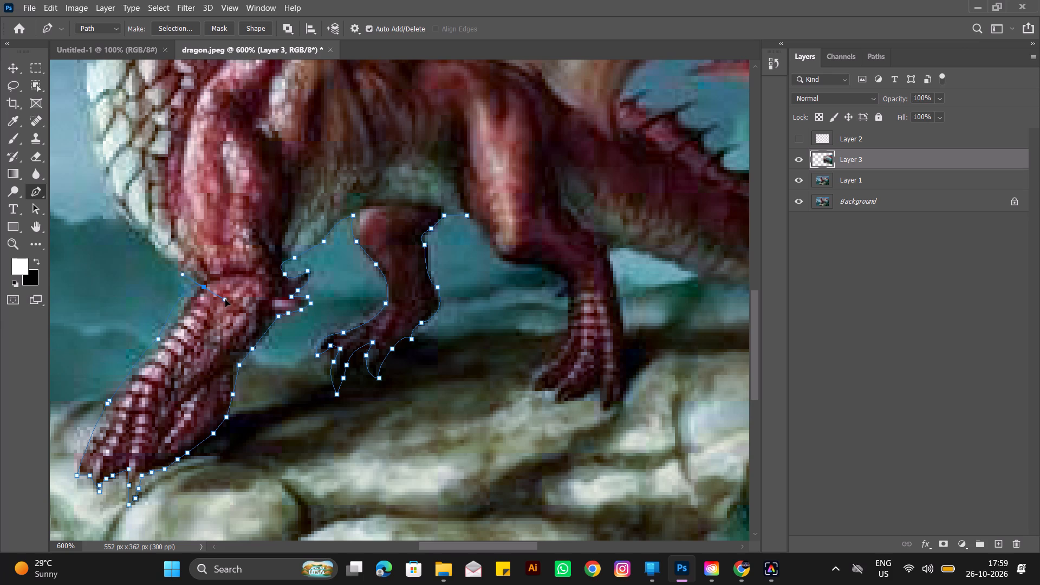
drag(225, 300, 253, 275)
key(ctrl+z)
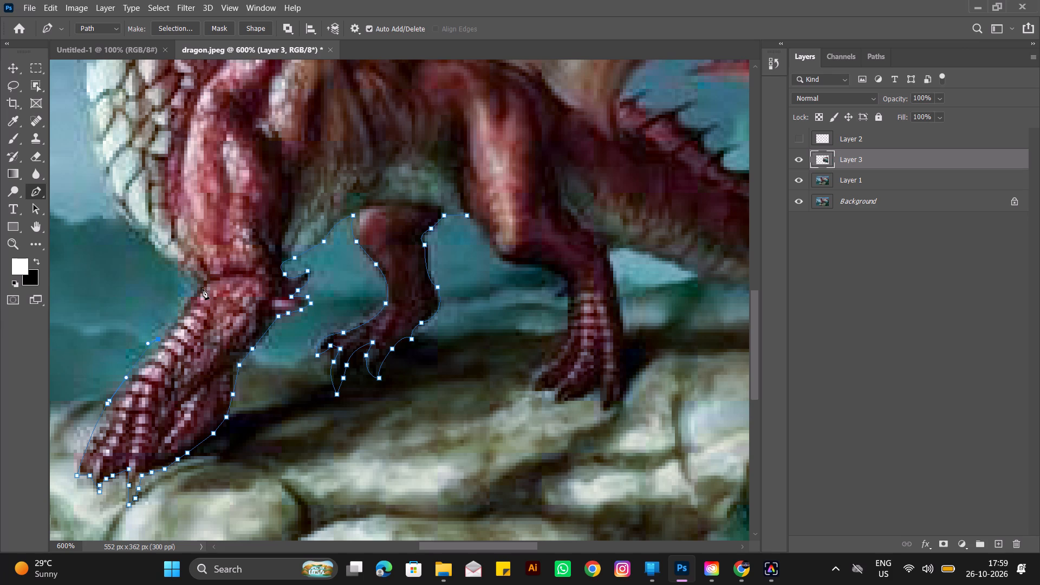
Extend the Pen path up the foreleg's front edge to the crease where it meets the chest, using two straight anchors.
click(185, 308)
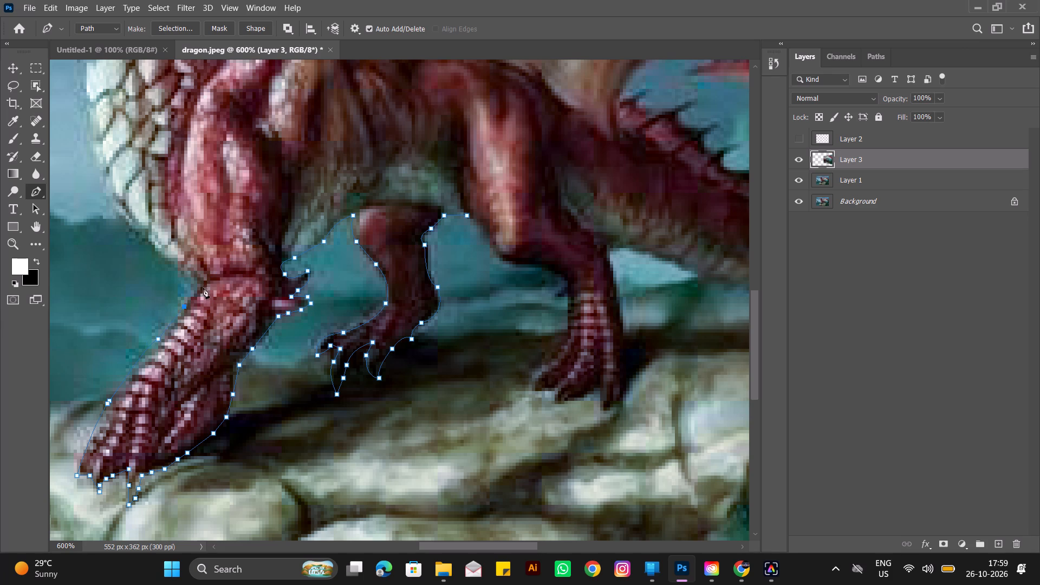
click(207, 284)
Trace the Pen path along the front of the scaled chest and up the neck with two curved anchors, removing their outgoing handles.
drag(101, 185, 104, 139)
drag(104, 139, 97, 144)
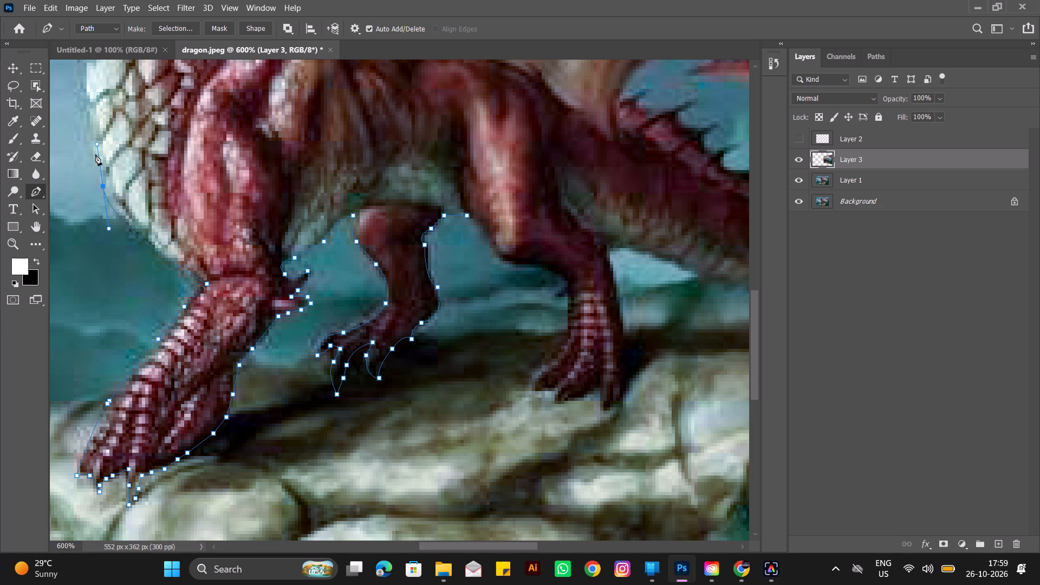
alt+click(101, 185)
scroll(101, 185, up, 15)
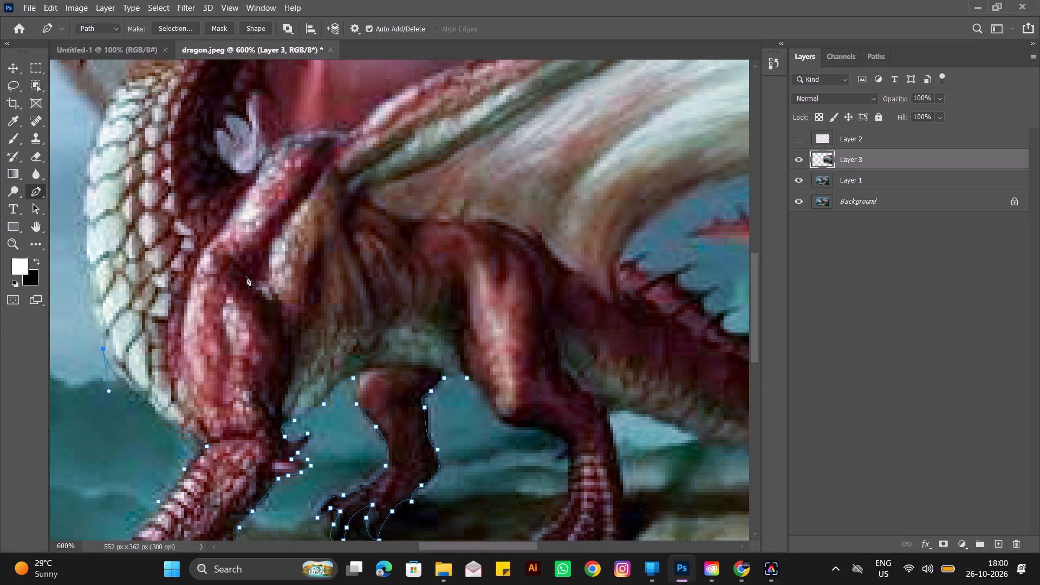
drag(425, 544, 385, 535)
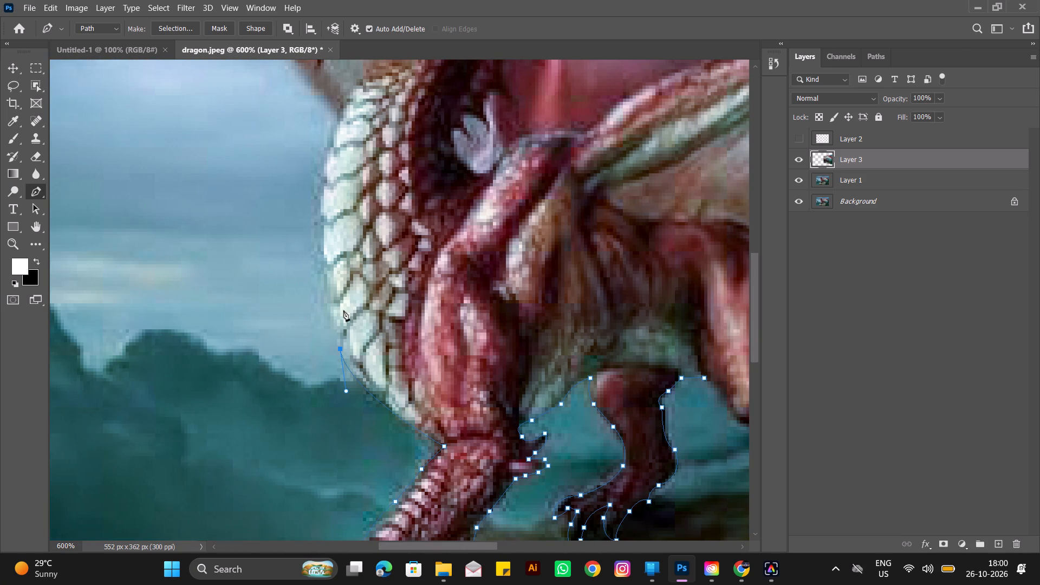
drag(323, 153, 347, 128)
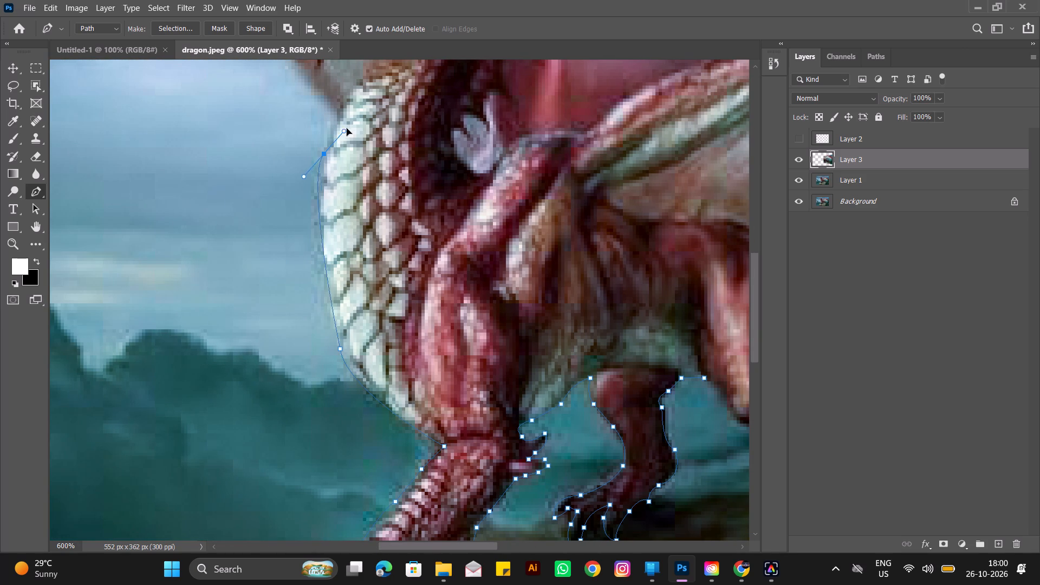
drag(347, 128, 358, 87)
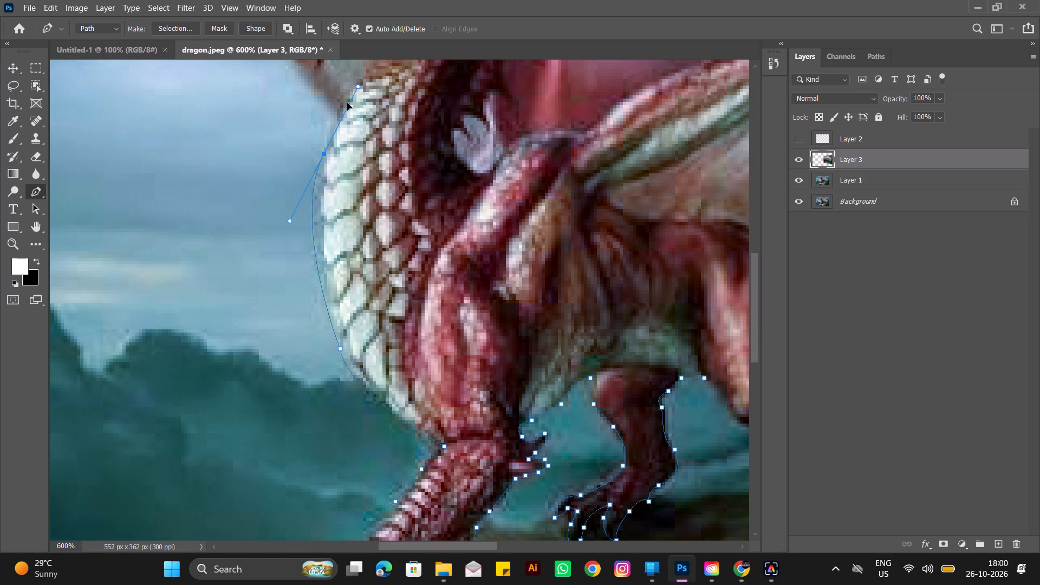
alt+click(324, 153)
Trace straight anchors from the upper neck scales along the far wing membrane's lower edge to just below the wing's clawed joint.
scroll(327, 146, up, 6)
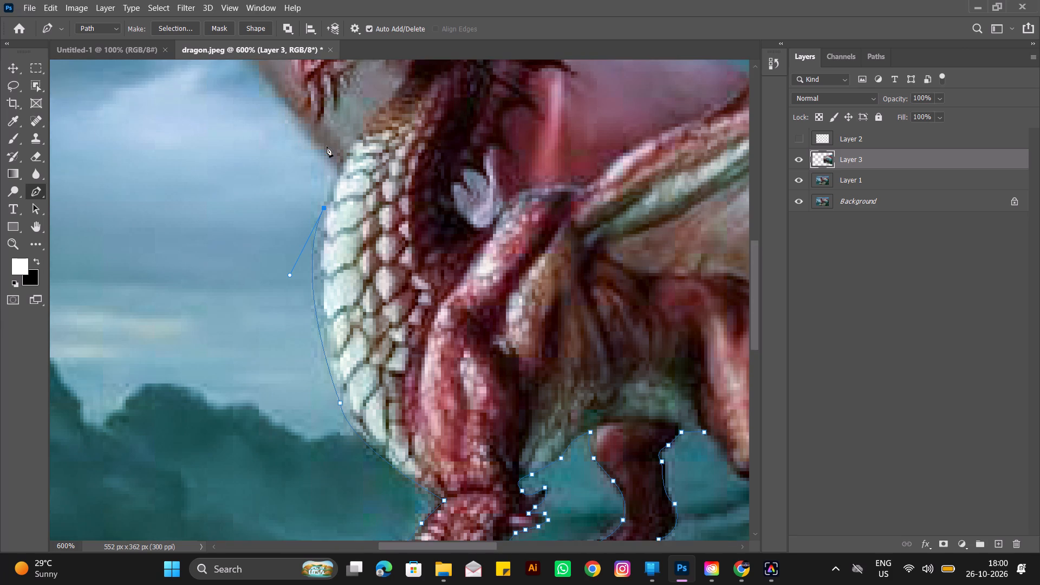
scroll(327, 146, up, 4)
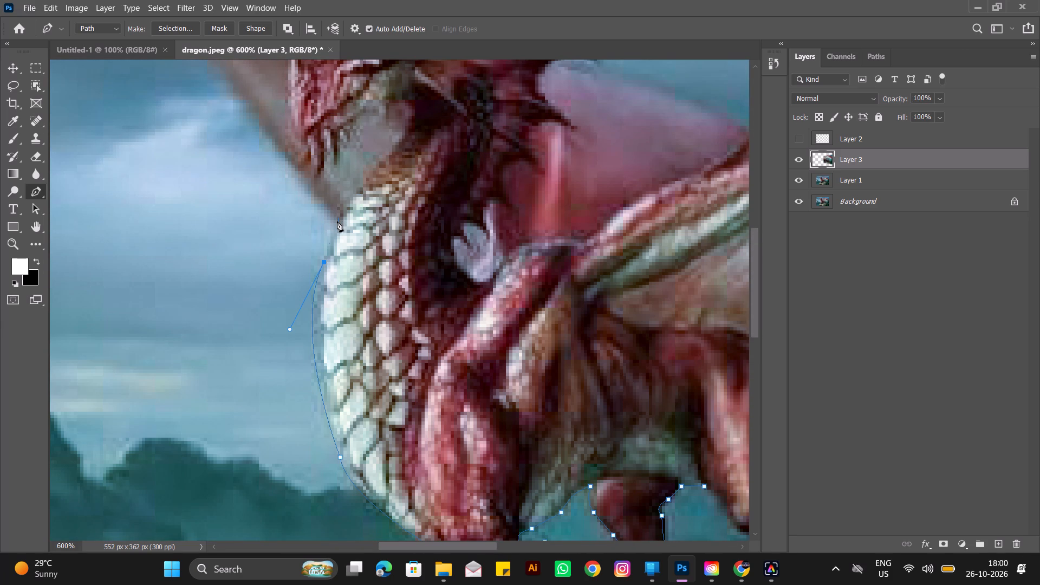
click(337, 221)
click(256, 119)
scroll(255, 119, up, 10)
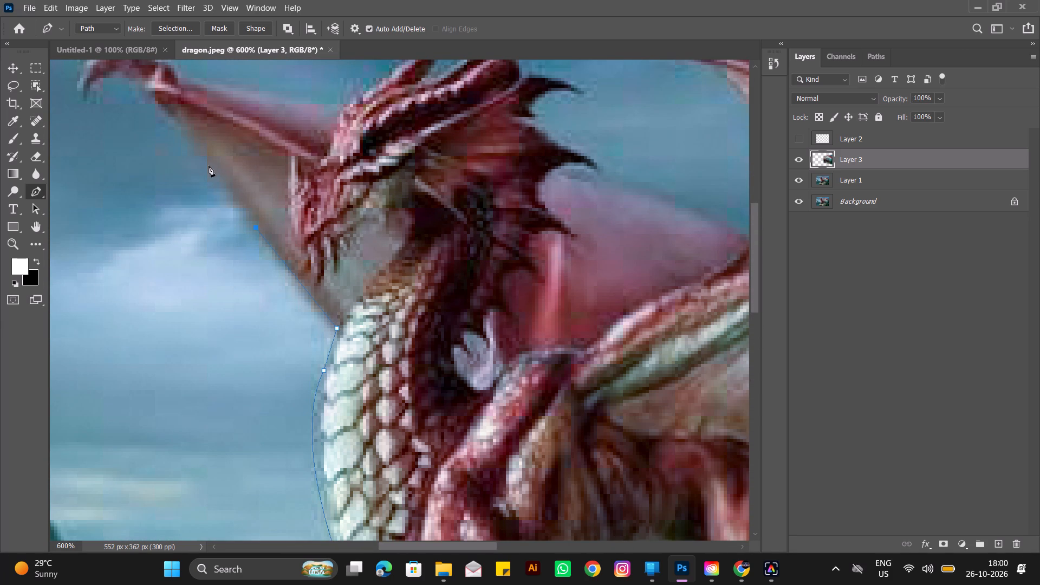
click(198, 148)
click(160, 108)
Trace the Pen path along the far wing claw's inner curve and around its tip, using one curved anchor without its outgoing handle and straight anchors.
scroll(144, 93, down, 1)
scroll(144, 93, up, 8)
drag(376, 544, 382, 544)
drag(364, 541, 447, 534)
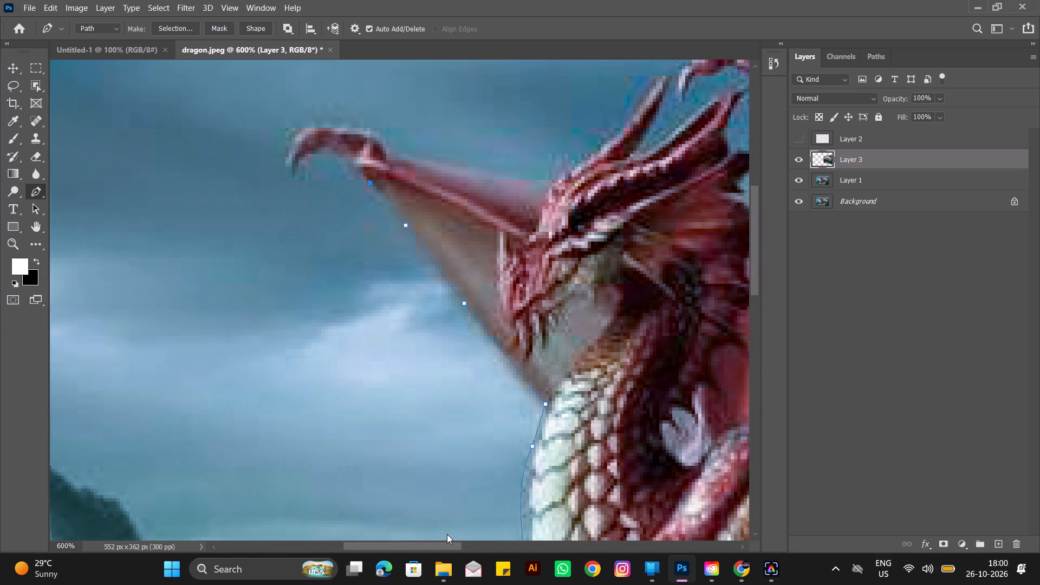
drag(447, 534, 447, 532)
drag(755, 263, 751, 251)
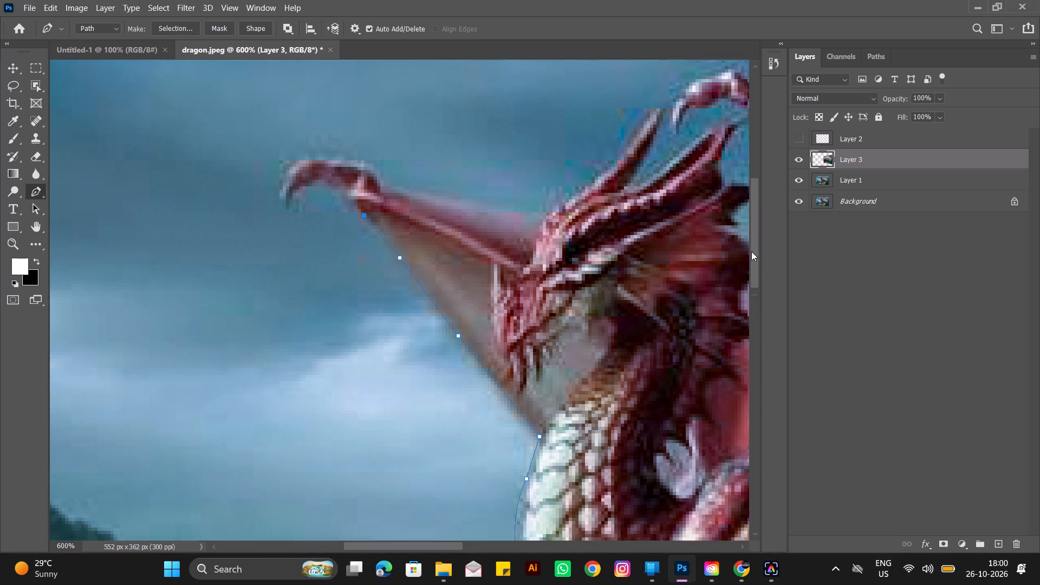
drag(751, 251, 751, 248)
drag(317, 216, 302, 230)
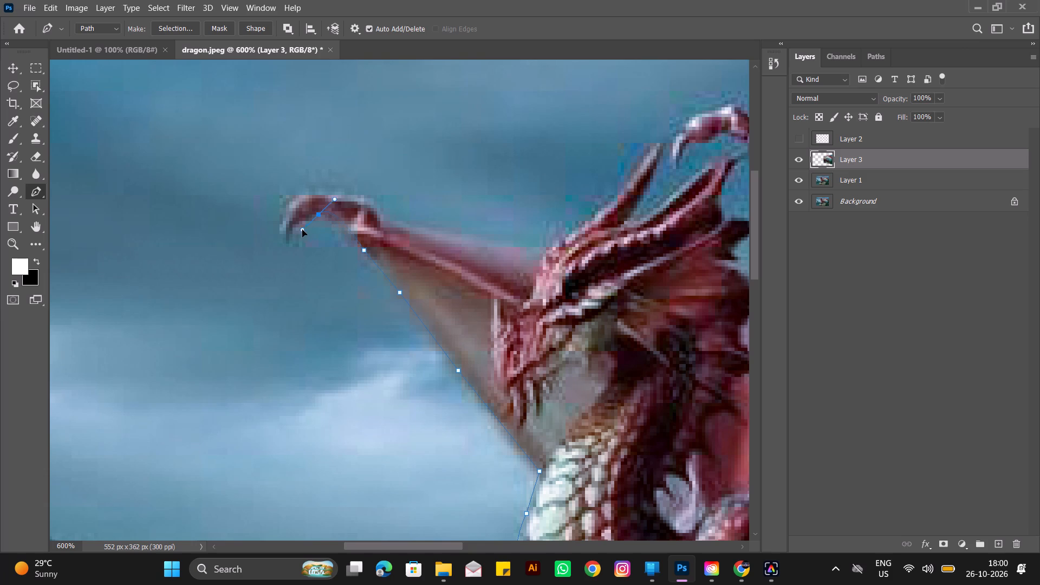
drag(302, 230, 300, 200)
alt+click(316, 213)
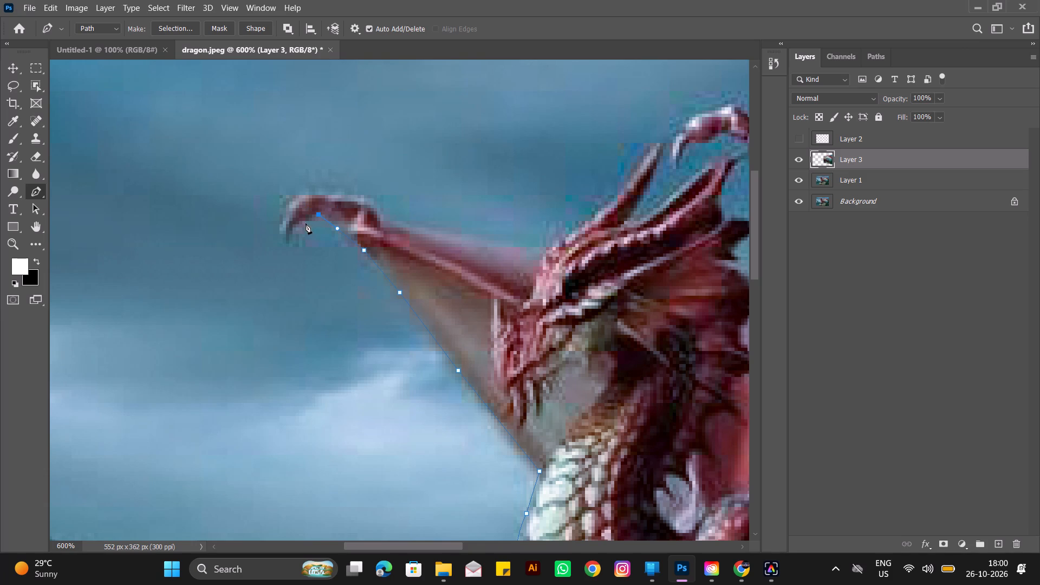
click(305, 223)
click(305, 241)
click(294, 253)
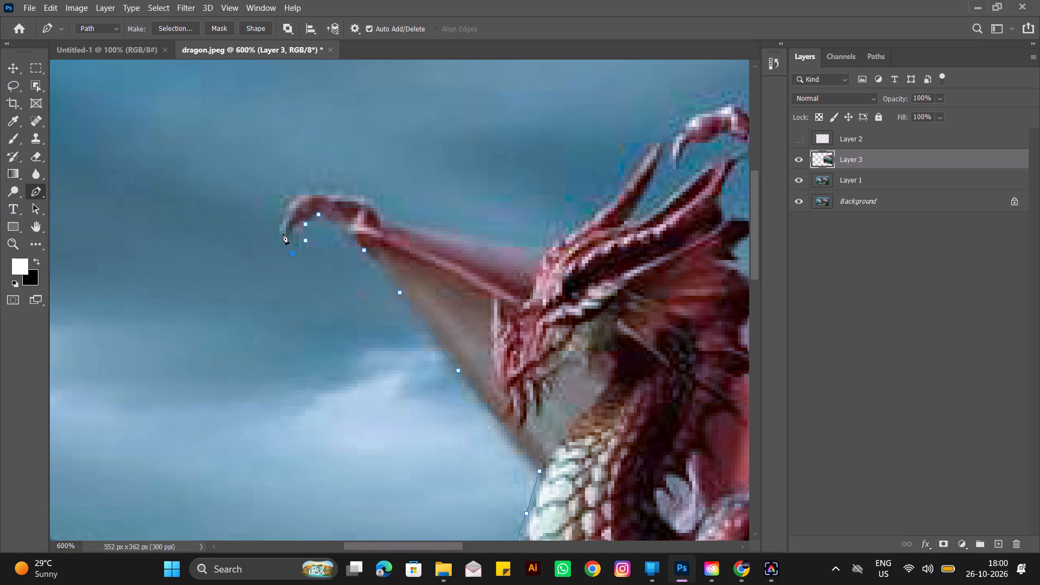
click(283, 233)
Continue the path over the claw's outer edge and down behind the knuckle, removing the outgoing handle of the curved anchor above the knuckle.
click(278, 211)
click(289, 197)
click(309, 192)
click(331, 194)
click(348, 198)
drag(377, 197, 389, 203)
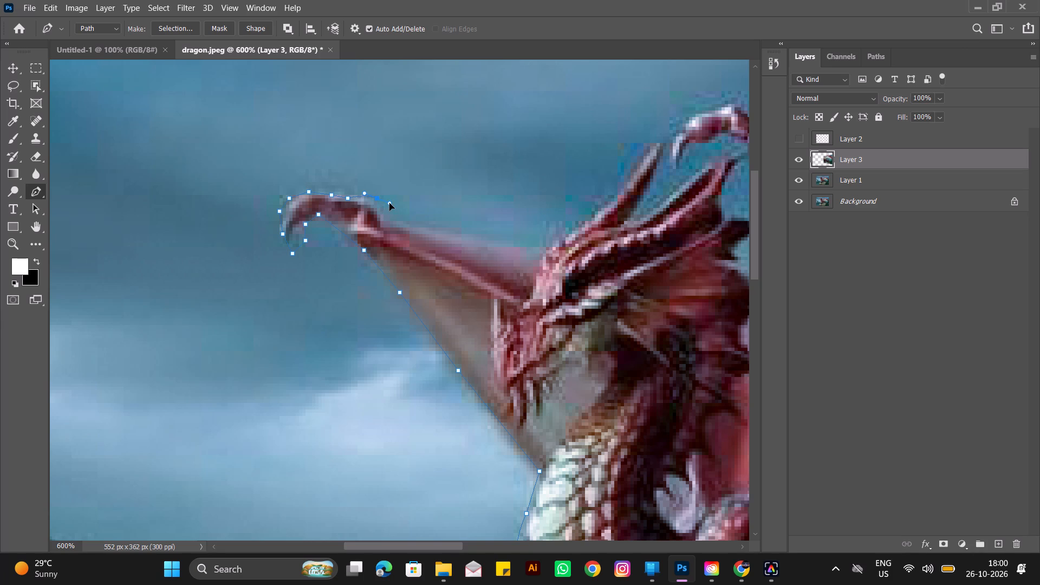
alt+click(378, 199)
click(381, 216)
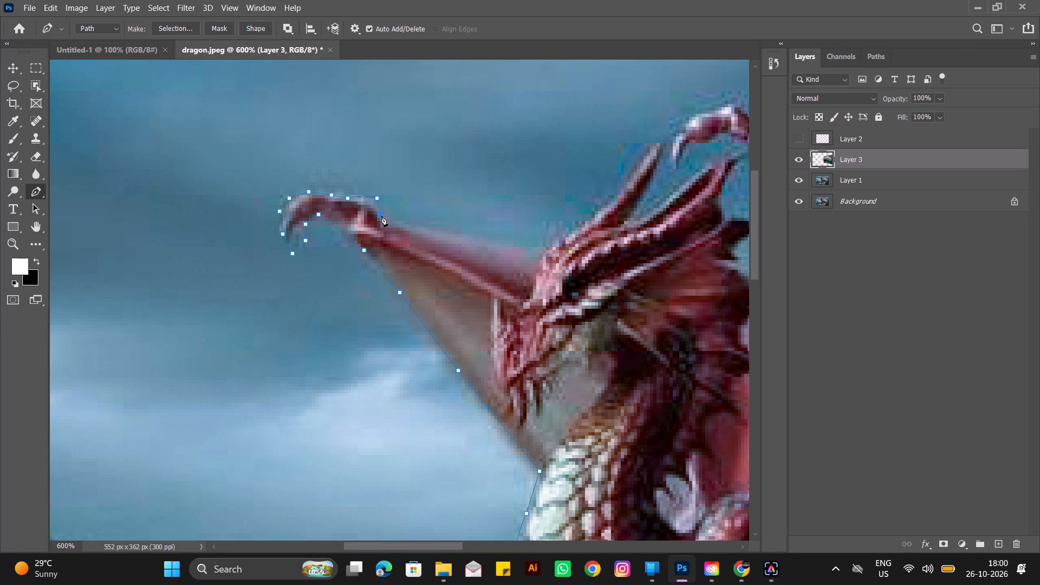
click(381, 223)
Extend the path from the knuckle along the far wing's upper edge with three straight anchors.
click(404, 226)
click(426, 229)
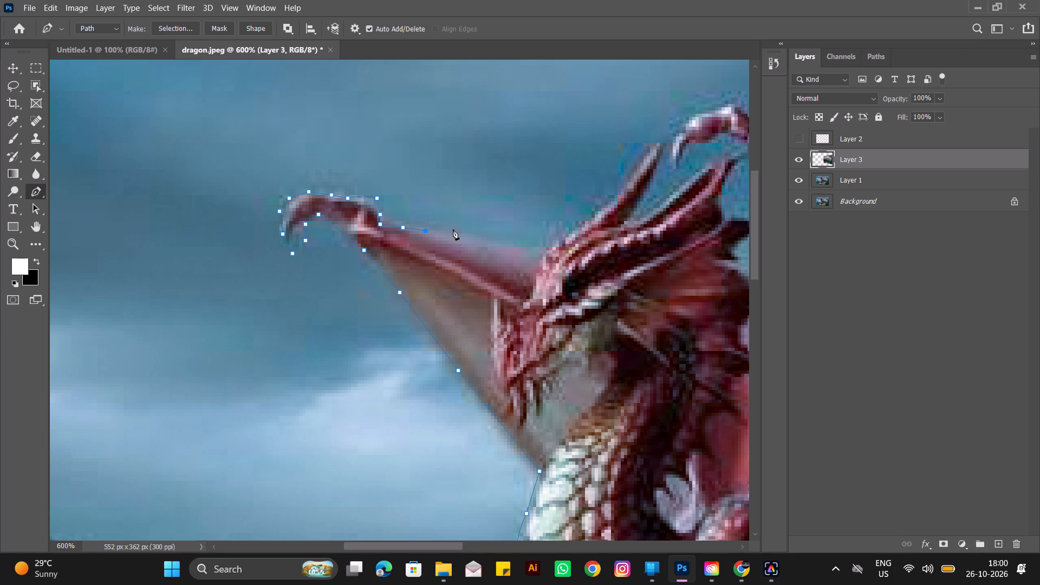
click(453, 230)
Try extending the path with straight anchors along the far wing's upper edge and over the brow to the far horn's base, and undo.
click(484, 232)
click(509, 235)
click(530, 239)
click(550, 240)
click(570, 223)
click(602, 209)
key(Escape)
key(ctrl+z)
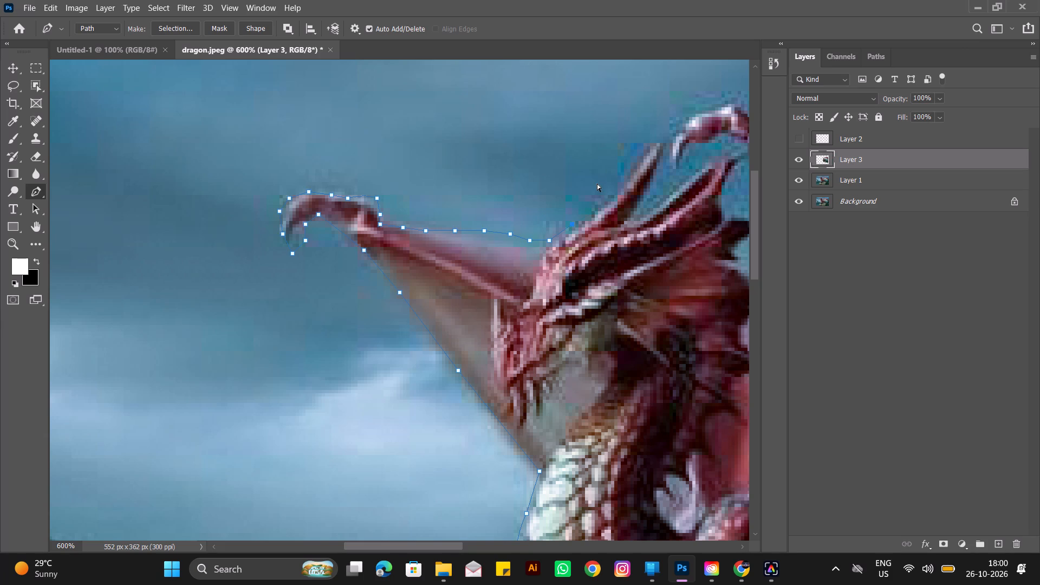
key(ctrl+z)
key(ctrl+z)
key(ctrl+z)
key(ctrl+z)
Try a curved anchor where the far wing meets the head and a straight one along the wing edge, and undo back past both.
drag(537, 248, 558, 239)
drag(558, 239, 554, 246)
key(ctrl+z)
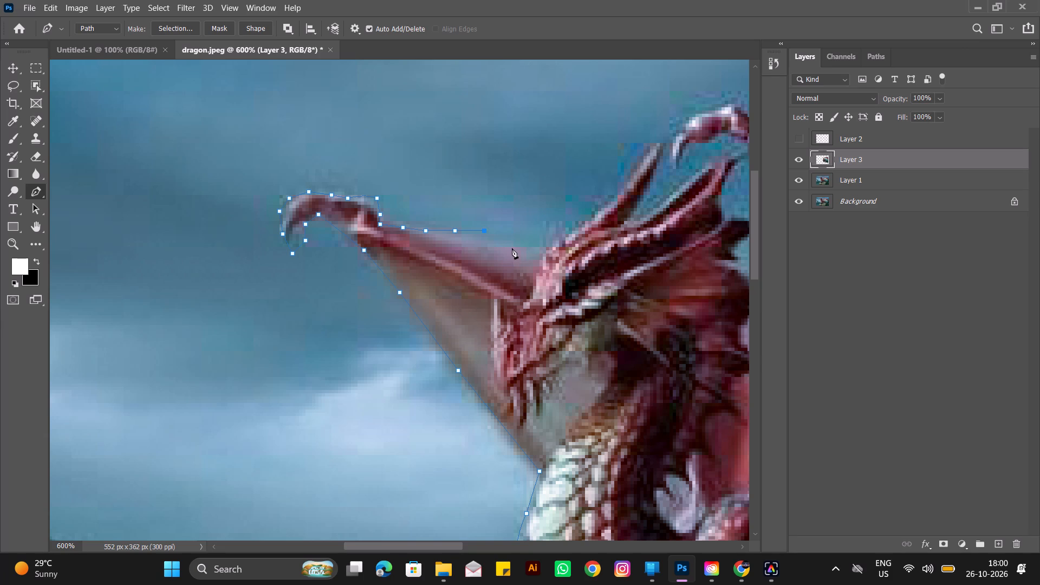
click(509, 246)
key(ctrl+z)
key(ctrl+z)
Trace the path from the far wing's upper edge to the head and over the brow to the far horn's base, removing the curved anchors' outgoing handles.
drag(493, 247, 505, 252)
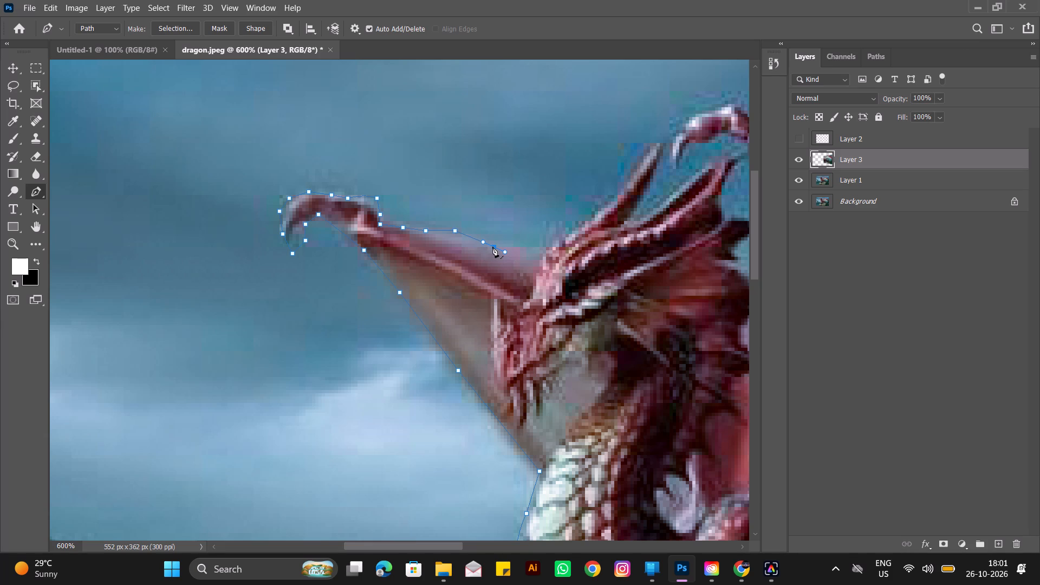
alt+click(492, 246)
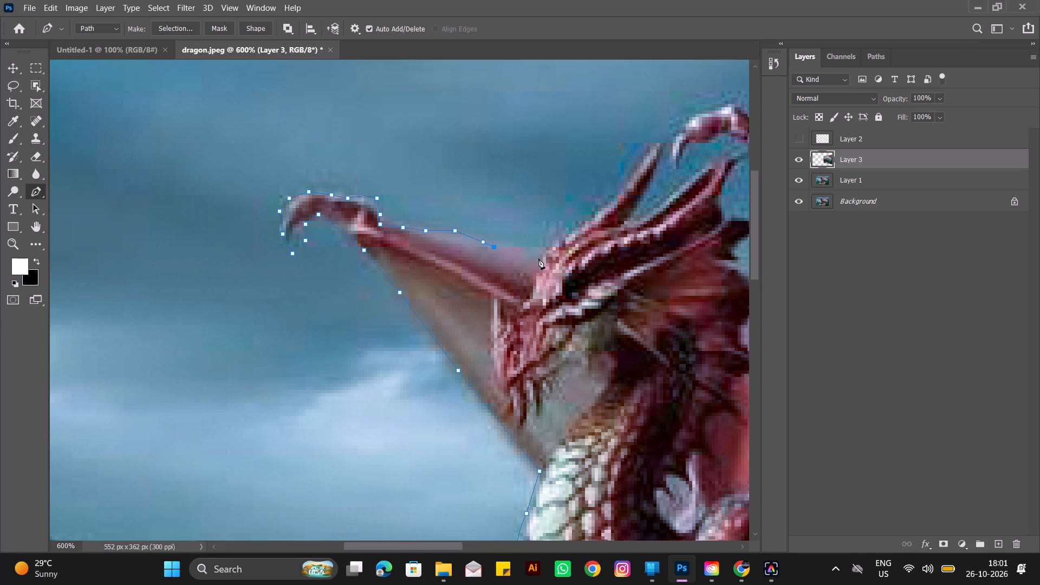
click(537, 261)
drag(604, 205, 640, 186)
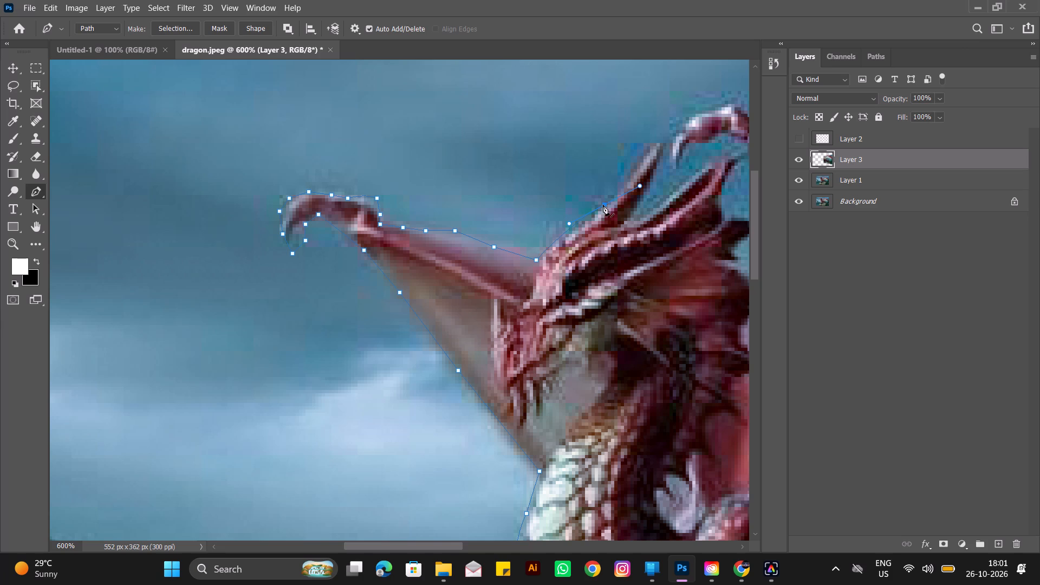
alt+click(605, 203)
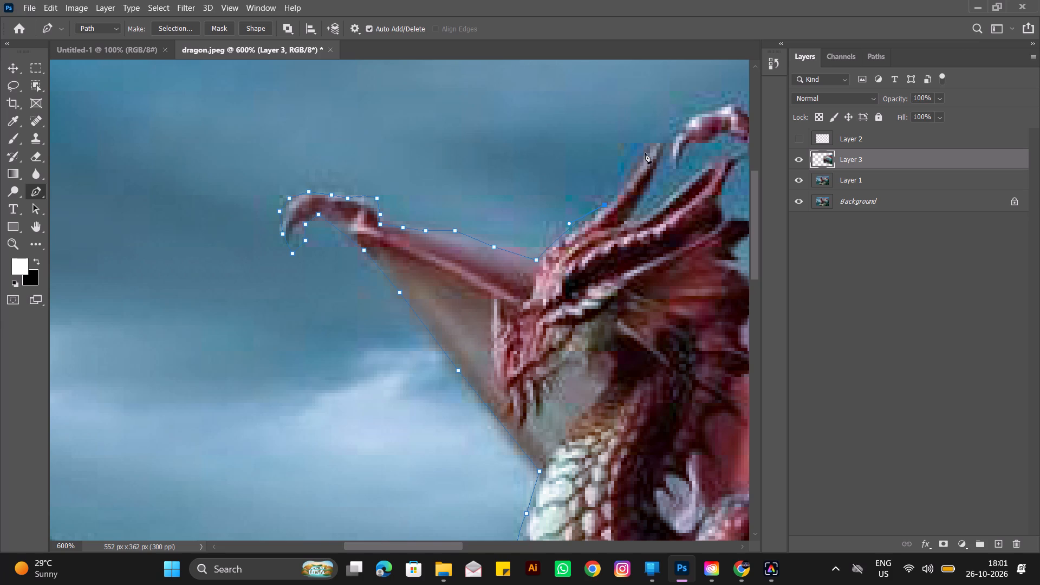
Trace straight anchors up the far horn's front edge, around its tip, and down the back edge to the crease between the horns.
click(651, 142)
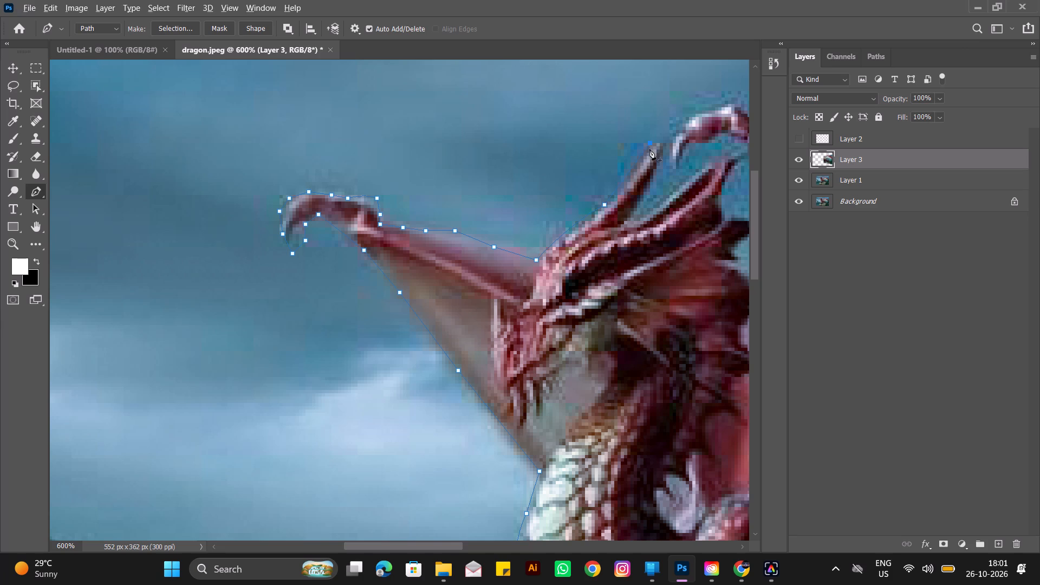
alt+click(649, 143)
click(666, 142)
click(655, 167)
click(640, 198)
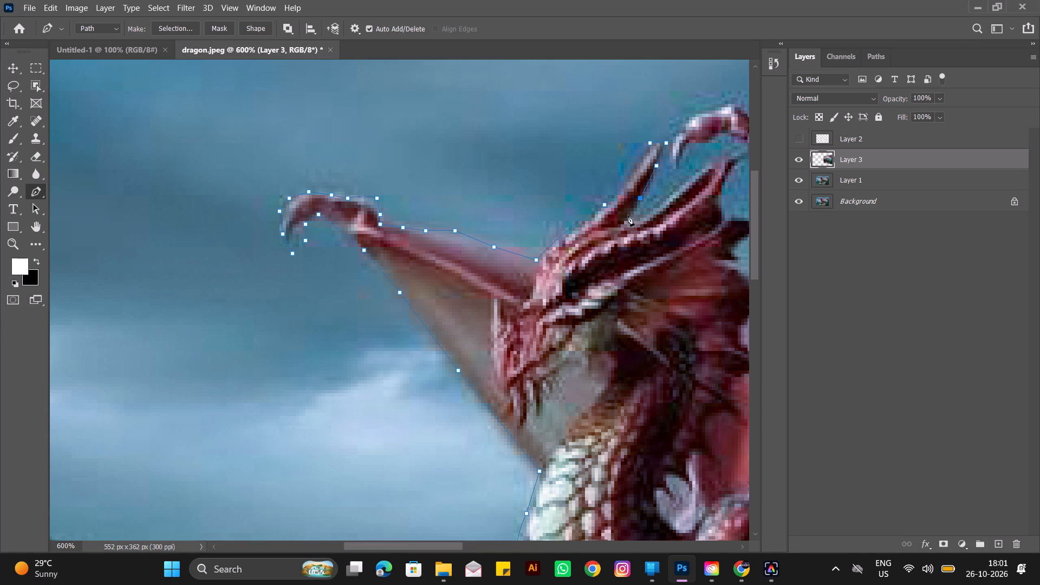
click(630, 216)
click(619, 225)
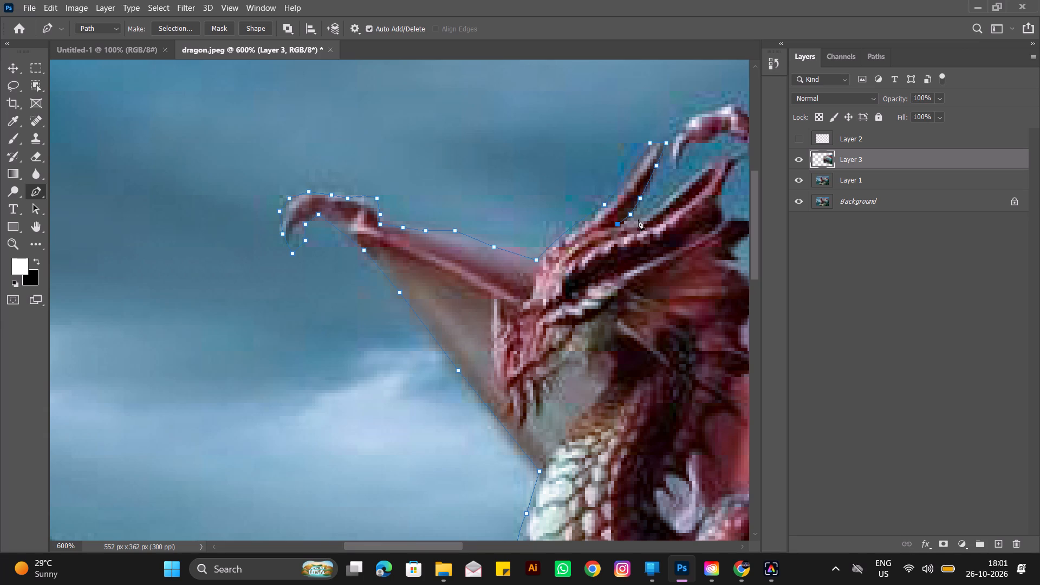
Trace straight anchors from the crease along the near horn's upper edge to just past its tip.
click(639, 219)
click(667, 198)
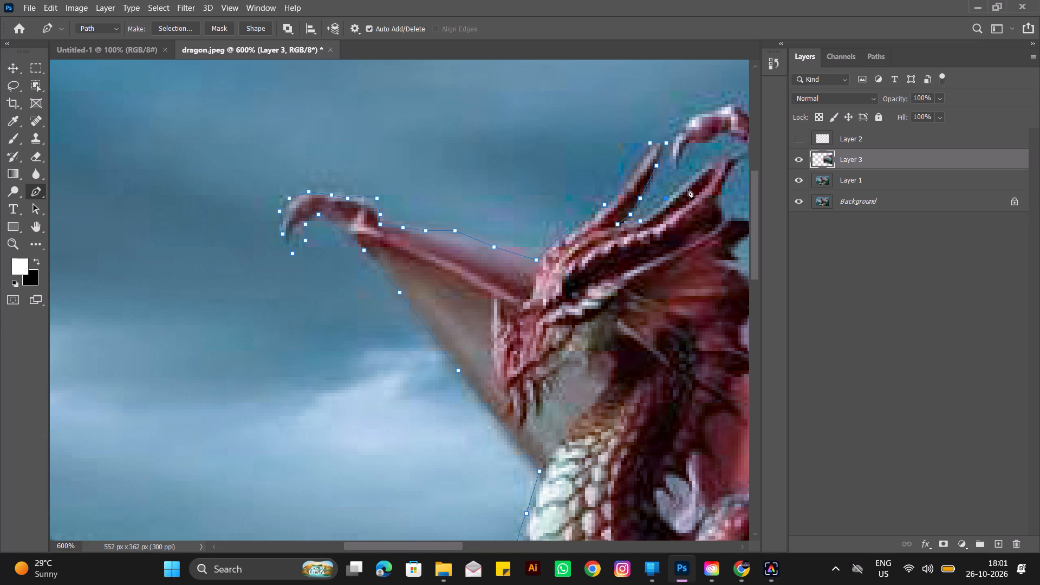
click(691, 177)
click(703, 165)
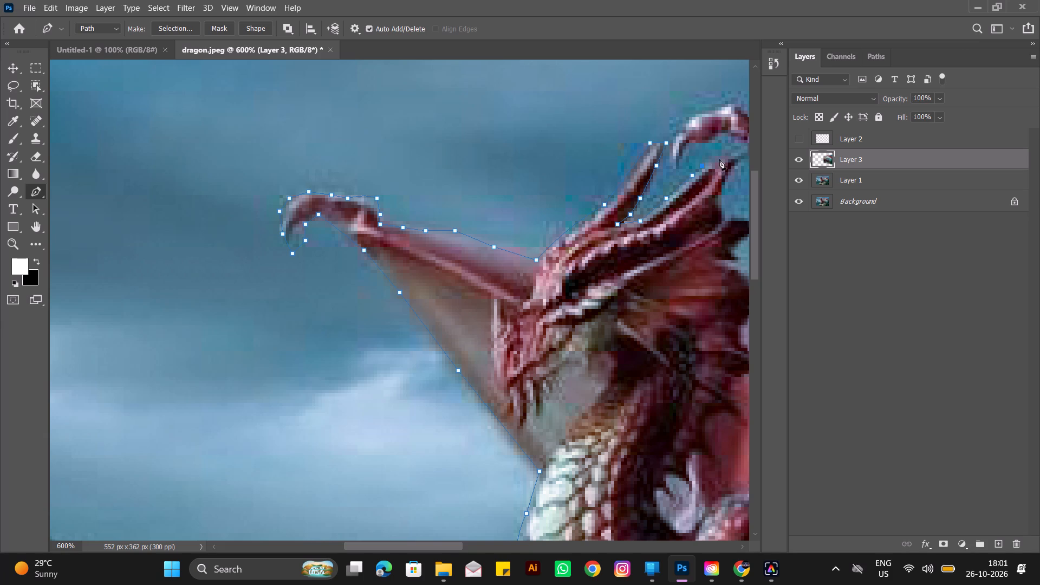
click(719, 159)
click(729, 160)
drag(442, 544, 484, 530)
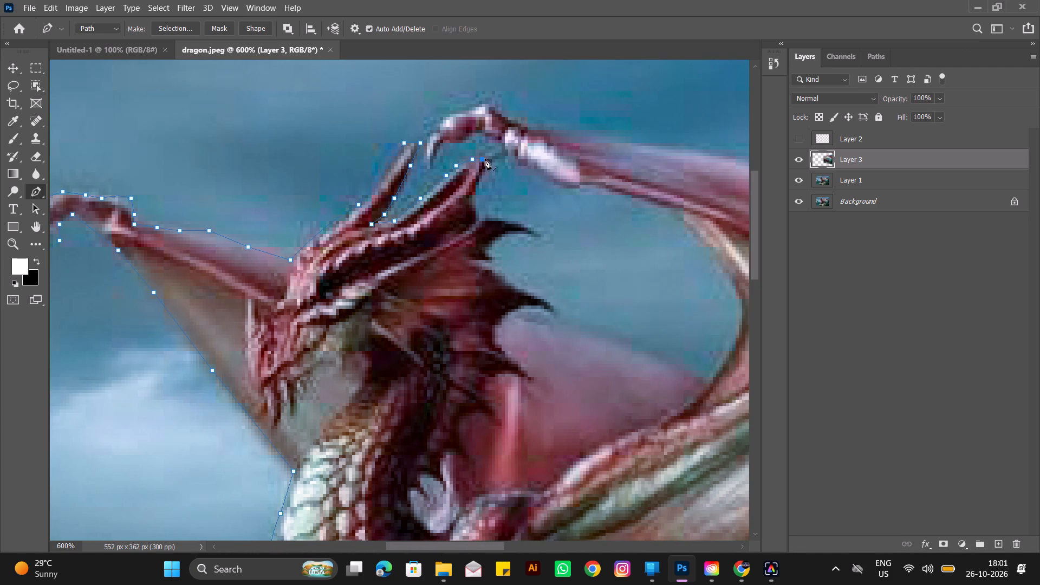
click(492, 161)
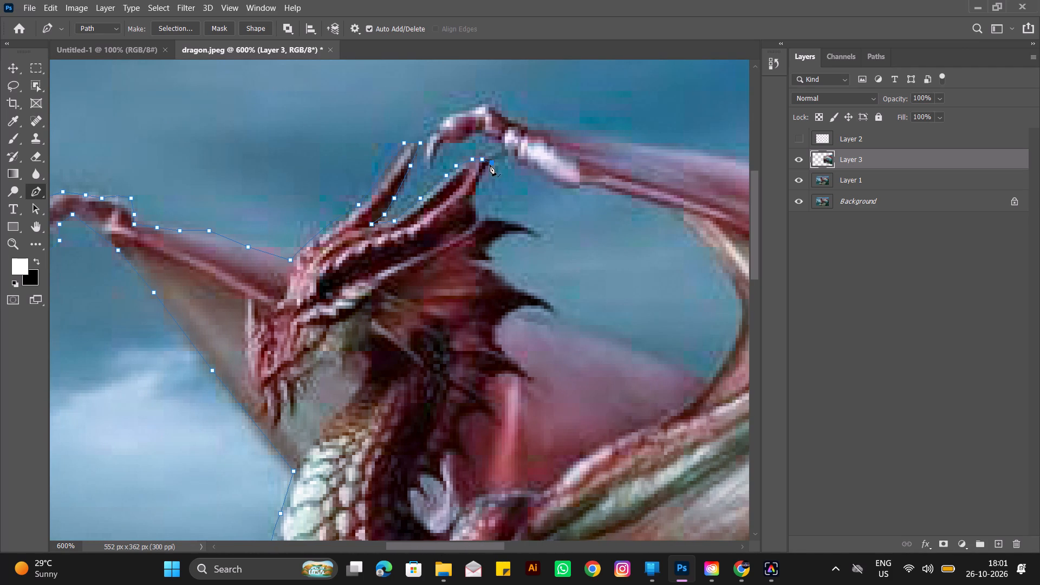
Continue the path with straight anchors down the near horn's back edge to the start of the neck frill.
click(484, 171)
click(477, 185)
click(472, 197)
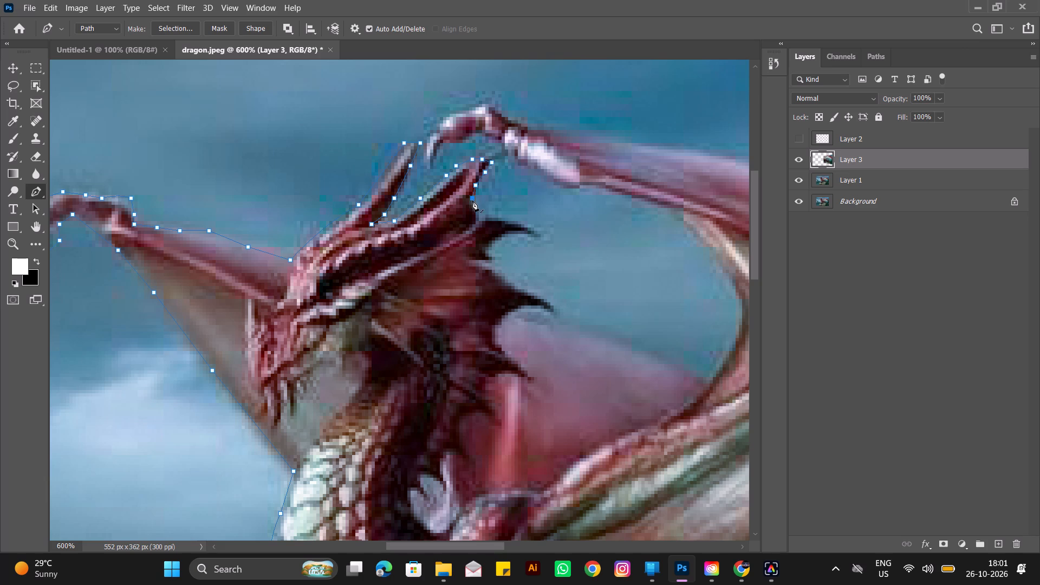
click(475, 205)
click(478, 216)
click(478, 220)
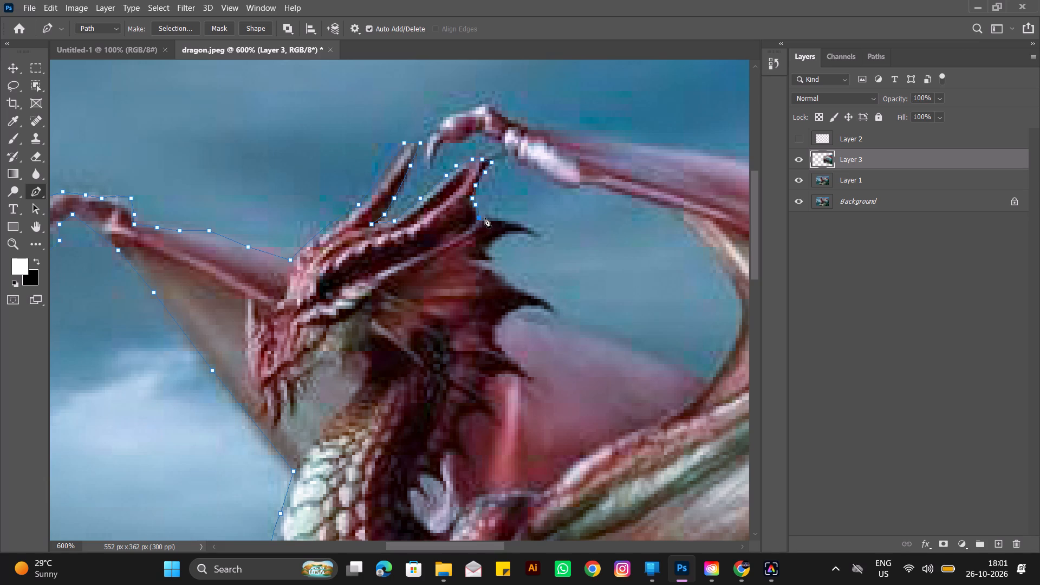
Outline the neck frill's uppermost spike with straight anchors along its top edge, around the tip, and back along its underside.
click(495, 217)
click(517, 223)
click(532, 230)
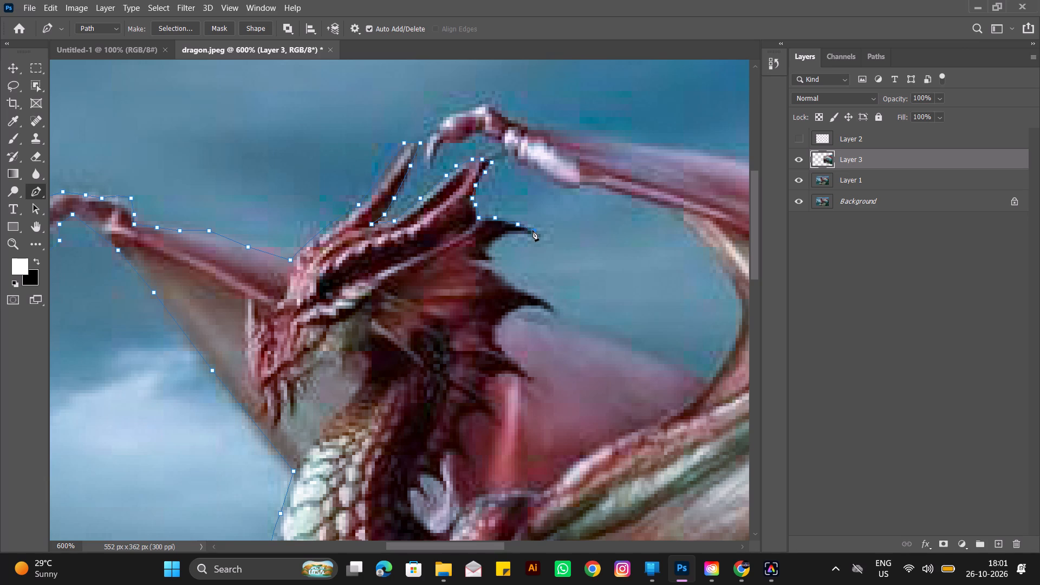
click(541, 235)
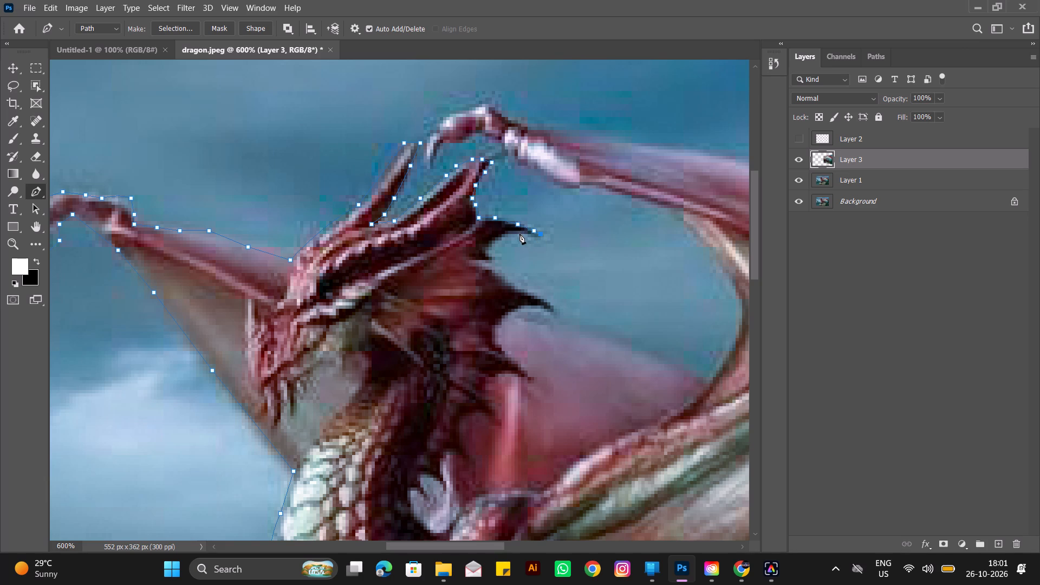
click(519, 233)
click(508, 233)
click(491, 240)
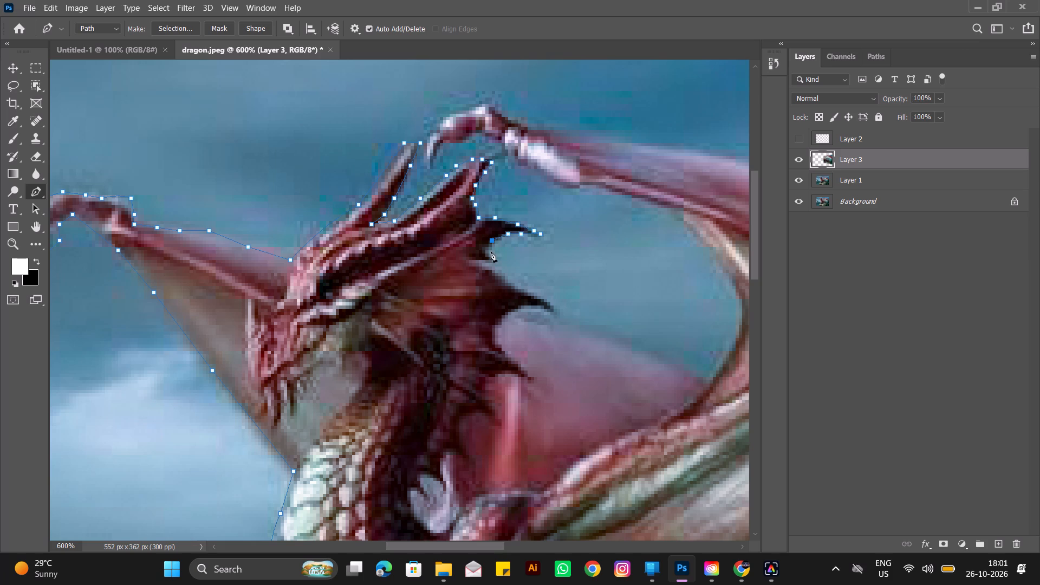
Continue the path through the notch below the uppermost frill spike and along the second spike's top edge, around its tip.
click(486, 251)
click(488, 258)
click(496, 257)
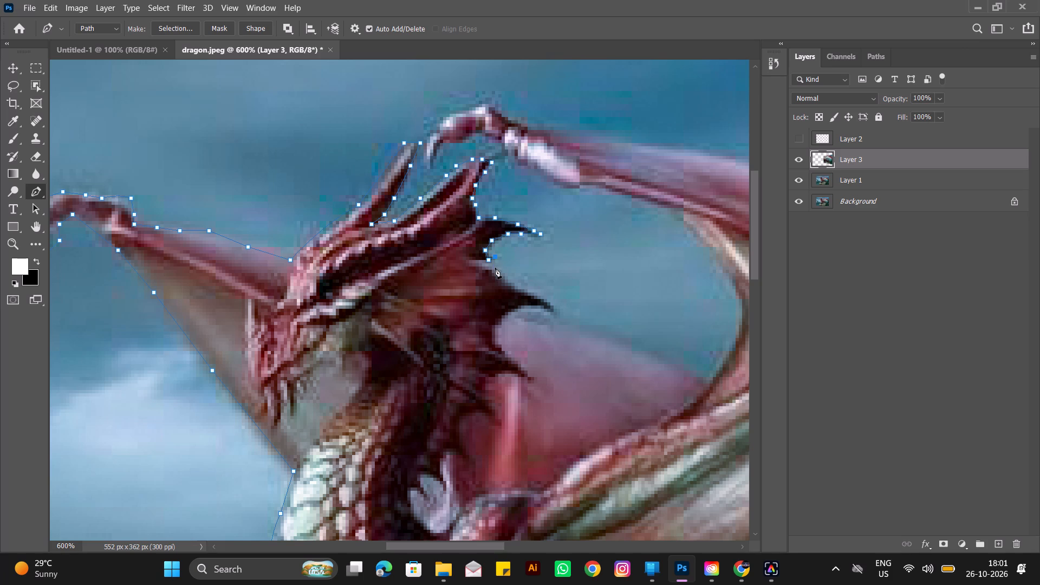
click(495, 268)
click(508, 277)
click(520, 284)
click(538, 289)
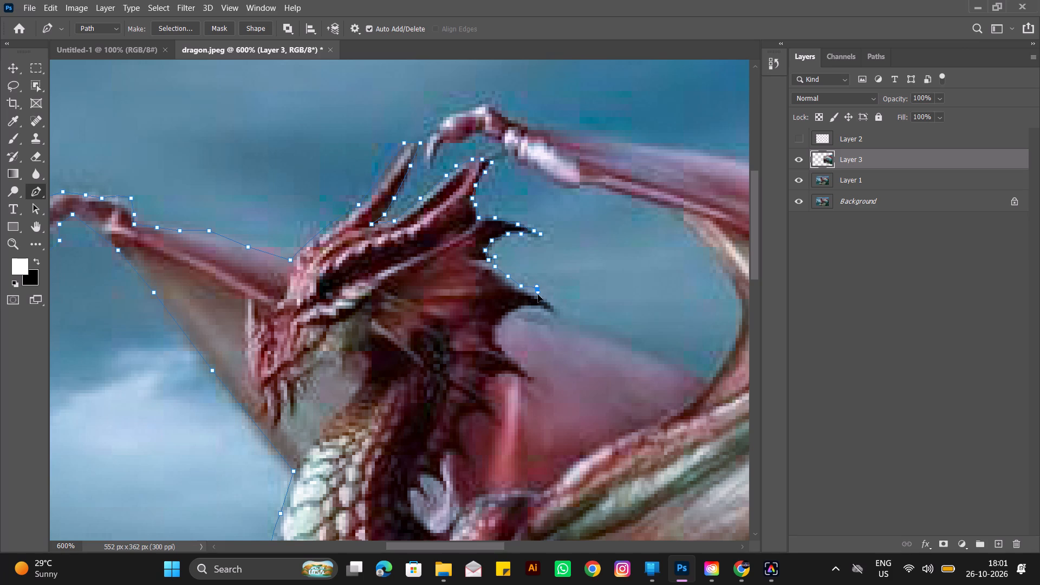
click(549, 300)
key(ctrl+z)
key(ctrl+z)
click(541, 297)
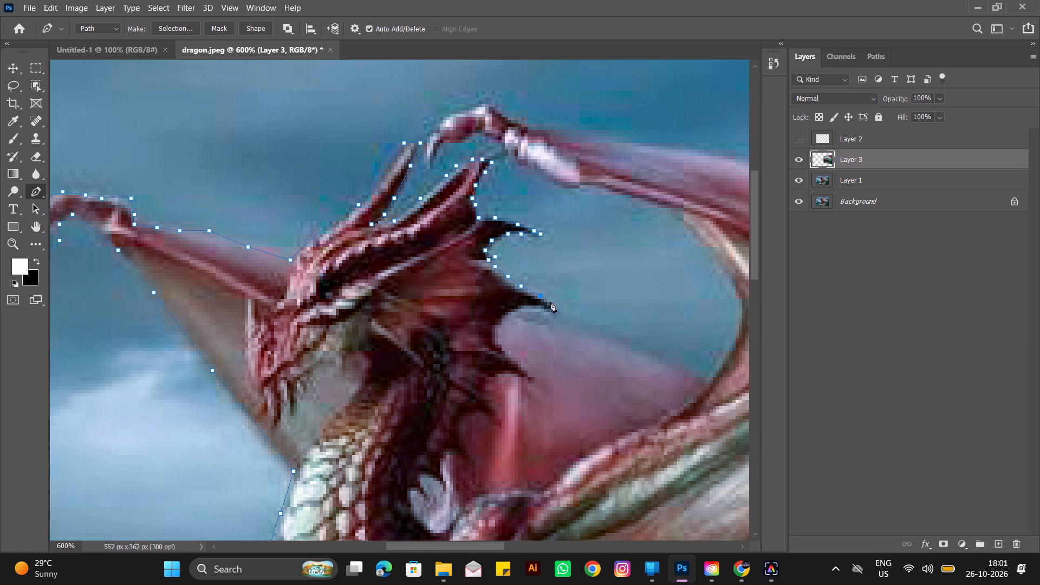
click(553, 305)
click(555, 314)
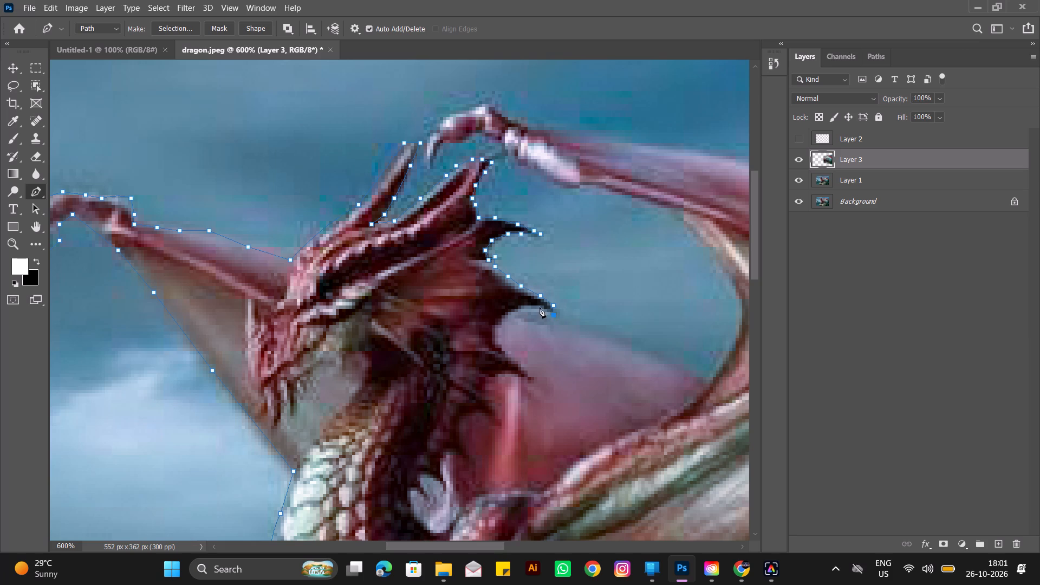
Place a curved anchor on the second frill spike's underside and remove its outgoing handle.
click(532, 303)
key(ctrl+z)
drag(517, 308, 505, 317)
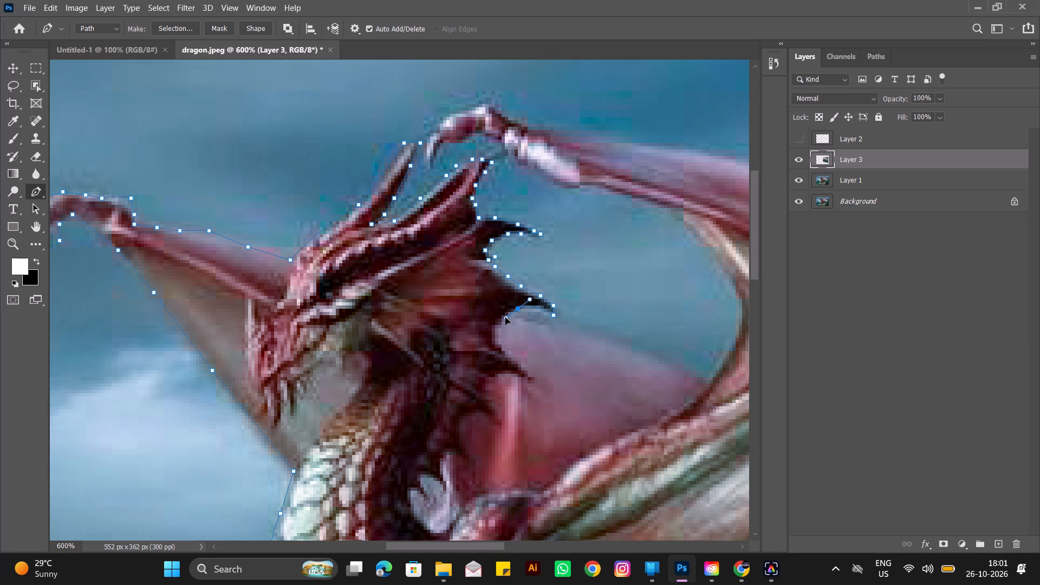
drag(505, 317, 510, 320)
alt+click(518, 307)
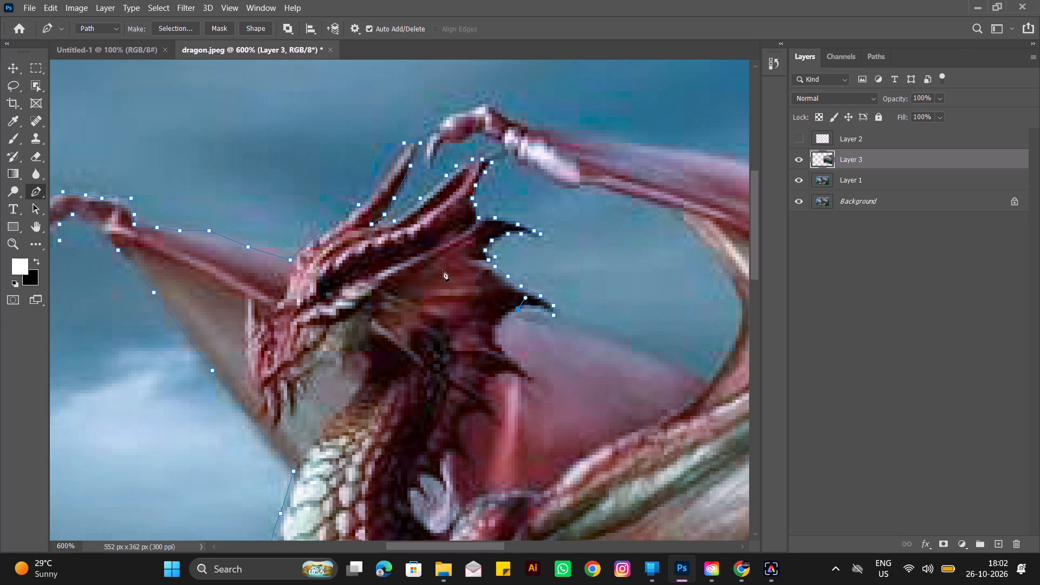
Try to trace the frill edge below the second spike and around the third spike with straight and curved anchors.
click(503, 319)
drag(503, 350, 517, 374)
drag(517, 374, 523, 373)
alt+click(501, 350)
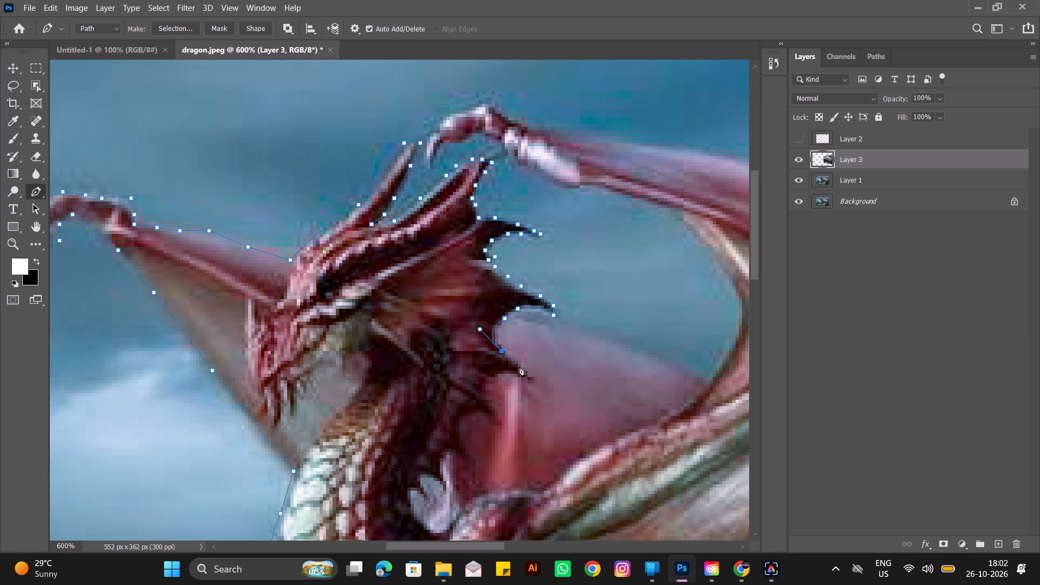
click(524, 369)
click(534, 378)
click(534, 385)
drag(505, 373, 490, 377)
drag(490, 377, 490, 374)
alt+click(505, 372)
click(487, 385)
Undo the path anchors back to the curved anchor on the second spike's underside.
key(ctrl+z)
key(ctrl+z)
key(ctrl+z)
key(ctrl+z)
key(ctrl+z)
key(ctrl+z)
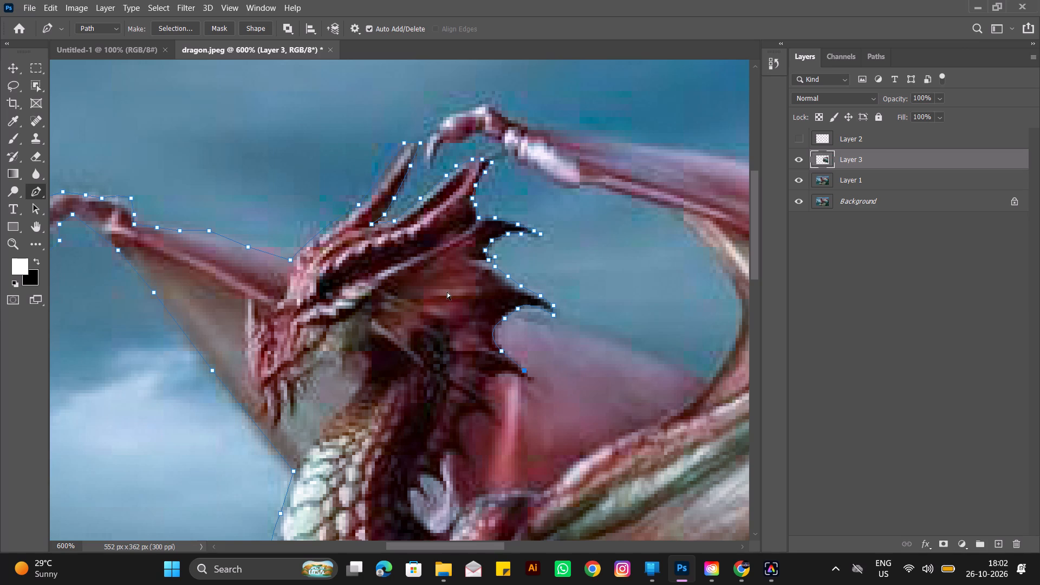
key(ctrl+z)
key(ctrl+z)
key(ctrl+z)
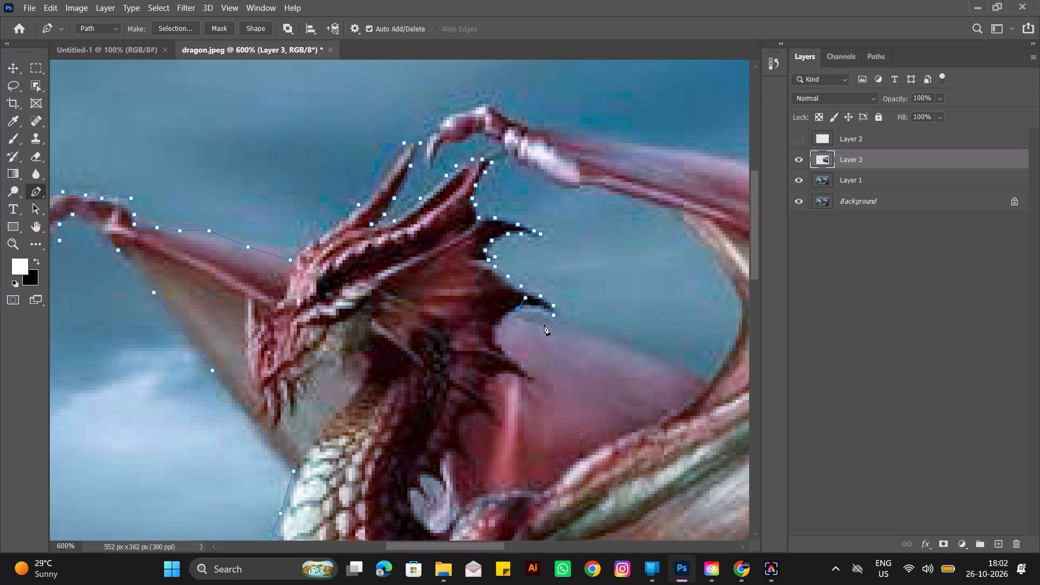
Trace the wing membrane's top edge behind the neck, from below the second spike to the raised wing's inner edge.
click(548, 324)
drag(589, 331, 607, 341)
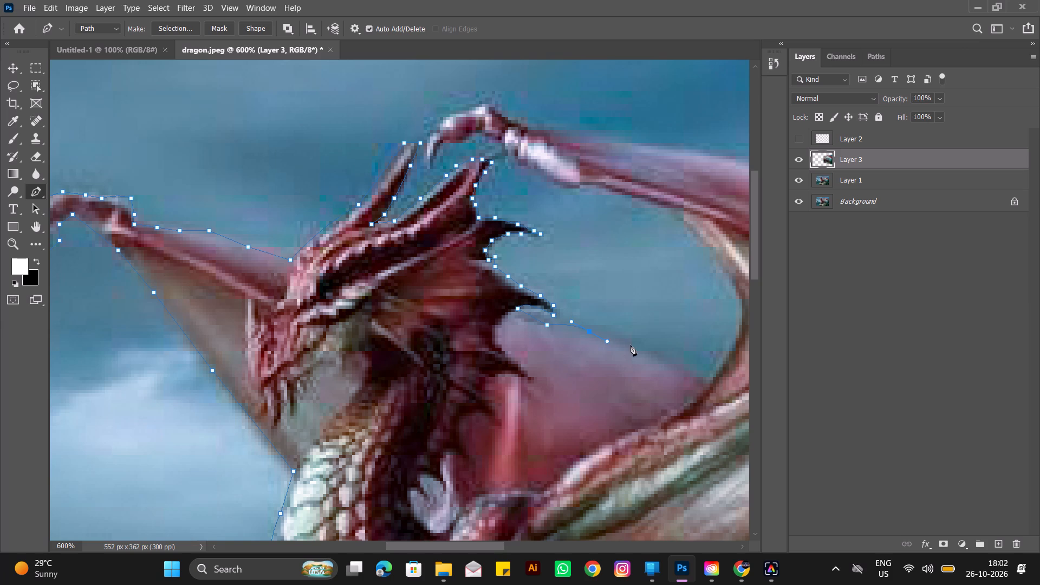
alt+click(587, 332)
drag(641, 346, 677, 376)
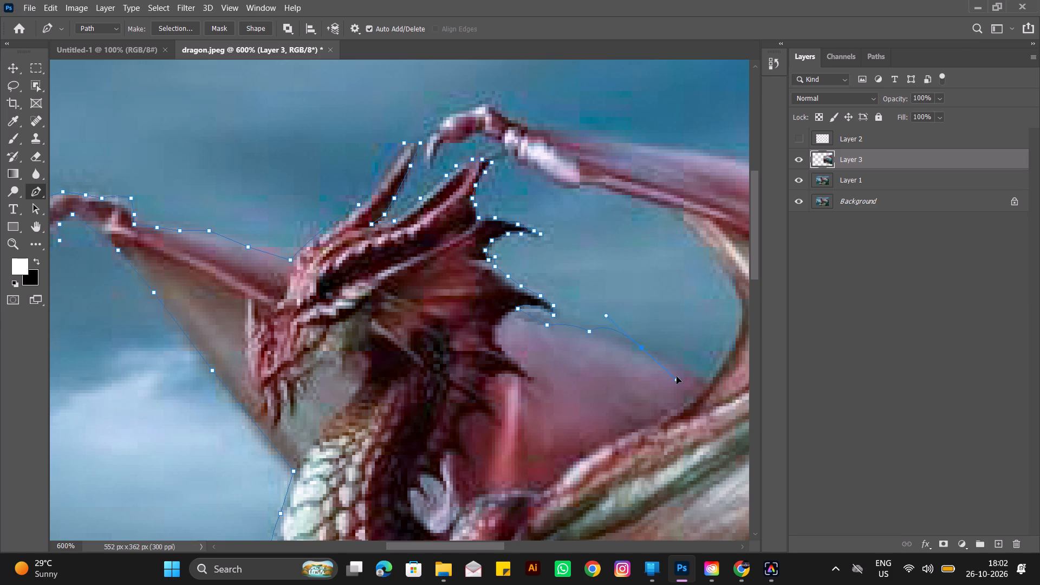
drag(677, 376, 679, 370)
alt+click(641, 349)
click(683, 367)
click(703, 380)
Trace straight anchors up the raised wing's curved inner edge around the sky opening to the underside of the wing arm.
click(729, 349)
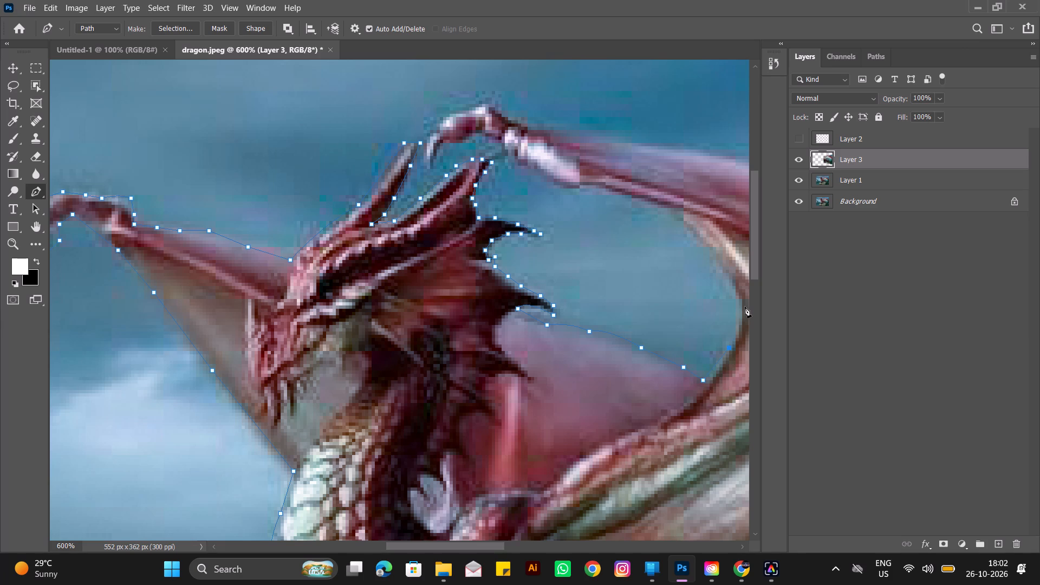
click(743, 317)
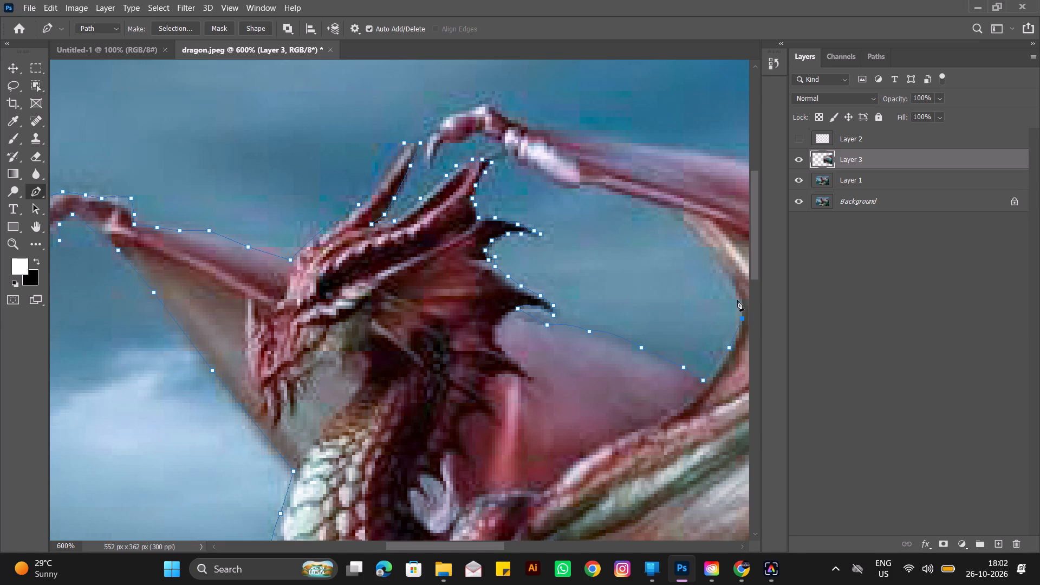
click(734, 290)
click(719, 264)
click(703, 240)
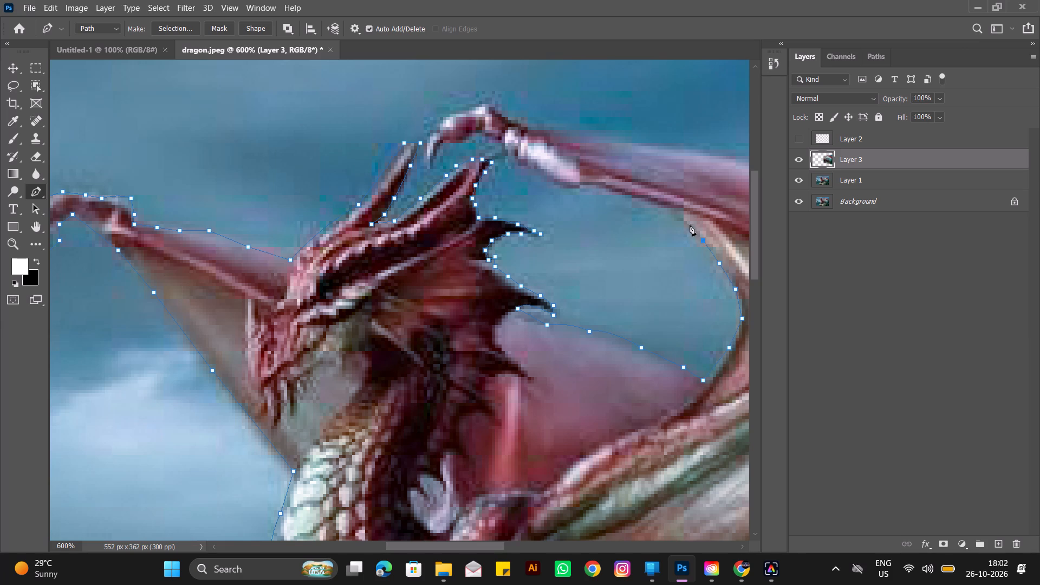
click(684, 219)
Trace along the wing arm's underside and around the pale joint to the wrist, curving the path at the joint.
click(665, 208)
click(634, 203)
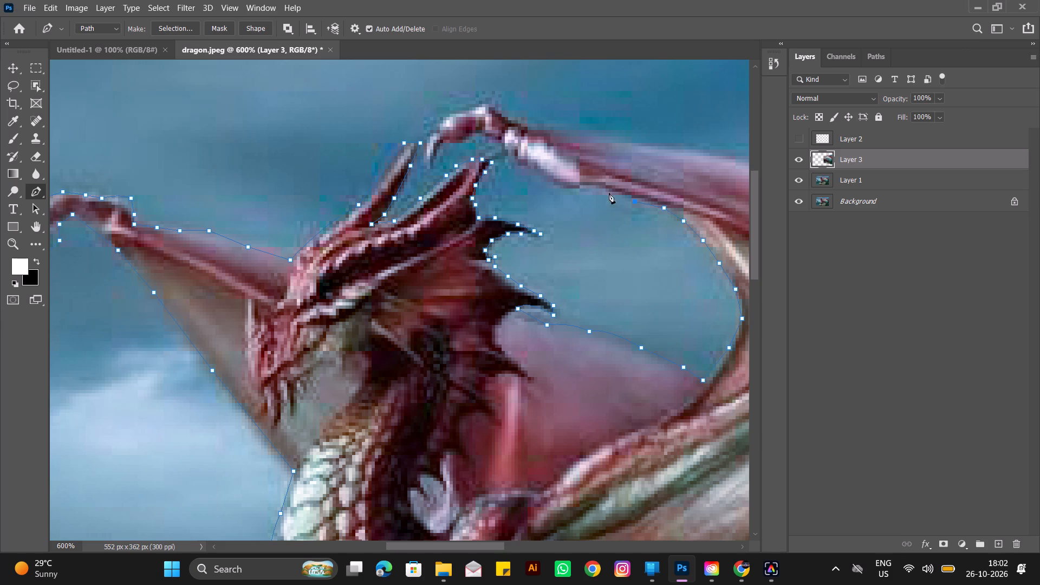
click(600, 191)
click(570, 187)
drag(544, 170, 537, 151)
drag(537, 151, 537, 151)
alt+click(545, 168)
click(525, 166)
click(512, 159)
click(503, 144)
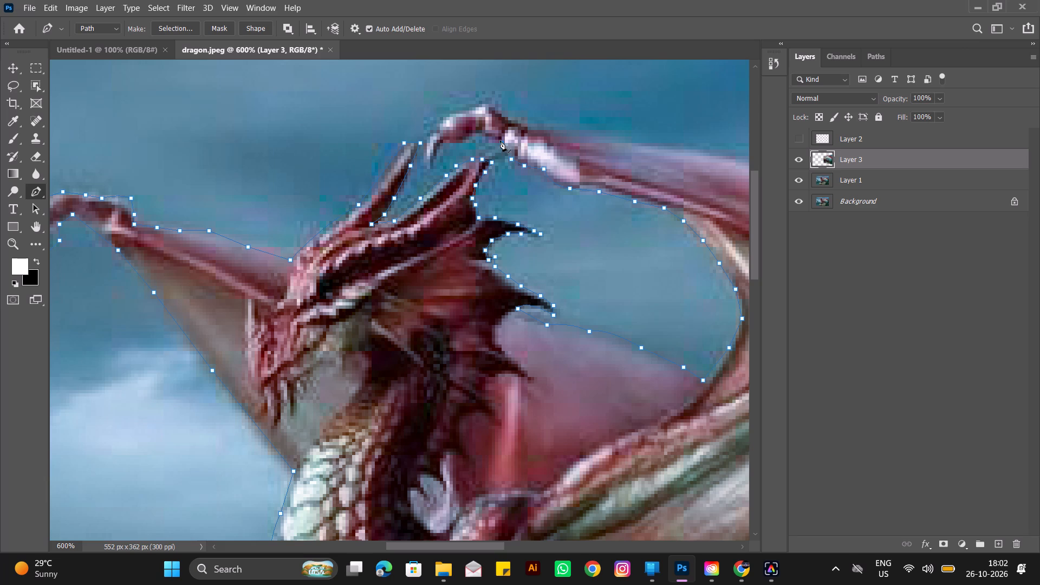
Trace the underside of the hooked wing claw from the wrist to its tip, ending with a curved anchor without outgoing handle.
click(489, 136)
click(475, 133)
click(461, 141)
click(445, 144)
drag(433, 166, 431, 168)
drag(431, 168, 426, 187)
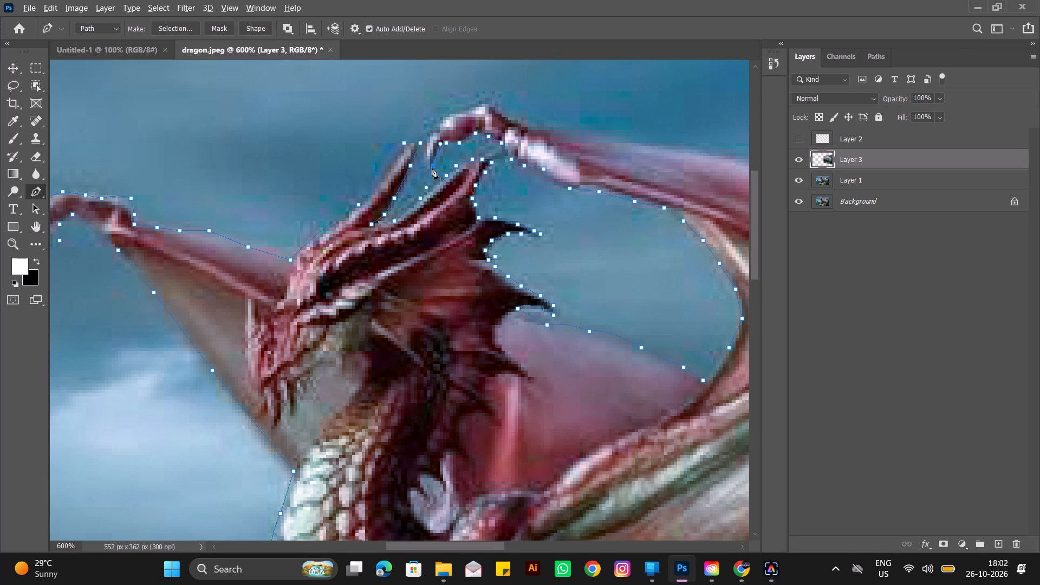
alt+click(432, 168)
Trace the hooked wing claw's upper edge to the top of the knuckle, using two curved anchors without outgoing handles.
drag(439, 133, 470, 122)
drag(470, 122, 470, 131)
alt+click(441, 133)
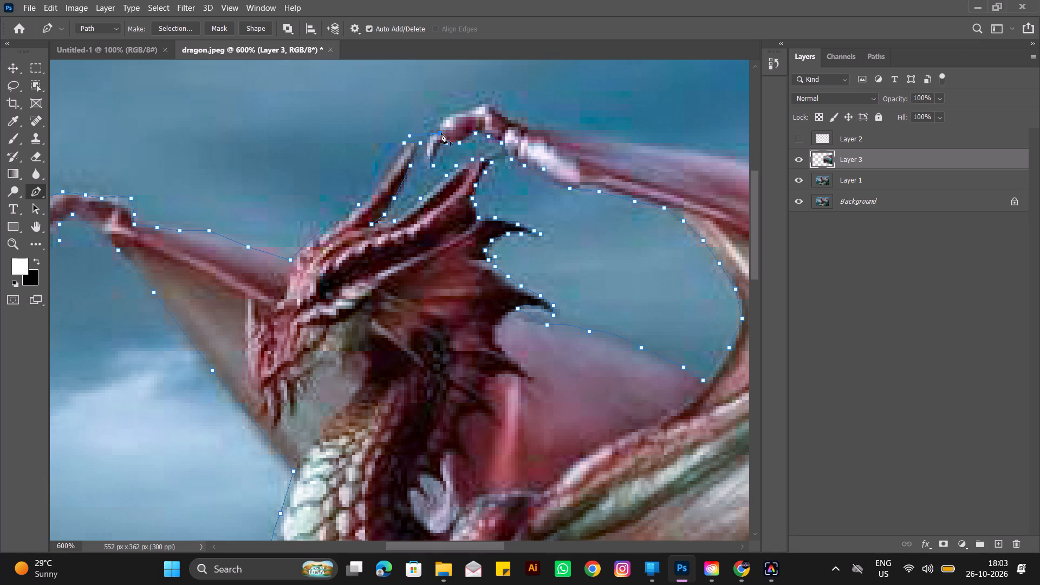
click(450, 113)
key(ctrl+z)
drag(461, 114, 488, 115)
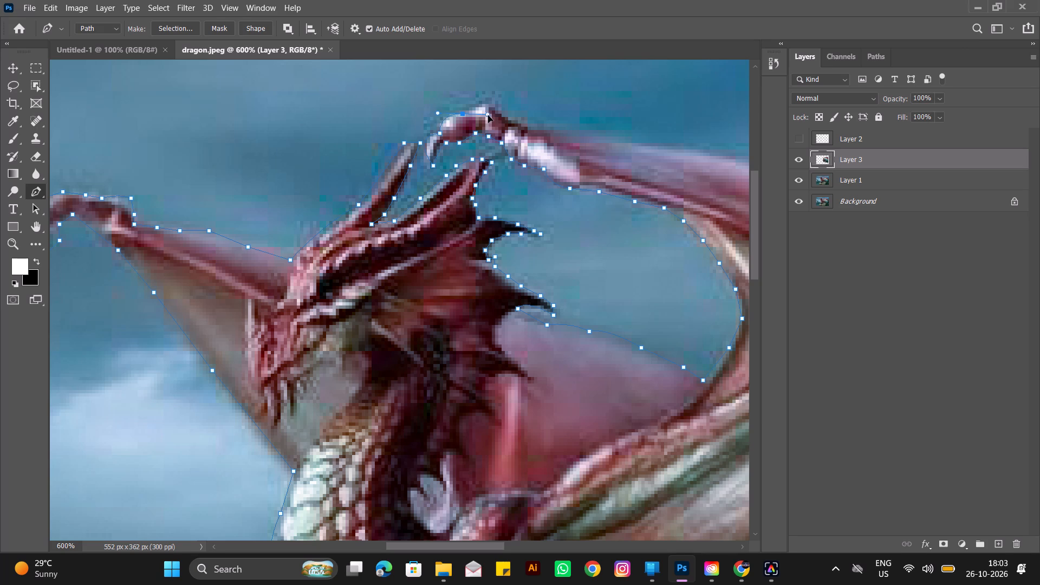
drag(488, 115, 489, 119)
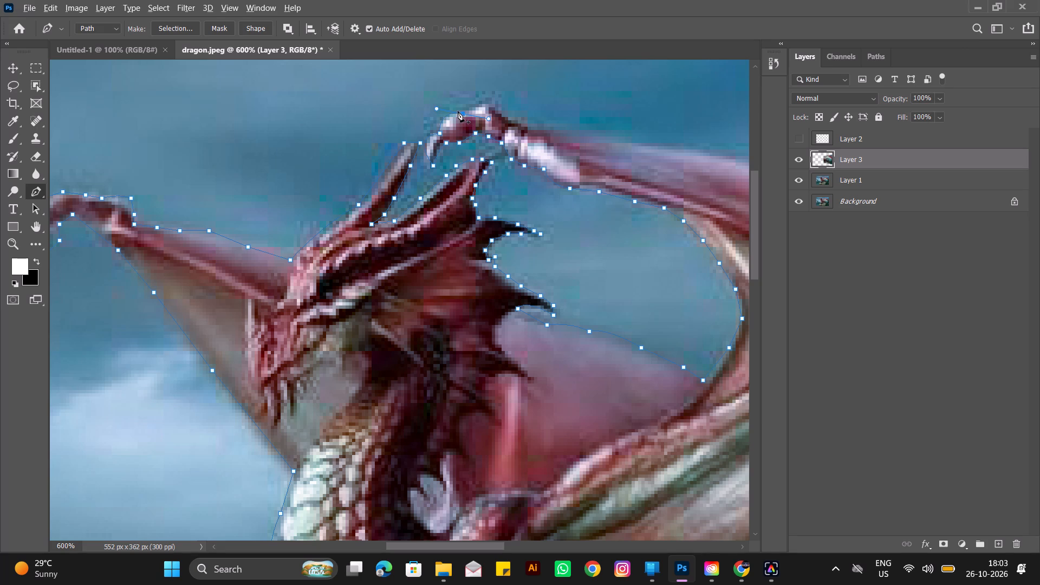
alt+click(461, 115)
click(485, 101)
Trace straight anchors from the knuckle down over the wrist to the start of the wing arm's top edge.
click(505, 113)
key(ctrl+z)
click(512, 123)
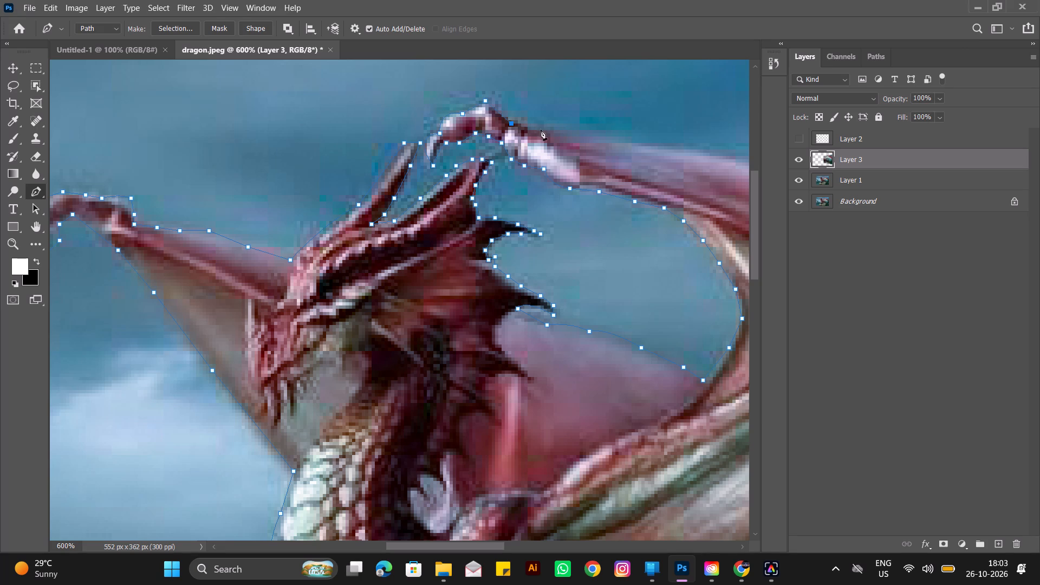
click(541, 130)
click(562, 135)
click(585, 133)
Trace straight anchors along the raised wing arm's upper edge, stopping shortly before its bump, with the Layer 2 frame hidden.
key(space)
key(space)
key(space)
key(space)
key(space)
key(space)
key(space)
key(space)
key(space)
key(space)
key(space)
key(space)
key(space)
key(space)
key(space)
key(space)
key(space)
key(space)
key(space)
key(space)
key(space)
drag(625, 411, 344, 392)
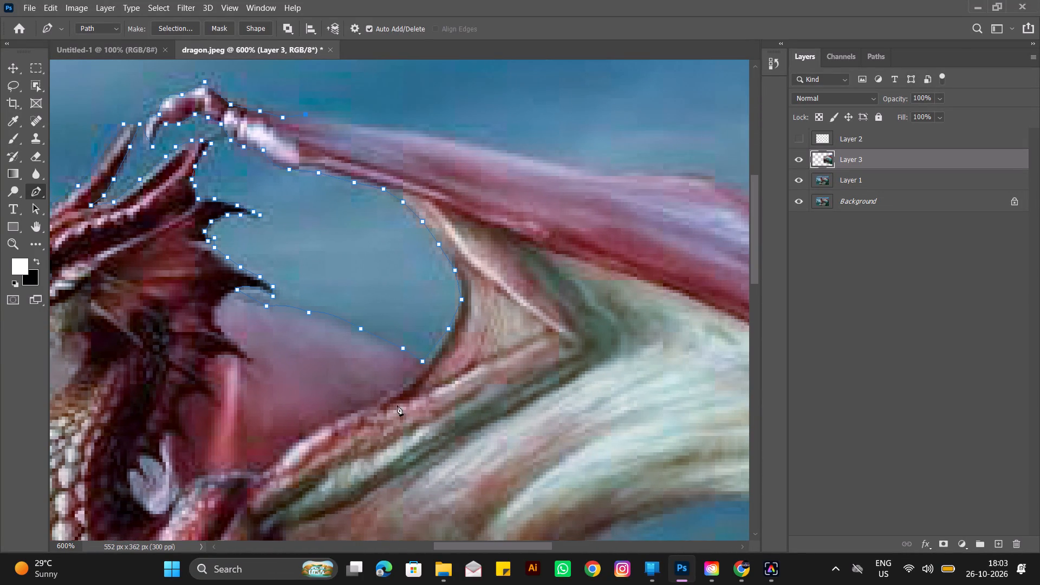
click(798, 139)
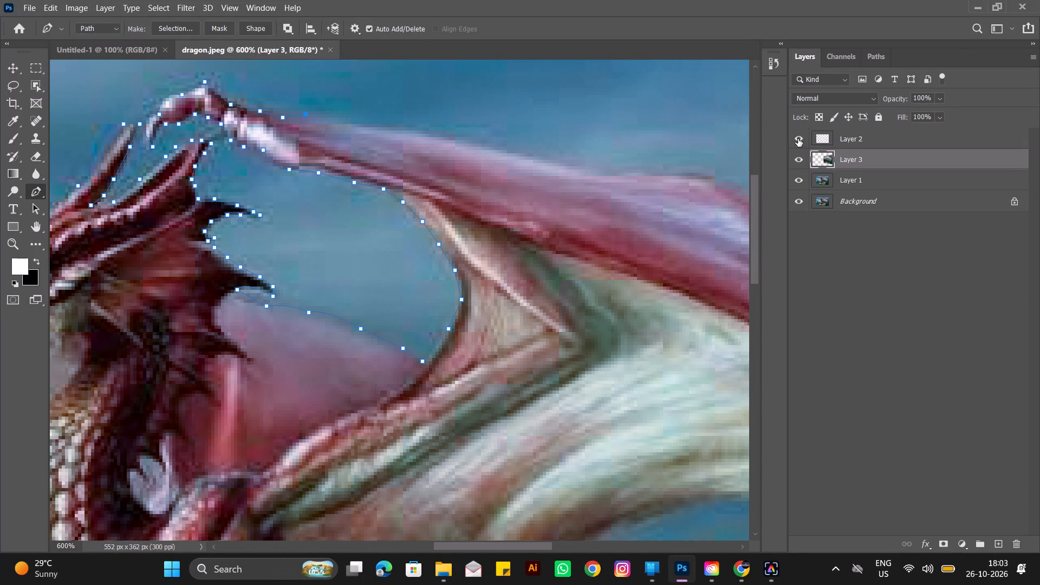
click(798, 139)
click(398, 125)
click(457, 136)
click(510, 147)
click(542, 154)
click(578, 159)
click(615, 165)
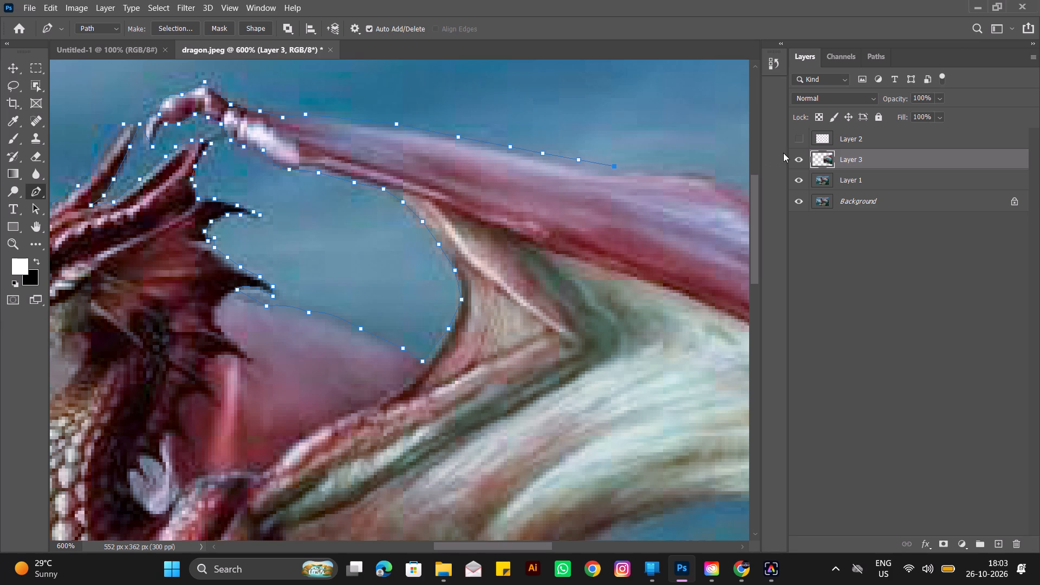
Show the Layer 2 frame and trace the wing's upper edge over the bump to the outer edge of the frame's top bar.
click(804, 138)
click(804, 138)
key(space)
key(space)
key(space)
key(space)
key(space)
key(space)
key(space)
key(space)
key(space)
key(space)
key(space)
key(space)
key(space)
drag(676, 191, 624, 188)
drag(624, 188, 431, 180)
click(796, 140)
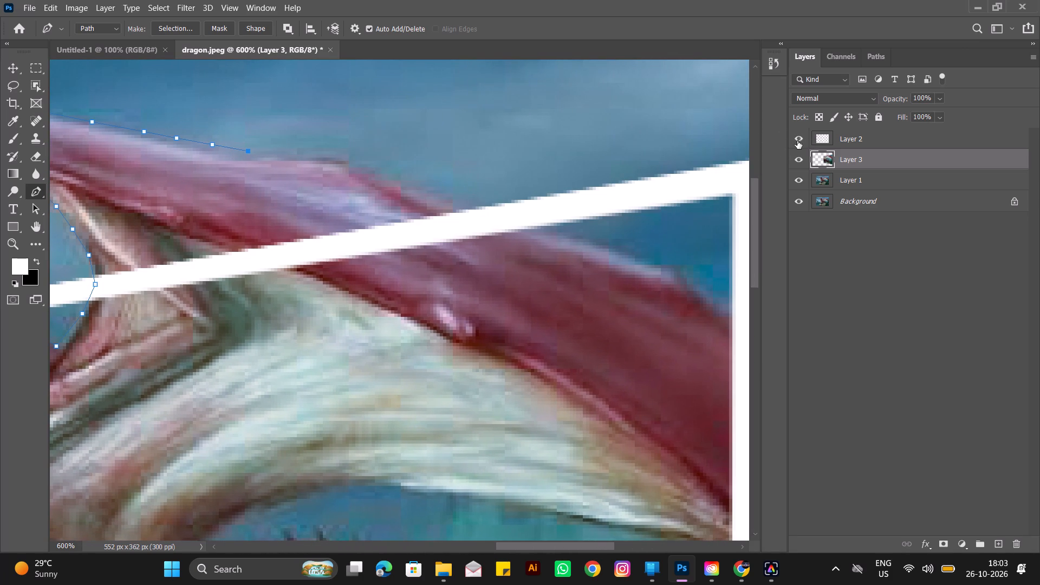
click(290, 153)
click(334, 153)
click(357, 167)
click(382, 175)
click(408, 187)
click(426, 192)
click(455, 193)
click(460, 203)
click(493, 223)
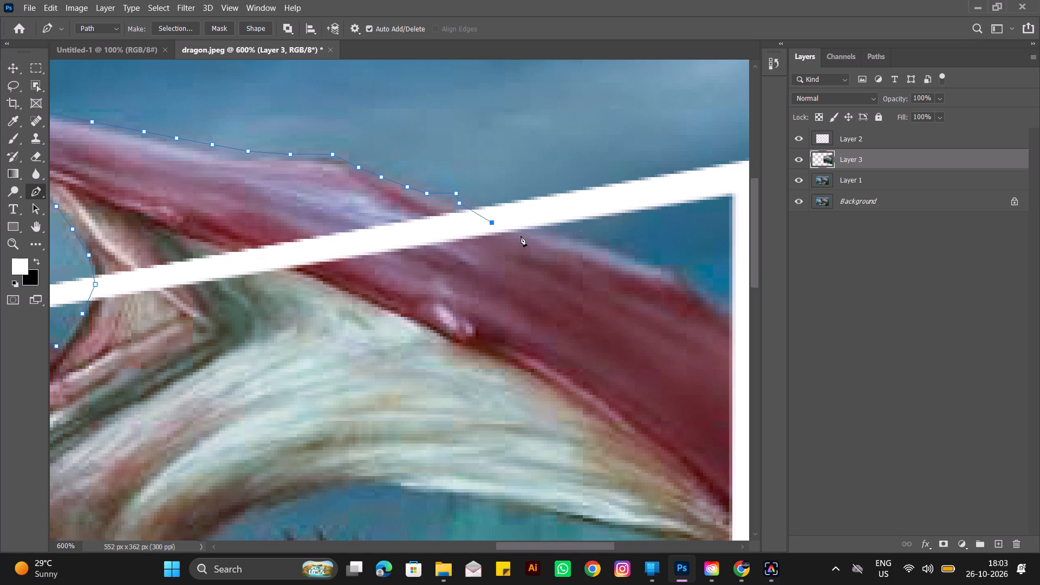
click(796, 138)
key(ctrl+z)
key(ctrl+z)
With Layer 2 hidden, carry the path past the top bar with a curved anchor and two straight ones, and show Layer 2 again.
click(792, 137)
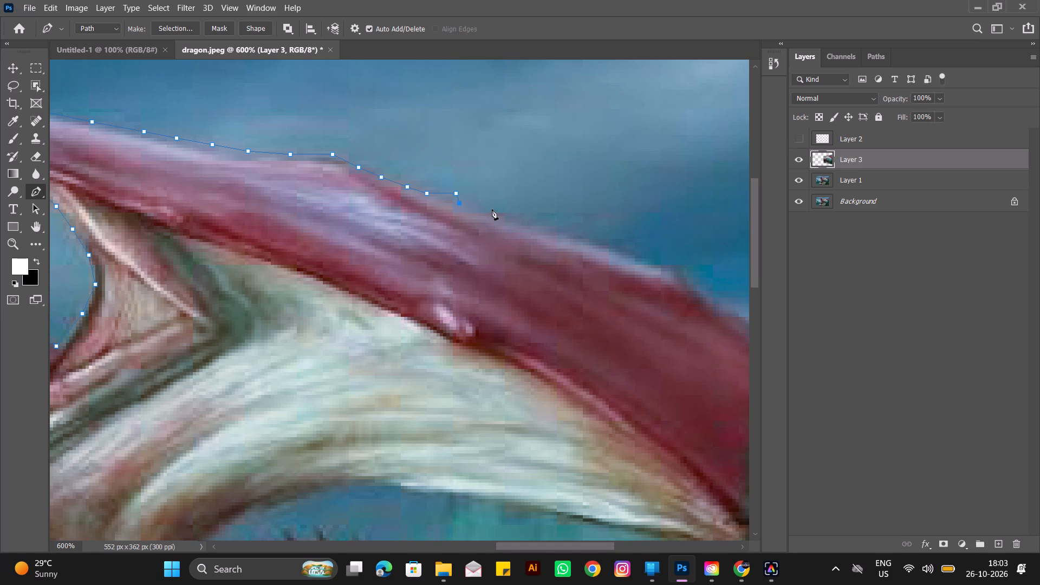
drag(500, 212, 531, 205)
drag(531, 205, 557, 201)
alt+click(500, 214)
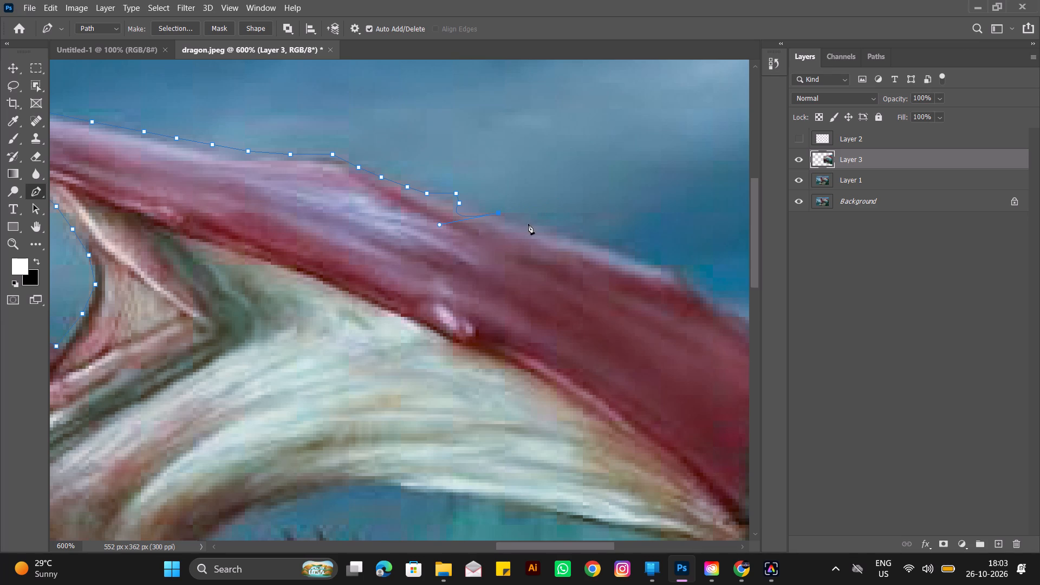
click(528, 224)
click(550, 236)
click(799, 139)
Route straight anchors inside the frame, running diagonally back across the wing from its upper edge to the pale membrane.
scroll(566, 218, down, 5)
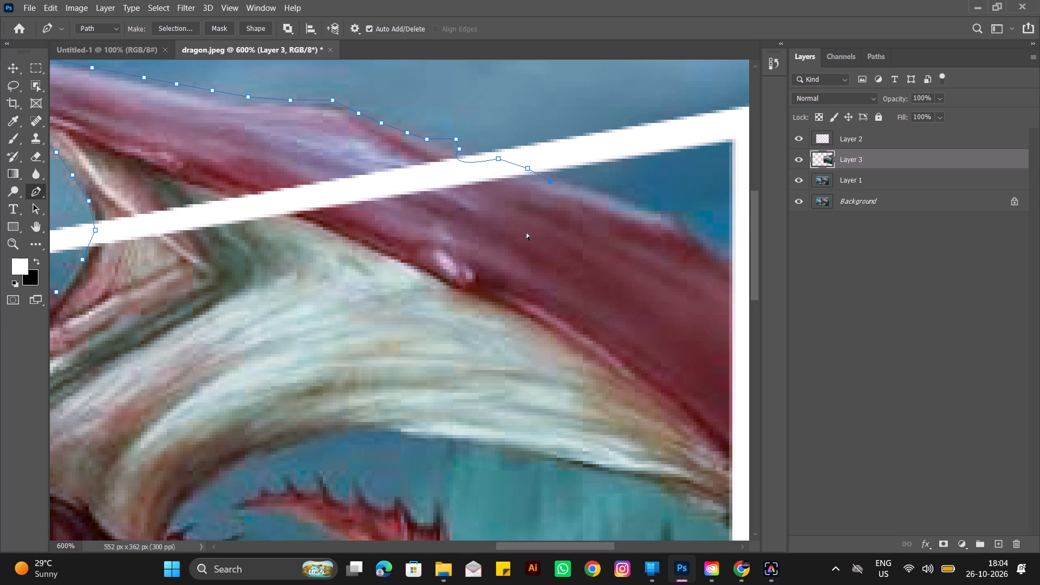
key(ctrl+minus)
key(ctrl+minus)
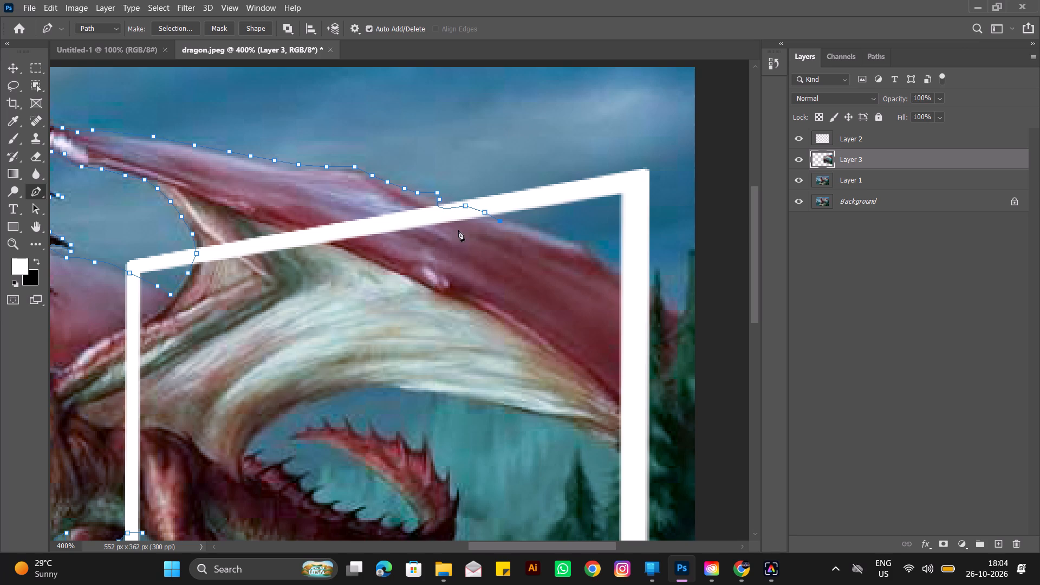
click(458, 230)
click(428, 243)
click(406, 255)
click(376, 269)
click(360, 279)
click(320, 298)
Continue down the pale membrane and hind leg inside the frame and close the path at the anchor beside the left bar.
scroll(290, 306, down, 3)
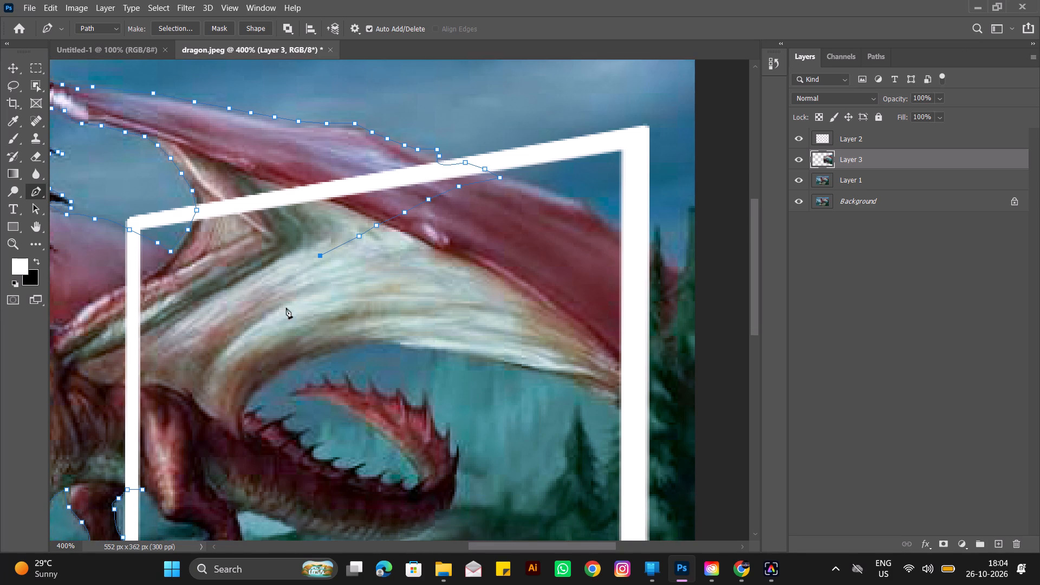
scroll(286, 308, down, 4)
click(232, 257)
click(205, 290)
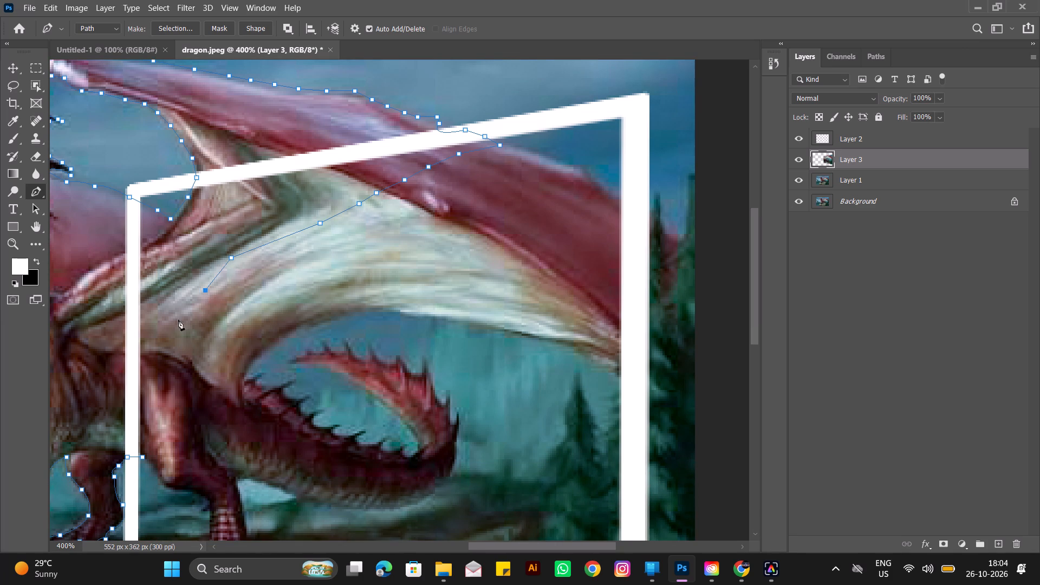
click(167, 347)
click(157, 415)
click(143, 457)
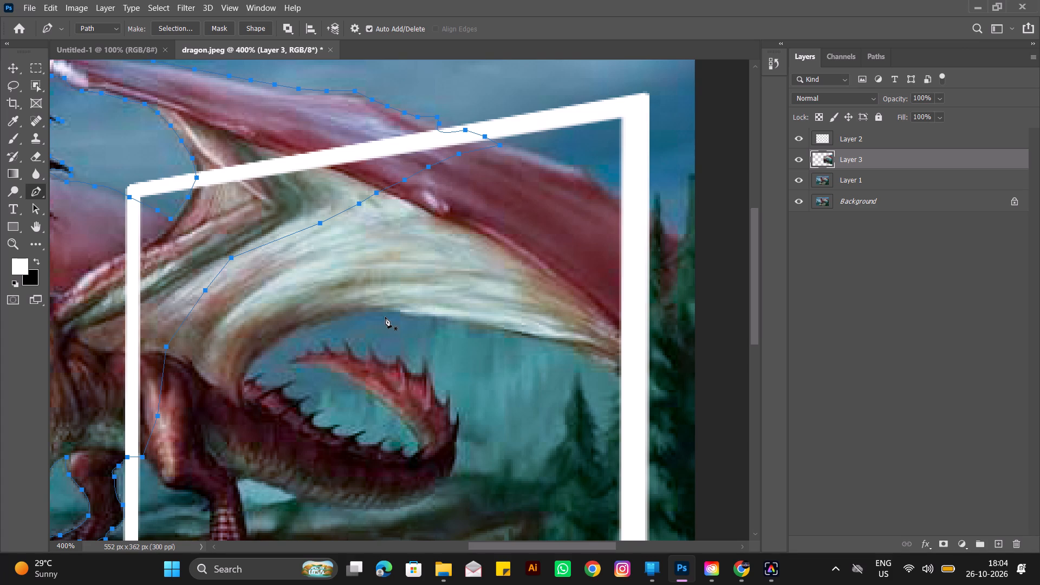
key(ctrl+minus)
key(ctrl+minus)
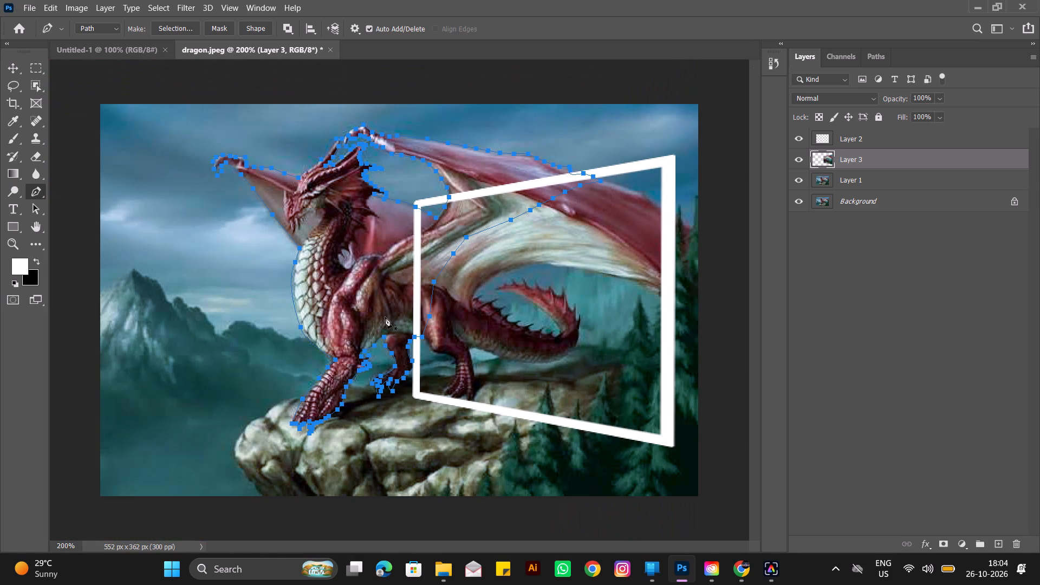
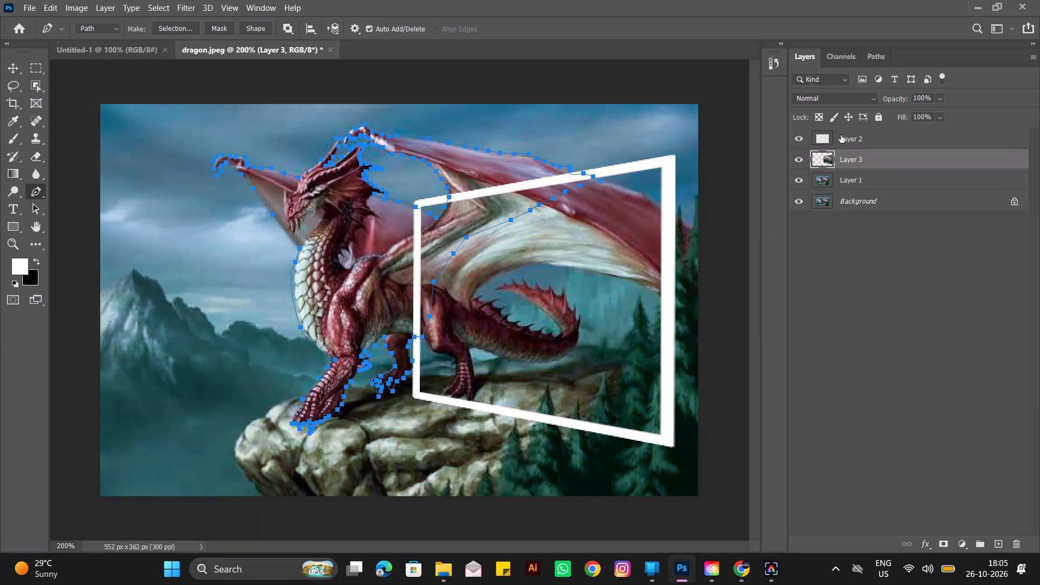
Save the dragon outline's temporary work path as a permanent path.
click(879, 50)
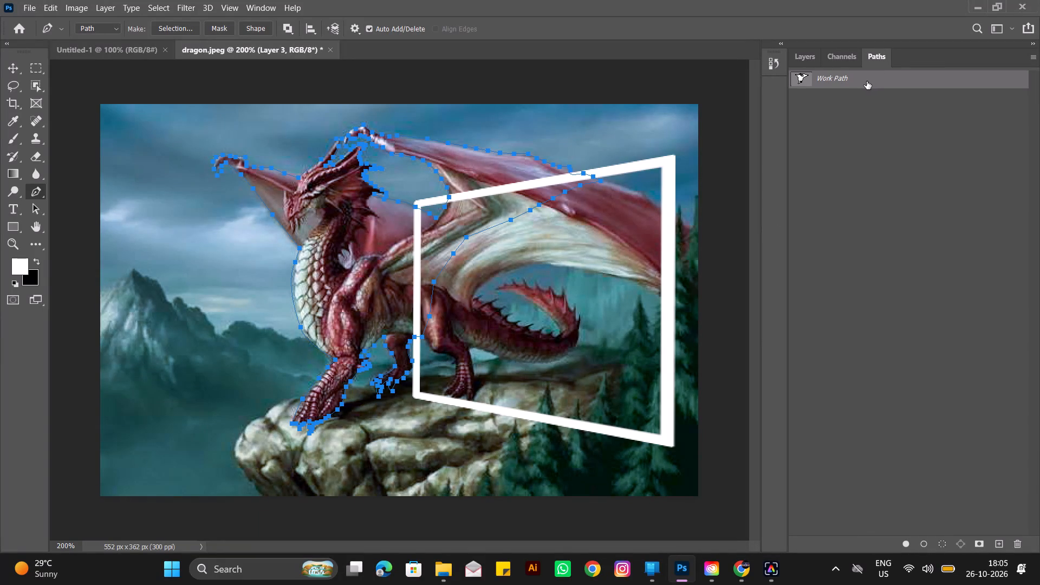
drag(867, 81, 1001, 544)
Make Layer 1 active and convert the dragon outline path into a selection.
click(807, 58)
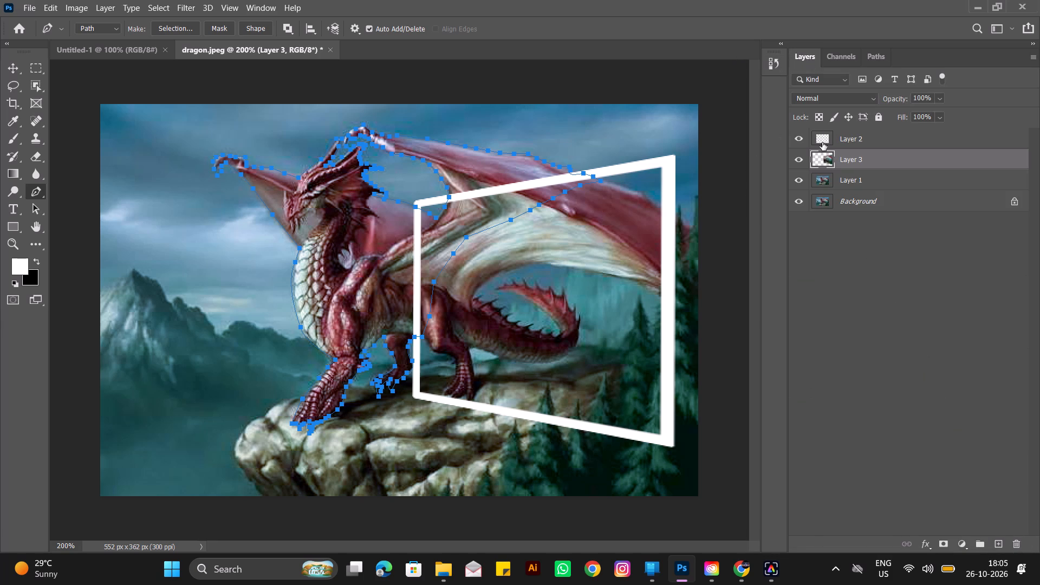
click(860, 180)
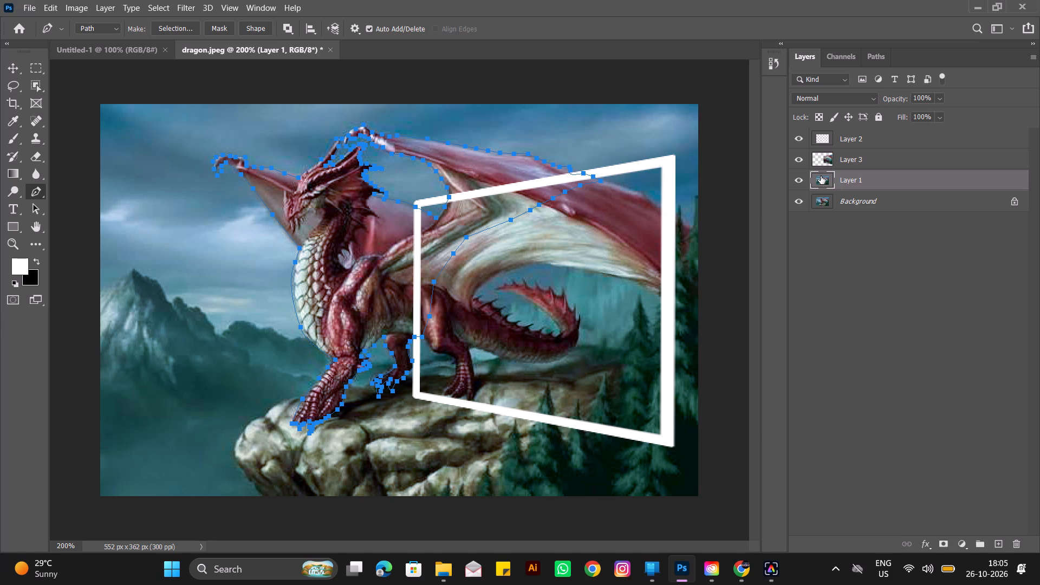
key(ctrl+Return)
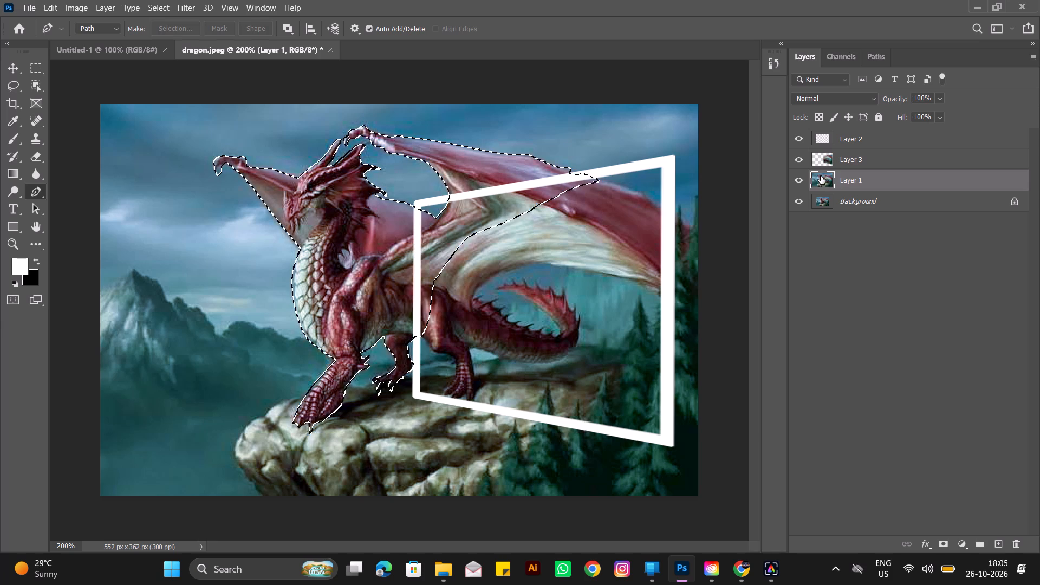
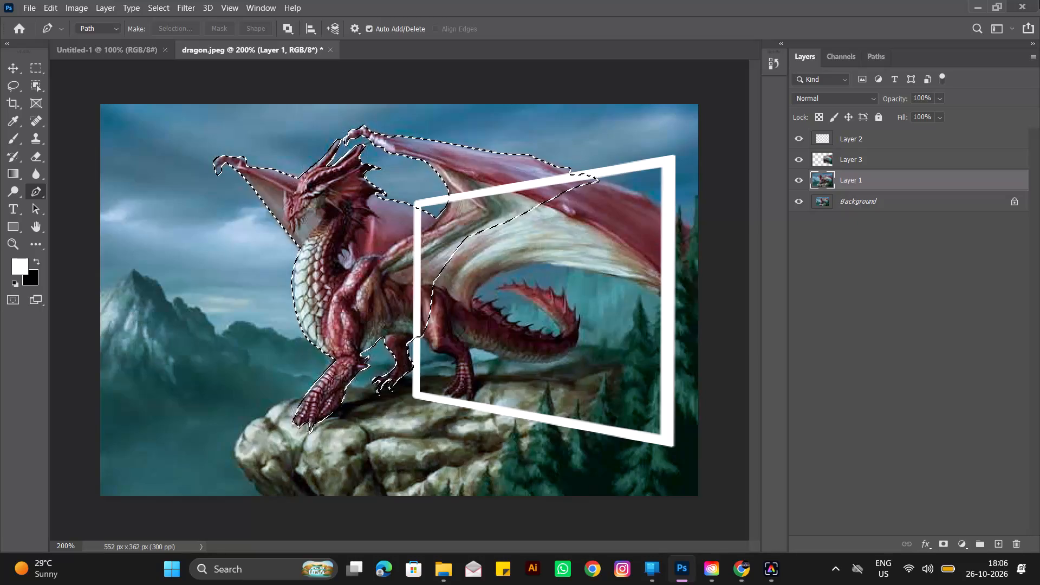
Feather the dragon selection with a radius of 3 pixels.
key(shift+F6)
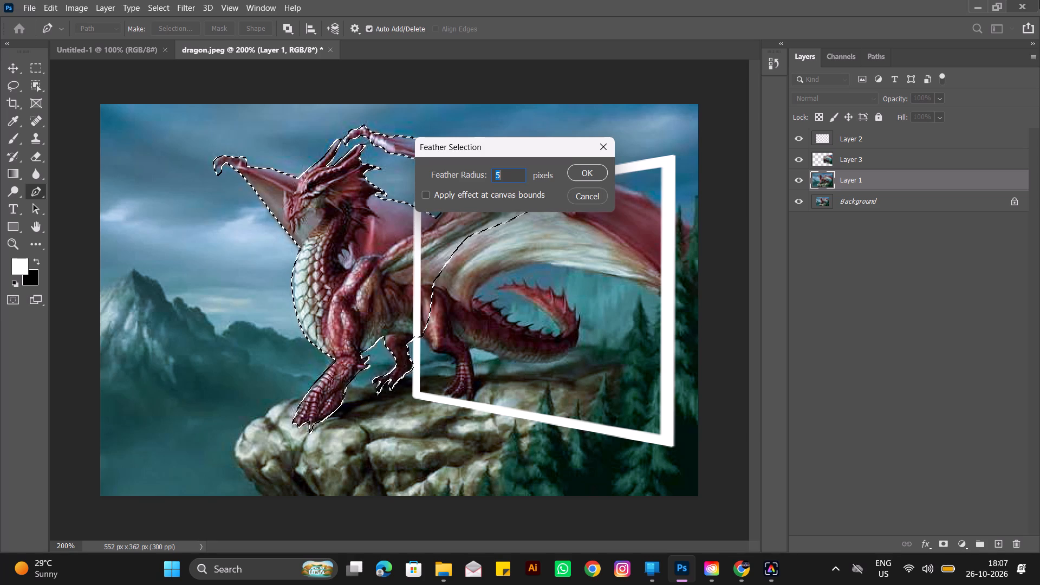
key(BackSpace)
text(03)
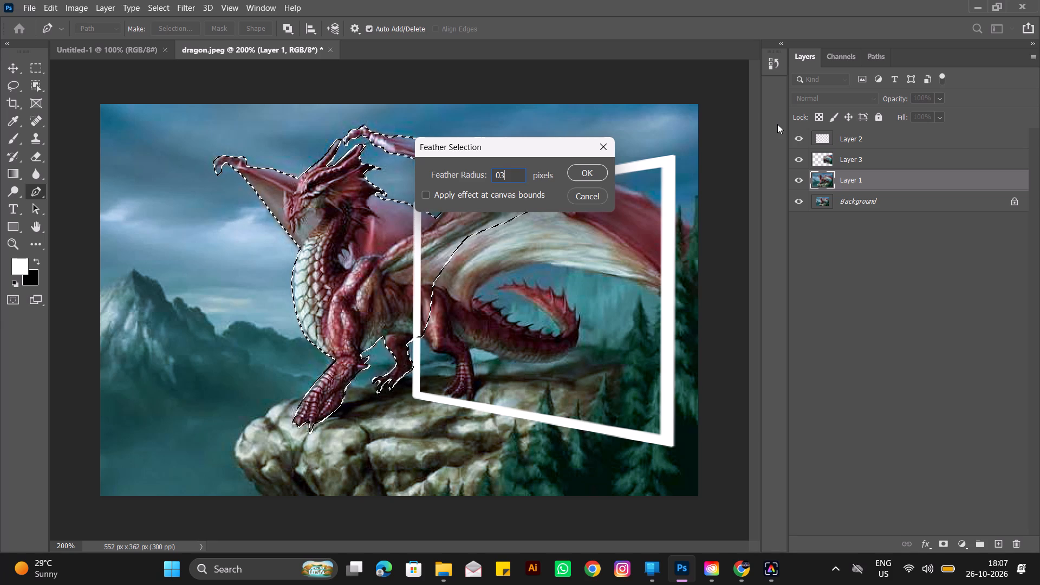
click(601, 171)
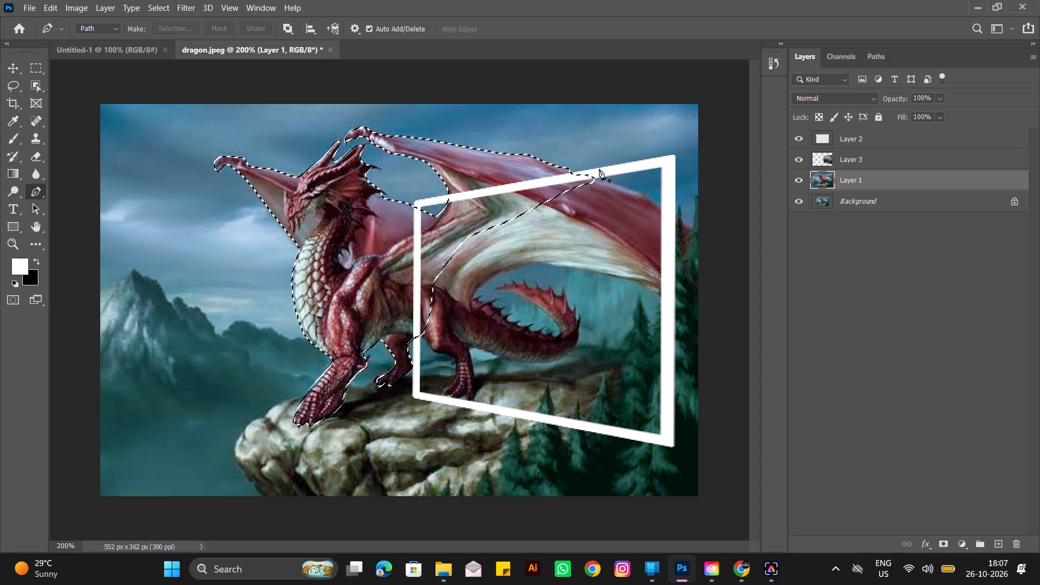
Copy the feathered dragon selection from Layer 1 onto a new layer.
click(798, 184)
click(798, 184)
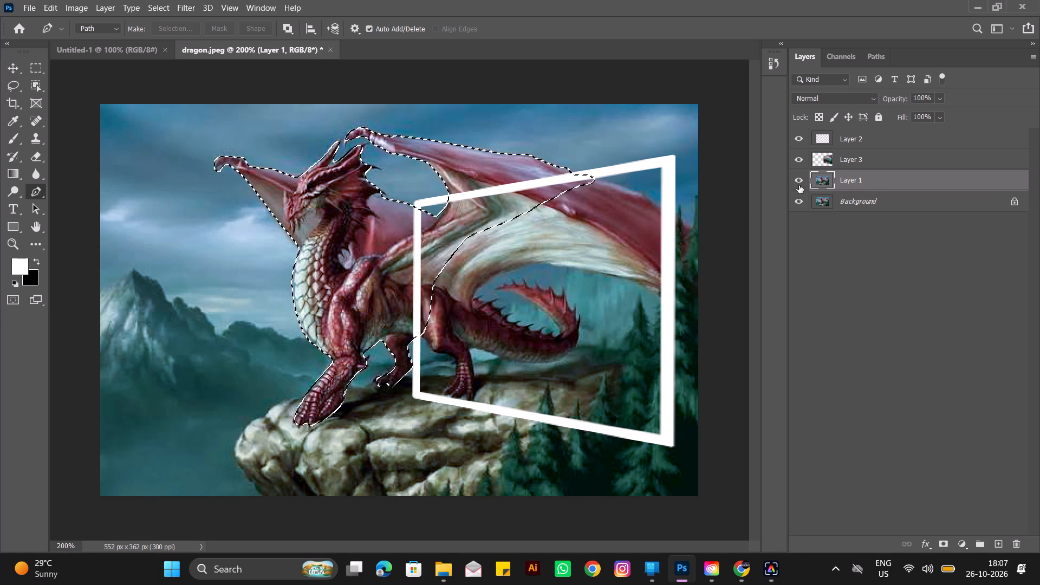
key(ctrl+j)
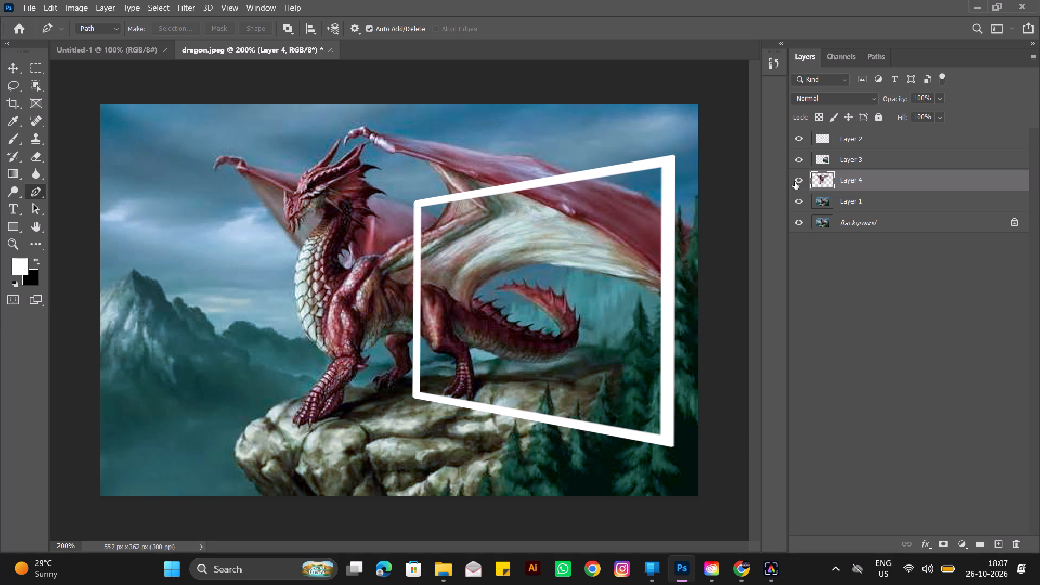
Hide Layer 1 and the Background layer, leaving the dragon cutout and the framed picture layers shown.
click(795, 181)
click(795, 181)
click(798, 203)
click(801, 183)
click(801, 183)
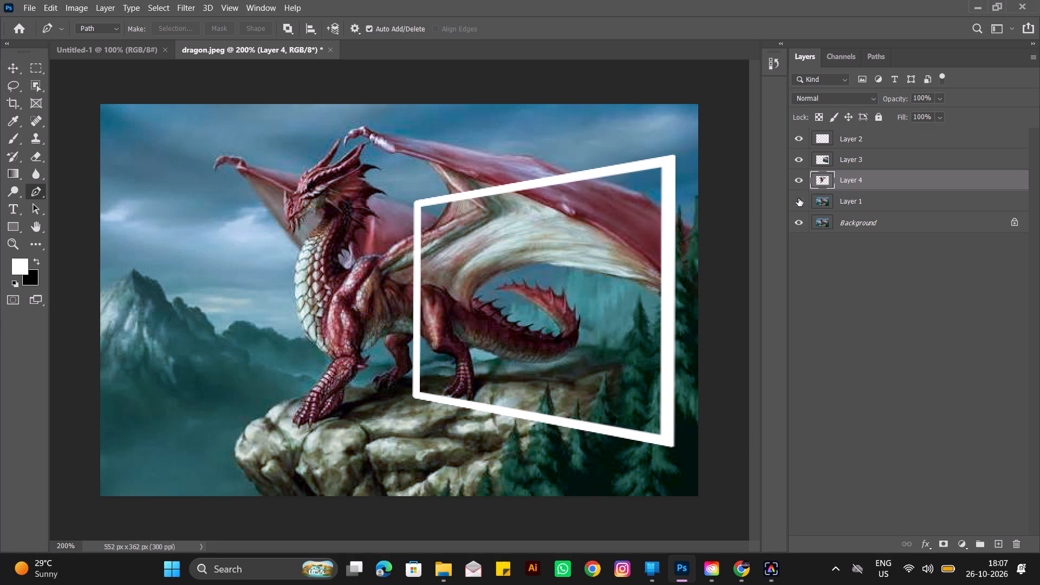
click(798, 199)
click(796, 201)
click(796, 219)
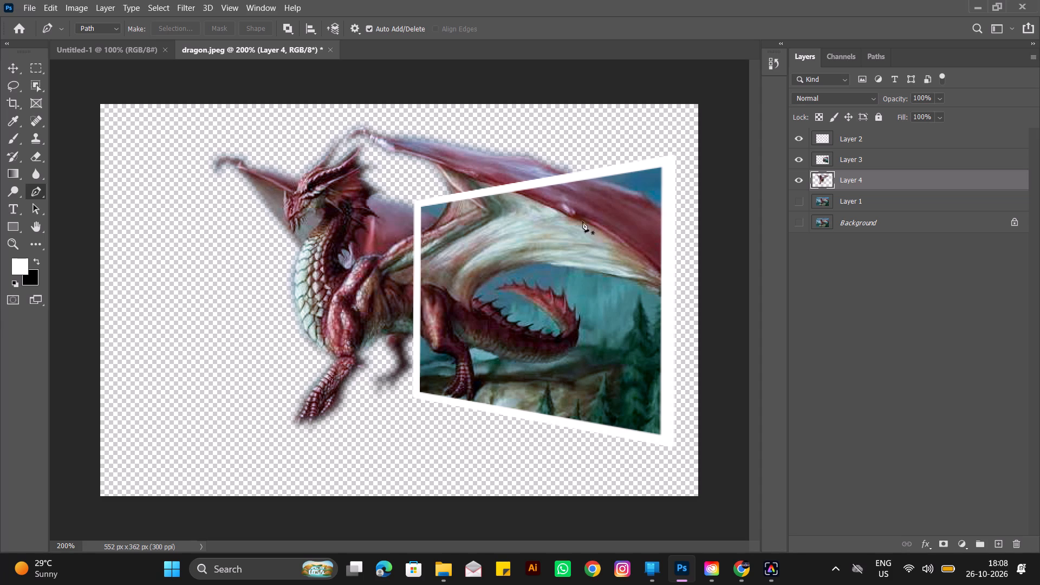
Rename Layer 2 as frame.
double_click(860, 140)
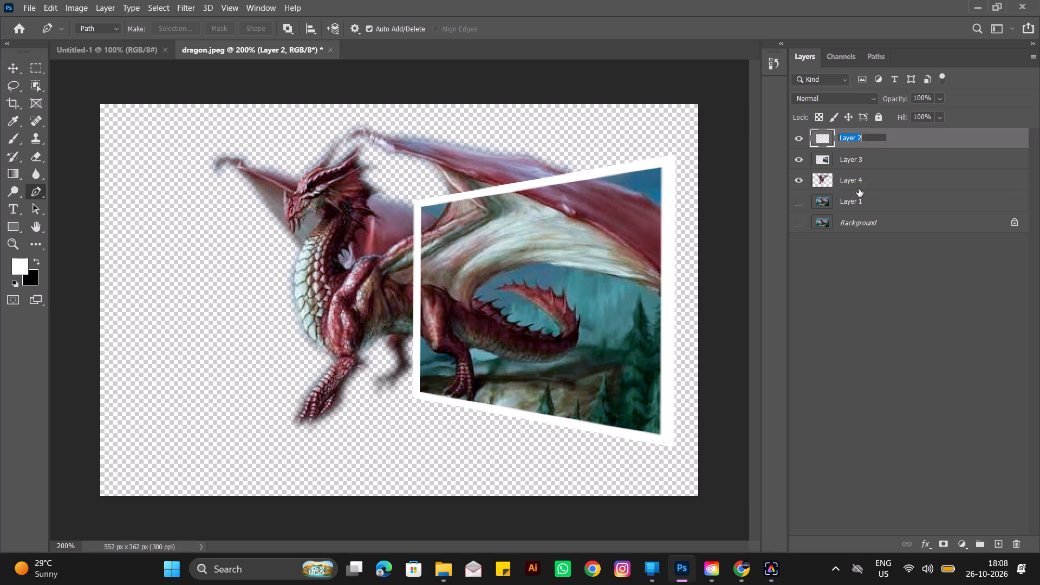
text(frame)
key(Return)
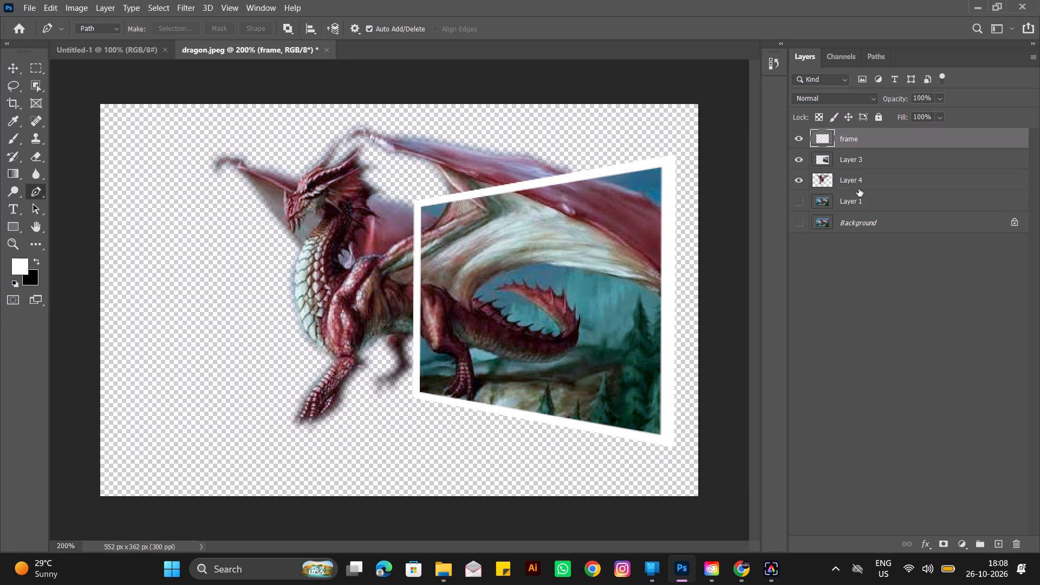
Move Layer 4 with the dragon cutout above the frame layer in the stacking order.
click(859, 185)
drag(862, 180, 858, 138)
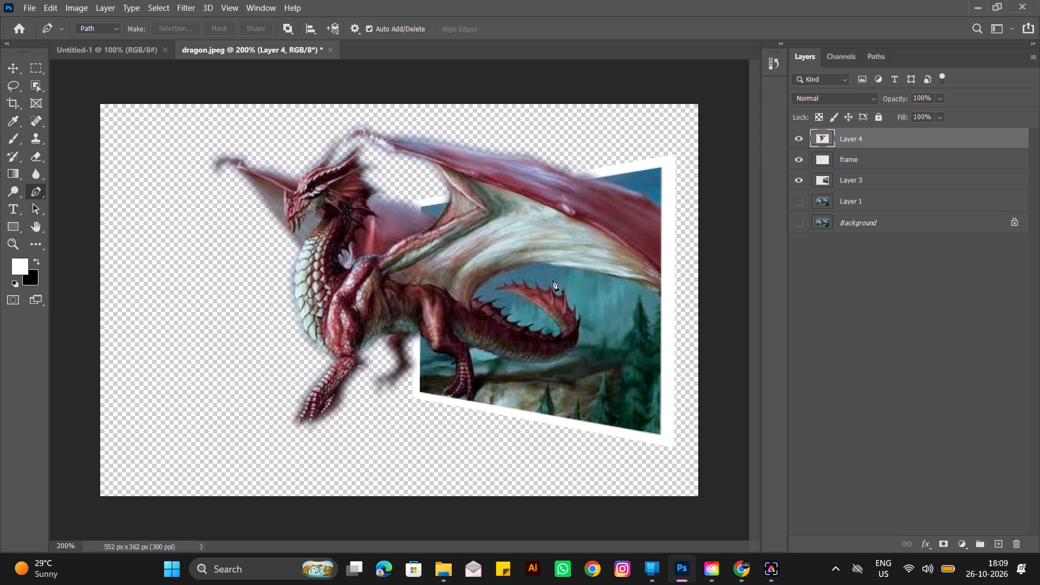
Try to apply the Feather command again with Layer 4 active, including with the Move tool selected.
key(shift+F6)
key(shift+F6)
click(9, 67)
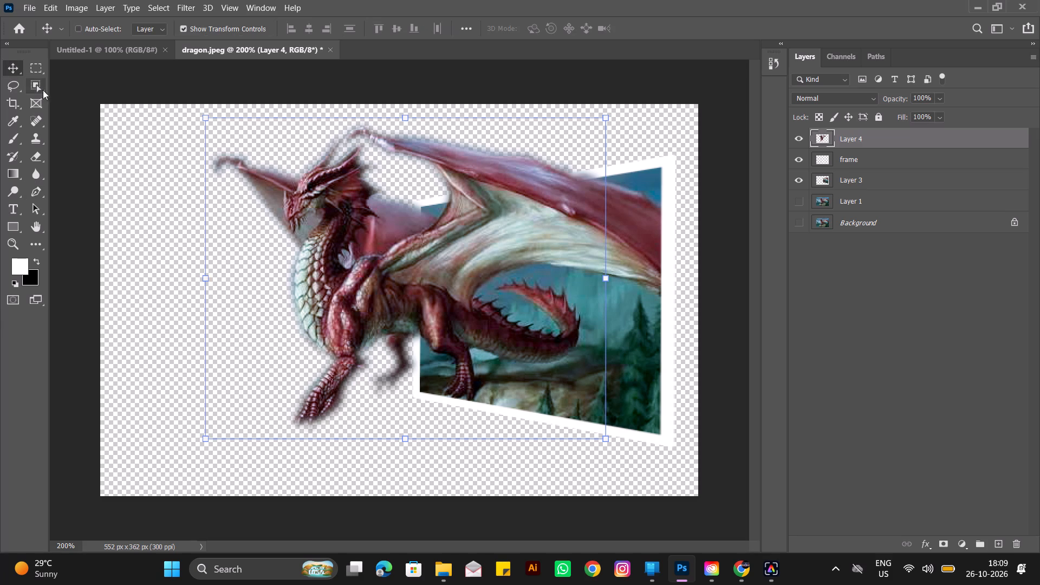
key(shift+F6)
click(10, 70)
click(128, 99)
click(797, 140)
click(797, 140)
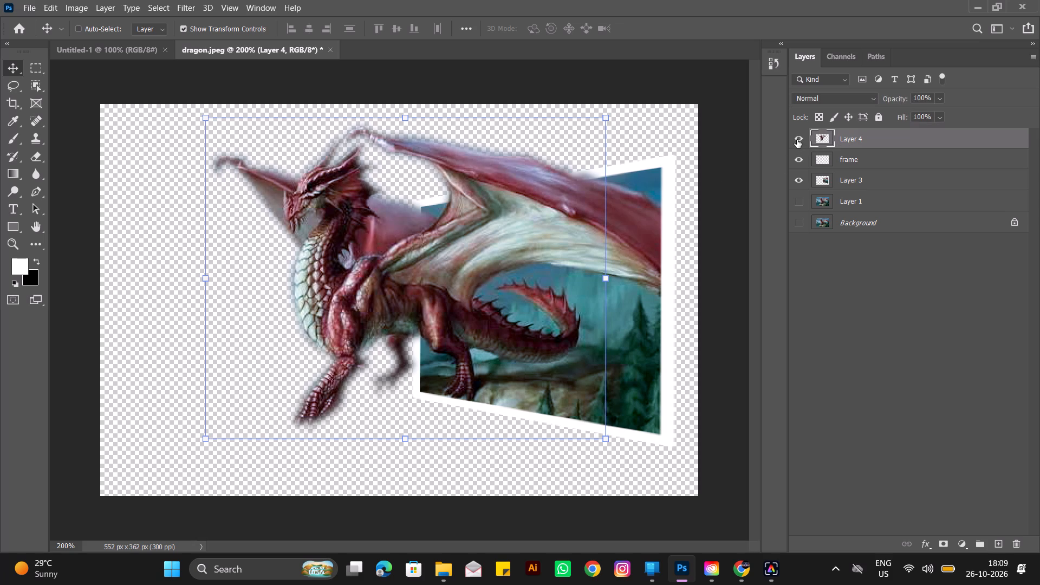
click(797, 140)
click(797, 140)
Turn on Auto-Select for the Move tool and deselect Layer 4.
click(80, 29)
click(71, 88)
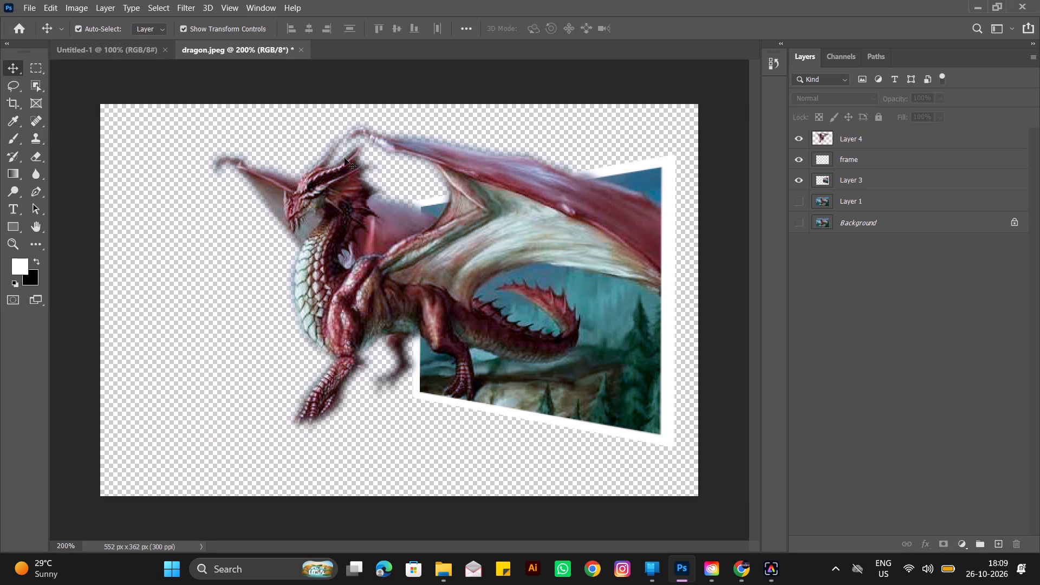
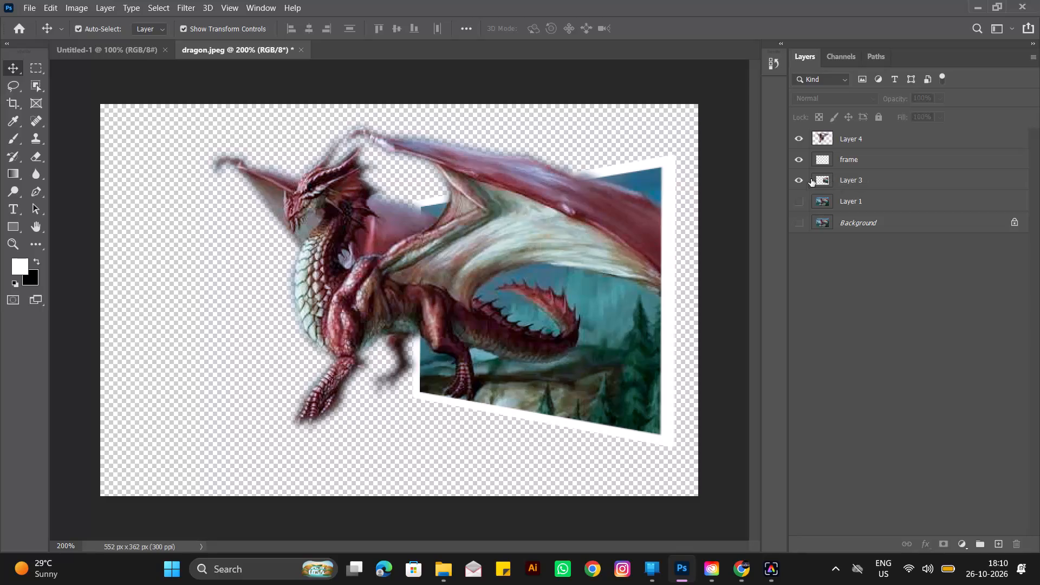
Toggle the visibility of Layer 3 off and back on to check what it contributes to the composition.
click(796, 181)
click(796, 181)
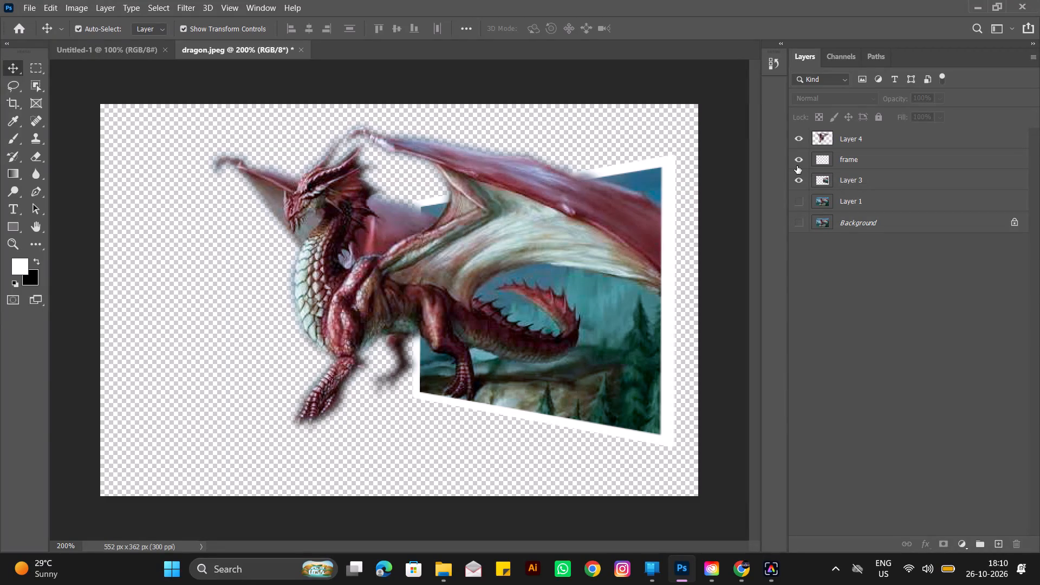
Hide the frame layer.
click(797, 159)
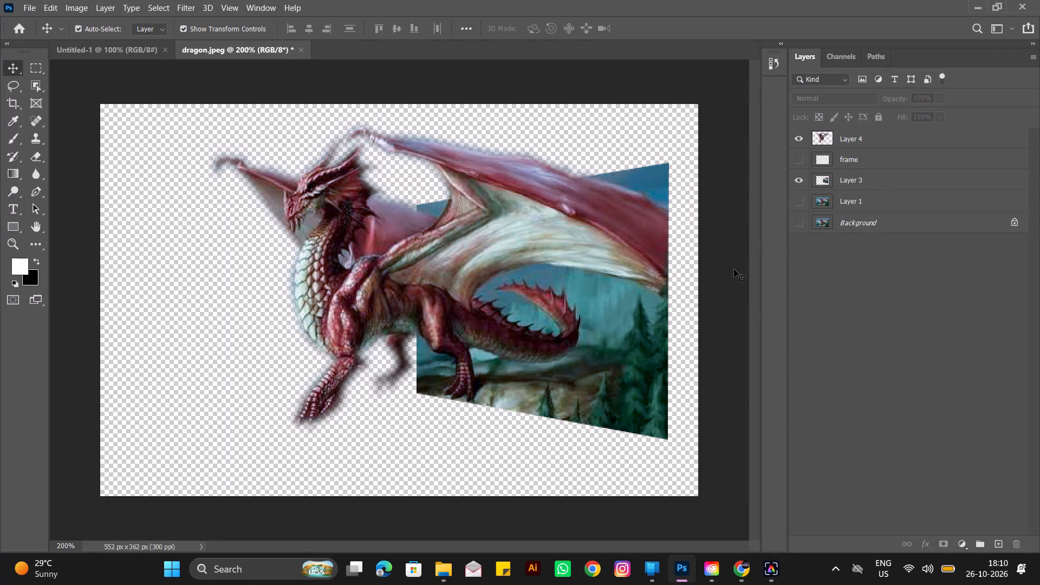
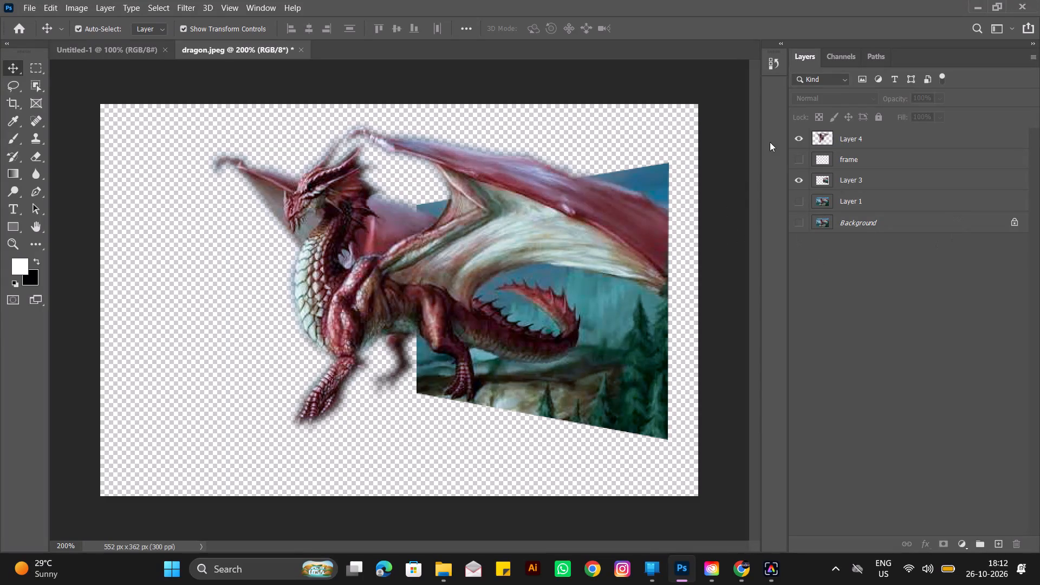
Toggle the visibility of Layer 1 on and back off to compare it with the composition.
click(803, 199)
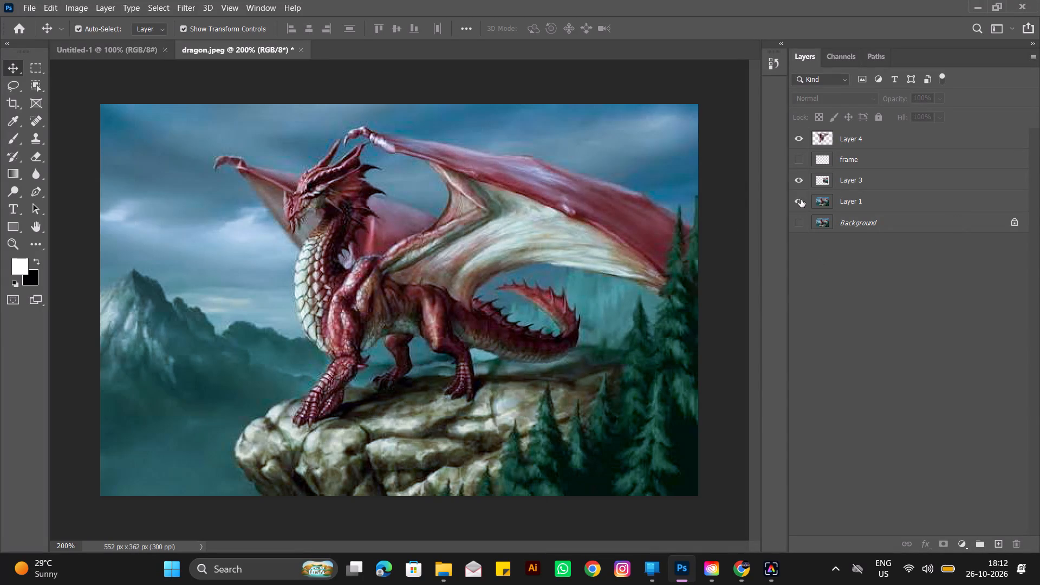
click(801, 199)
Show the frame layer again.
click(795, 160)
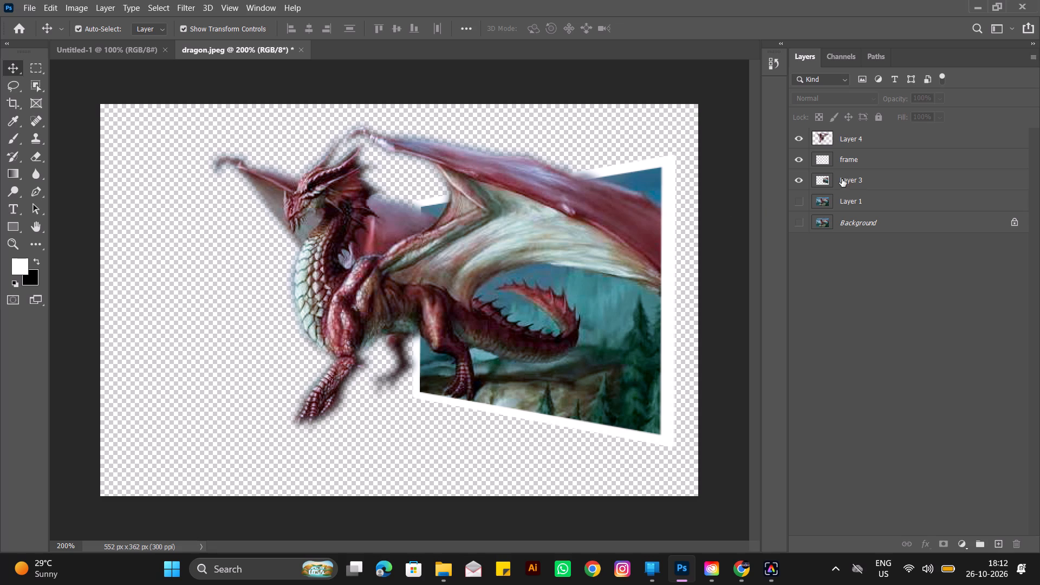
Toggle the visibility of Layer 3 and the Background layer to check what each contributes, restoring both states.
click(804, 181)
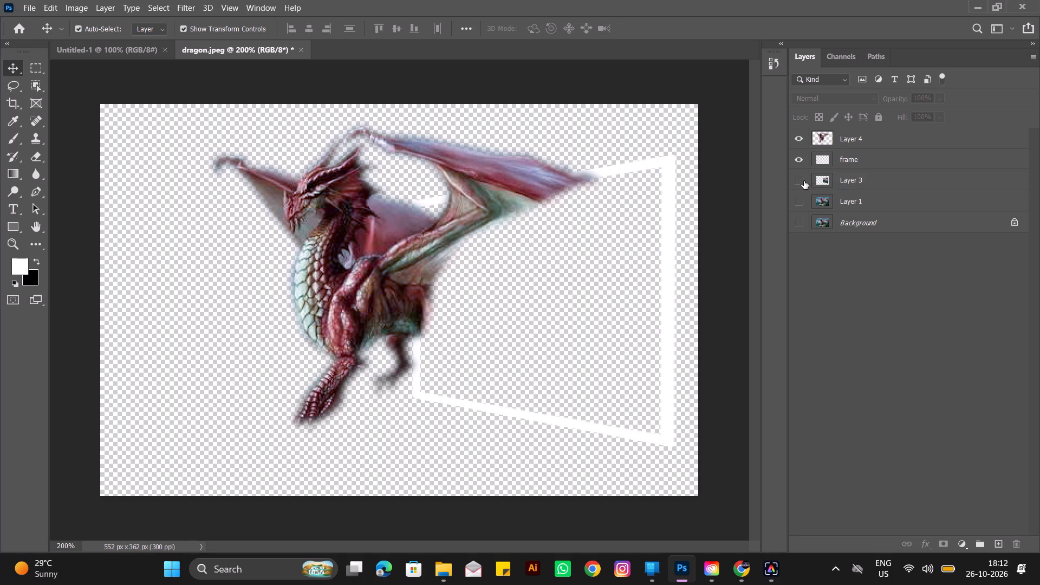
click(804, 181)
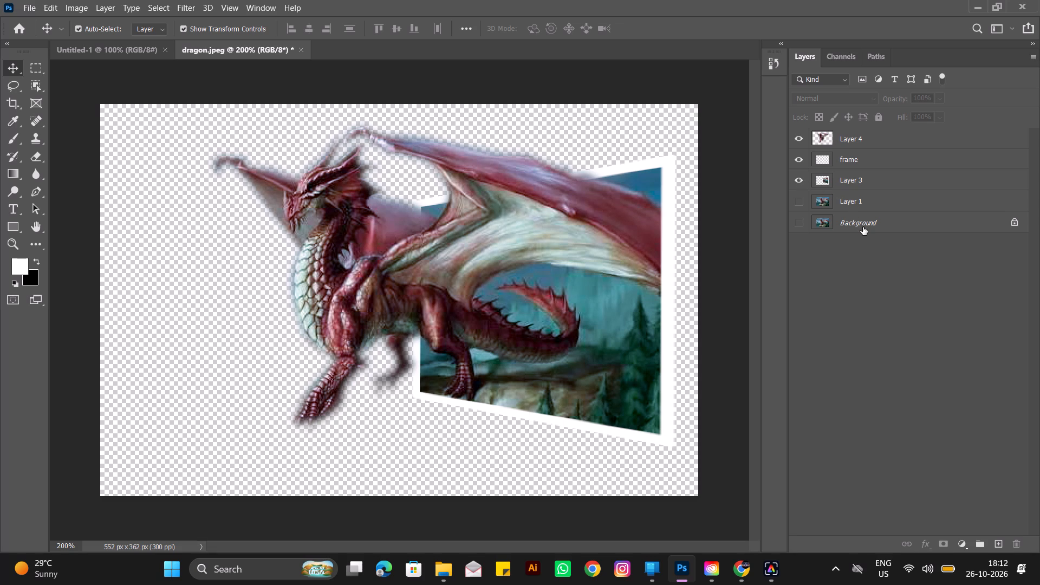
click(801, 218)
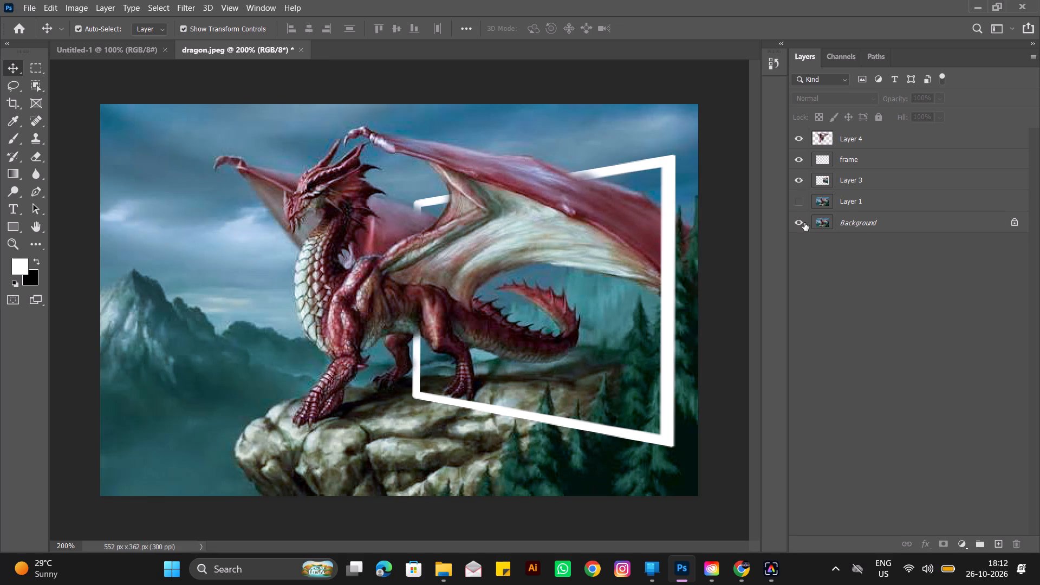
click(802, 224)
click(801, 224)
click(801, 224)
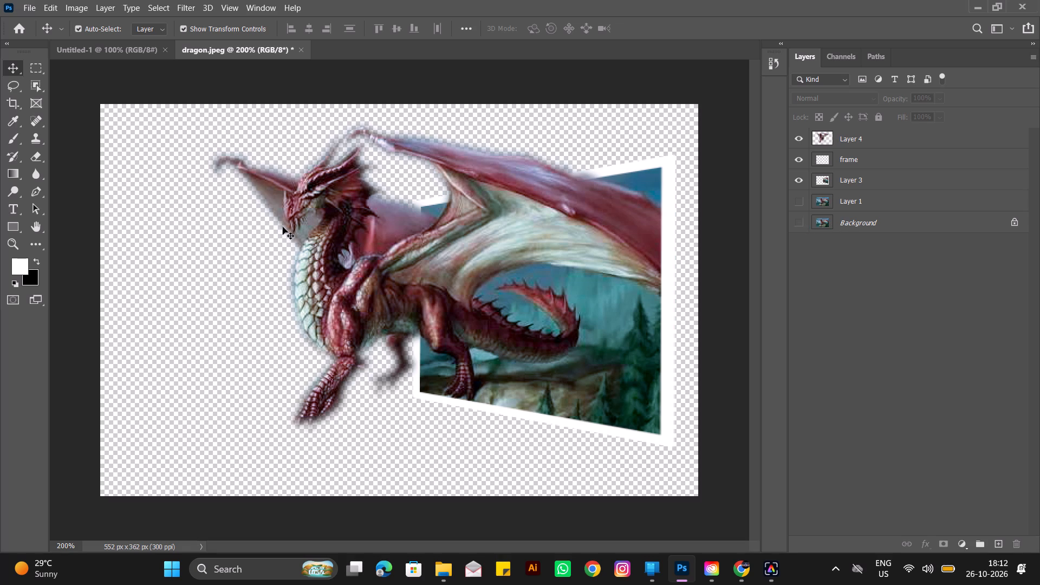
Swap the foreground colour to black, fill the Background layer with it, and make that layer visible.
click(39, 258)
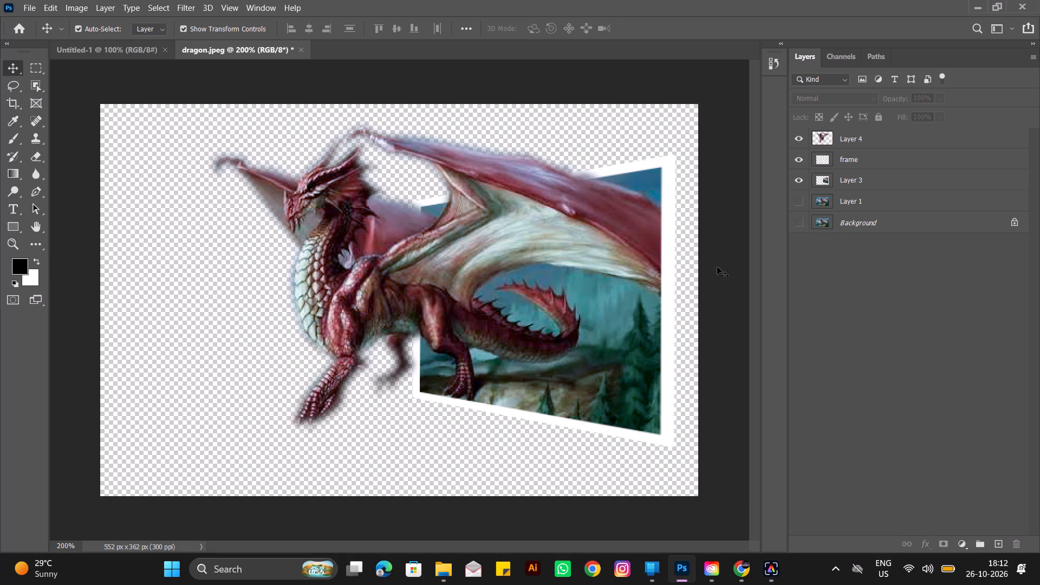
click(876, 222)
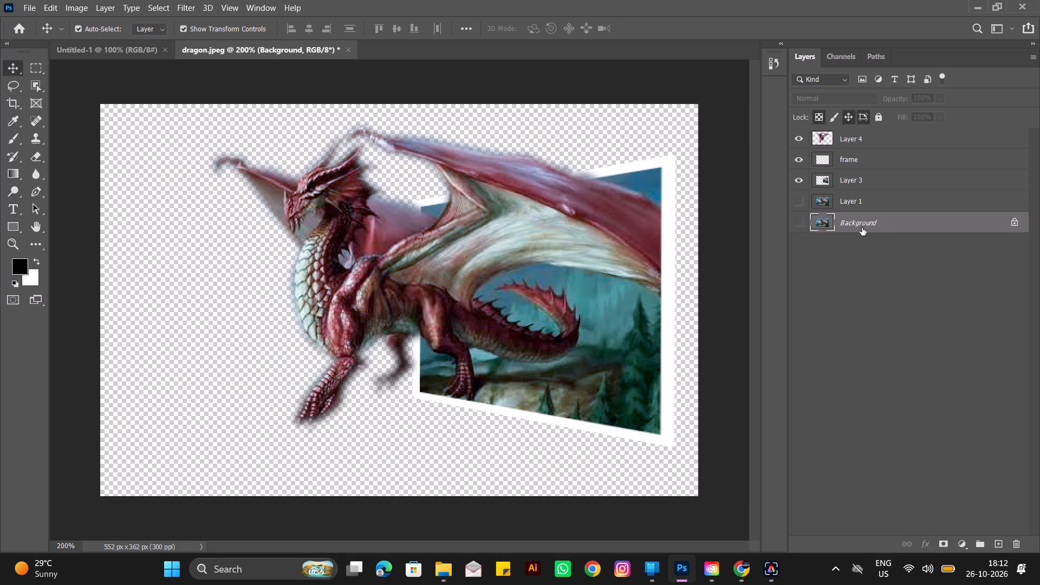
key(alt+BackSpace)
key(ctrl+z)
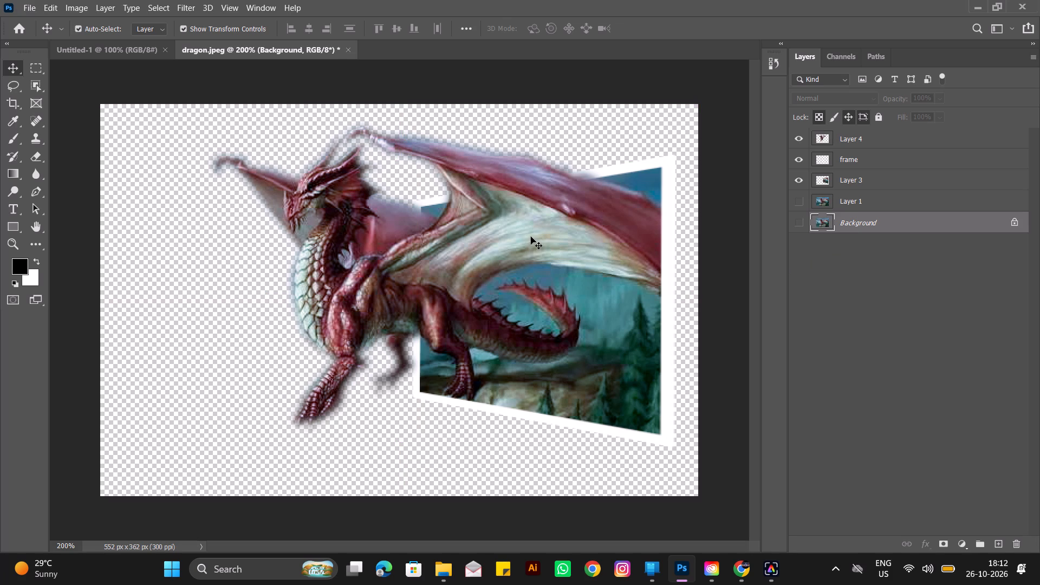
click(798, 222)
click(798, 222)
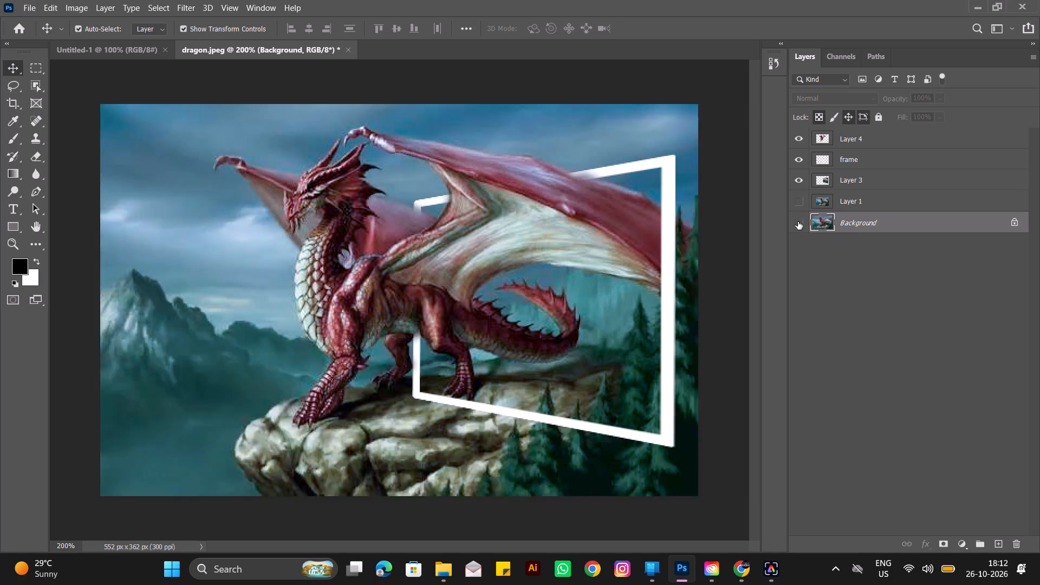
key(alt+BackSpace)
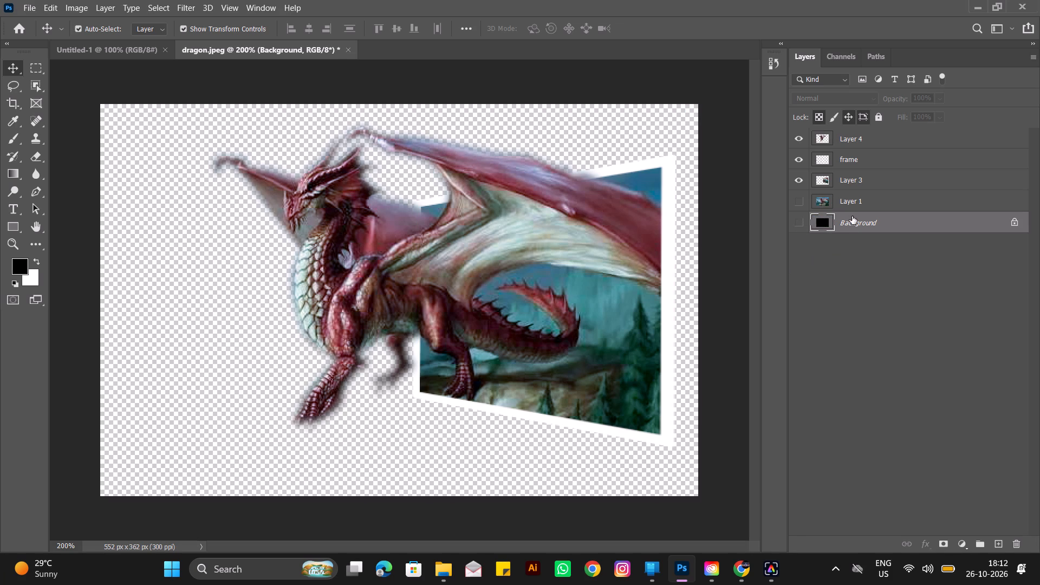
click(801, 222)
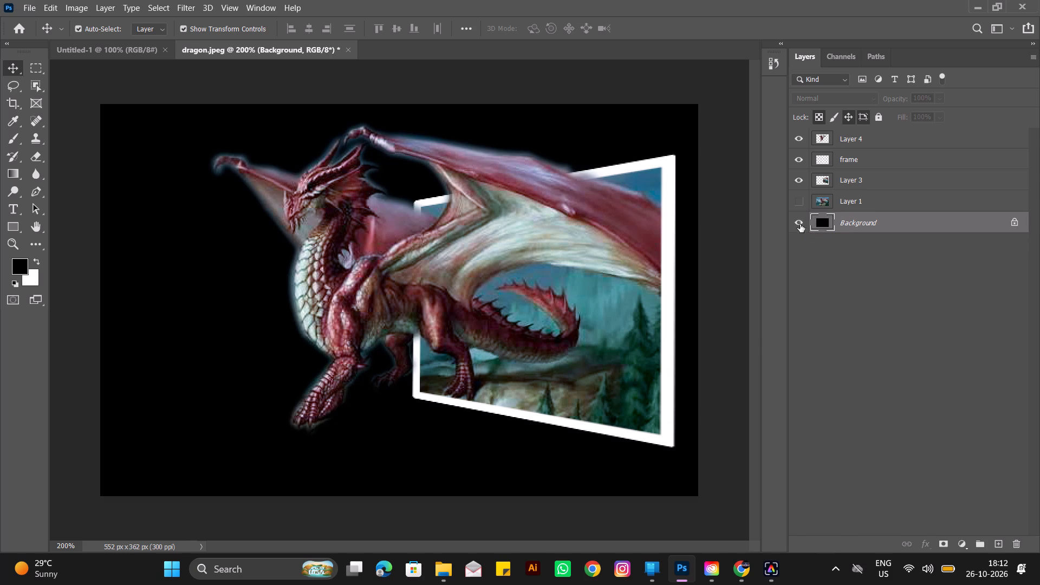
click(800, 224)
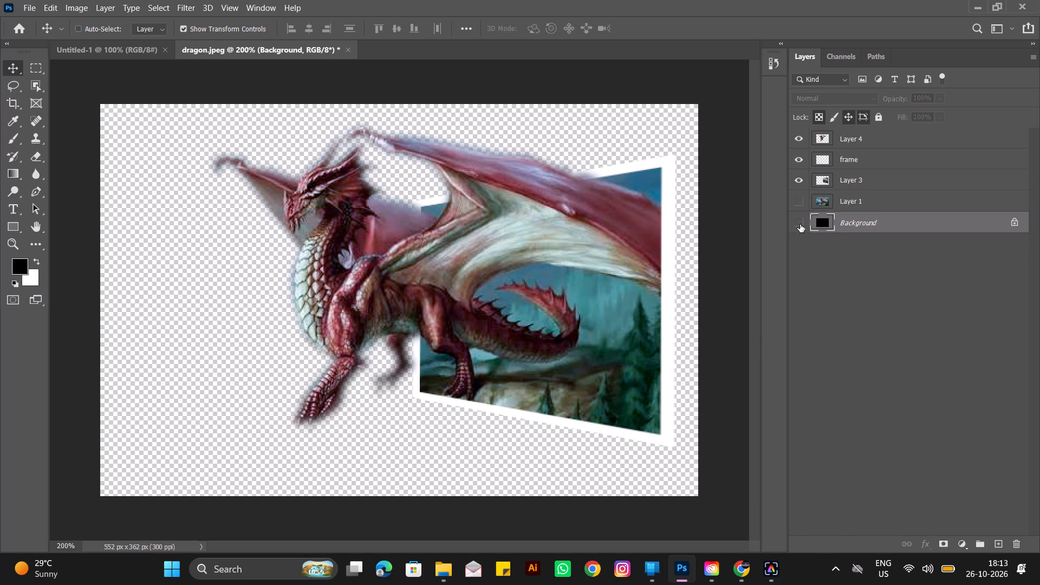
key(ctrl+z)
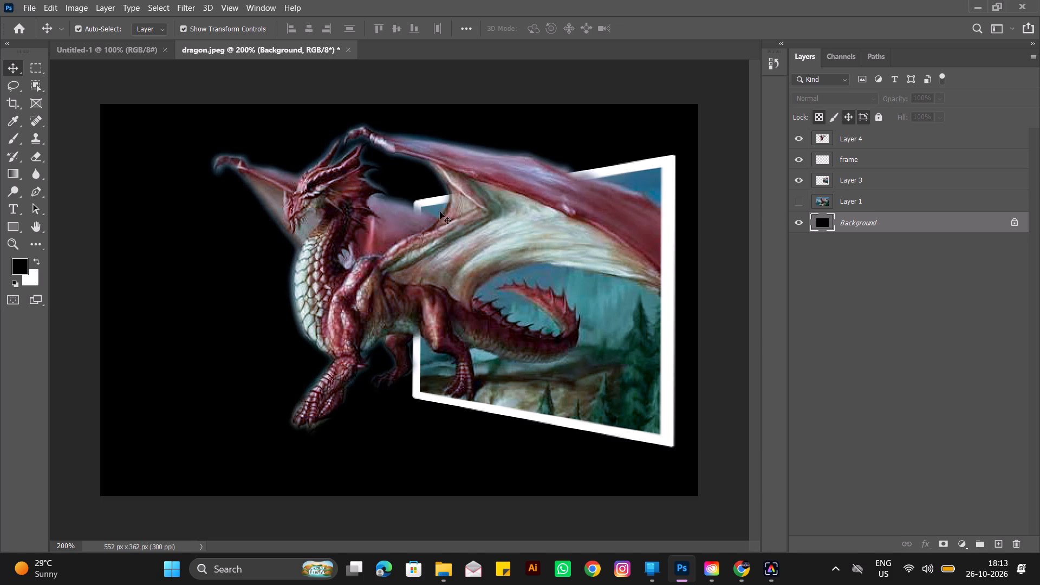
Set the Gradient tool's gradient to the Iridescent_12 preset from the Iridescent group.
click(12, 170)
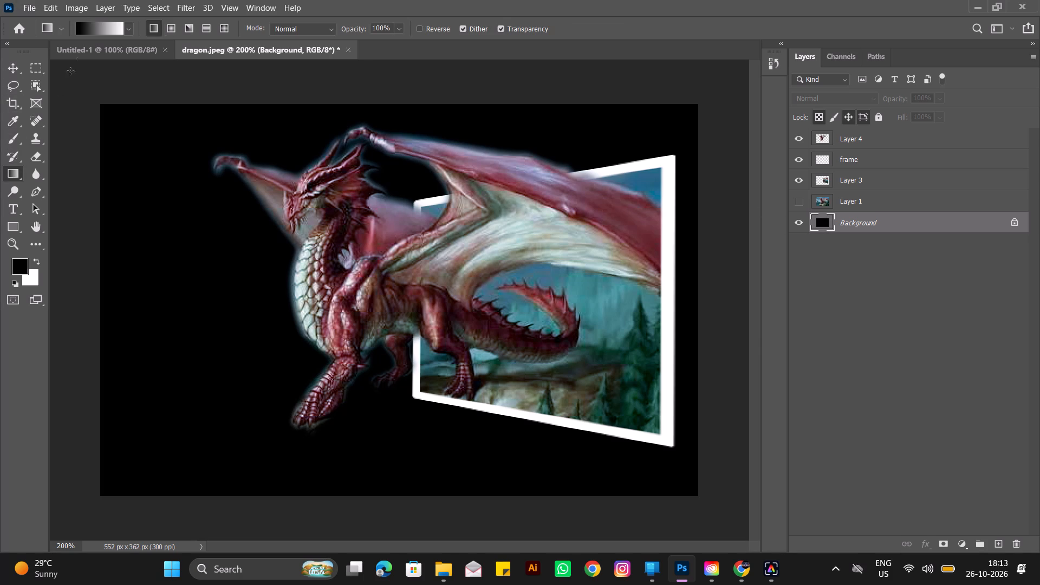
double_click(96, 30)
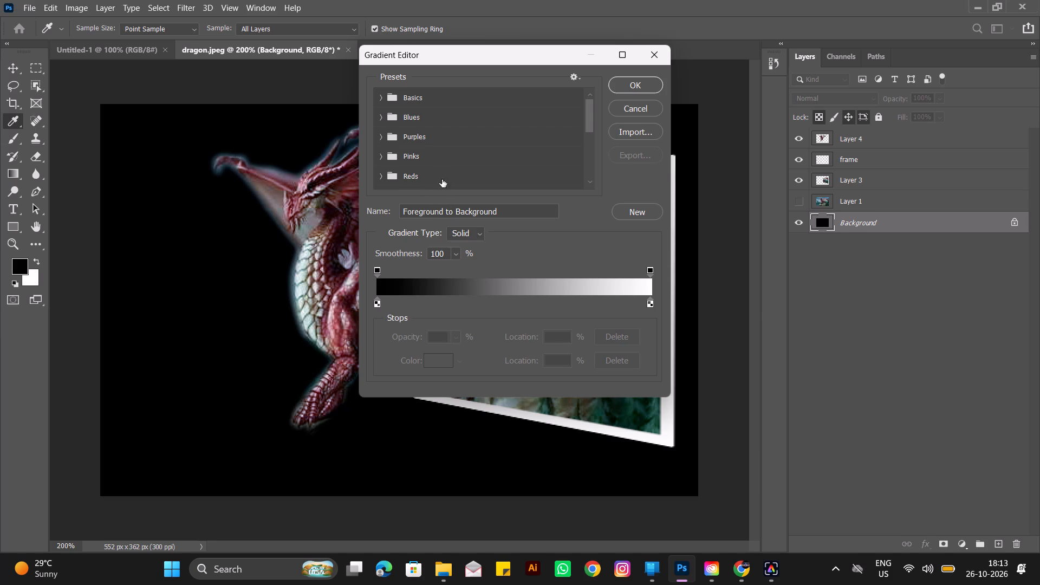
click(380, 136)
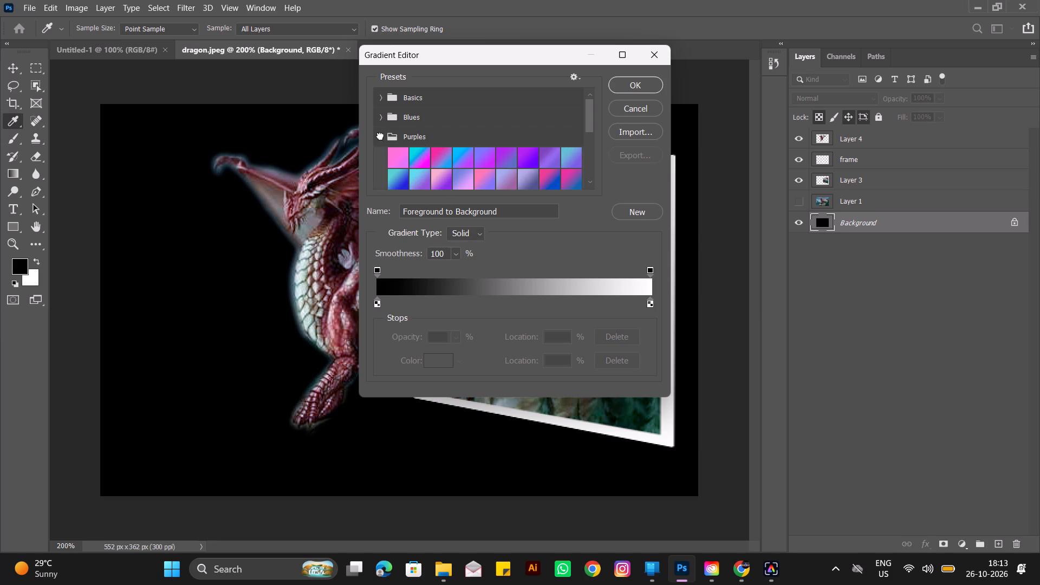
scroll(417, 158, down, 5)
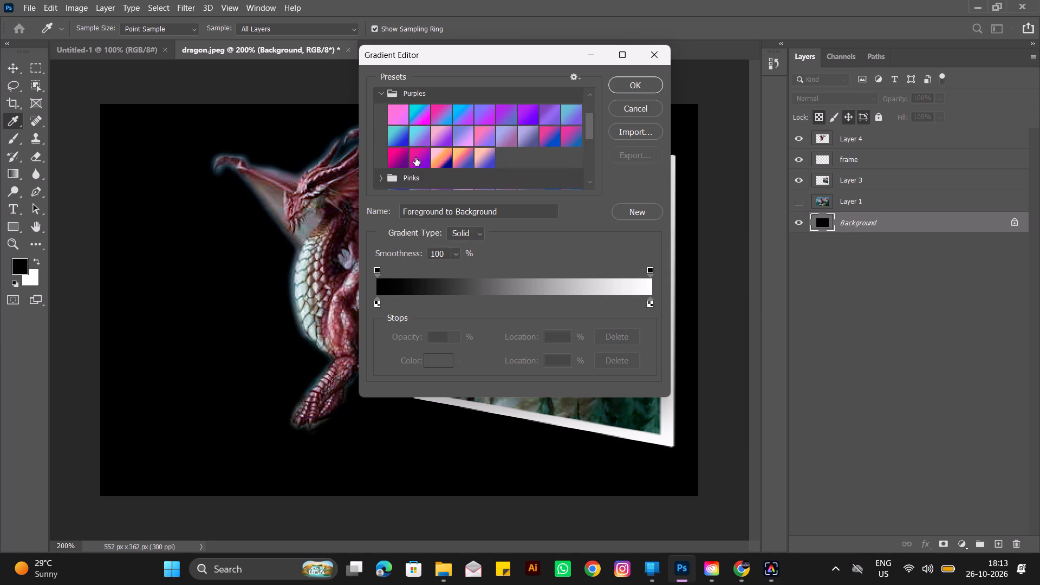
scroll(408, 157, down, 1)
click(379, 154)
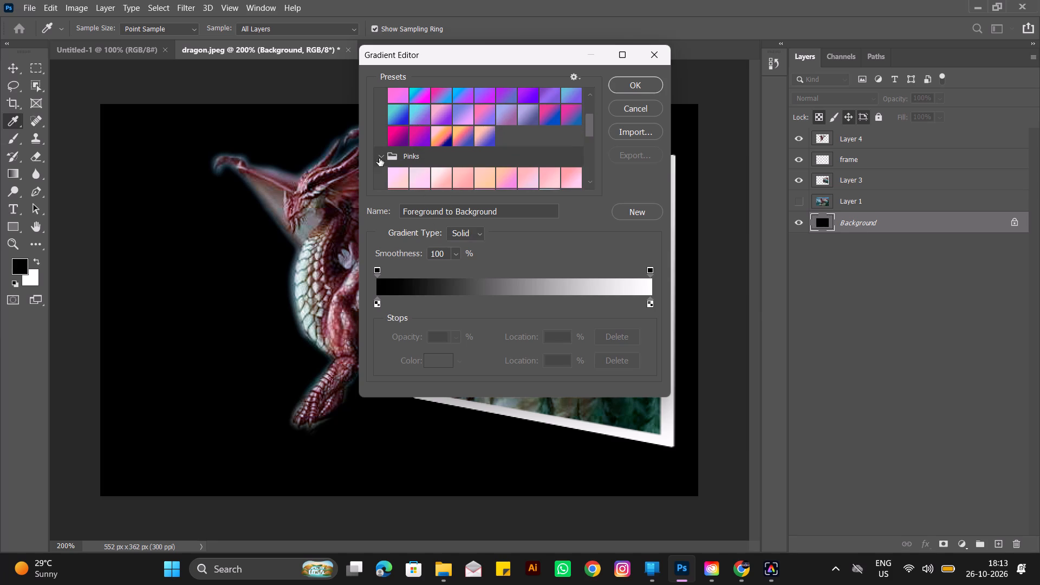
scroll(380, 163, down, 4)
click(381, 170)
scroll(381, 170, down, 8)
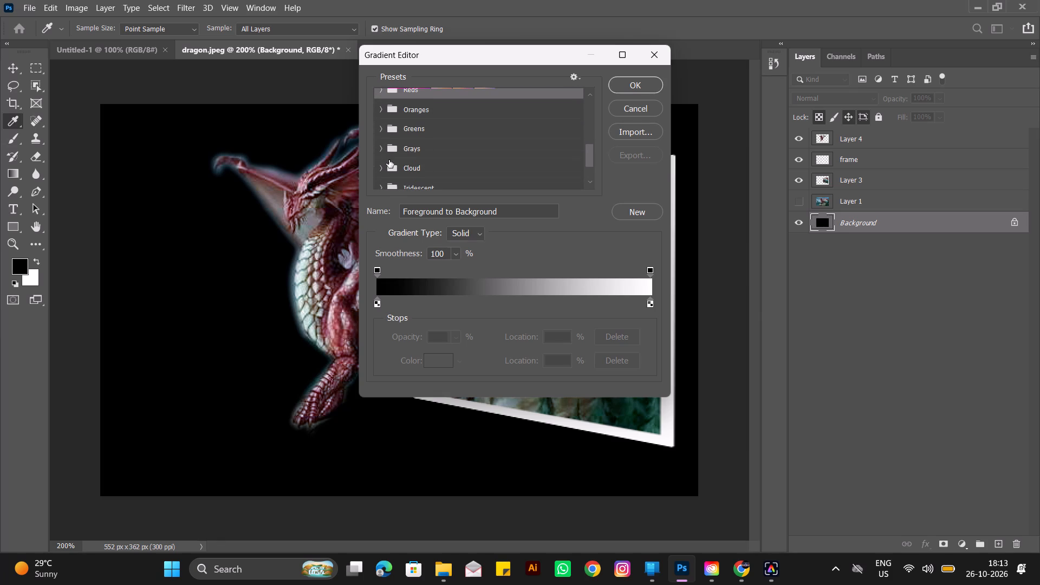
click(381, 149)
click(381, 149)
scroll(382, 155, down, 2)
click(384, 166)
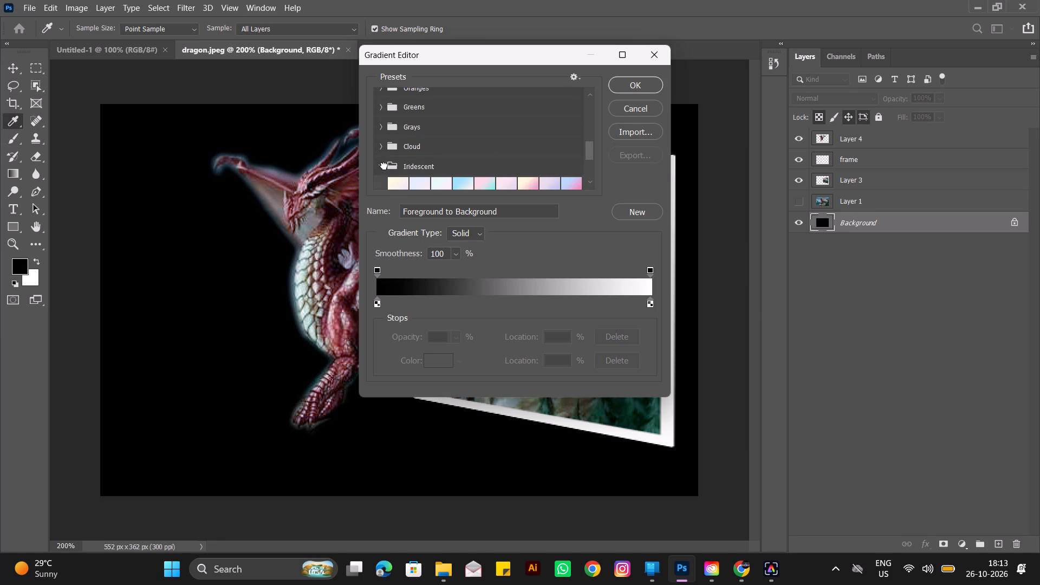
scroll(384, 166, down, 6)
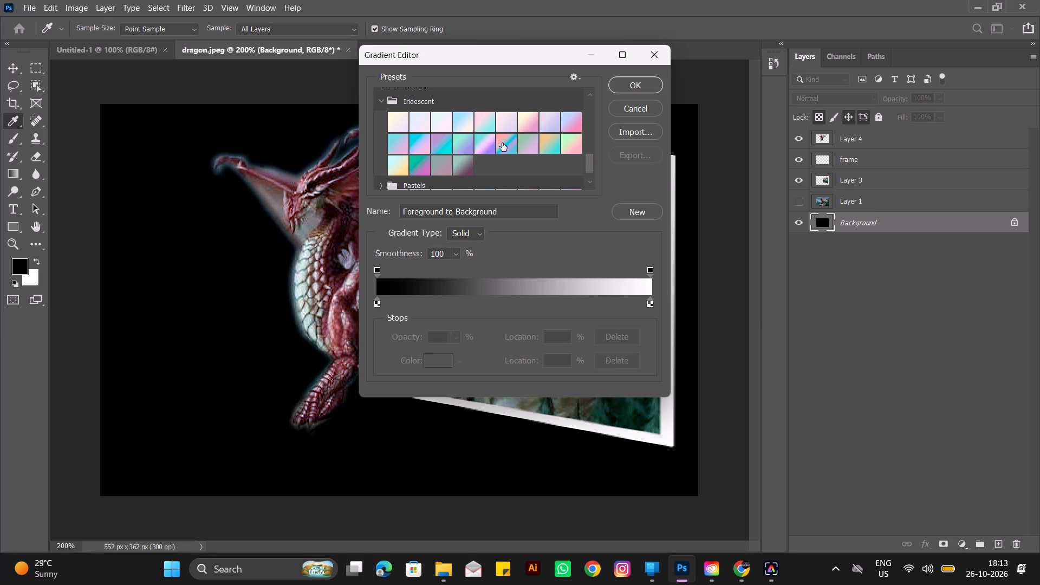
click(444, 147)
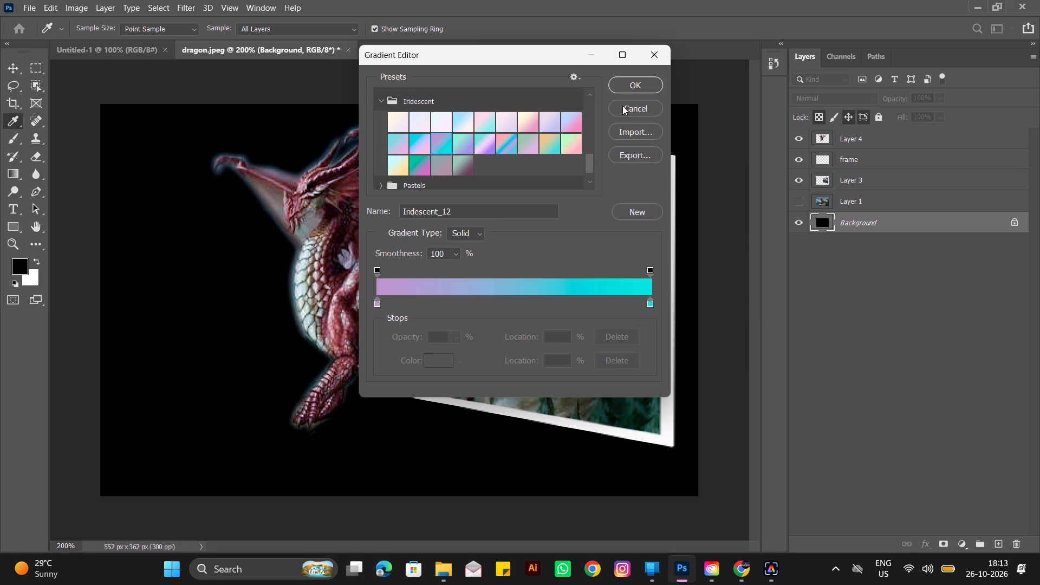
click(633, 86)
Fill the Background layer with a diagonal linear gradient from the canvas's upper-left area to below the frame's lower edge, and deselect the layer.
drag(149, 131, 456, 395)
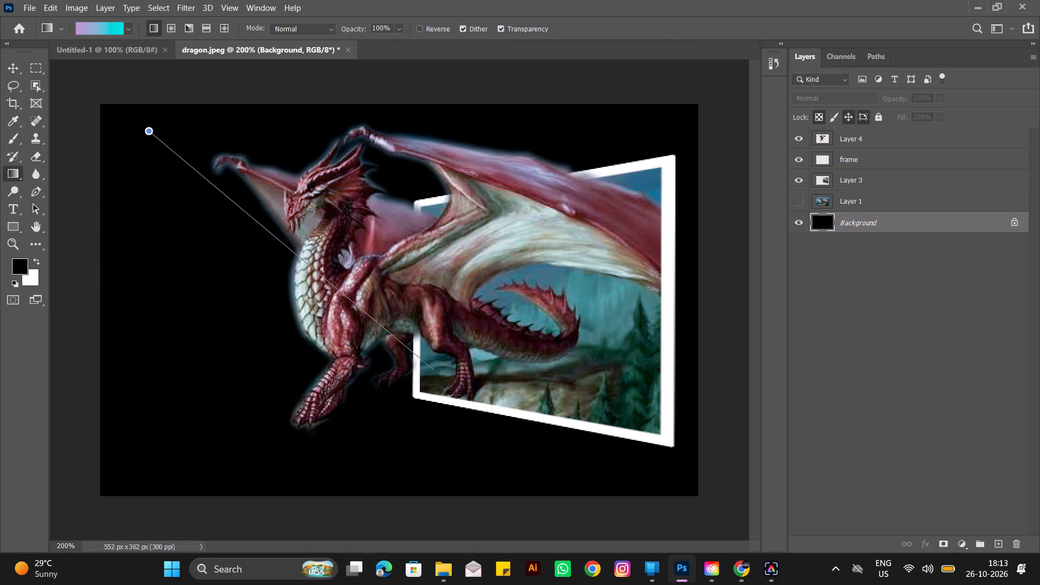
drag(456, 395, 552, 468)
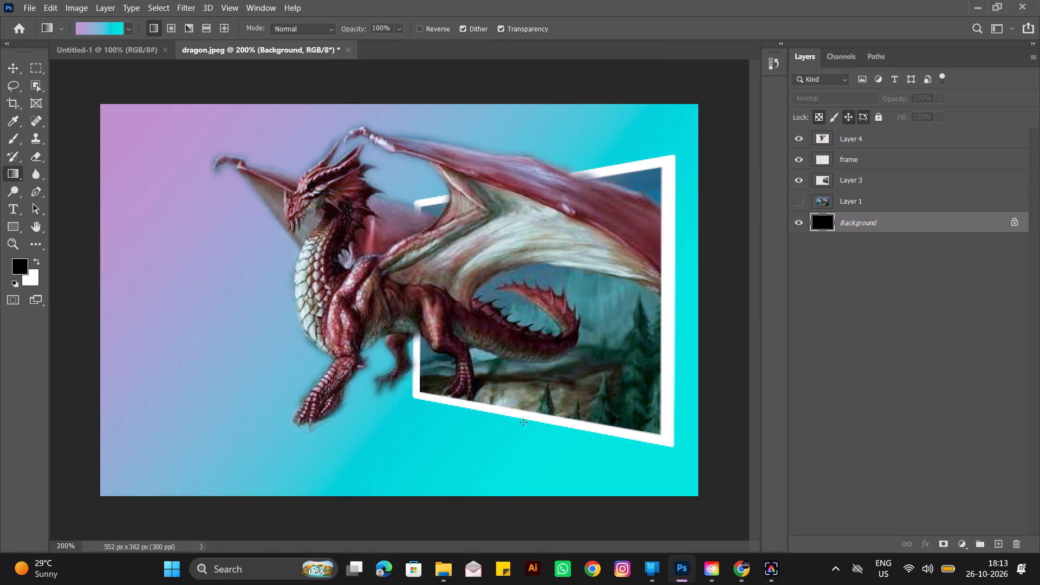
click(17, 66)
click(106, 71)
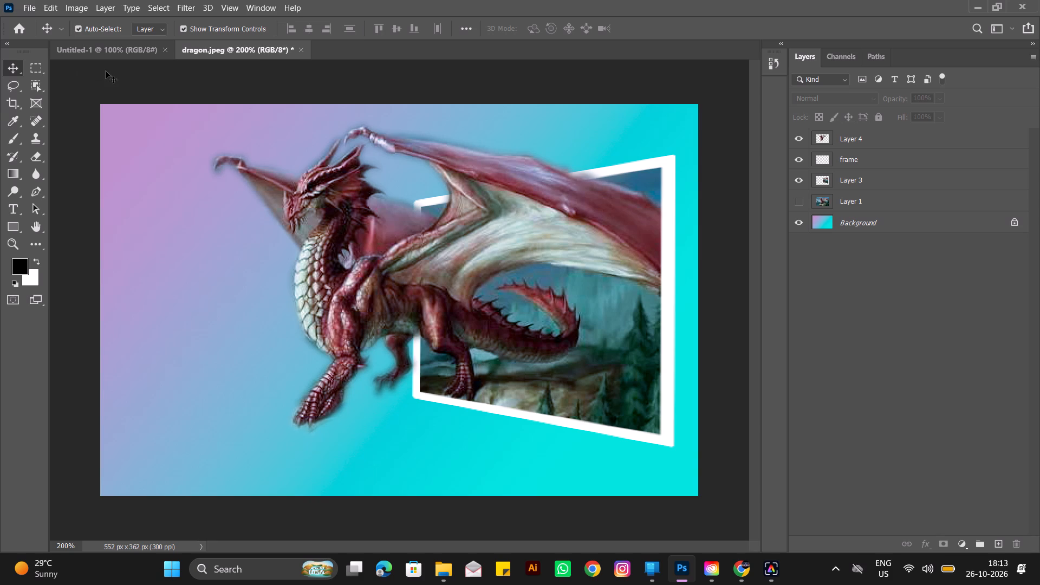
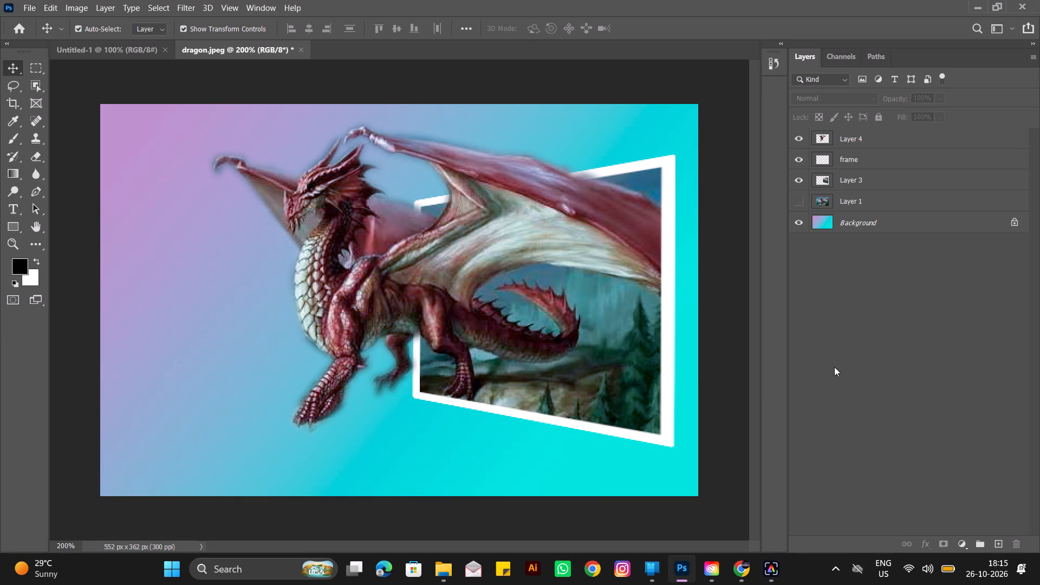
Select Layer 1 and toggle the visibility of Layer 1 and the Background layer to compare the dragon cutout's edges, restoring both states.
click(804, 201)
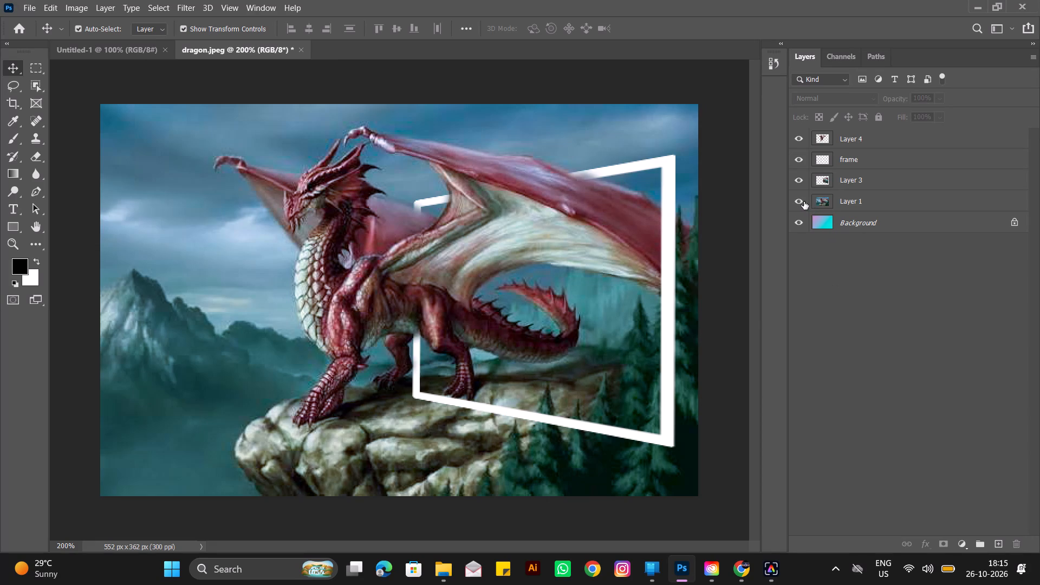
click(804, 201)
click(804, 201)
click(804, 201)
click(861, 203)
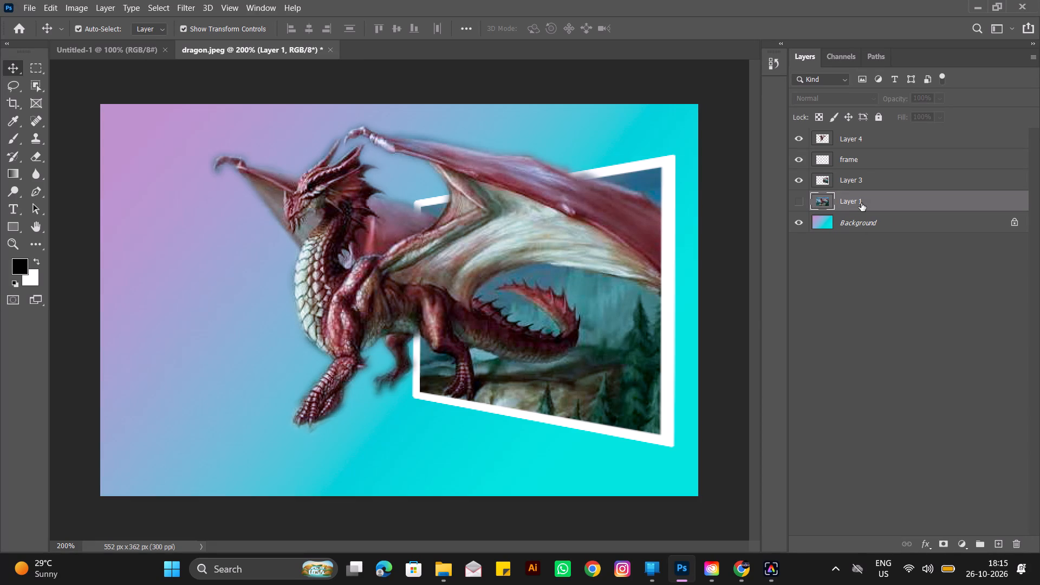
right_click(861, 203)
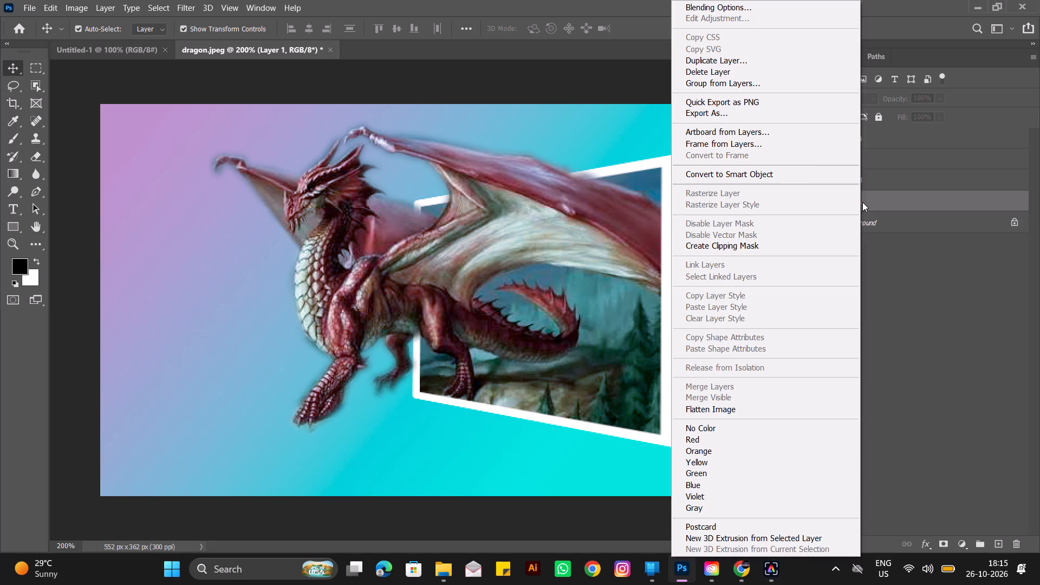
click(862, 202)
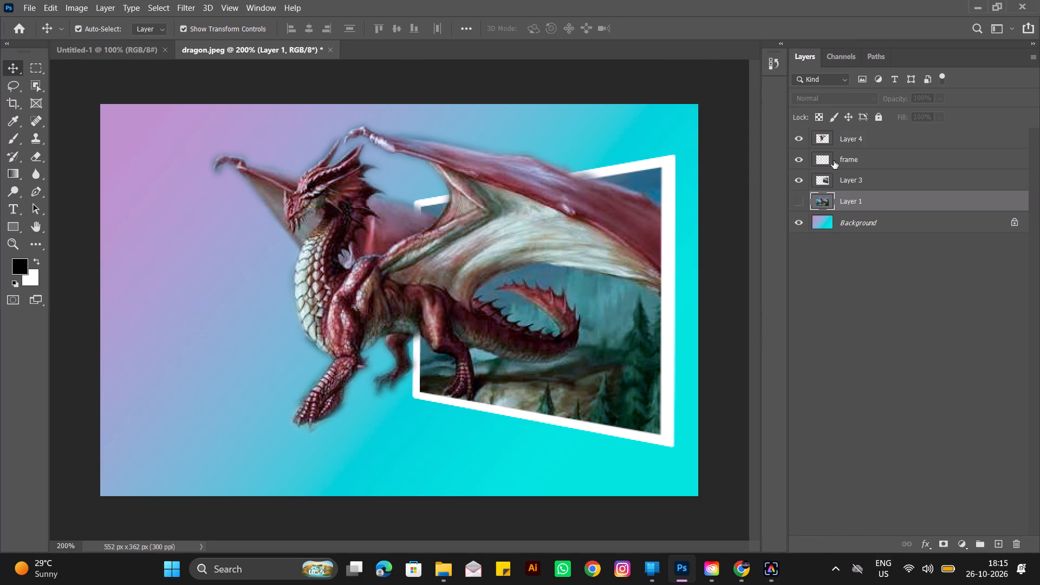
click(800, 198)
click(800, 198)
click(799, 220)
click(799, 220)
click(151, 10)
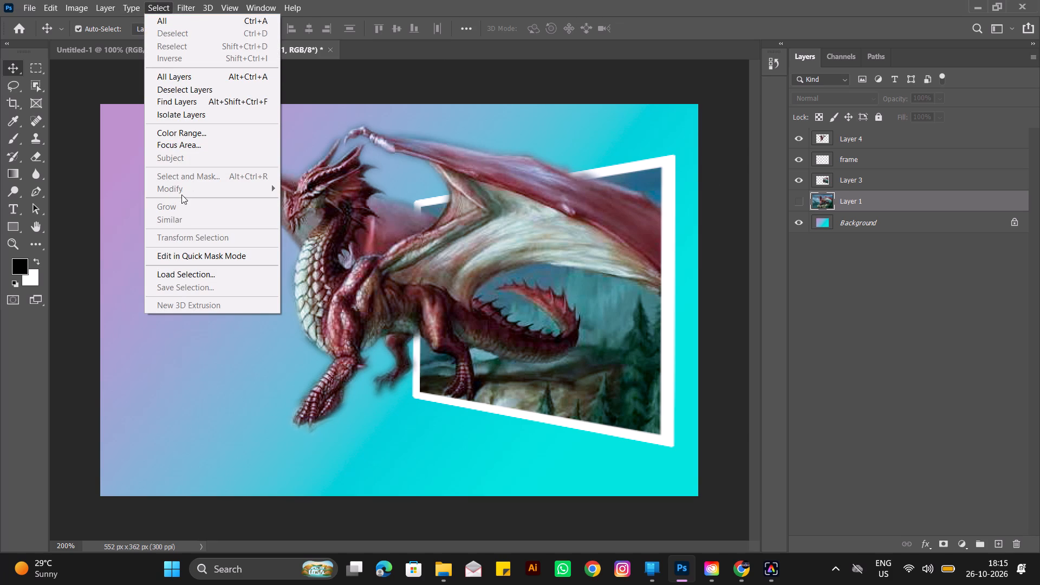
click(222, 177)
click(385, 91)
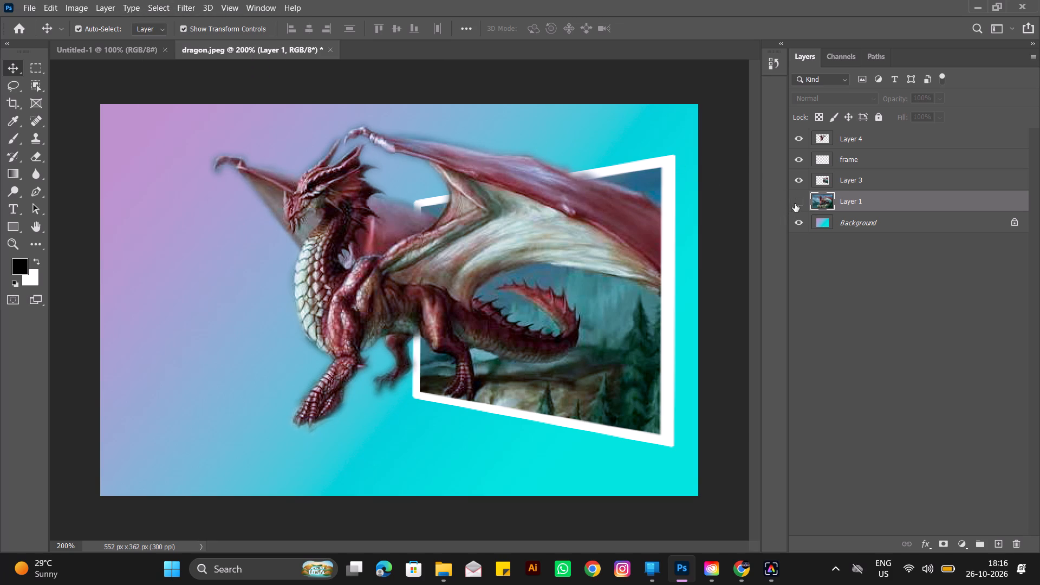
Hide the gradient Background layer and make Layer 1 visible.
click(800, 227)
click(796, 200)
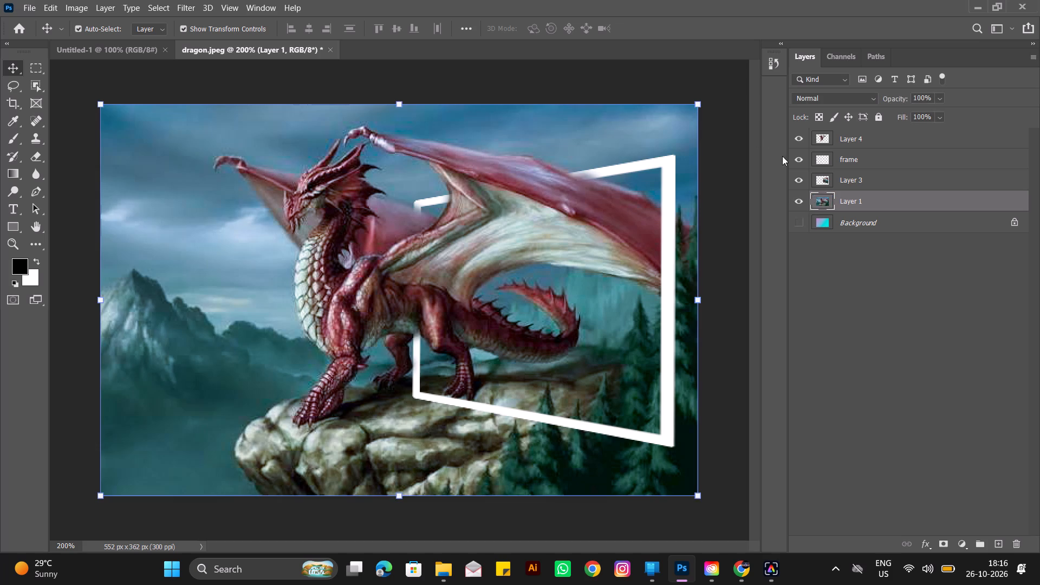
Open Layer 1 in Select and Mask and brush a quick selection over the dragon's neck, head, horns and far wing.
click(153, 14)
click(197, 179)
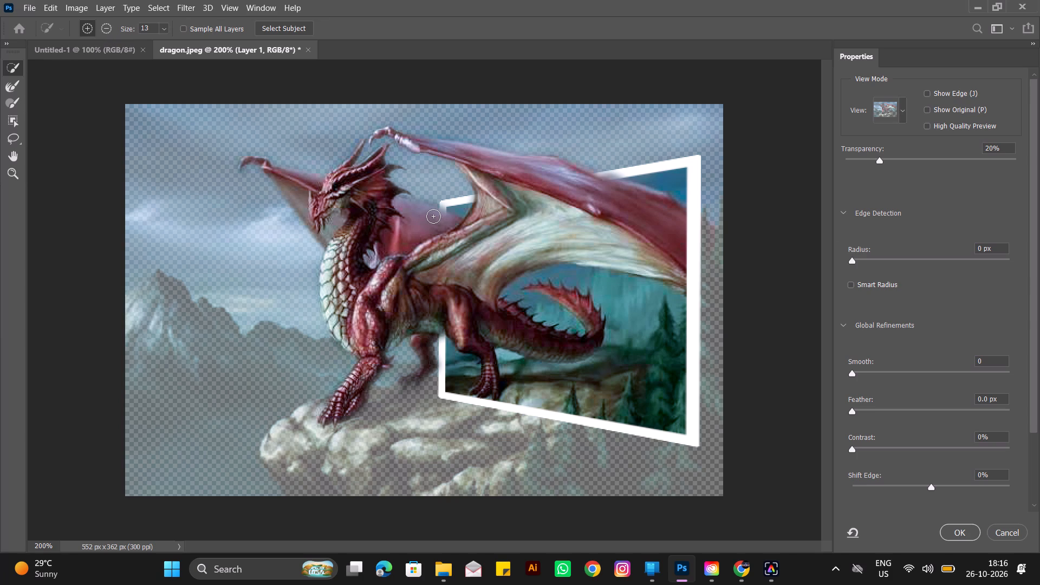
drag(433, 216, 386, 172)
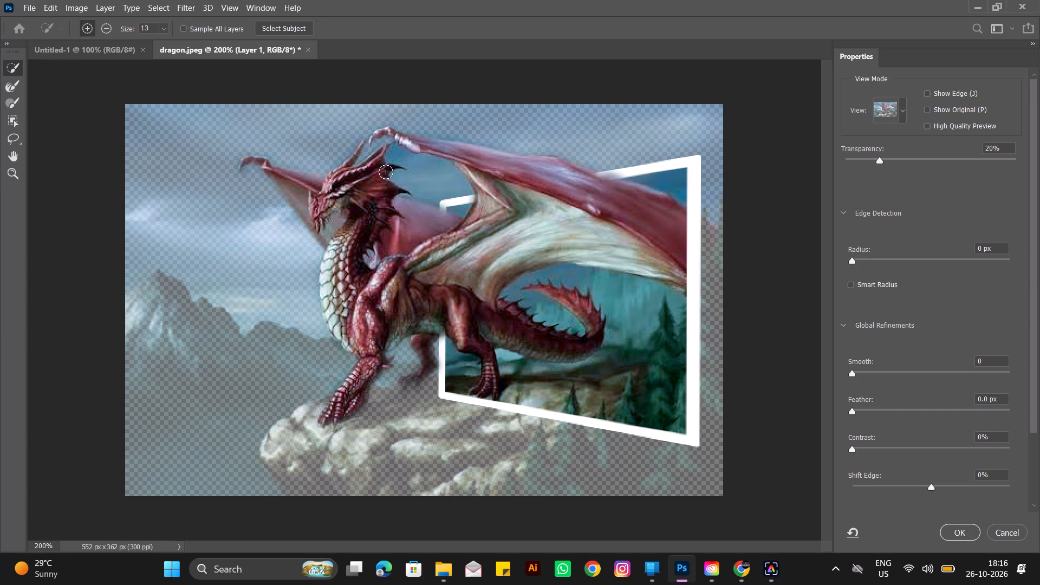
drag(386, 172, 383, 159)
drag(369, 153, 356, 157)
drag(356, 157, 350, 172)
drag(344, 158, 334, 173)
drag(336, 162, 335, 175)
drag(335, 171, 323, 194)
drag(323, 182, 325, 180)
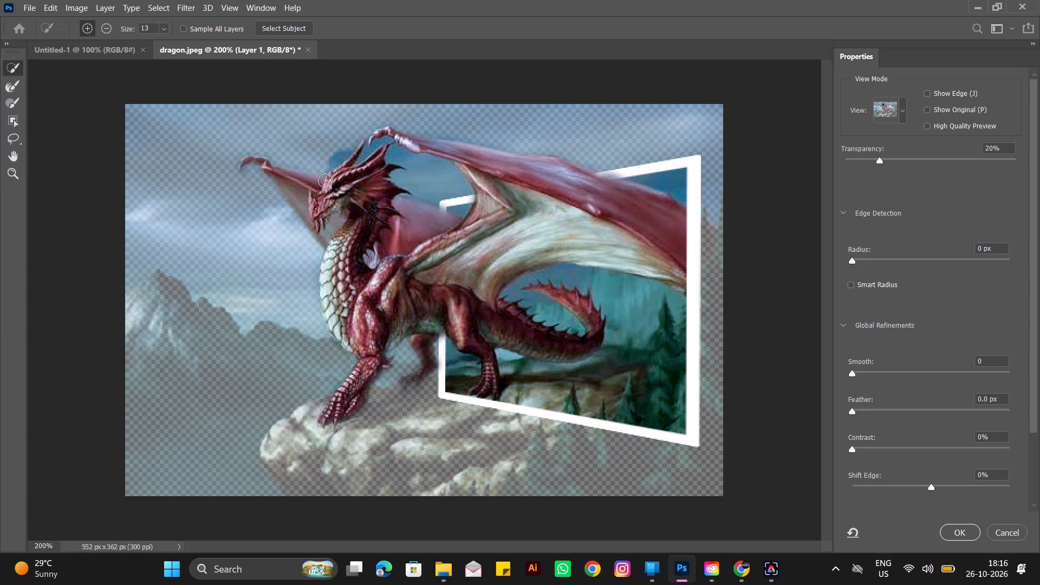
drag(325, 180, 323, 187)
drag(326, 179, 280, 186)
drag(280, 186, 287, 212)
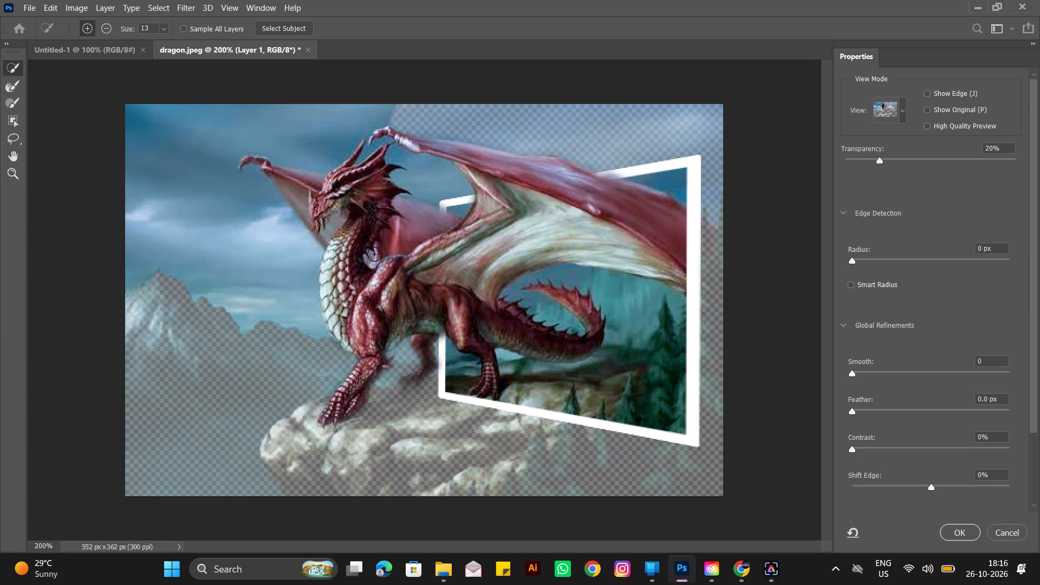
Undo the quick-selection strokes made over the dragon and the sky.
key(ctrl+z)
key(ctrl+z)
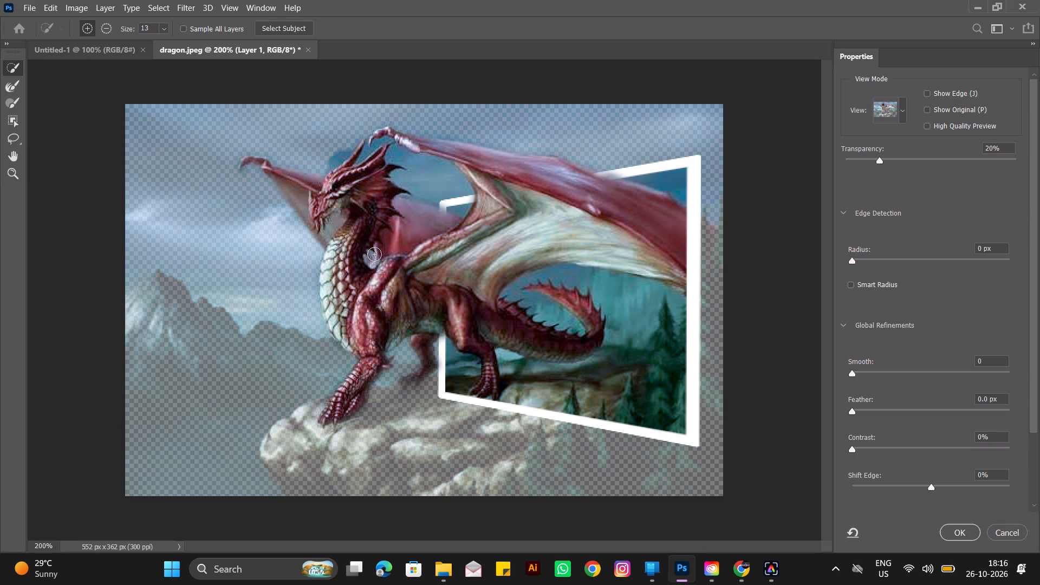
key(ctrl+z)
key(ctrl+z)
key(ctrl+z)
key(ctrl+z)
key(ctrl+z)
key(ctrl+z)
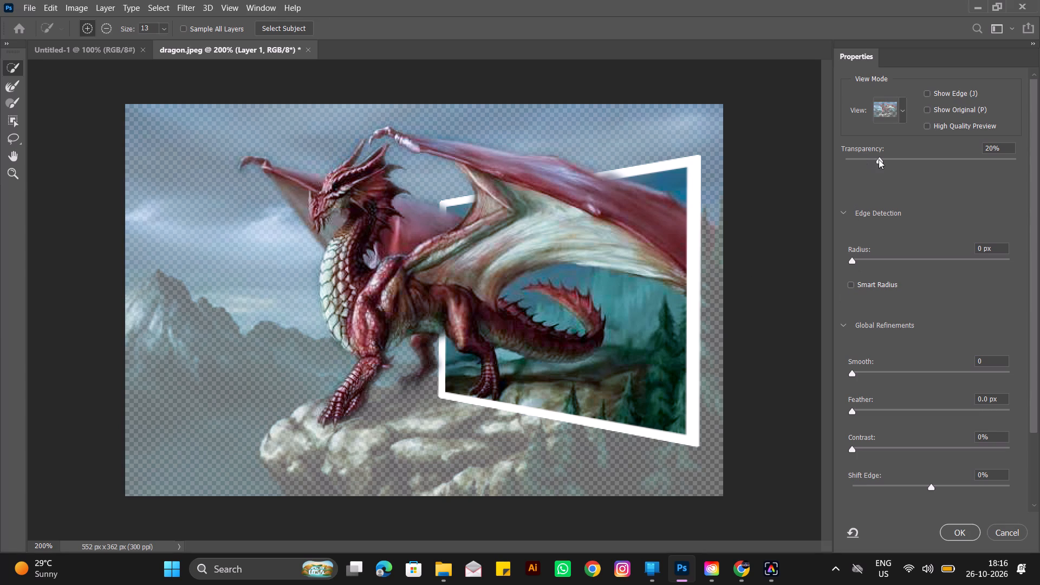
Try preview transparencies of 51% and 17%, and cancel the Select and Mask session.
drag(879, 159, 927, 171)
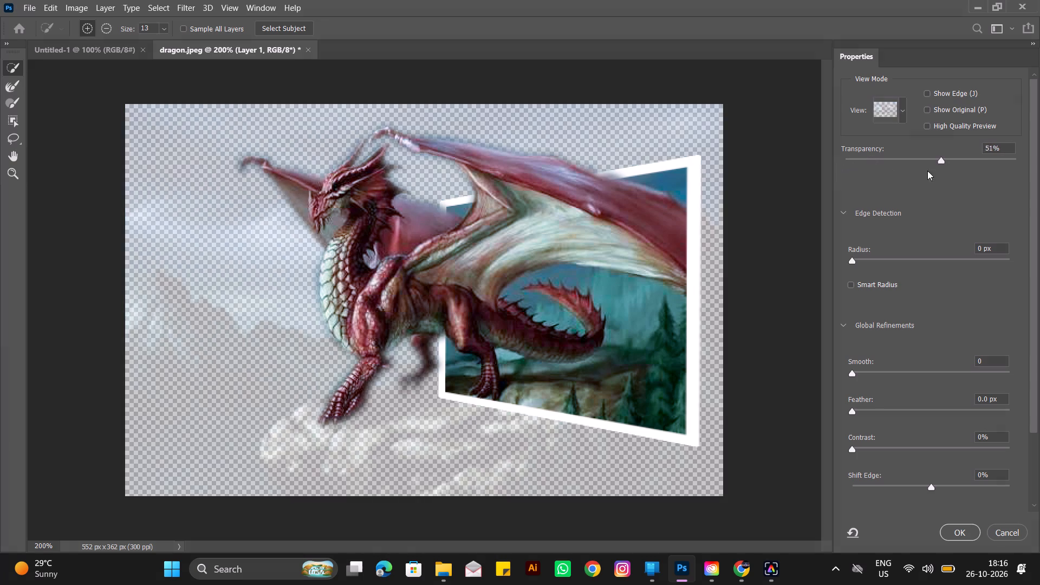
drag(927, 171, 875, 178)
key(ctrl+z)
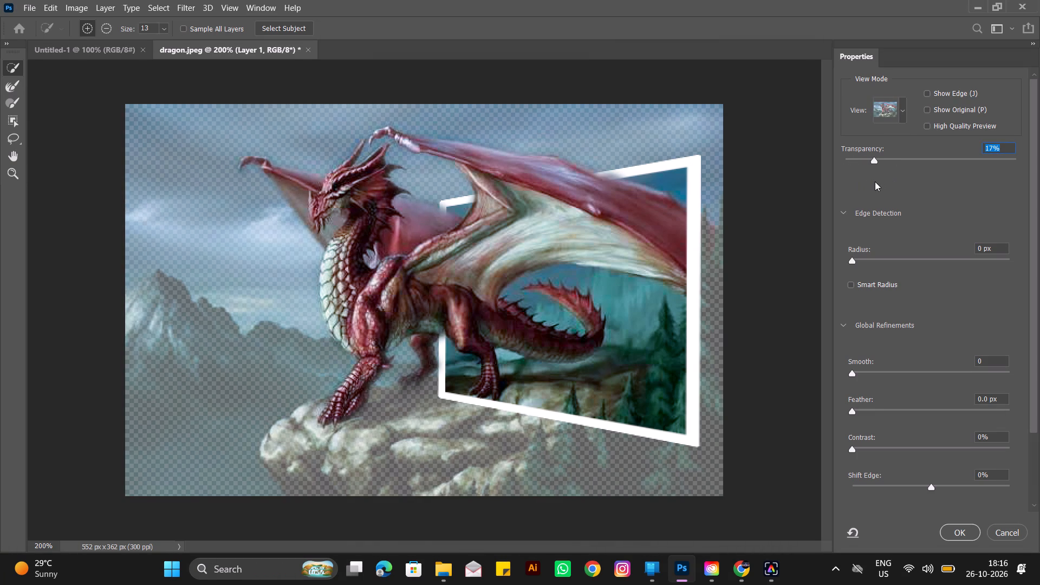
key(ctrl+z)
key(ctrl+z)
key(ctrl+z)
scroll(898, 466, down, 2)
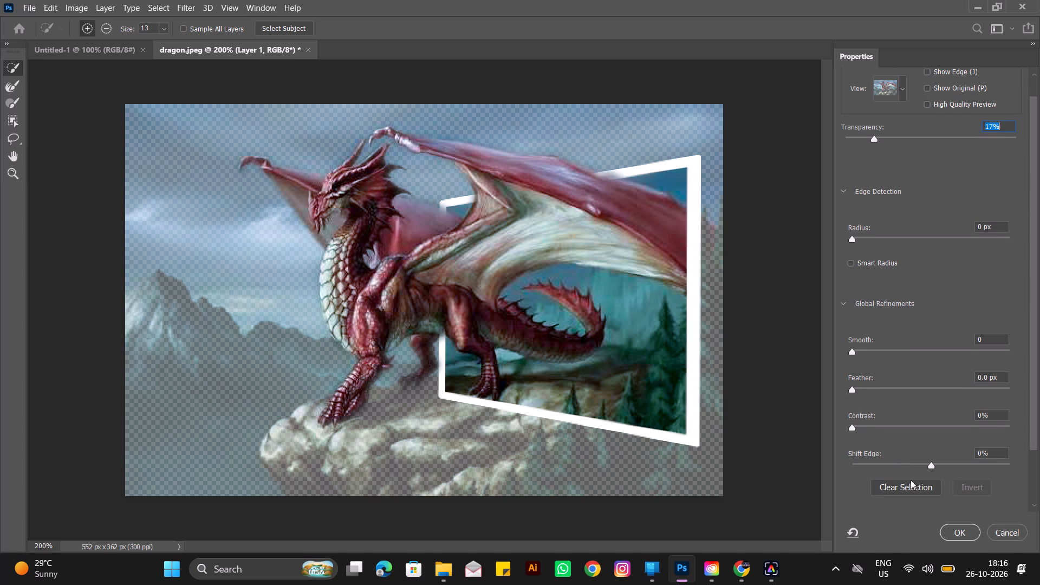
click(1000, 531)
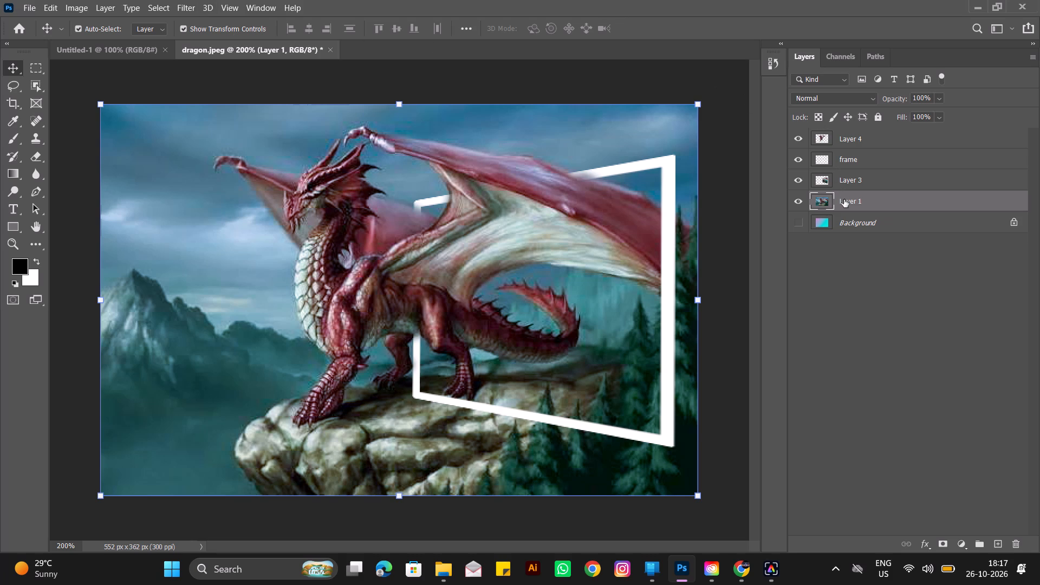
Select Layer 4 and toggle Layer 4, Layer 1 and the Background layer to compare the cutout's edges, leaving only the Background layer hidden.
click(802, 138)
click(802, 138)
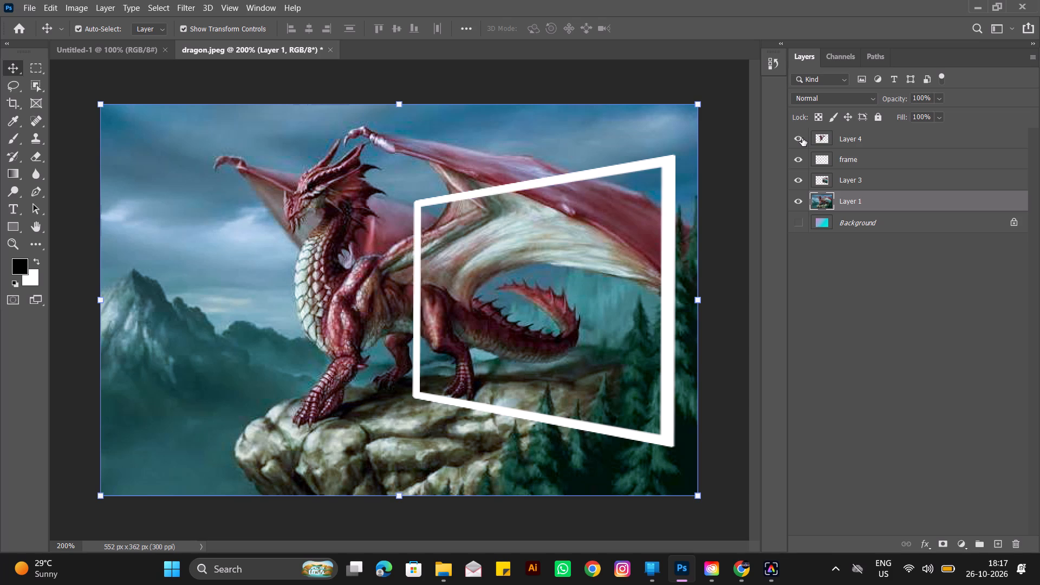
click(857, 139)
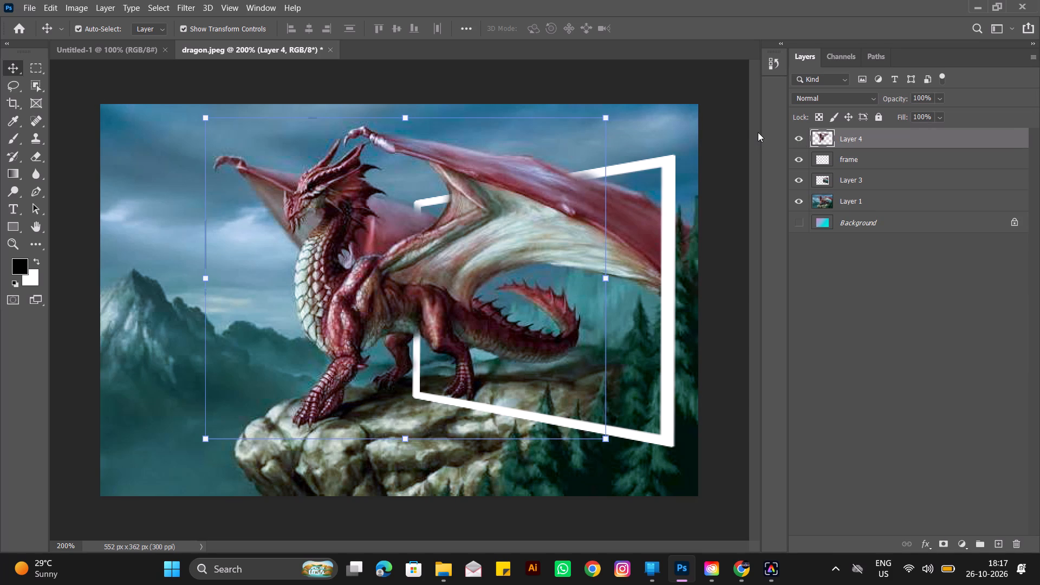
click(792, 222)
click(798, 203)
click(798, 203)
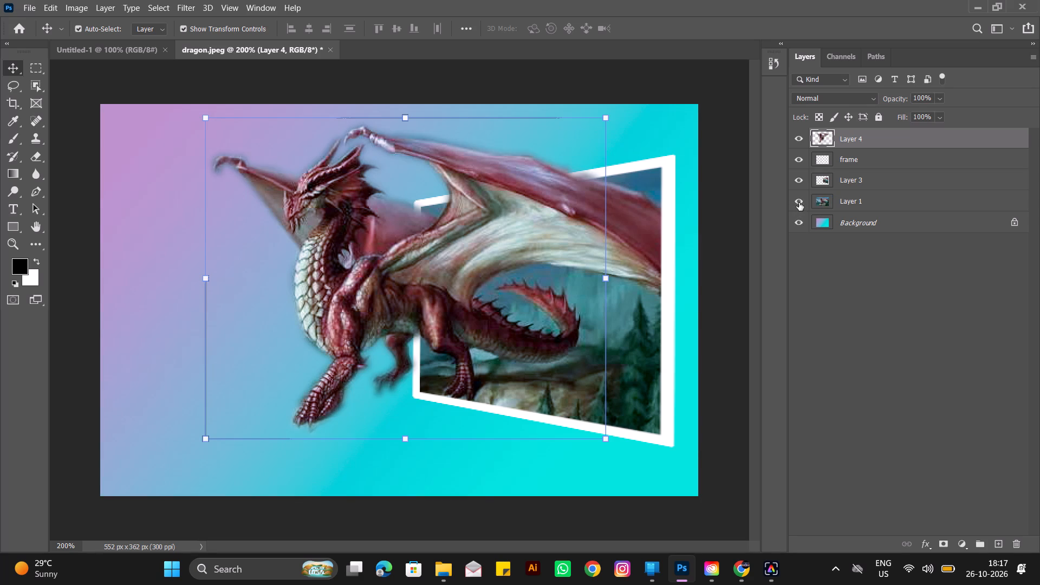
click(799, 217)
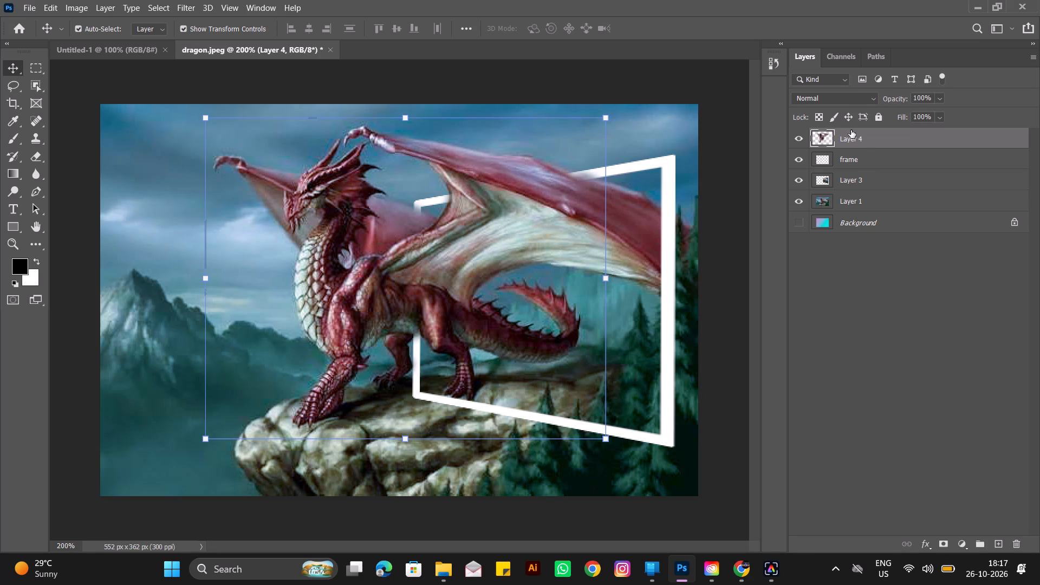
Set the Eraser tool's smoothing to 90%.
key(e)
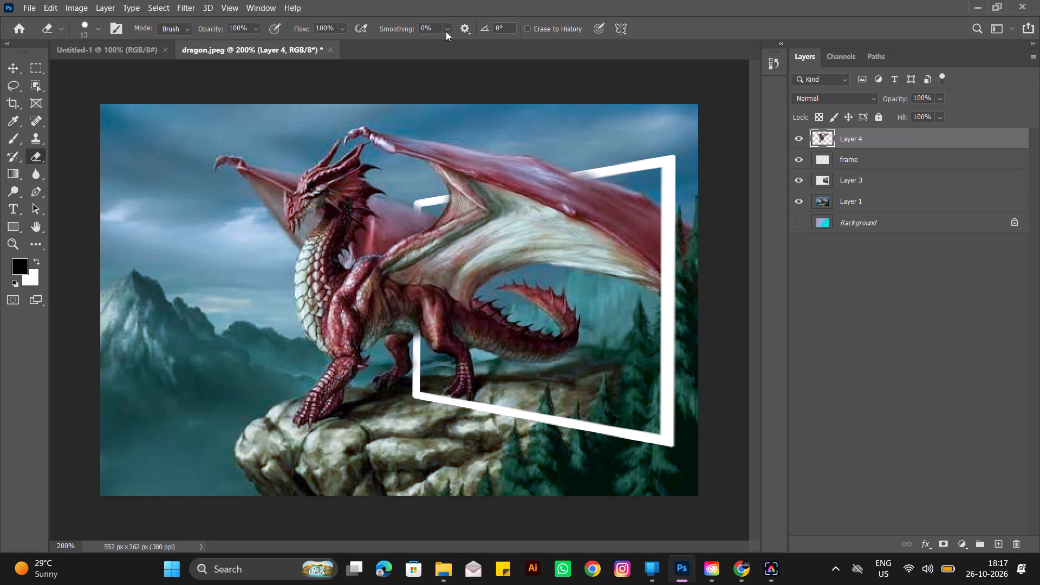
drag(434, 24, 409, 24)
key(6)
key(BackSpace)
text(90)
key(Return)
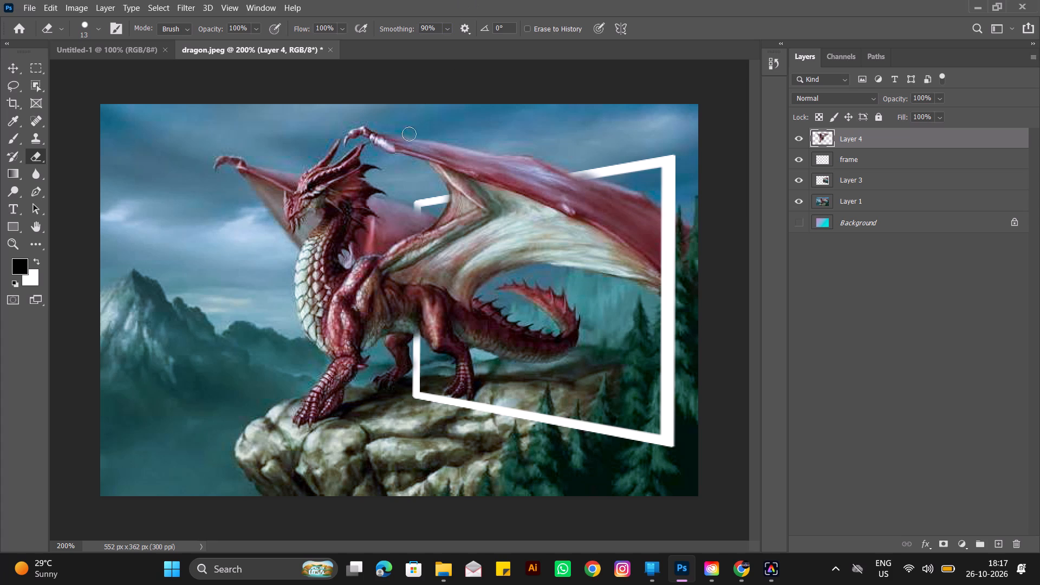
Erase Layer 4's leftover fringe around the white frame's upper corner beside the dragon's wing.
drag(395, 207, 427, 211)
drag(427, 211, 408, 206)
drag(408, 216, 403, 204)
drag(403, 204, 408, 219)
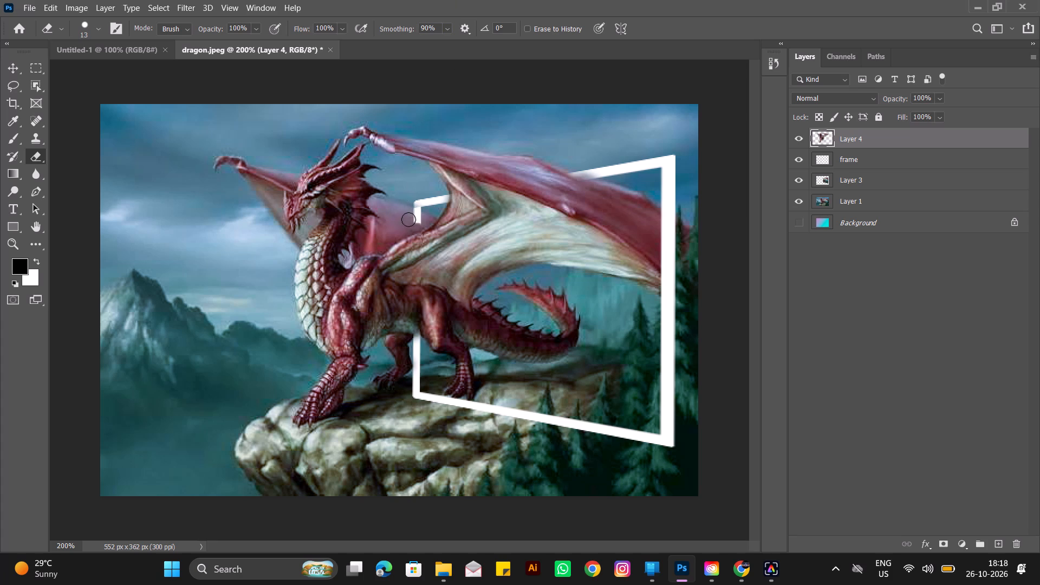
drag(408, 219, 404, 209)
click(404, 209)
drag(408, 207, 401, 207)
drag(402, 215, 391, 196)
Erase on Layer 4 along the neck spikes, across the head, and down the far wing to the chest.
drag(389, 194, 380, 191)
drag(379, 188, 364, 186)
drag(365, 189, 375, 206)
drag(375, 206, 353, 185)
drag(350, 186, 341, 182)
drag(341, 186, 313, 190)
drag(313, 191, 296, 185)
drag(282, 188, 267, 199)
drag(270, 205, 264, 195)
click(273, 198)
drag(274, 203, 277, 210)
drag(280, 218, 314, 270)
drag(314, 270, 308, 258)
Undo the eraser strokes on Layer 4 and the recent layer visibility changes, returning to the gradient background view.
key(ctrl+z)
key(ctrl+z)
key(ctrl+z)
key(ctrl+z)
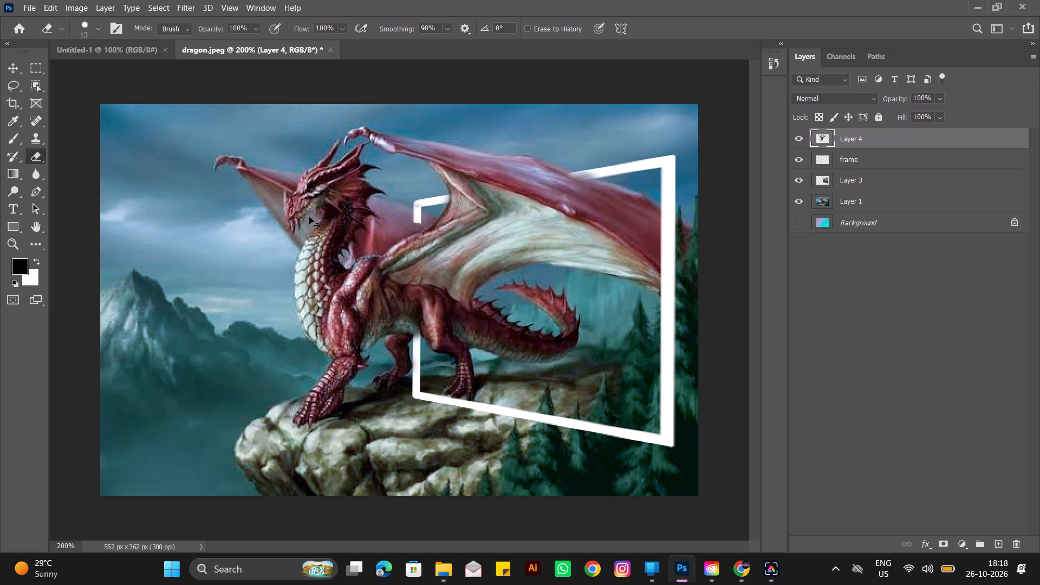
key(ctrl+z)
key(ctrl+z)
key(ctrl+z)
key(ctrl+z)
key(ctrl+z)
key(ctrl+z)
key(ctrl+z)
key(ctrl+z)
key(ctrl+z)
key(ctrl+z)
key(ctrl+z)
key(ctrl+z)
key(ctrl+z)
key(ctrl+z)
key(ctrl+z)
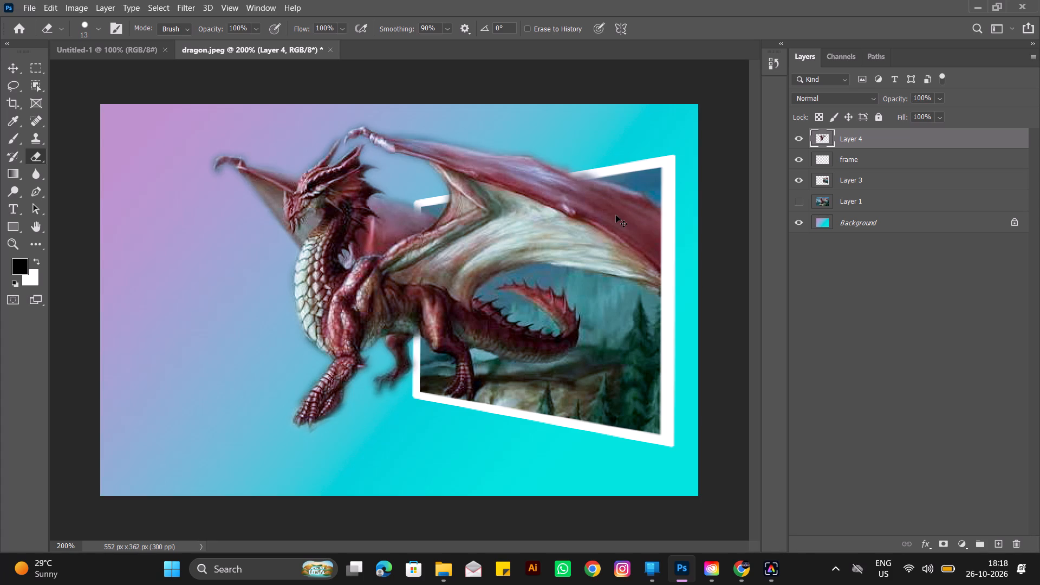
With the Move tool active, toggle Layer 1 and the Background to compare the cutout, leaving only Layer 1 hidden.
click(11, 67)
click(132, 75)
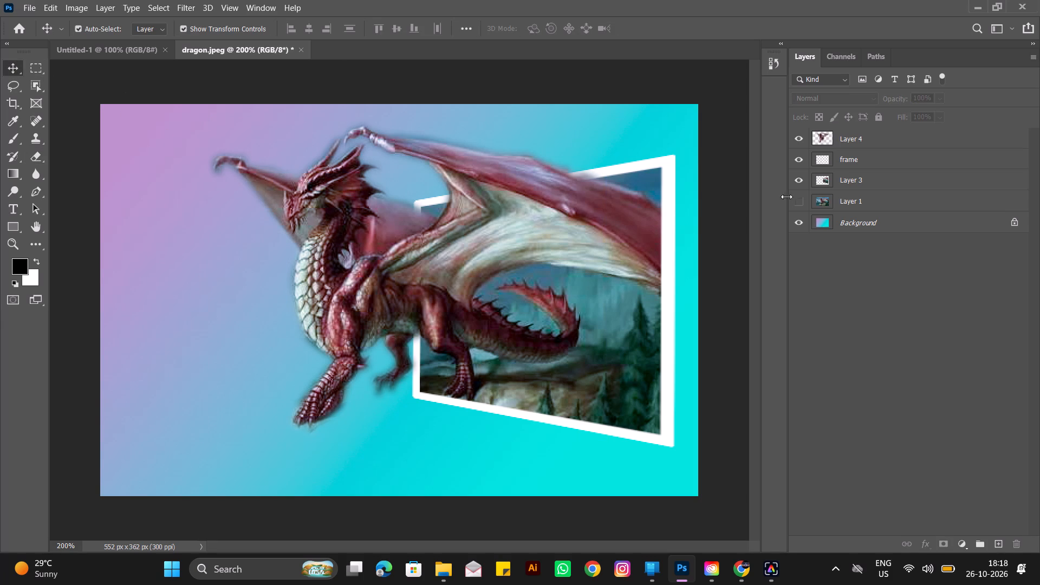
click(796, 198)
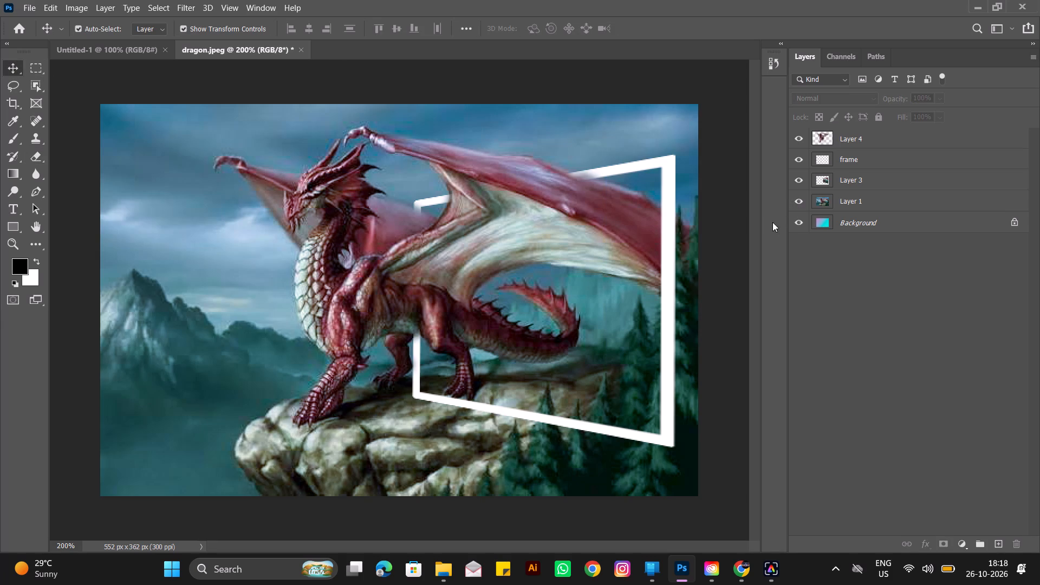
click(796, 200)
click(796, 200)
click(796, 200)
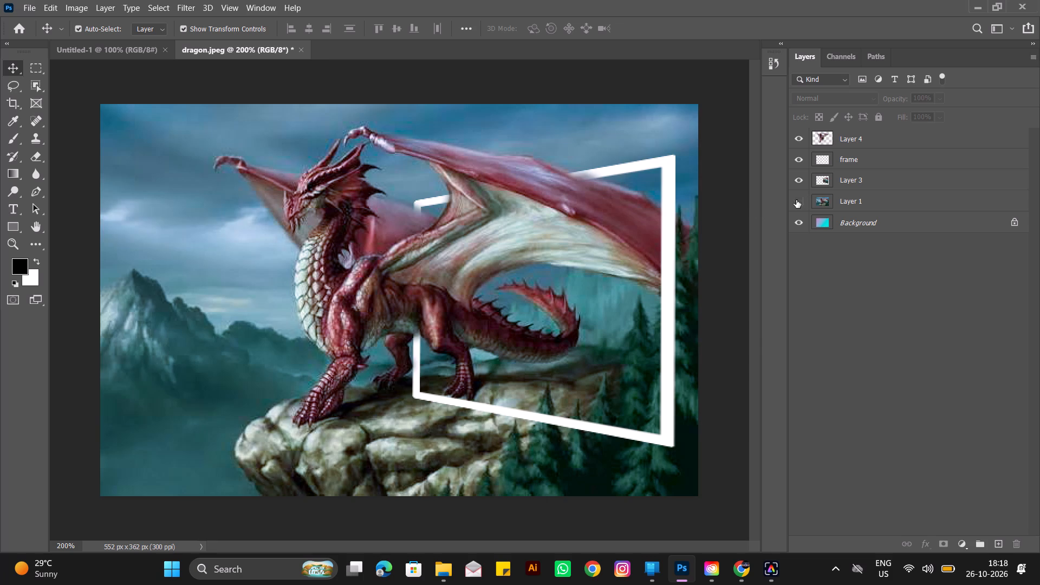
click(796, 200)
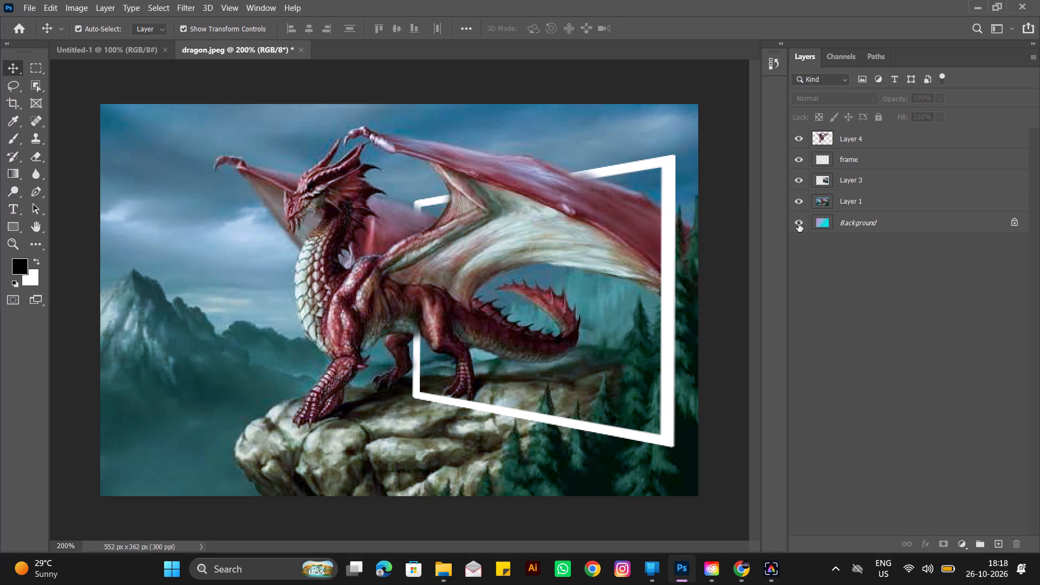
click(798, 224)
click(798, 204)
click(798, 204)
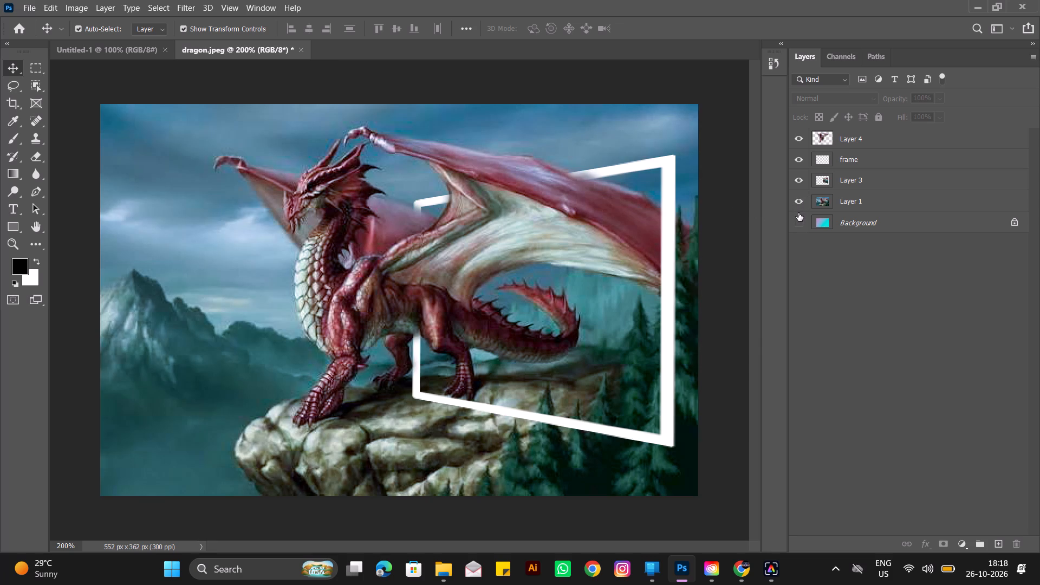
click(801, 219)
click(797, 205)
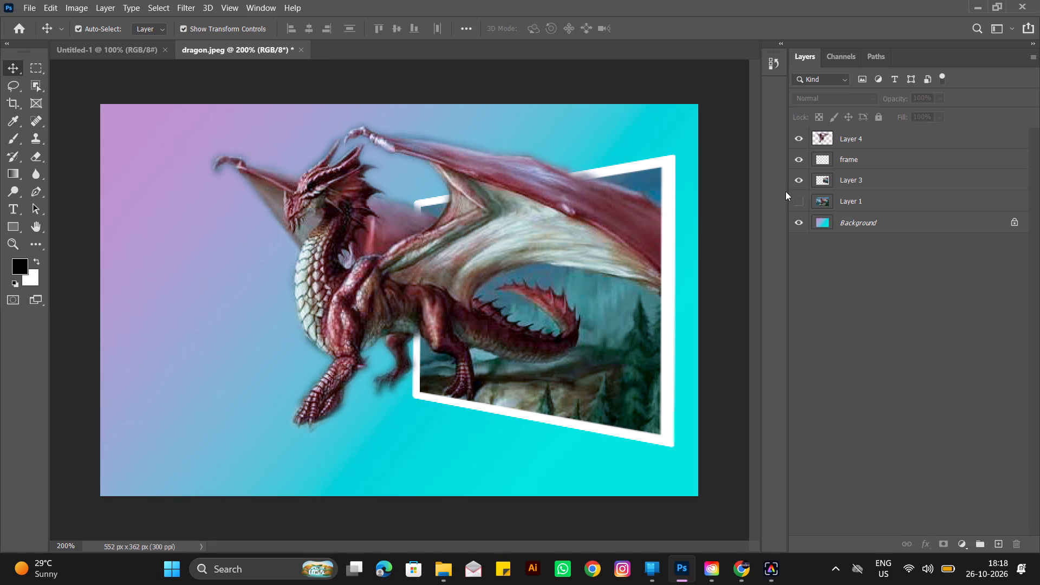
Select Layer 4, show the document's History, enlarge its list and float it over the canvas.
click(847, 135)
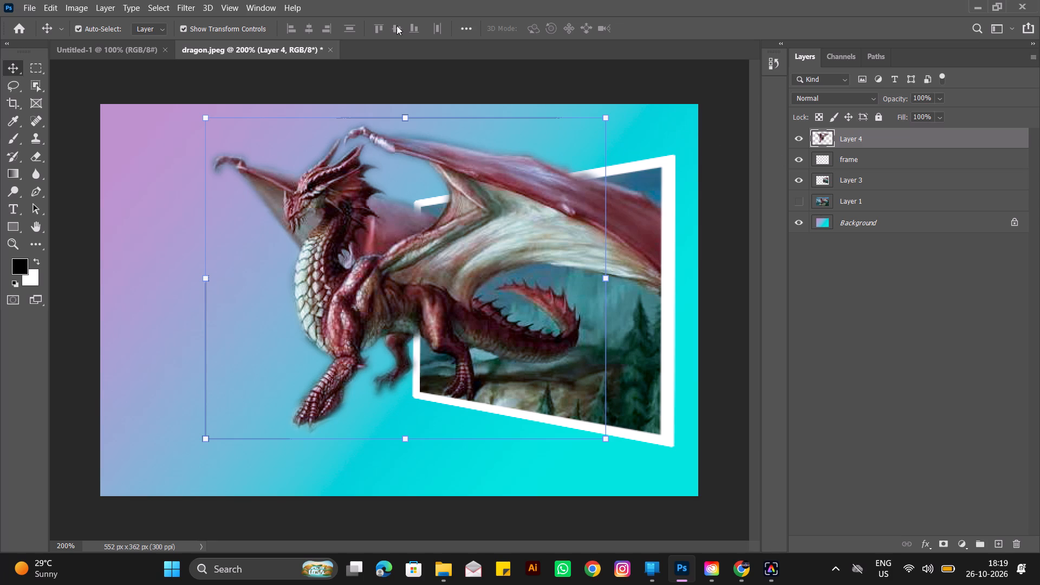
click(268, 6)
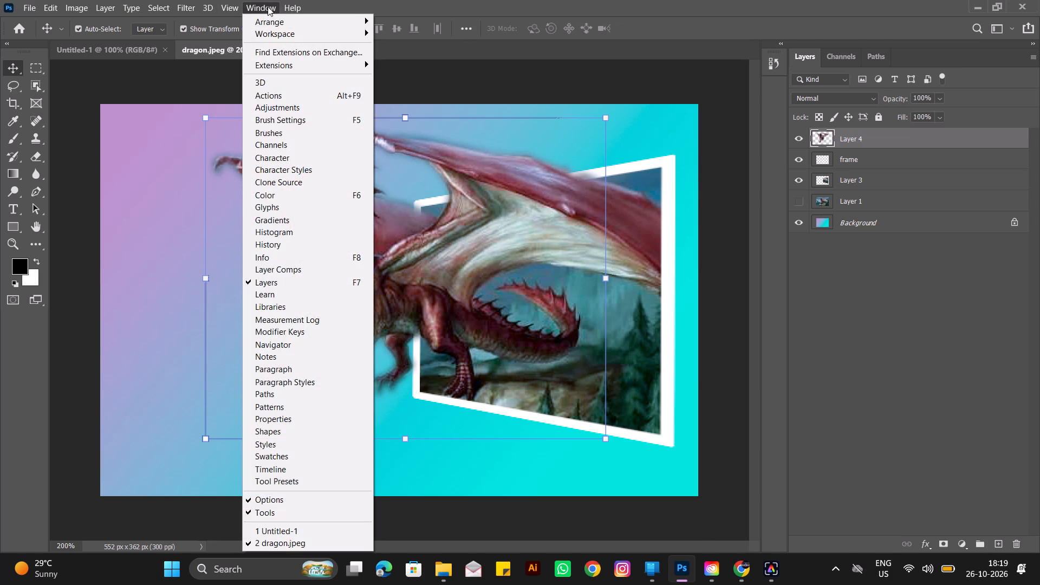
click(285, 243)
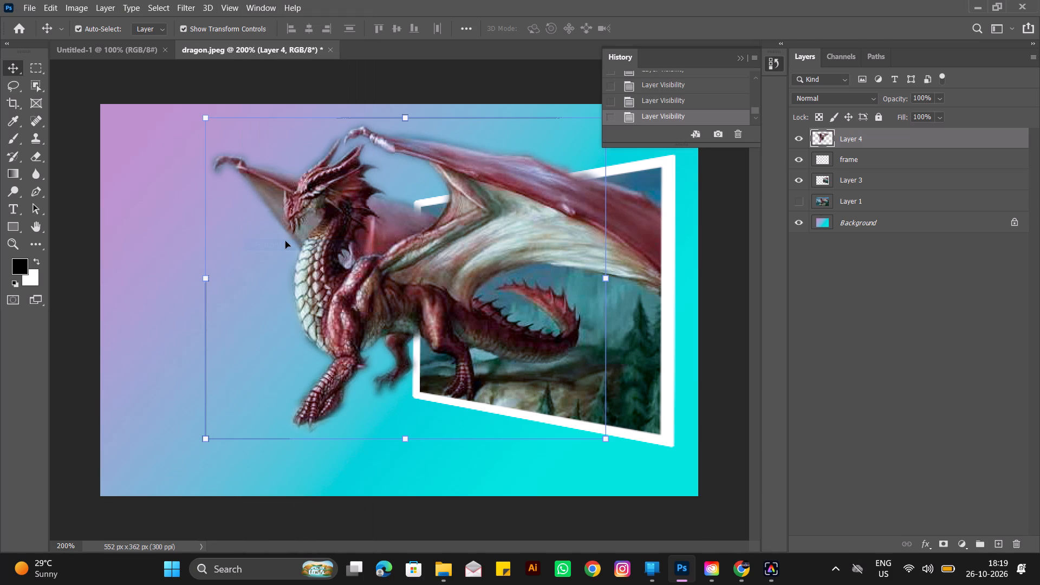
drag(667, 149, 664, 192)
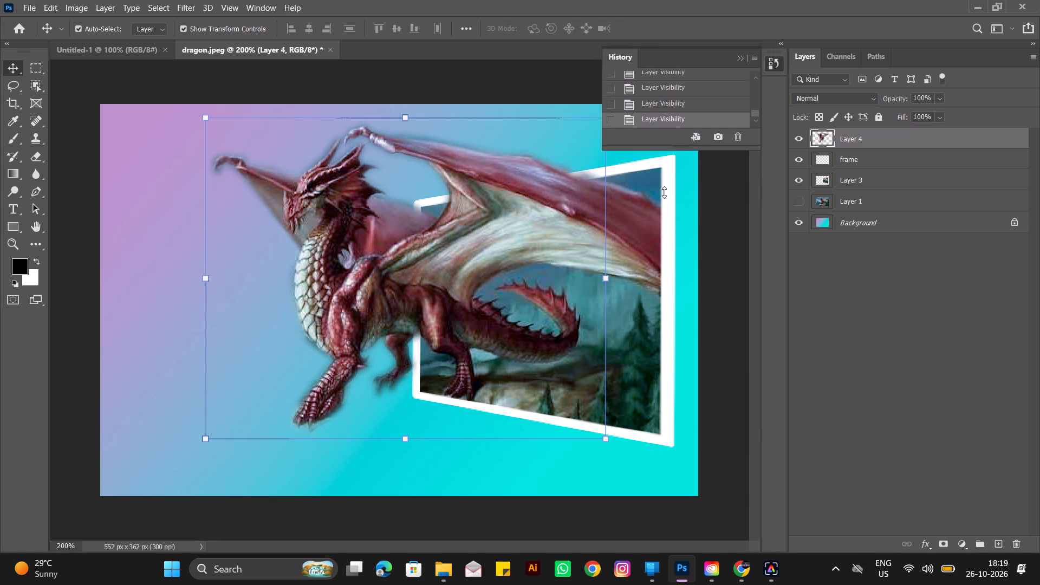
drag(664, 192, 644, 425)
drag(688, 51, 718, 104)
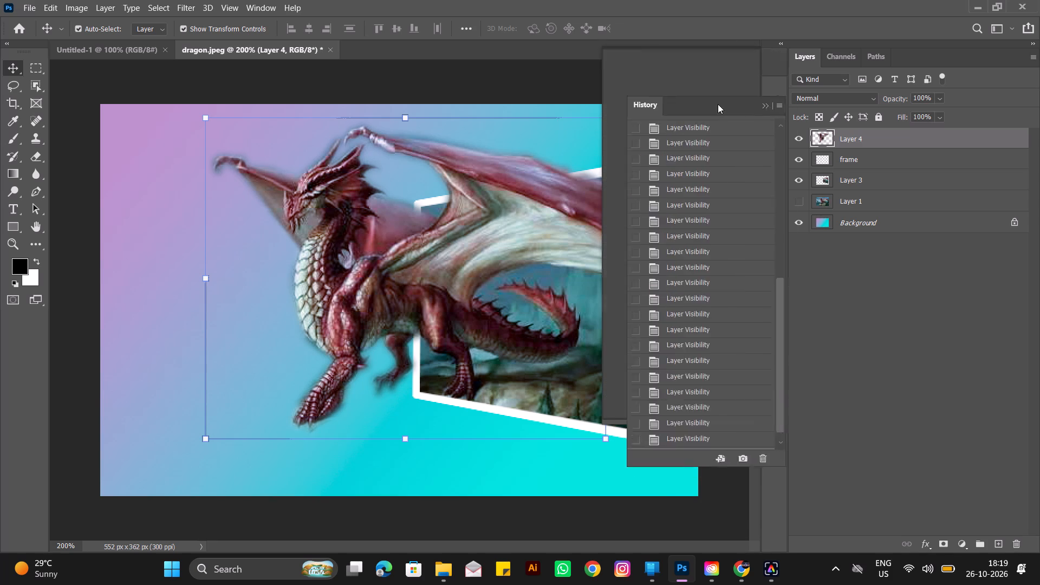
drag(718, 104, 720, 74)
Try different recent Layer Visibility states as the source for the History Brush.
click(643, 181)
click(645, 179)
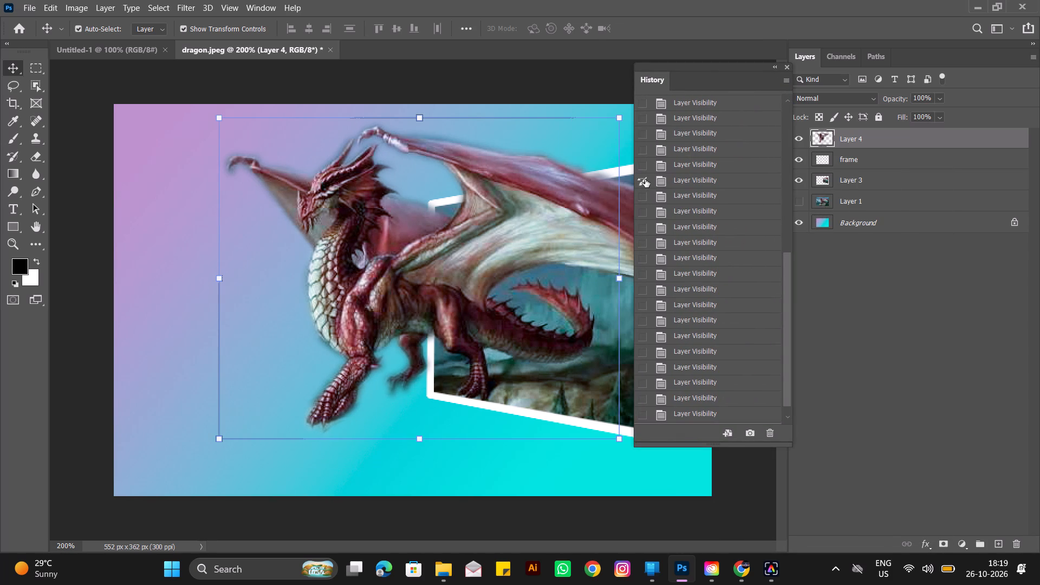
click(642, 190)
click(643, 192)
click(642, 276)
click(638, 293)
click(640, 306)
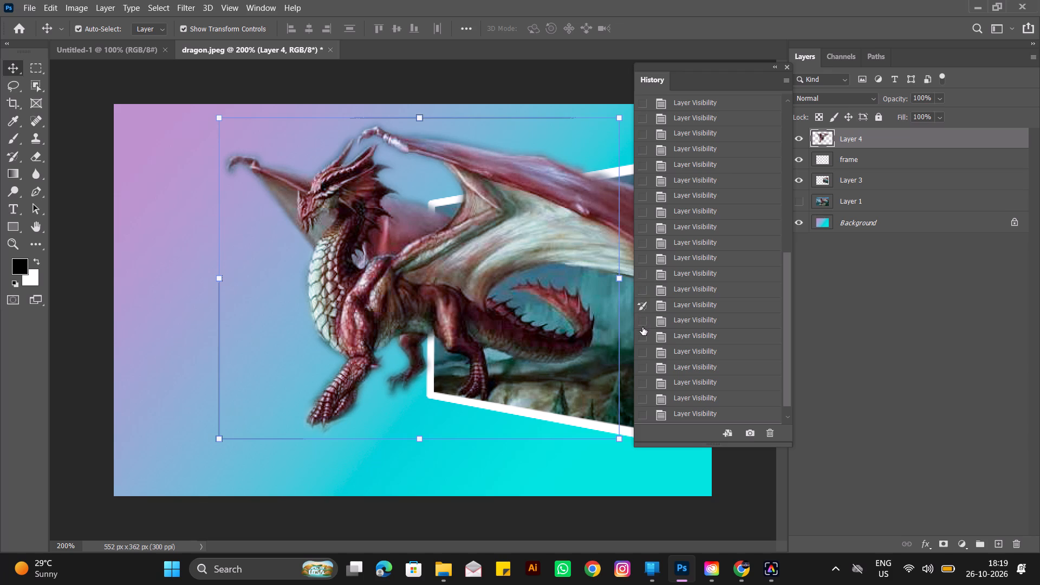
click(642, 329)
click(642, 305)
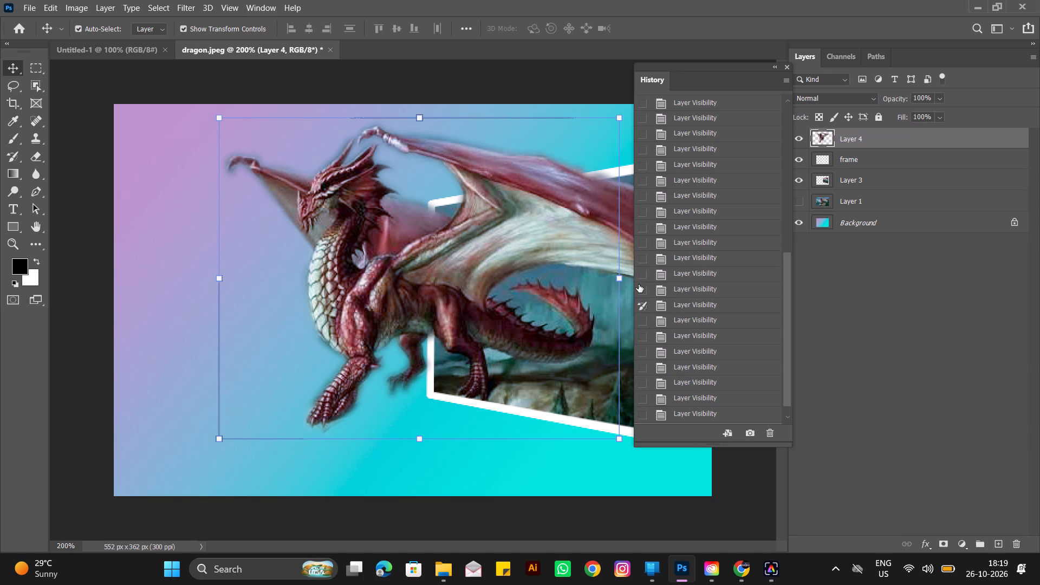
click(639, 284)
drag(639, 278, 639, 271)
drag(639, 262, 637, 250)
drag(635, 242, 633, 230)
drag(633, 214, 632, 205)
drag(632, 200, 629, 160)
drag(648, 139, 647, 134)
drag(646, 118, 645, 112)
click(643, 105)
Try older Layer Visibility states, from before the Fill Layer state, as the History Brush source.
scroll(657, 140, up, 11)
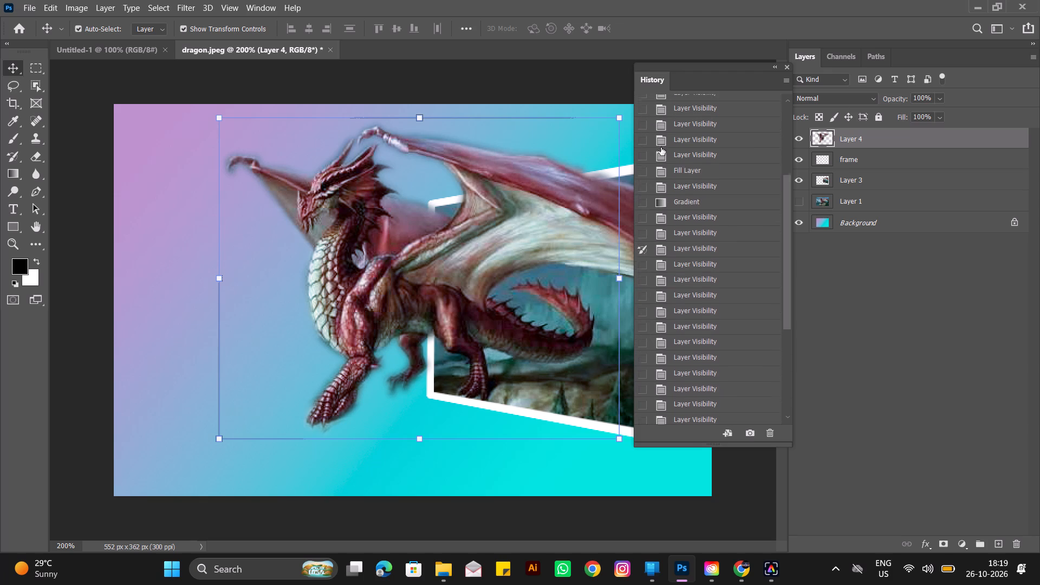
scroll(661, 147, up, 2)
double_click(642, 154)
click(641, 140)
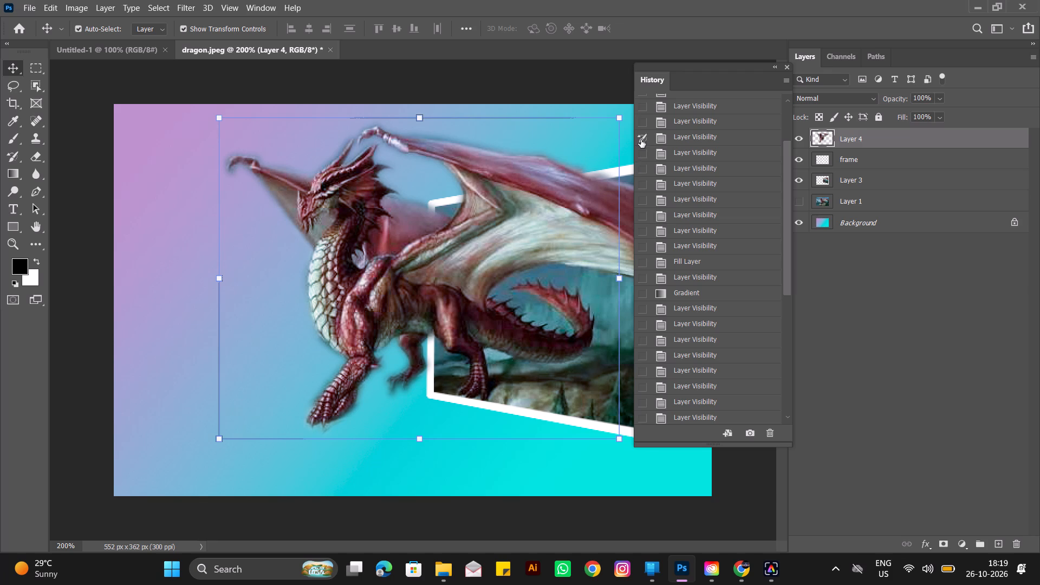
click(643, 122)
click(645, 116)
Step back and forth through the history states around Fill Layer and Gradient to compare earlier versions of the composition.
click(653, 179)
click(654, 194)
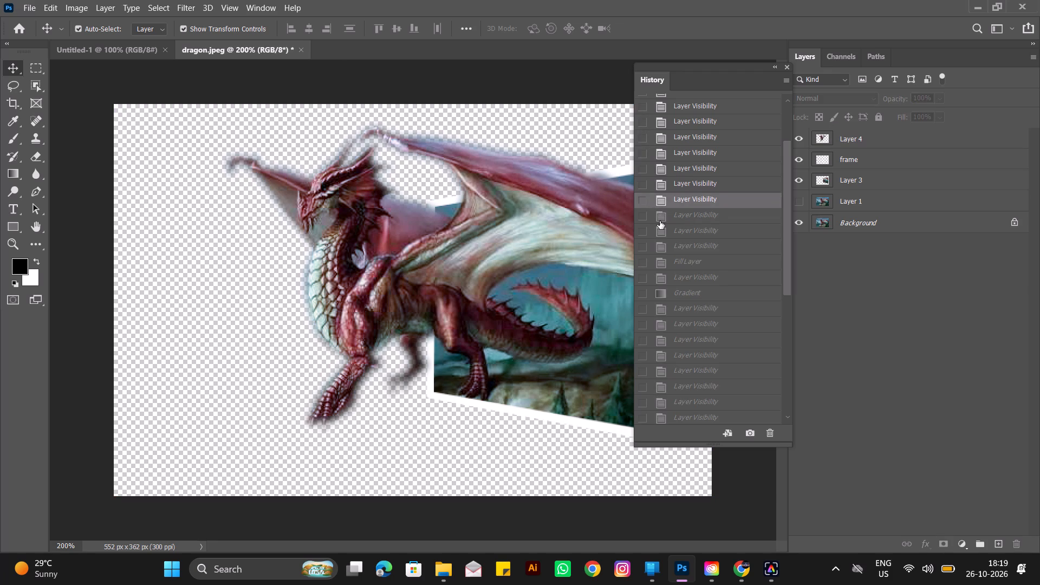
click(660, 221)
click(682, 226)
click(692, 185)
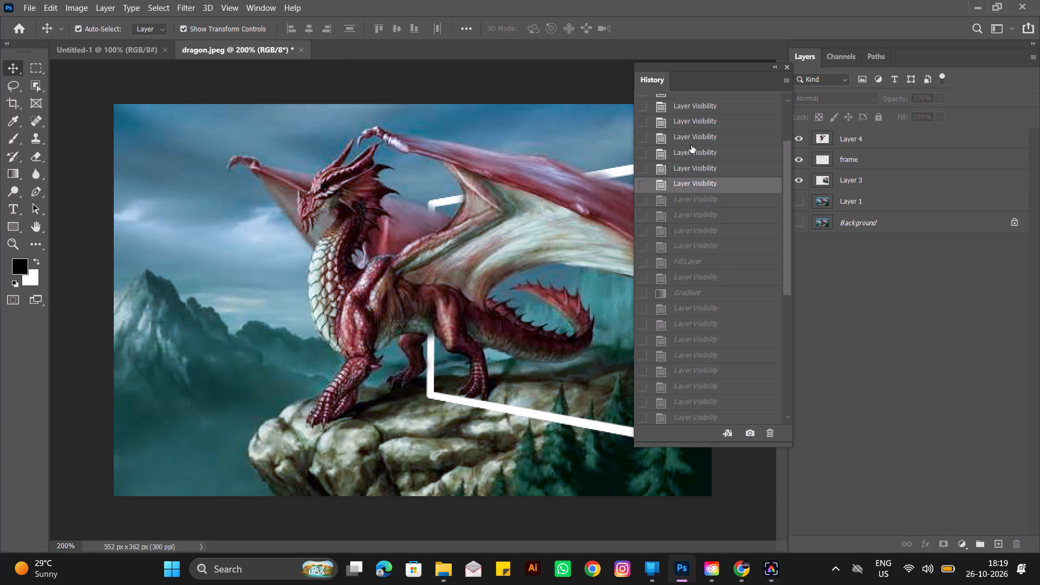
click(691, 140)
click(690, 128)
click(691, 195)
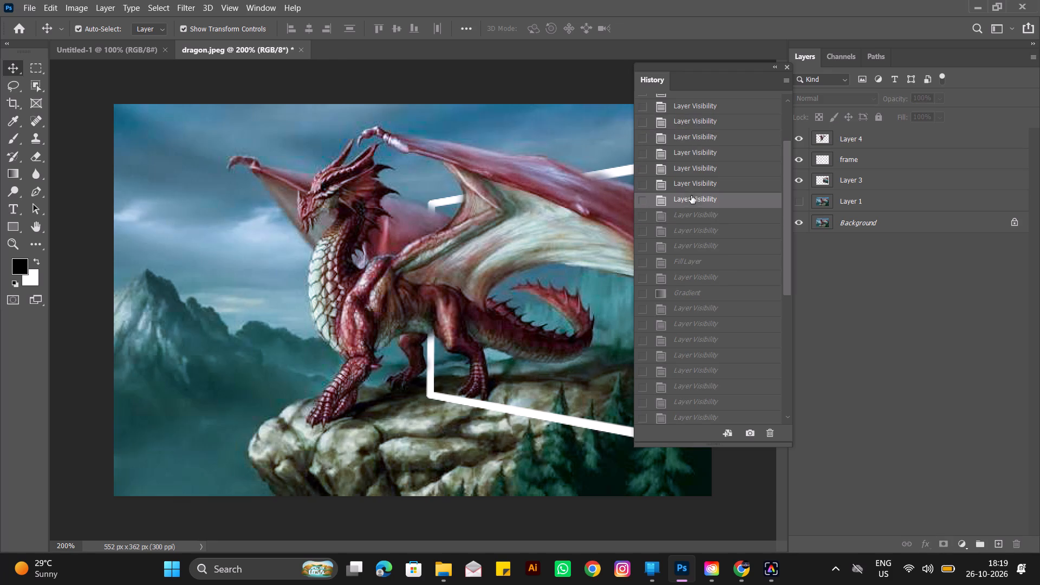
click(687, 223)
click(688, 264)
click(688, 283)
click(688, 328)
click(691, 346)
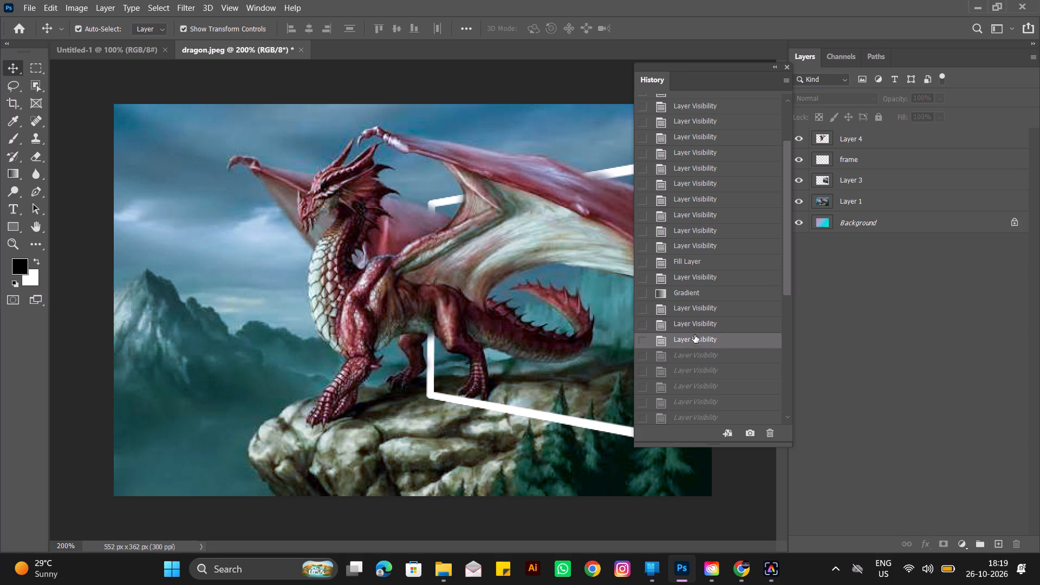
Step back through the older Layer Visibility history states to the original dragon.jpeg snapshot at the start of the history.
drag(695, 256, 688, 230)
scroll(688, 206, up, 1)
drag(695, 180, 695, 175)
scroll(694, 168, up, 4)
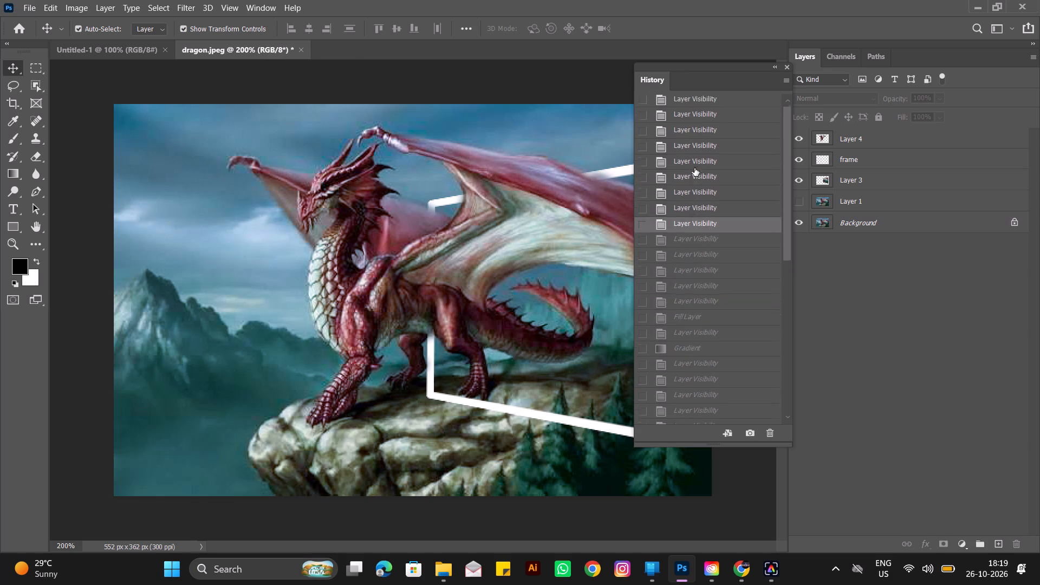
scroll(694, 168, up, 9)
click(704, 122)
click(703, 101)
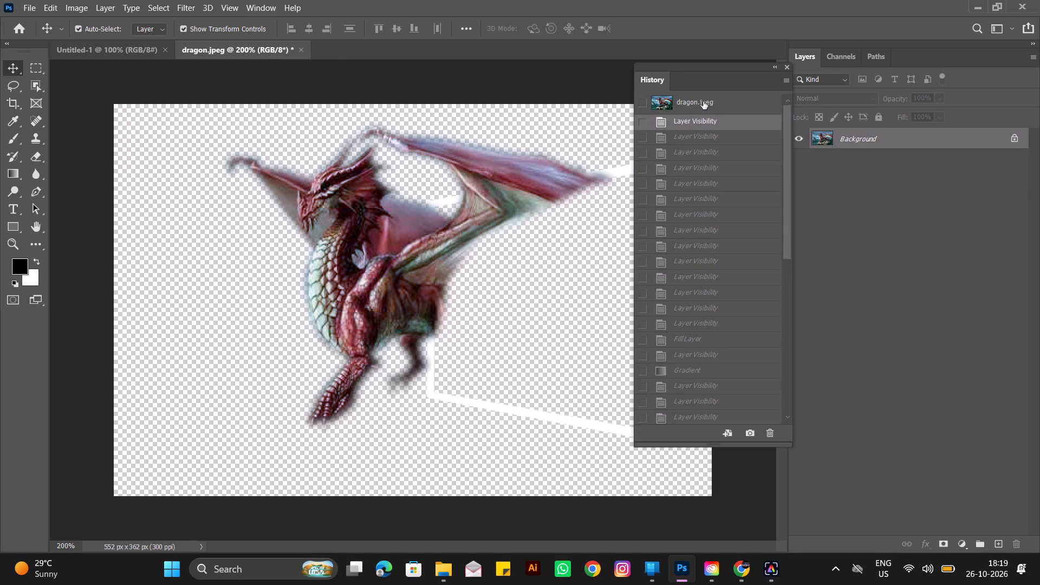
Compare the earliest Layer Visibility history states and revert the document to the first one.
click(699, 131)
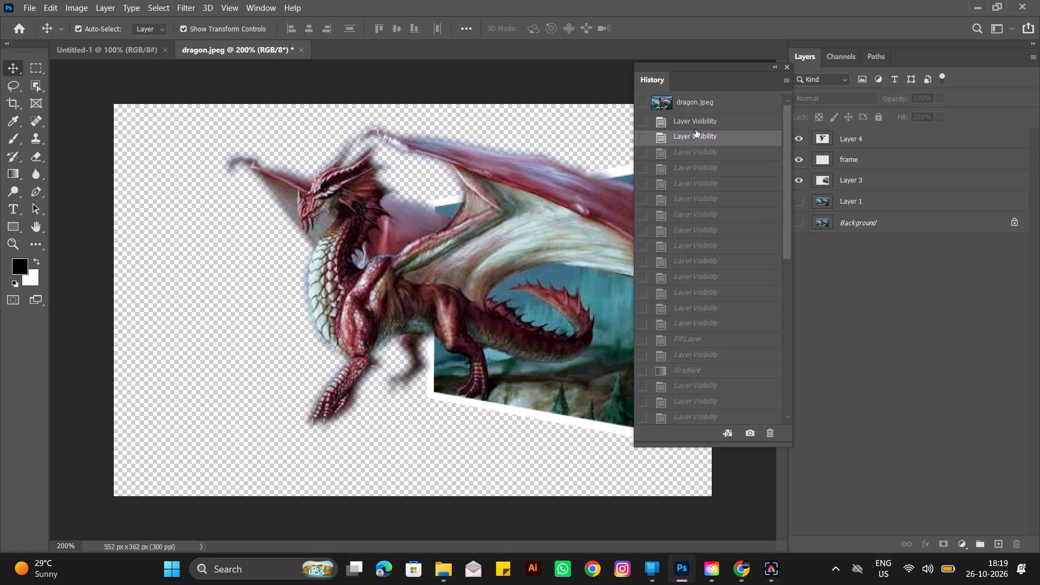
click(695, 126)
click(695, 153)
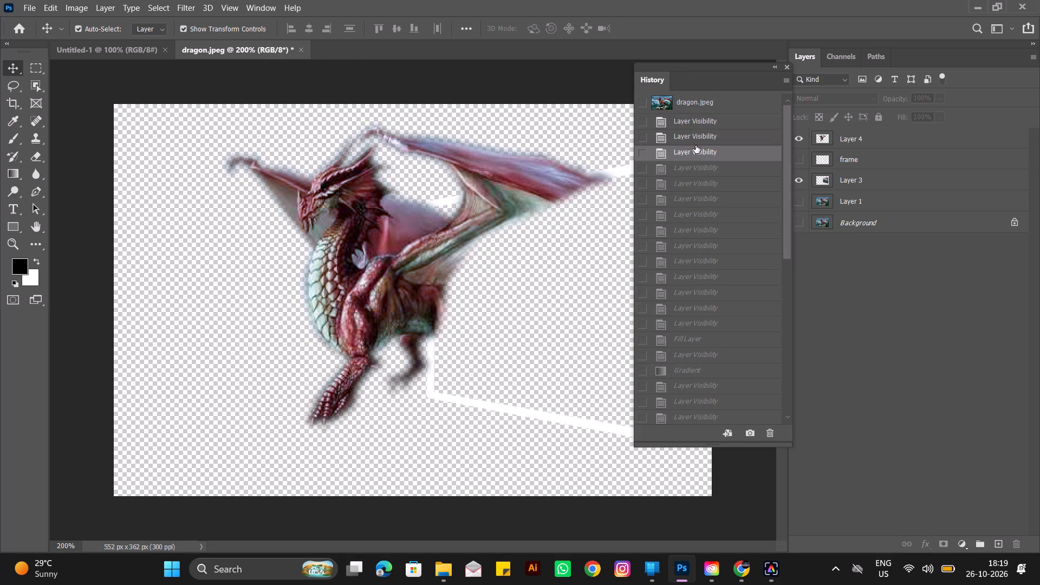
click(695, 137)
click(695, 151)
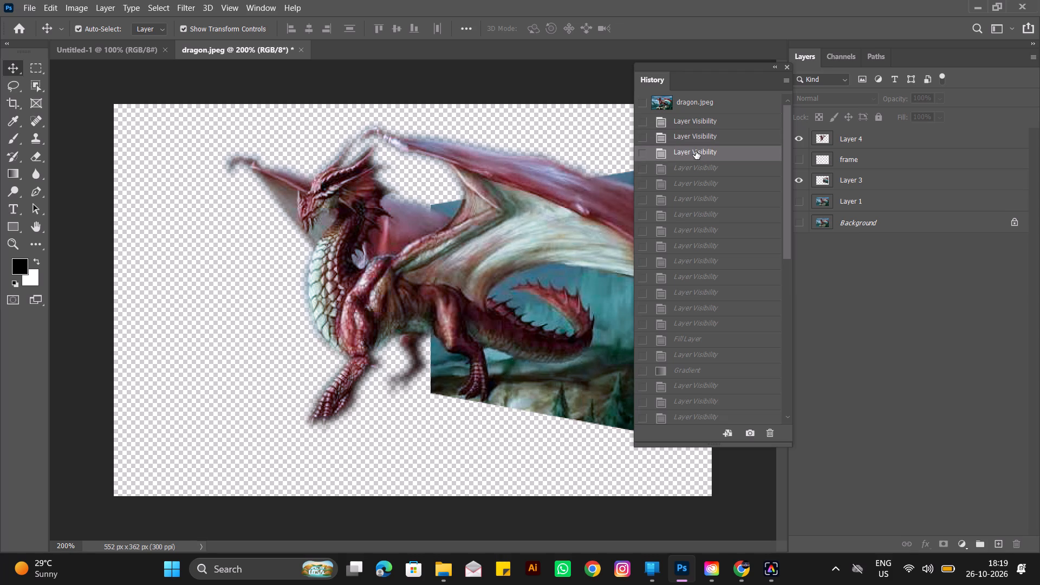
click(695, 175)
click(694, 151)
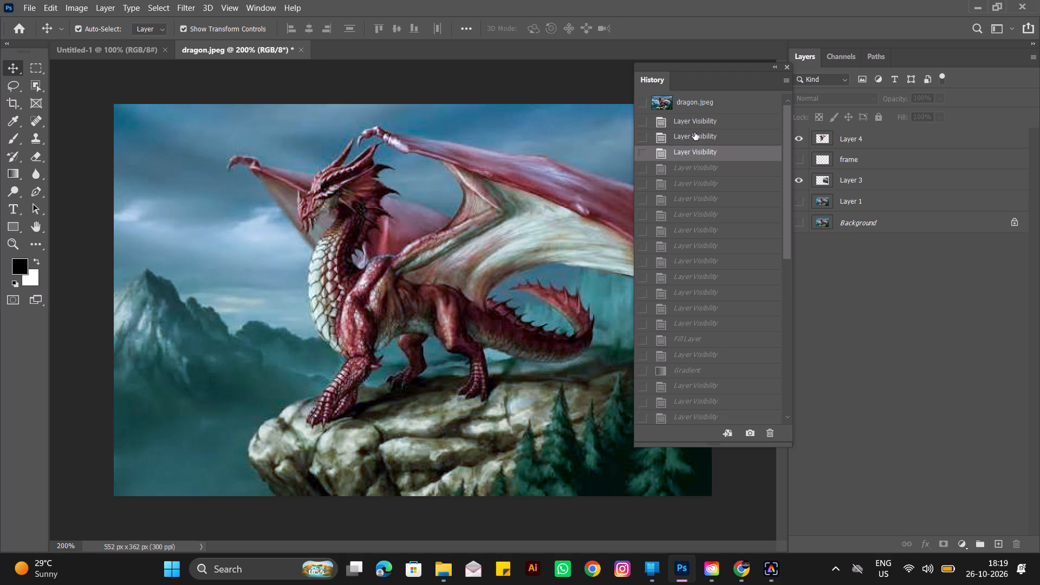
drag(694, 132, 694, 127)
click(694, 119)
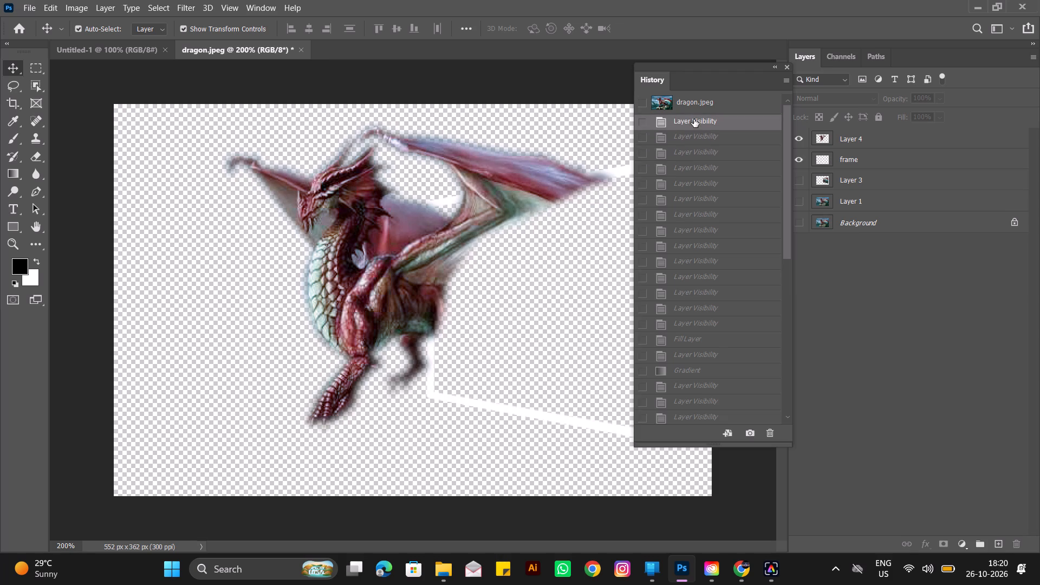
Select the dragon cutout on Layer 4 and activate the Eraser tool.
click(470, 159)
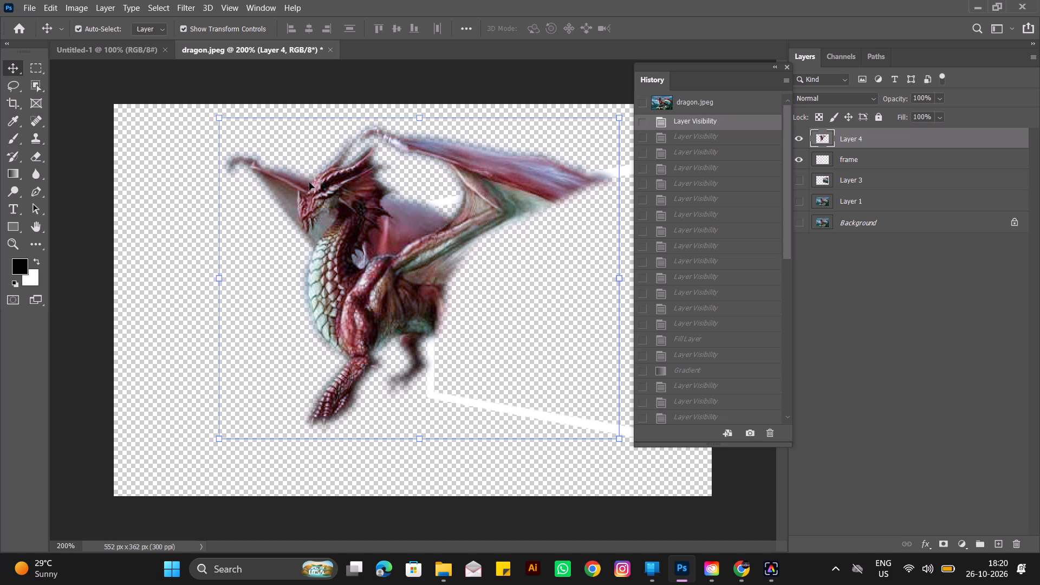
key(e)
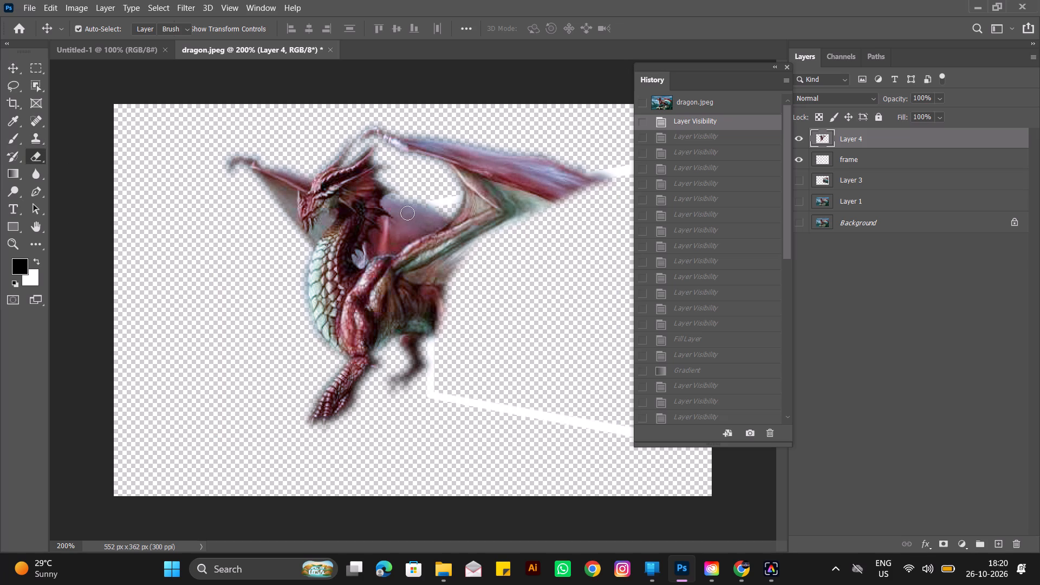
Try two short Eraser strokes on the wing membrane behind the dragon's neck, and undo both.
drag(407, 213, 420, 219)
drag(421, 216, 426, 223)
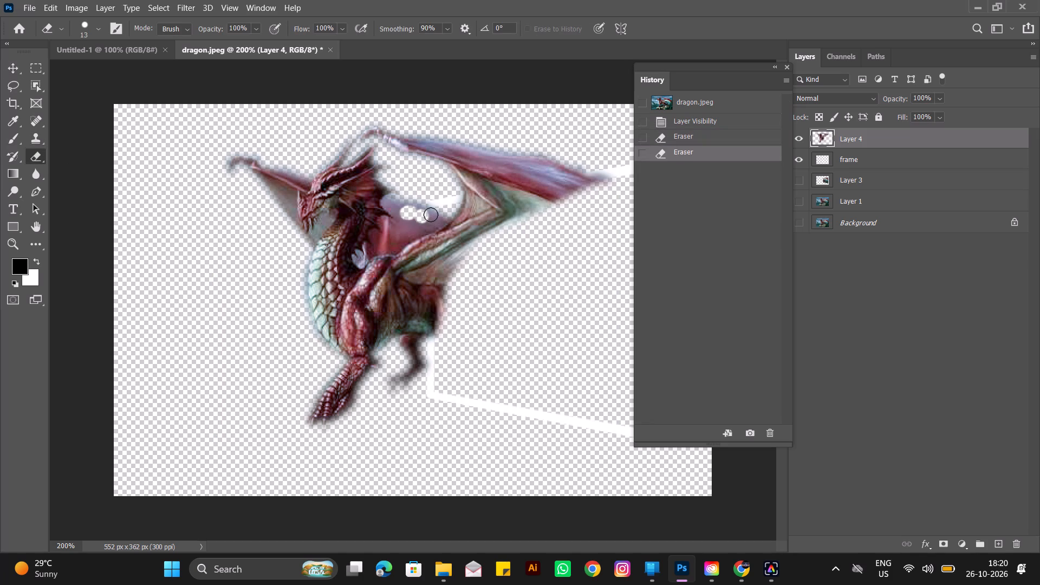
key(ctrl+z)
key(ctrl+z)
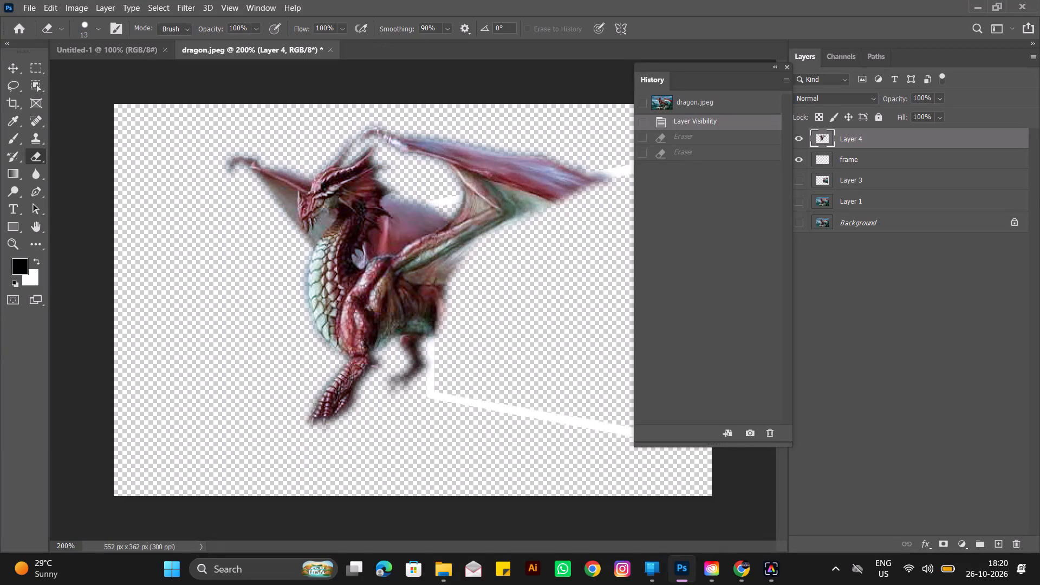
Set the Eraser's smoothing to 0%.
drag(436, 27, 396, 35)
key(0)
key(Return)
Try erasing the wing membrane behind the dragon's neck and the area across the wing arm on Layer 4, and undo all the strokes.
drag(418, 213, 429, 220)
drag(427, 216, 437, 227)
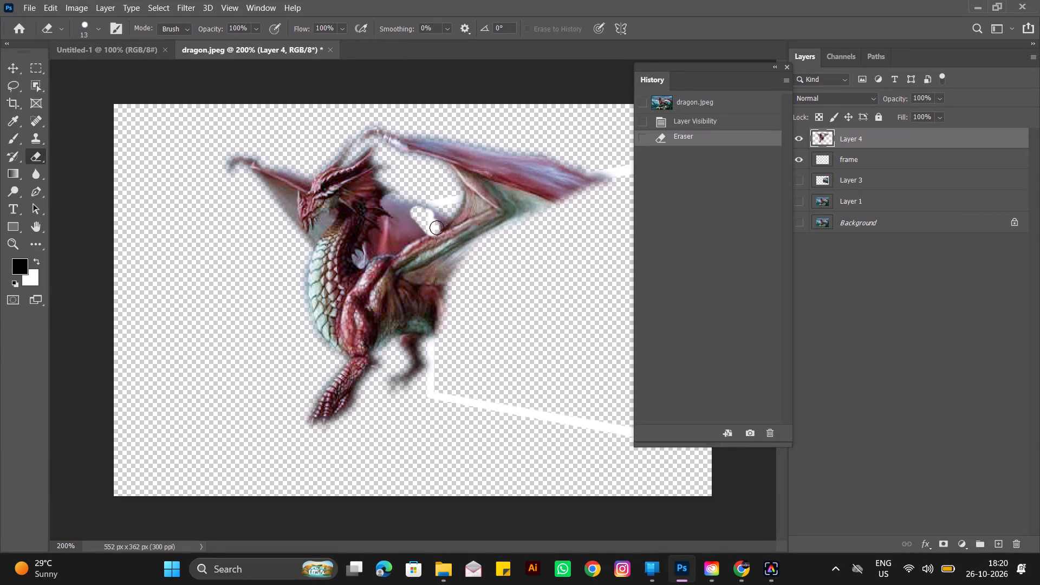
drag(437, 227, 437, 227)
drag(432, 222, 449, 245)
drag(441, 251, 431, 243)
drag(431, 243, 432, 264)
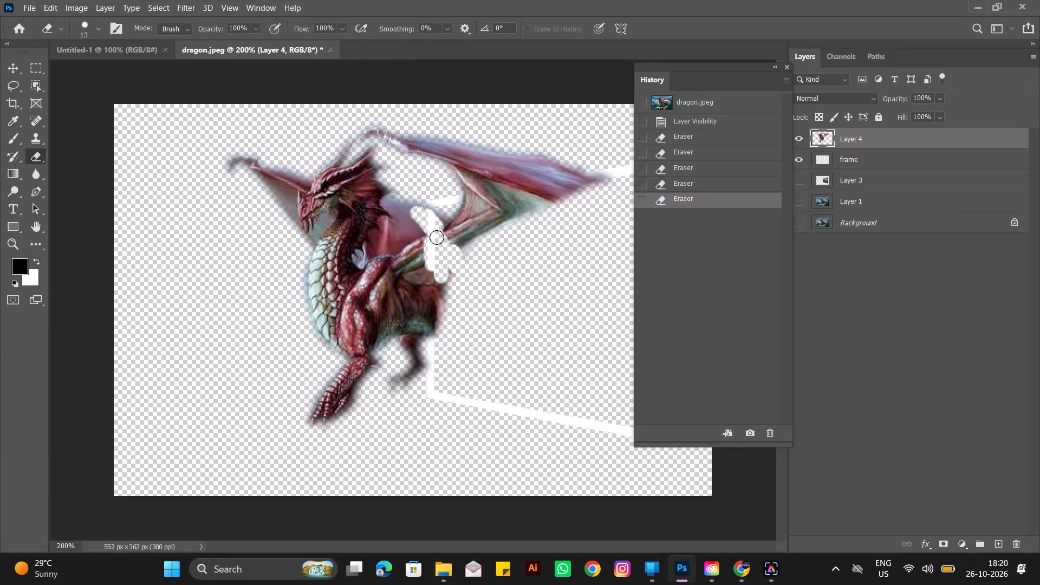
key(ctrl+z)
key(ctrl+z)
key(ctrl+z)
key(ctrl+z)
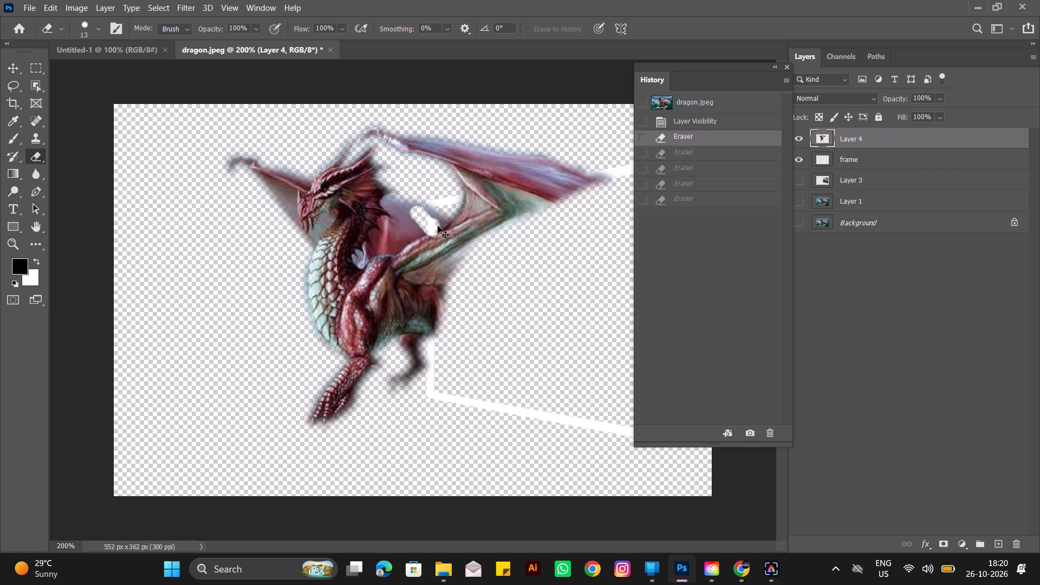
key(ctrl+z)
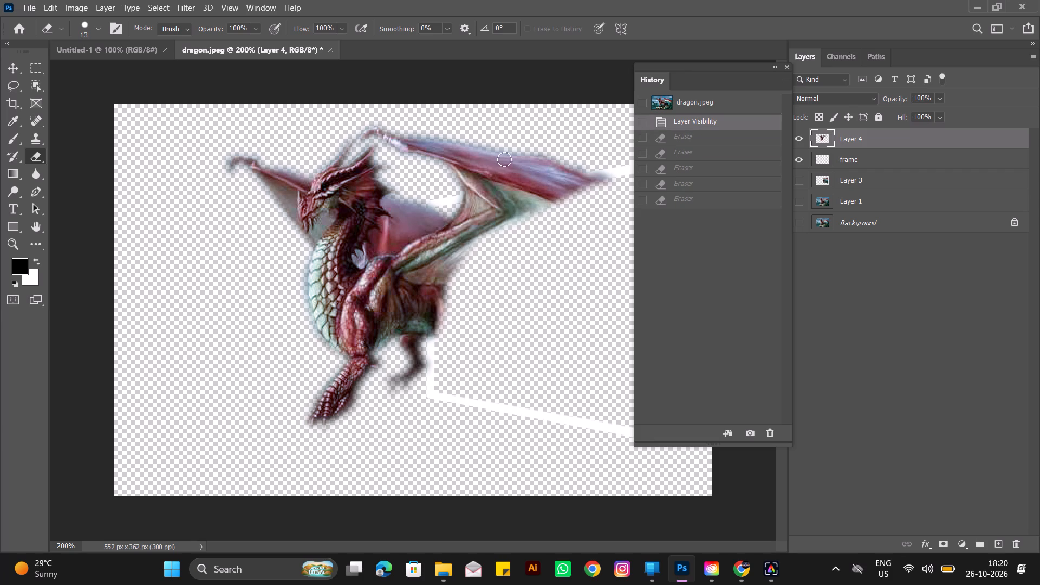
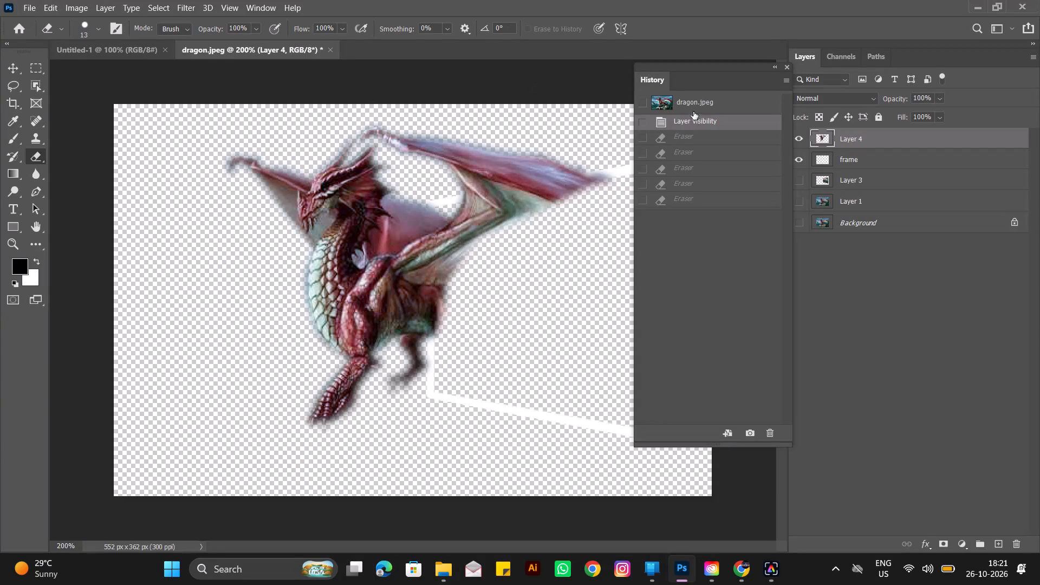
Set the Layer Visibility history state as the history source after trying the dragon.jpeg snapshot, and return the image to that state.
click(692, 100)
click(641, 107)
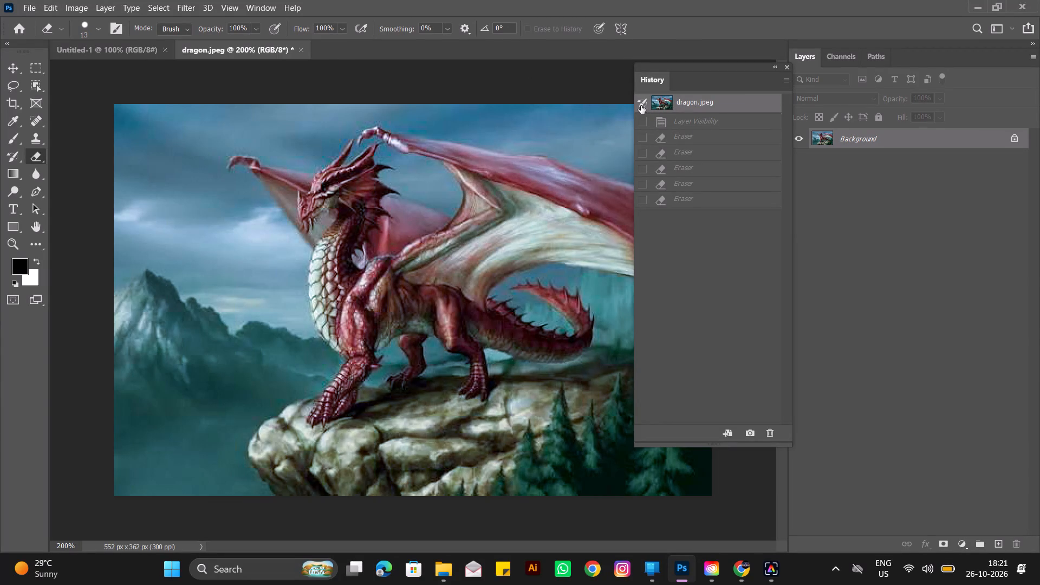
click(677, 121)
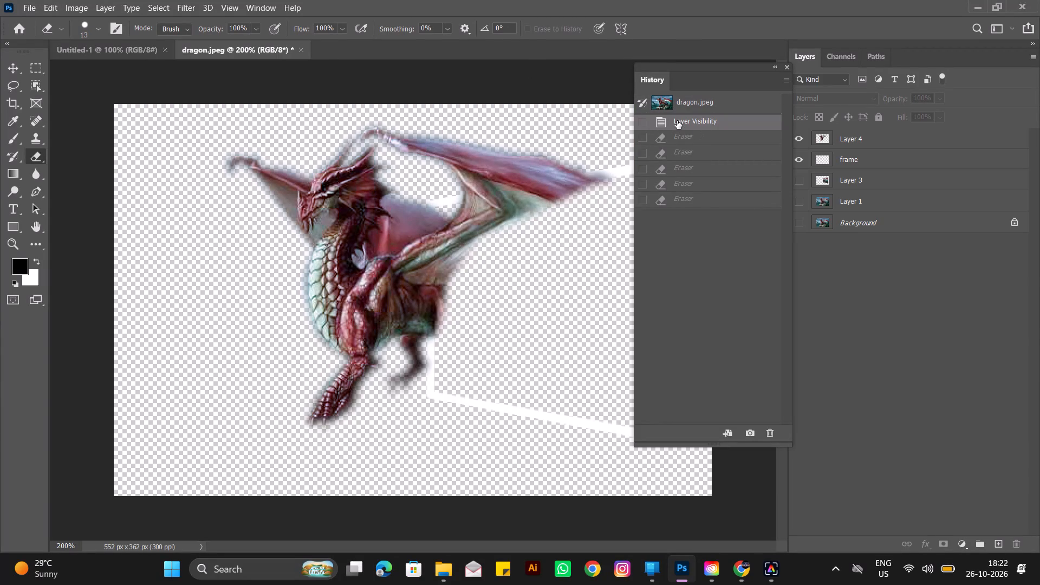
click(645, 122)
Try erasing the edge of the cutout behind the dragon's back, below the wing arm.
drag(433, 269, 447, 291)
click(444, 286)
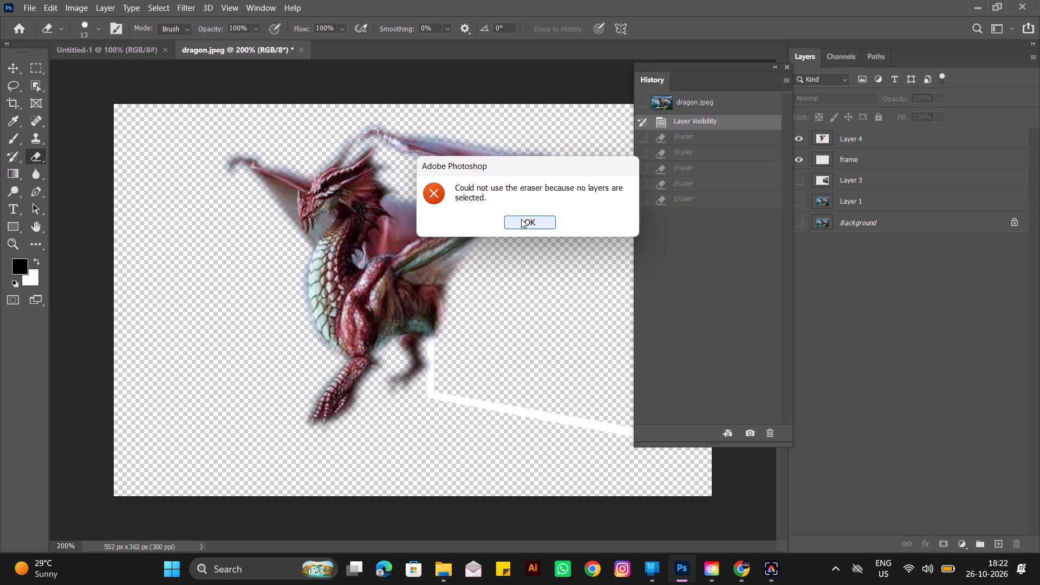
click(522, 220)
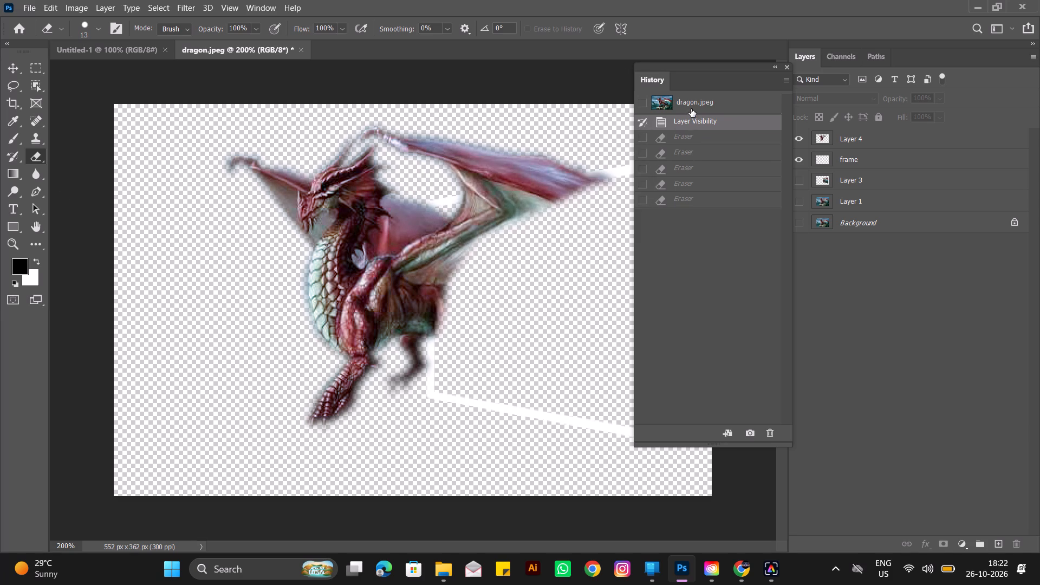
Check the dragon.jpeg snapshot, return to the Layer Visibility history state, and select Layer 4.
click(691, 108)
click(705, 125)
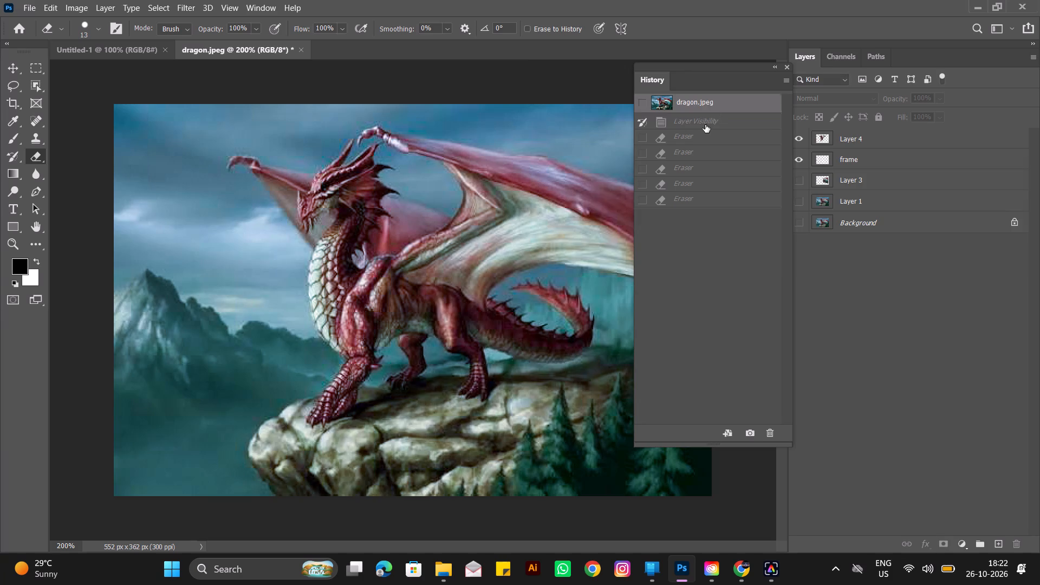
click(851, 141)
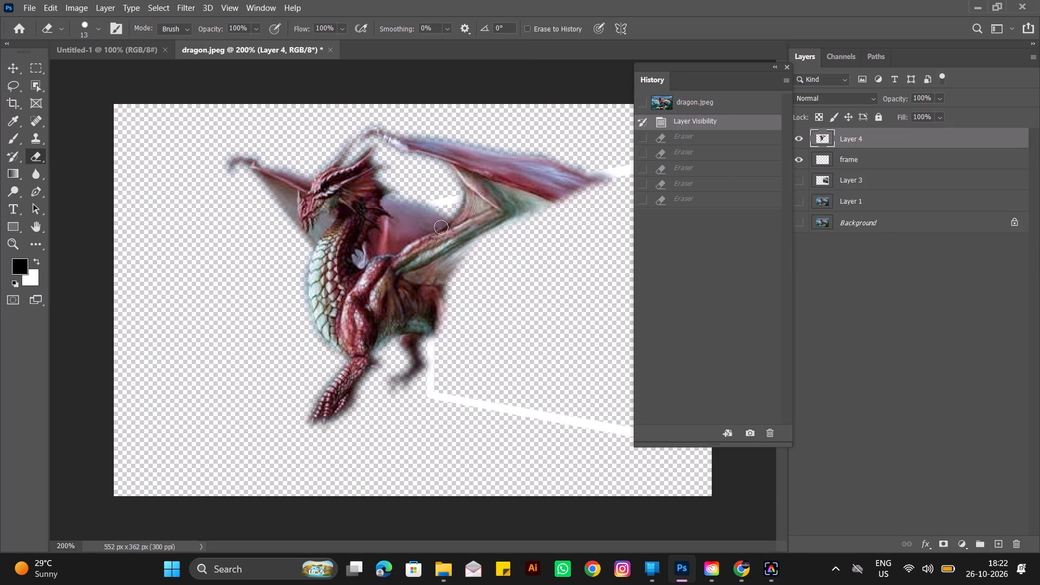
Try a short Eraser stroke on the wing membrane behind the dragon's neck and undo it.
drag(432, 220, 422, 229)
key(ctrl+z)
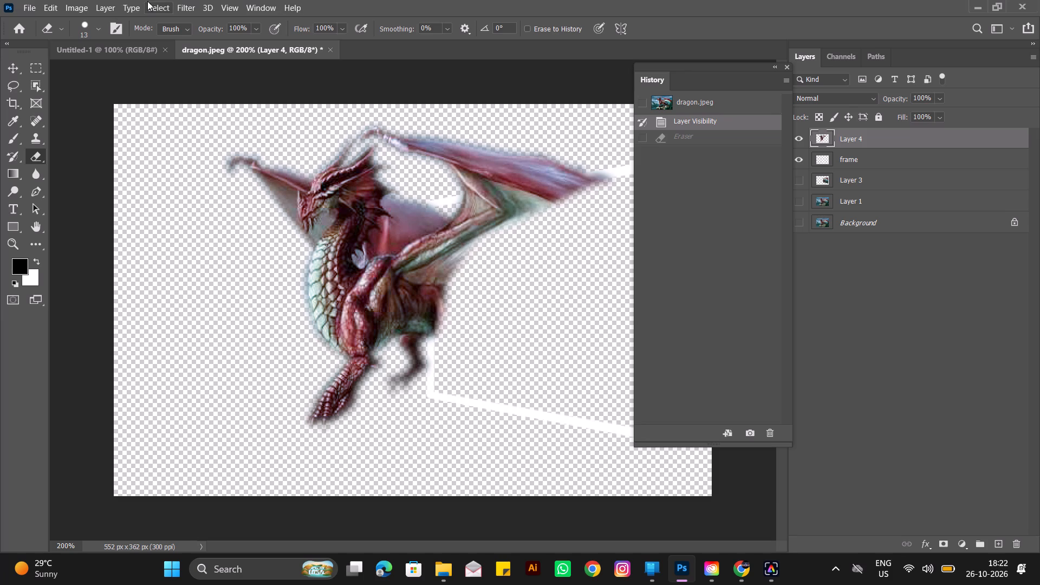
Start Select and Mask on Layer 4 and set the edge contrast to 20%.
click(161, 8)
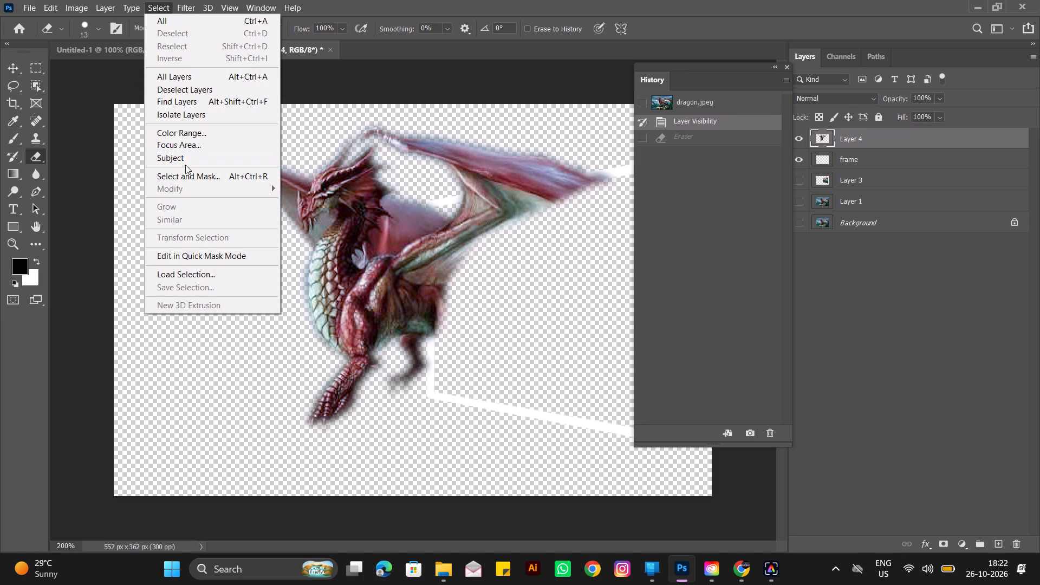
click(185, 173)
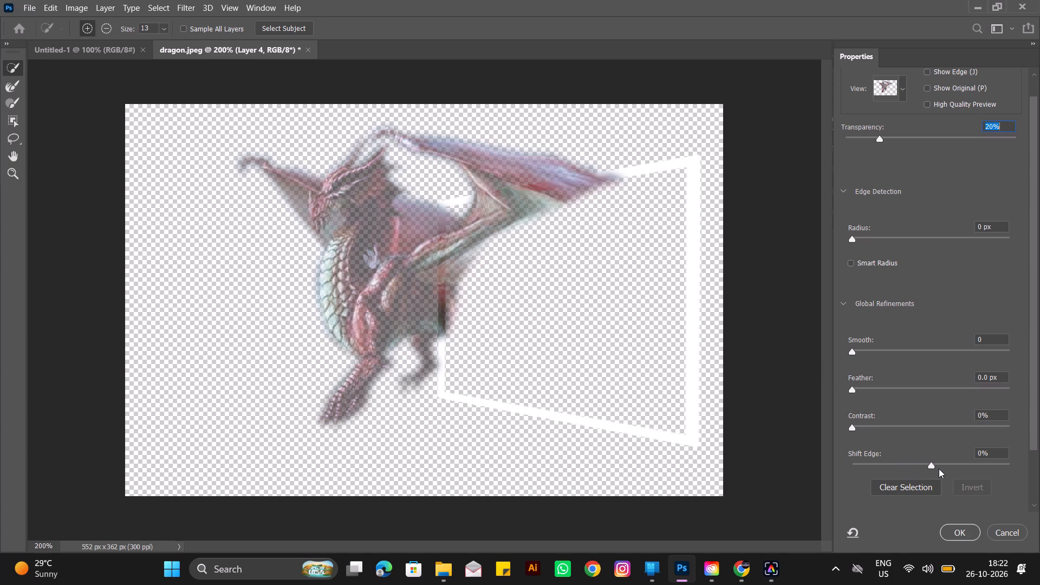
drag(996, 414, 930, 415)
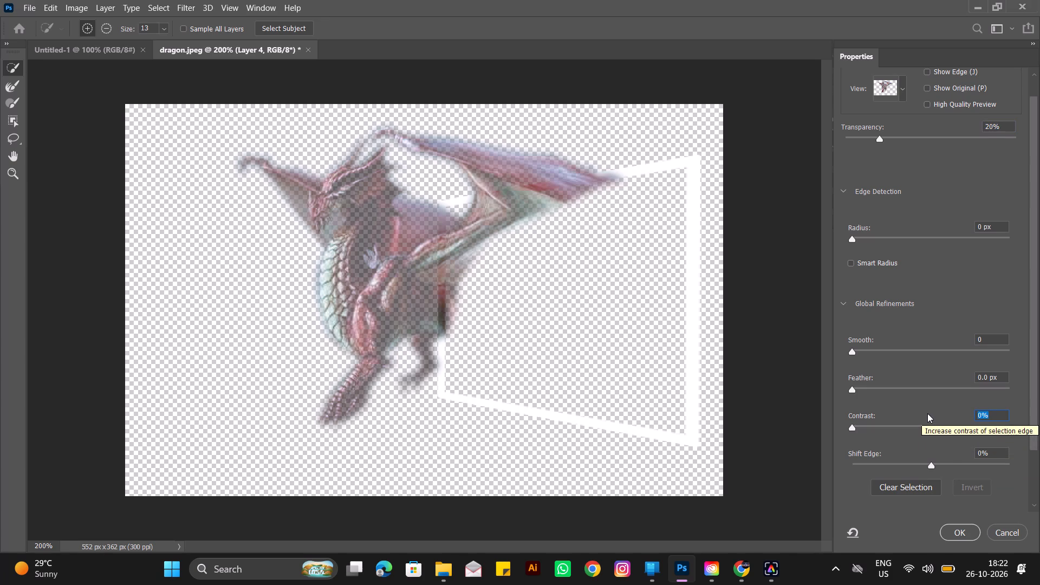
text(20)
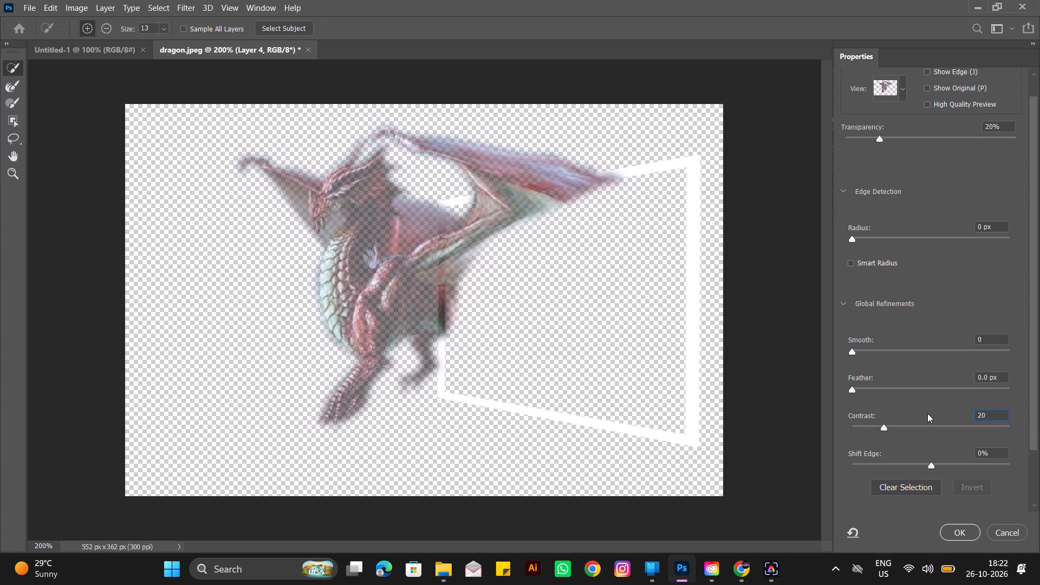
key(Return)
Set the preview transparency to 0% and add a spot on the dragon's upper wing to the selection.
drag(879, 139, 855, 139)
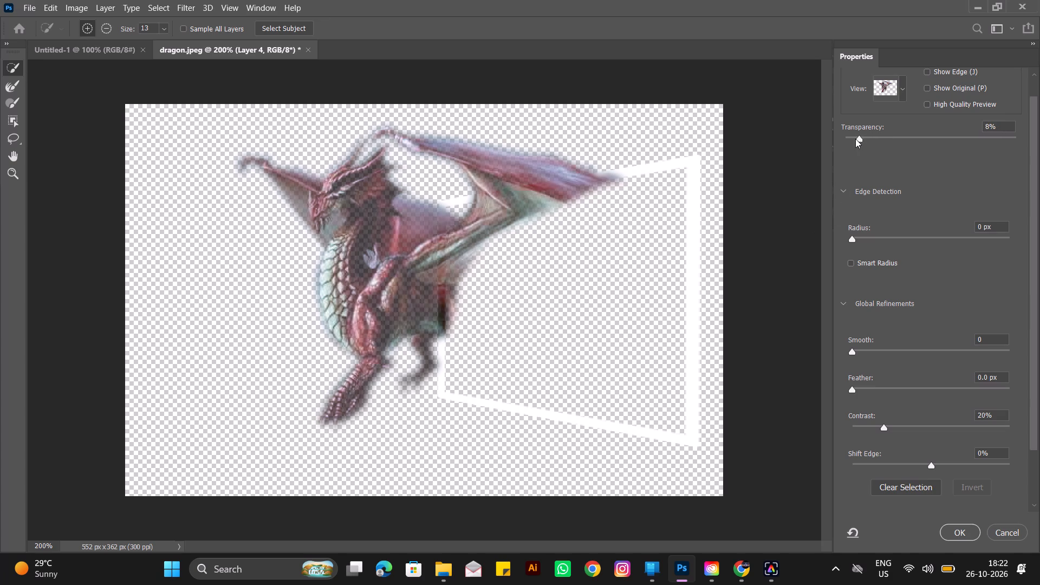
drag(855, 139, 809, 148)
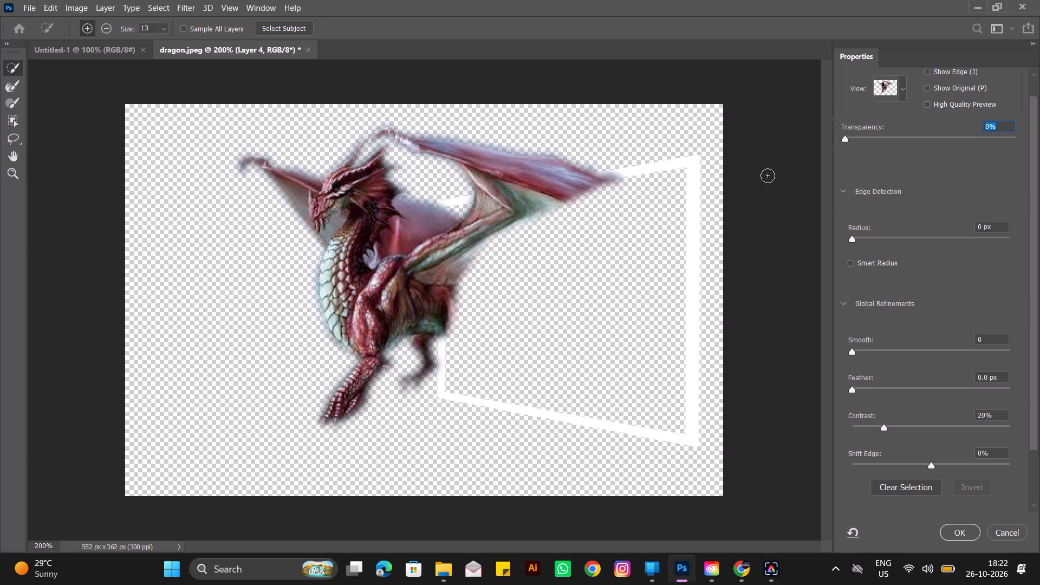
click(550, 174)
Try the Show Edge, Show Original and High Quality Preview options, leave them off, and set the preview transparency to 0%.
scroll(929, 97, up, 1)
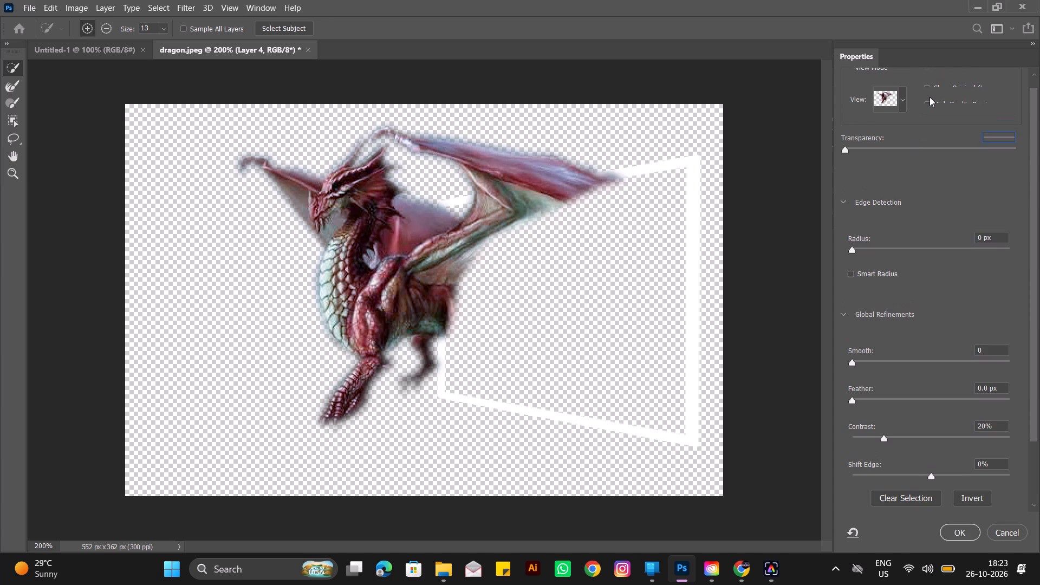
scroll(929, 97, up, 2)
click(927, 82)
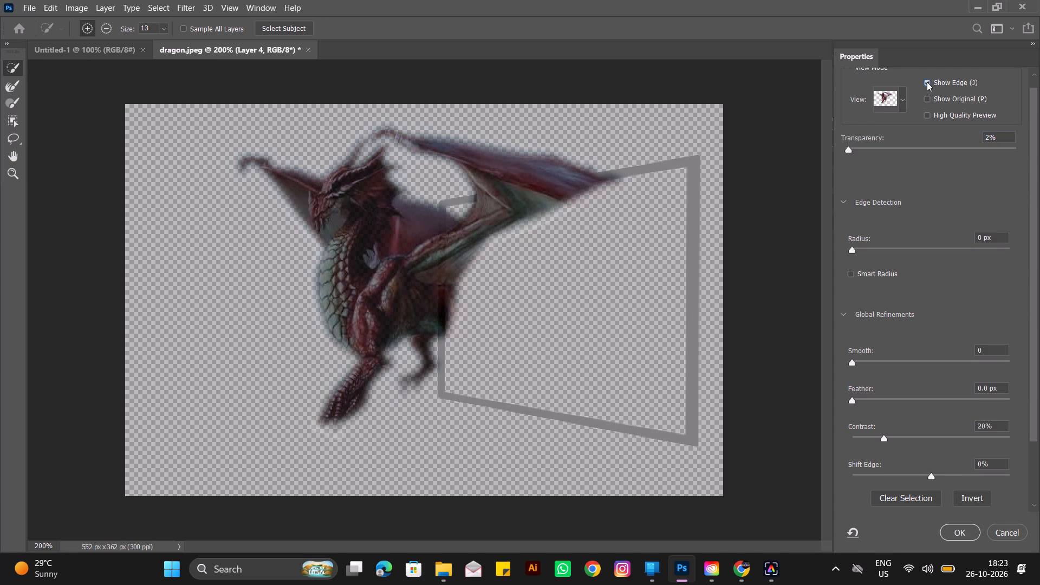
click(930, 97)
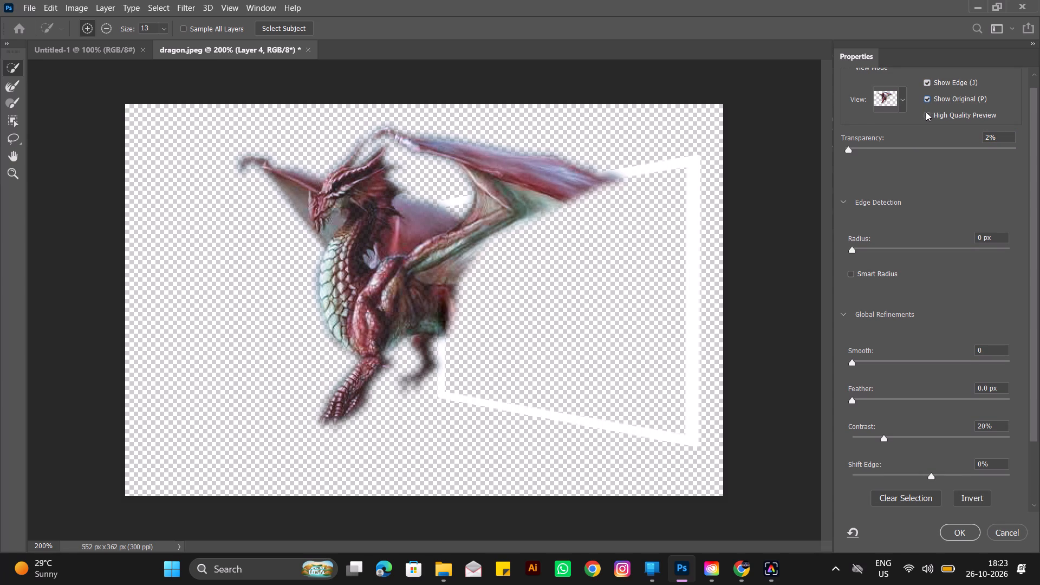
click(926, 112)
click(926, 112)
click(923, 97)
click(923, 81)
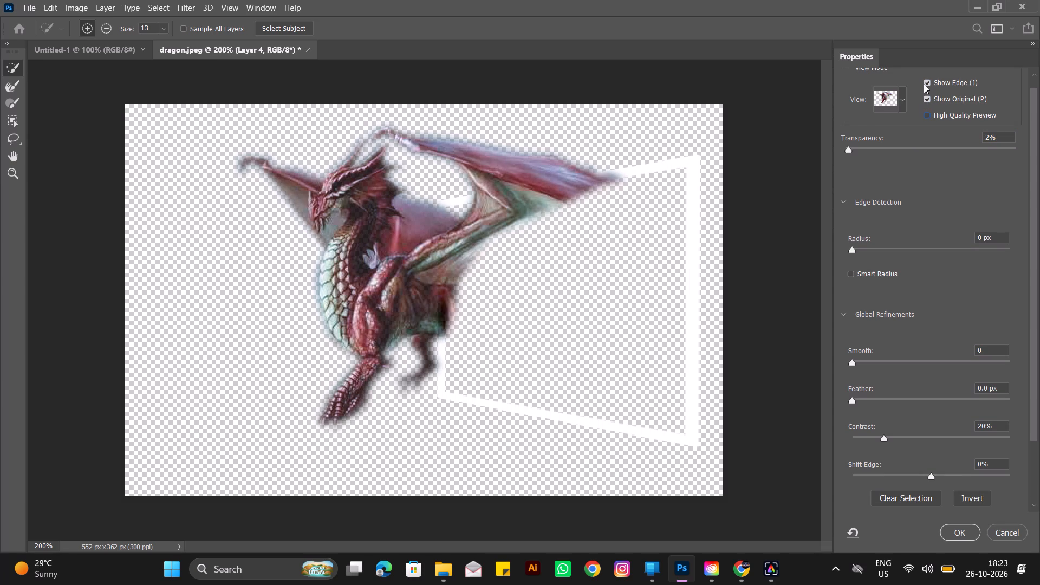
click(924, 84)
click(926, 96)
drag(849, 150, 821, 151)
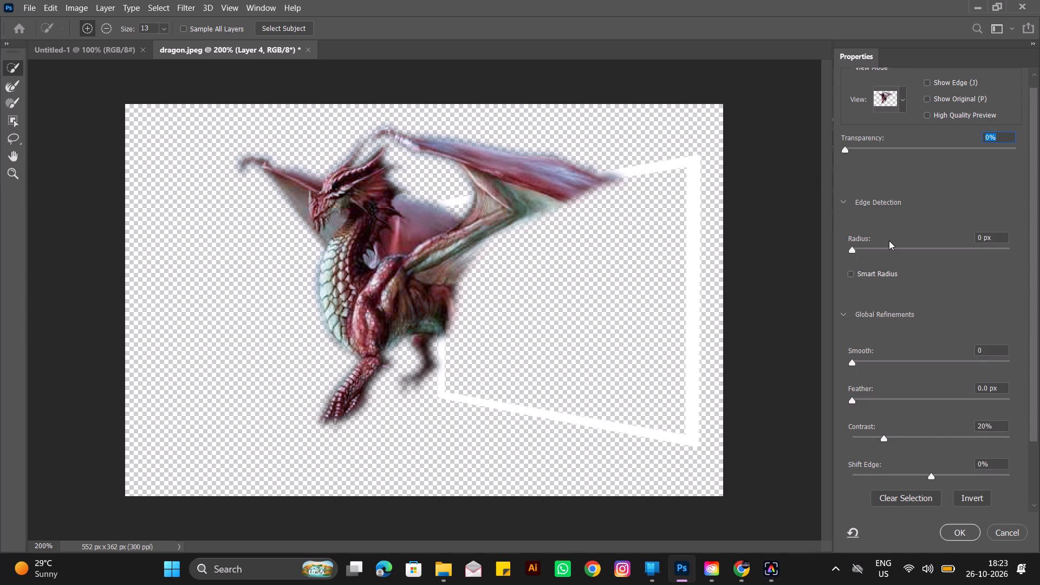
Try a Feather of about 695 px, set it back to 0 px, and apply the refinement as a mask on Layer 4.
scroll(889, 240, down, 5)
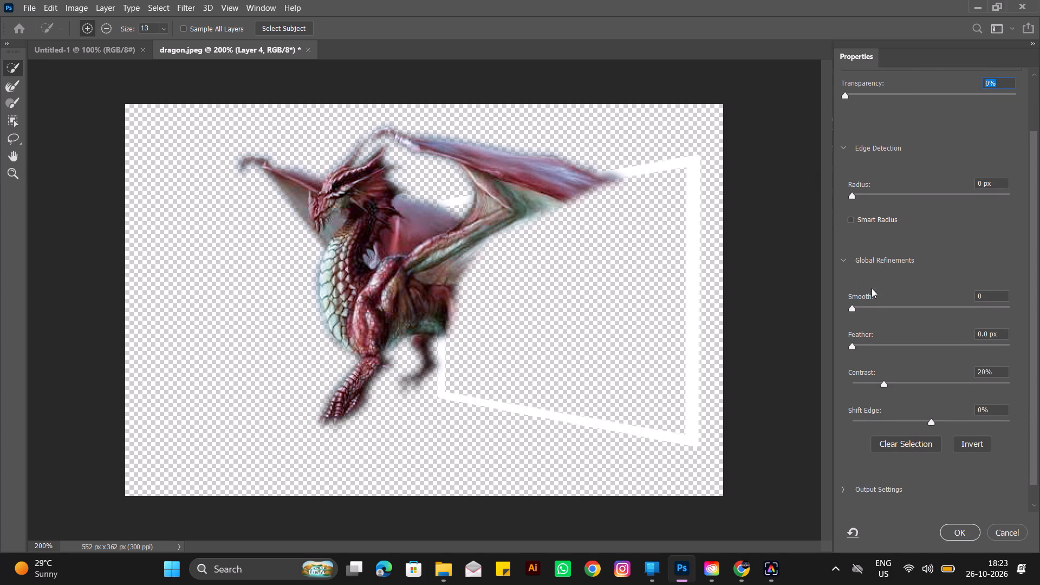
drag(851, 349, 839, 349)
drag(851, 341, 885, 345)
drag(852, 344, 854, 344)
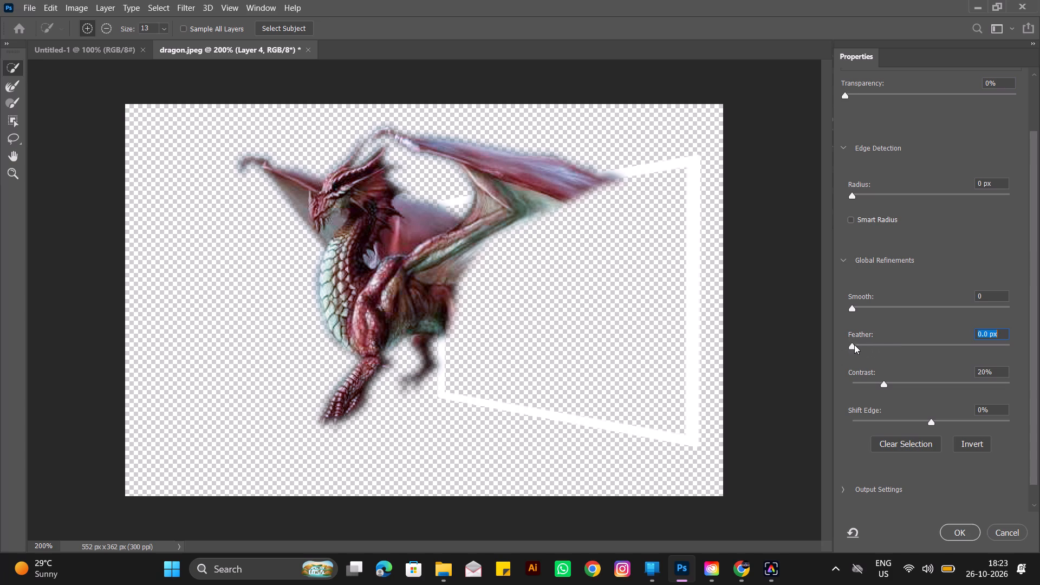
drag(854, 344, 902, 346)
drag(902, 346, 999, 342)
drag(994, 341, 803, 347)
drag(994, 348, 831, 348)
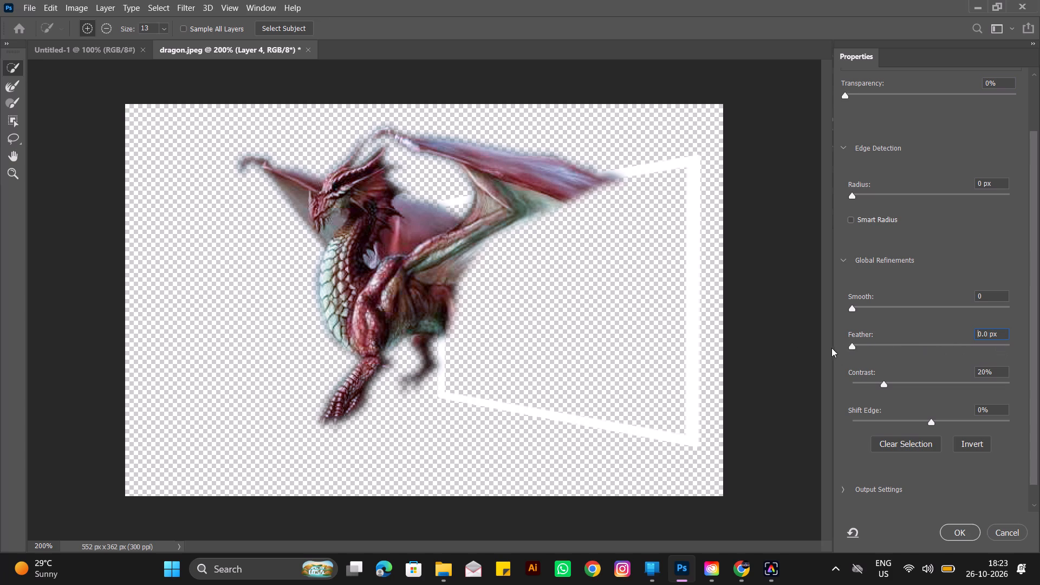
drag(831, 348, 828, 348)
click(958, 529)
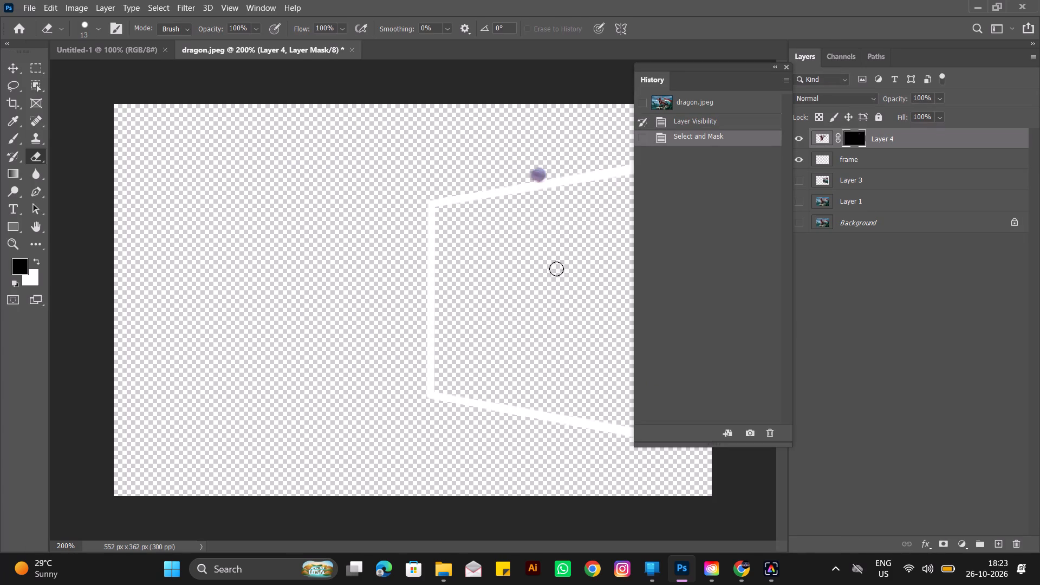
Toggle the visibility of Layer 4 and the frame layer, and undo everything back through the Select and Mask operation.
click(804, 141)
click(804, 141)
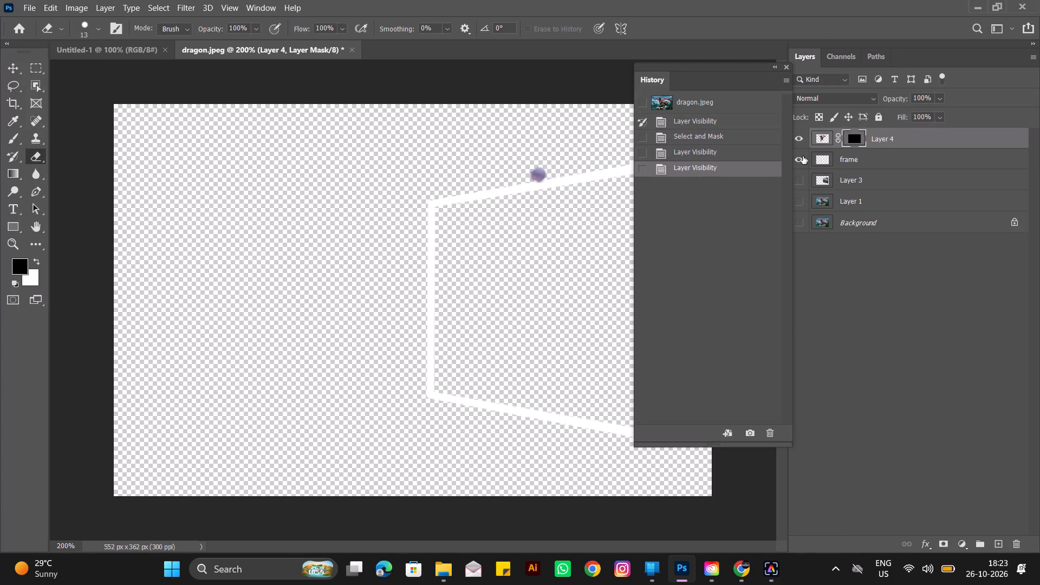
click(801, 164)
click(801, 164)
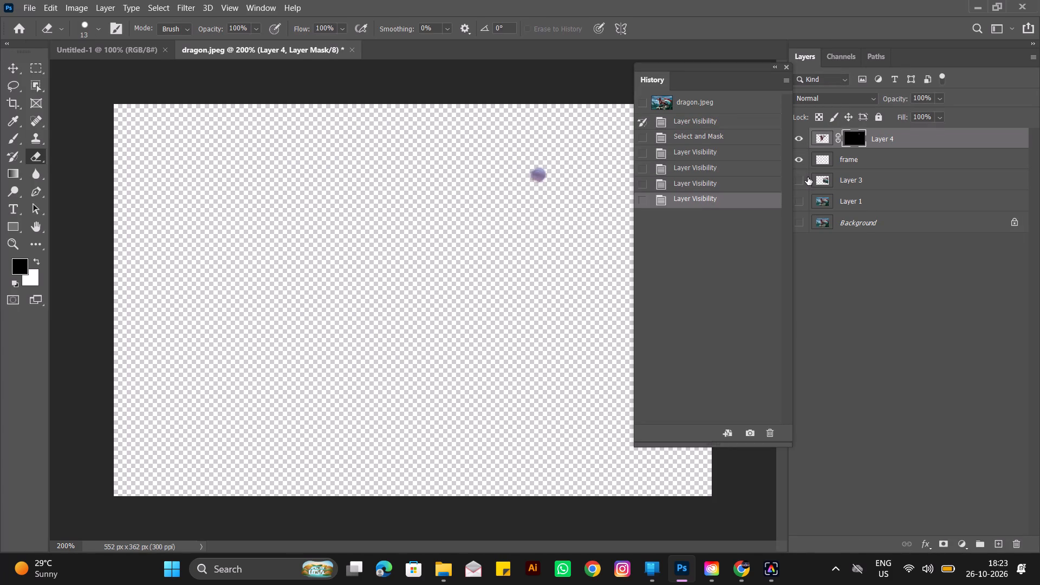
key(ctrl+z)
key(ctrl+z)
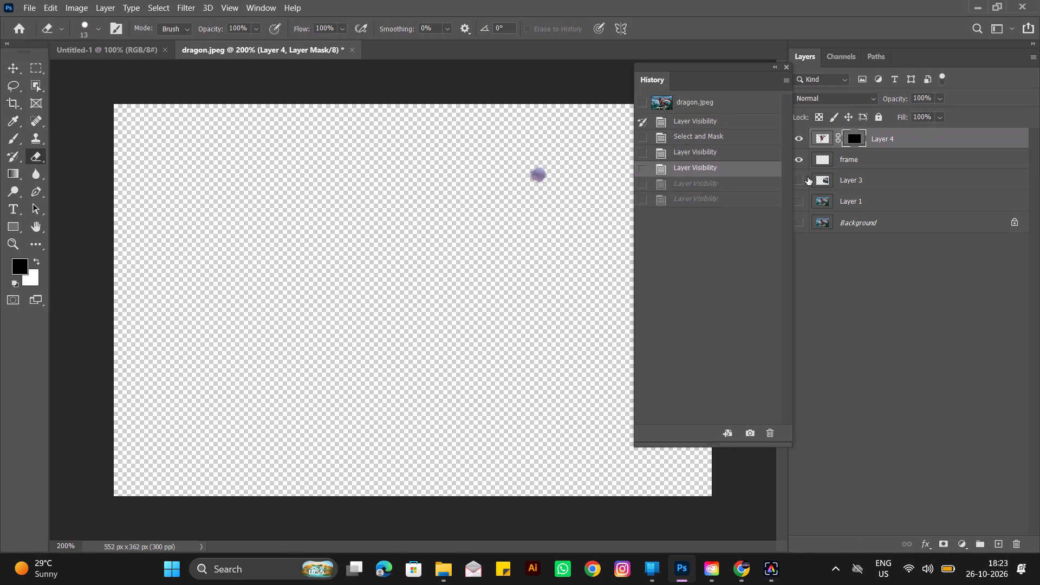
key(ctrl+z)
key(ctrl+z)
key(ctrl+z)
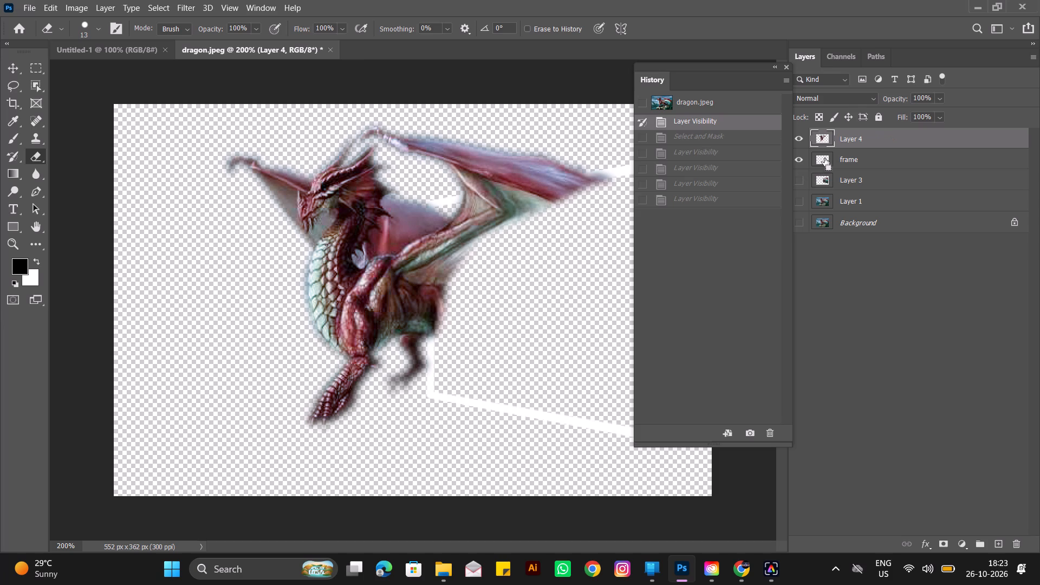
Close the History panel and show Layer 3 with the frame and cutout, leaving Layer 1 and Background hidden after a brief preview.
click(786, 68)
click(797, 181)
click(799, 198)
click(804, 223)
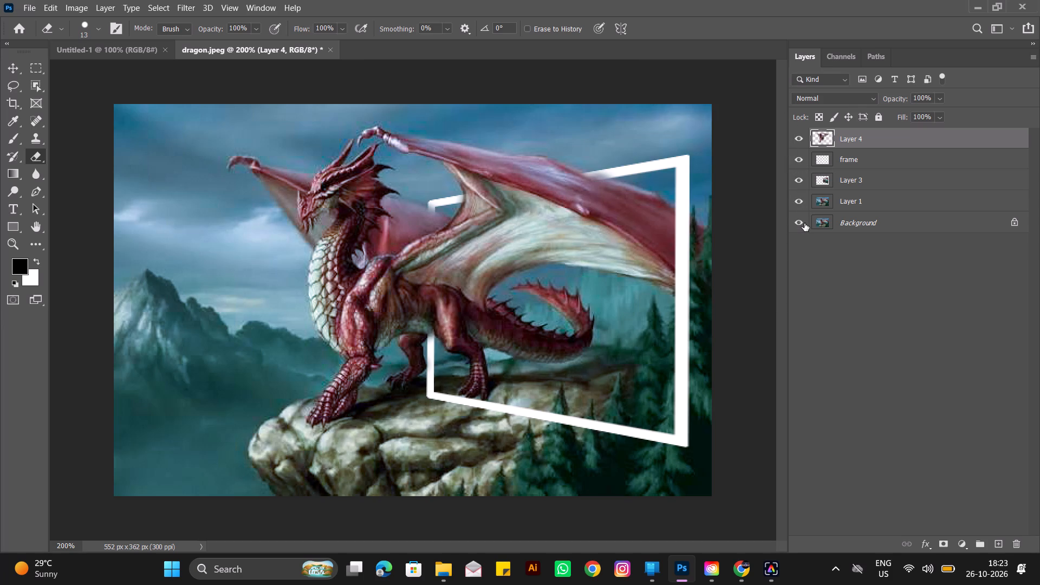
click(800, 206)
click(800, 220)
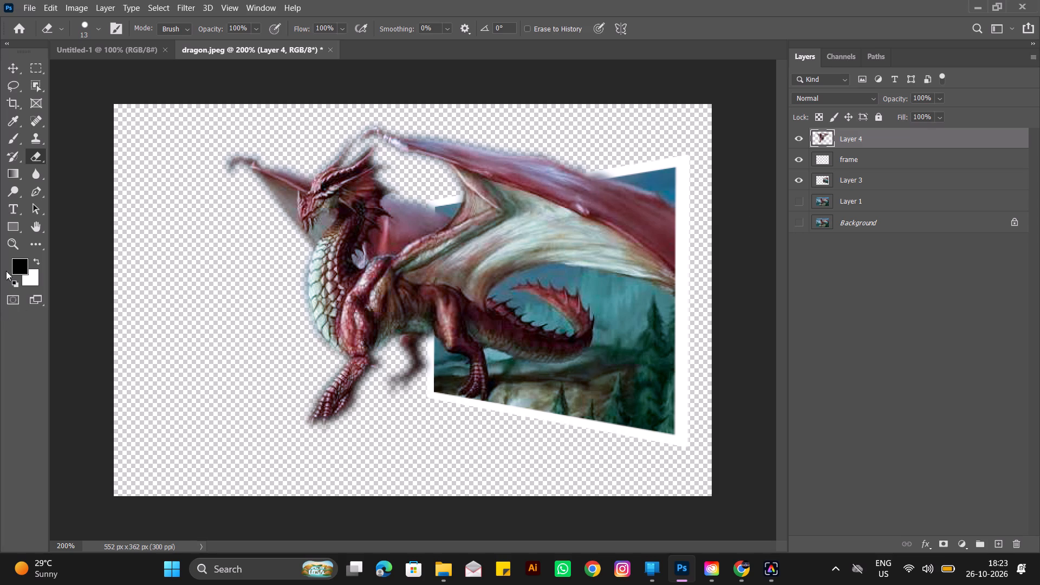
Activate the Gradient tool and accept its current gradient in the Gradient Editor.
click(10, 172)
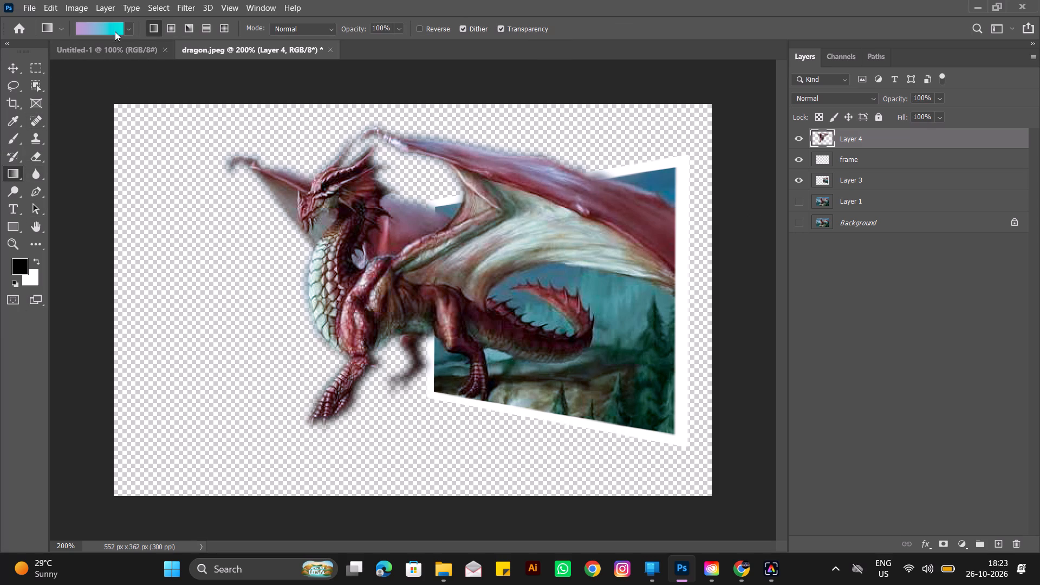
double_click(105, 27)
click(612, 88)
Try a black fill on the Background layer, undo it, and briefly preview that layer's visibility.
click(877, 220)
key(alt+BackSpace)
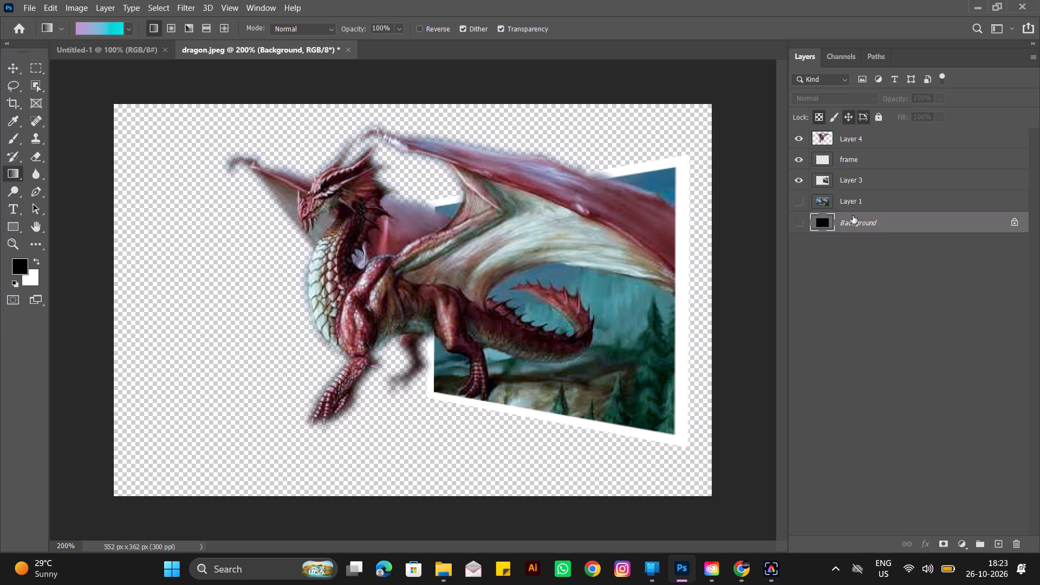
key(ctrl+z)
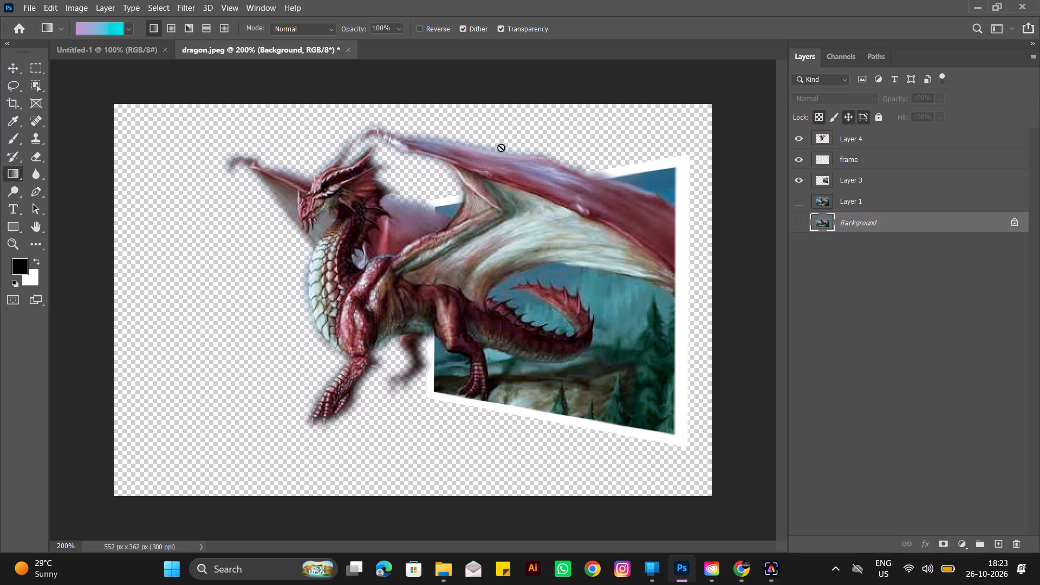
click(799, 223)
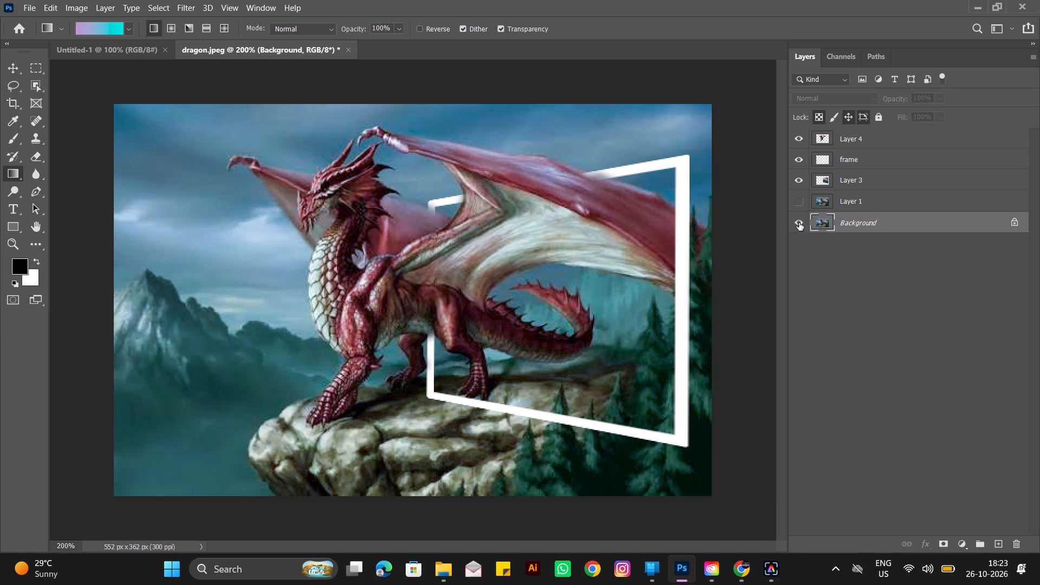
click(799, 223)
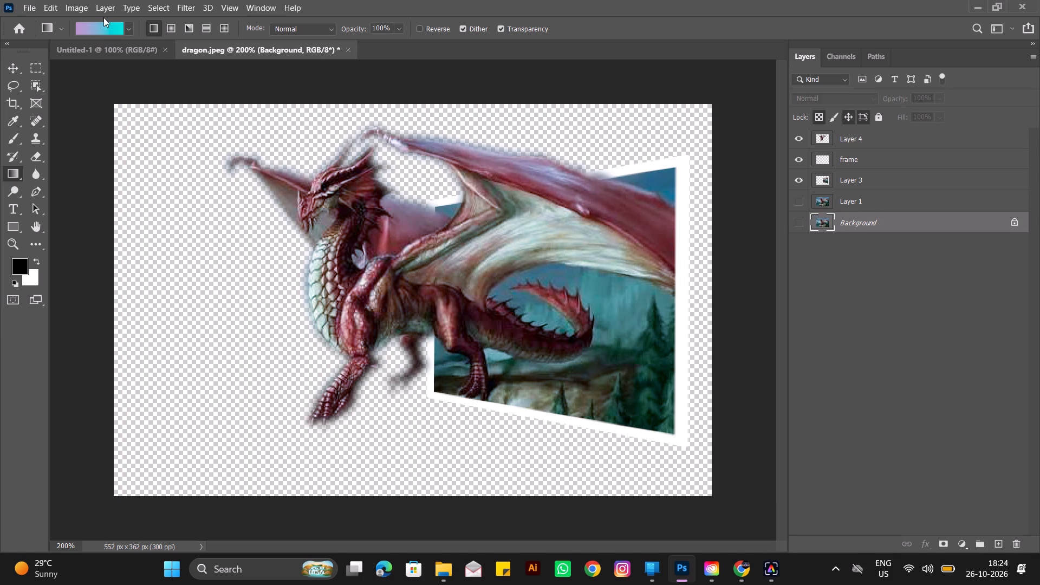
Keep the Iridescent_12 gradient, and swap the foreground and background colours so white is the foreground.
double_click(99, 31)
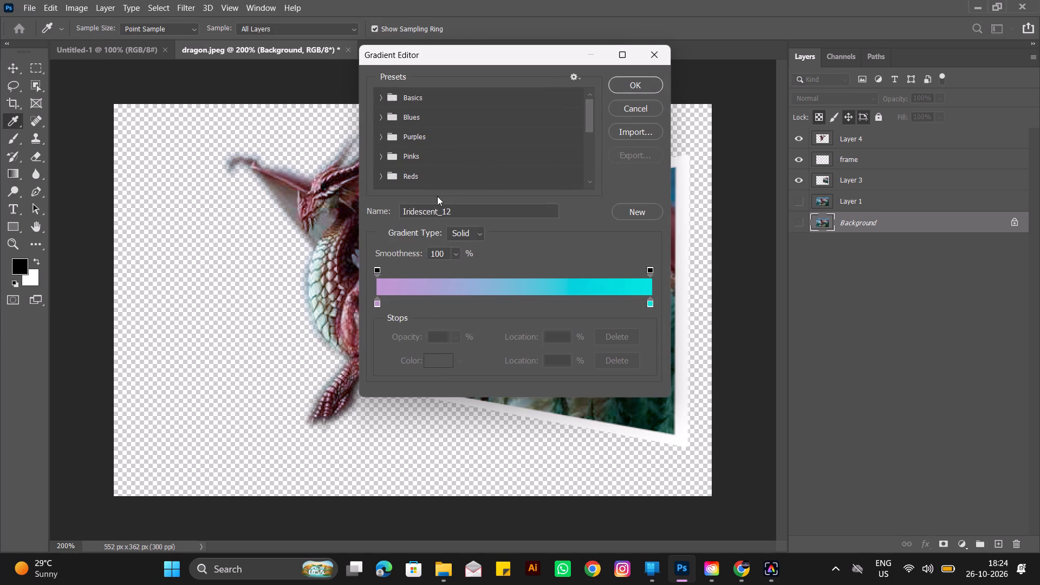
click(647, 84)
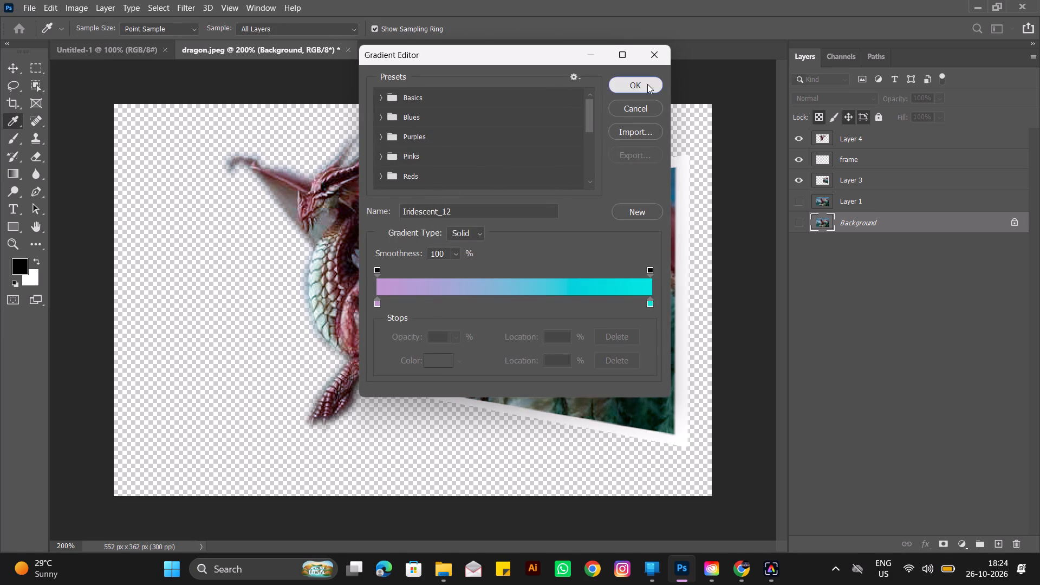
click(36, 261)
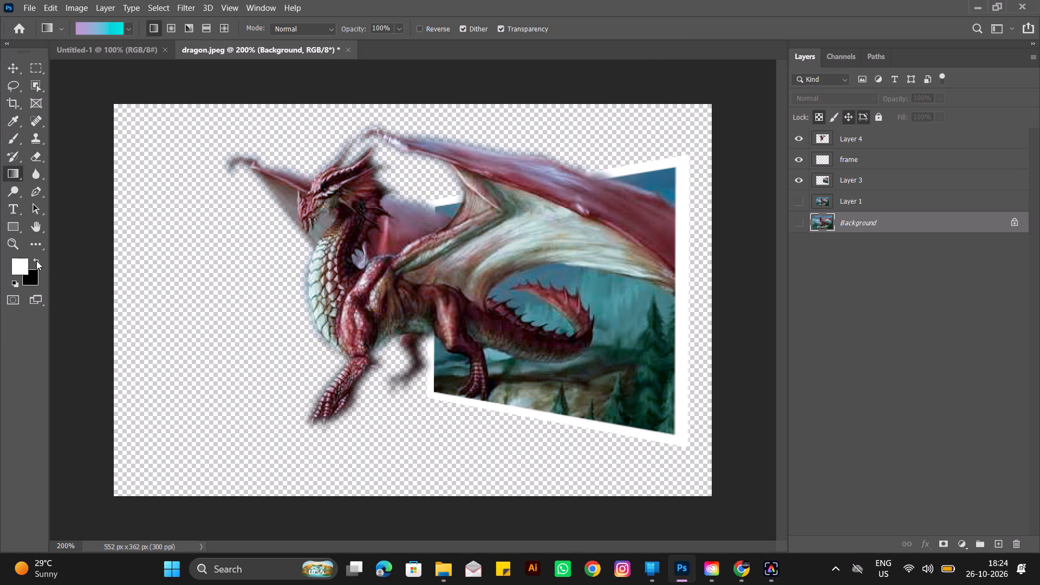
double_click(108, 32)
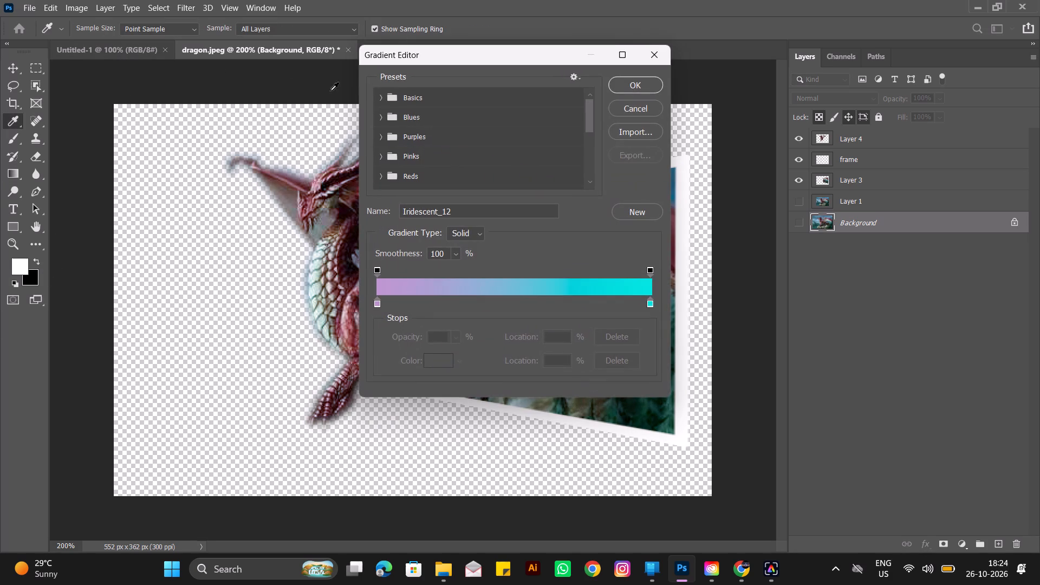
click(622, 79)
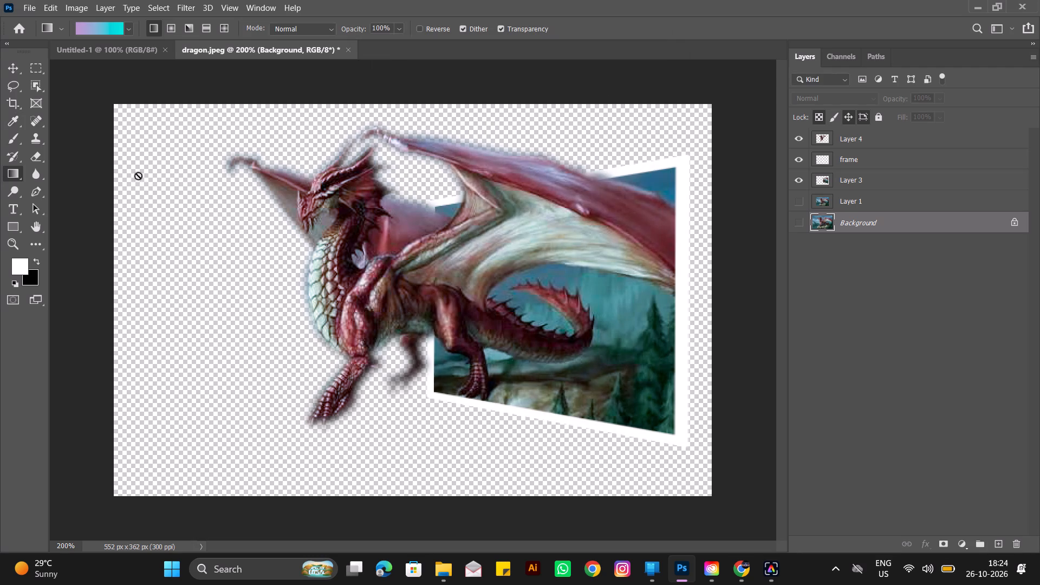
click(15, 63)
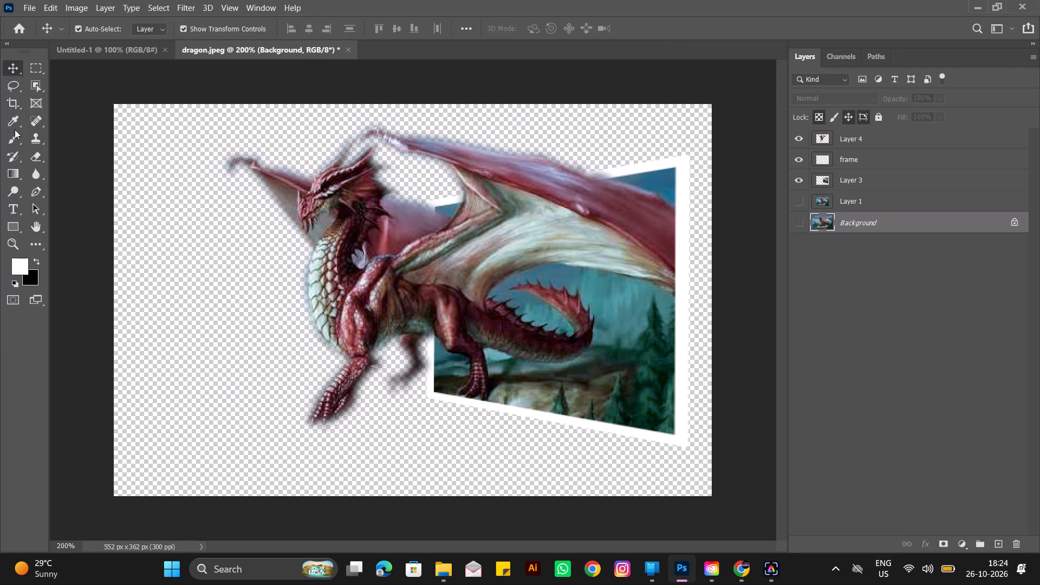
click(15, 174)
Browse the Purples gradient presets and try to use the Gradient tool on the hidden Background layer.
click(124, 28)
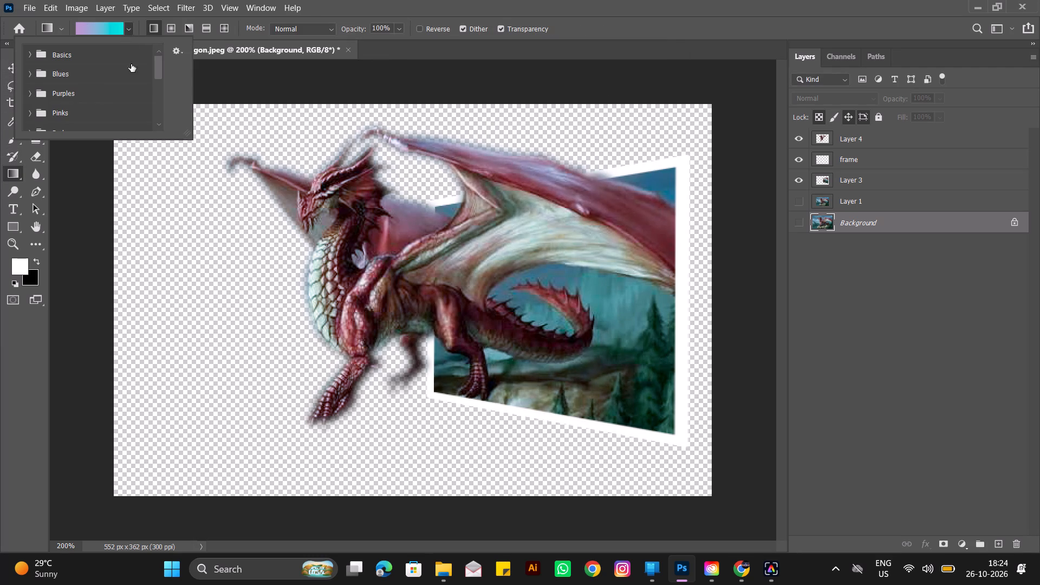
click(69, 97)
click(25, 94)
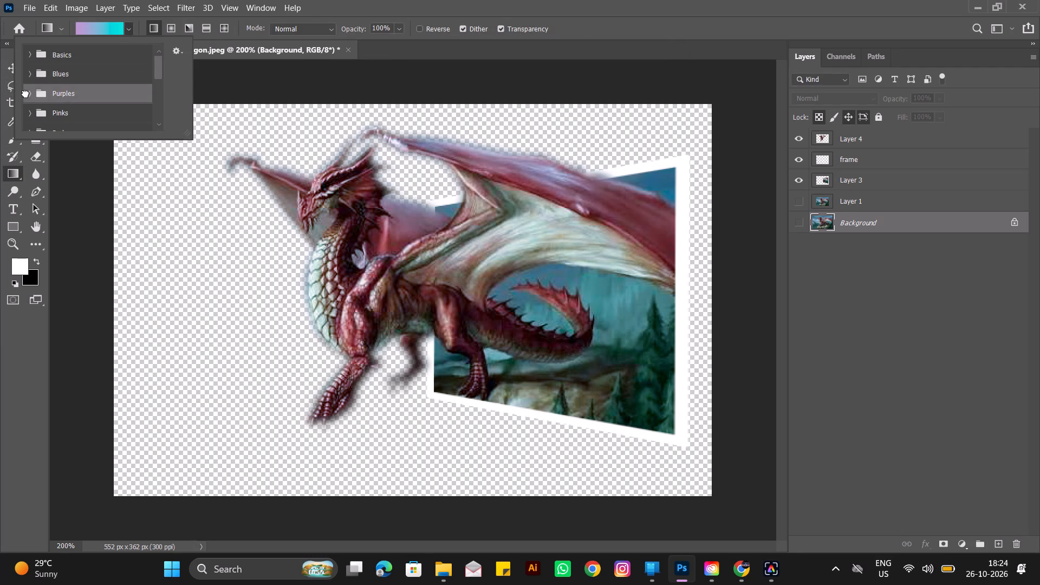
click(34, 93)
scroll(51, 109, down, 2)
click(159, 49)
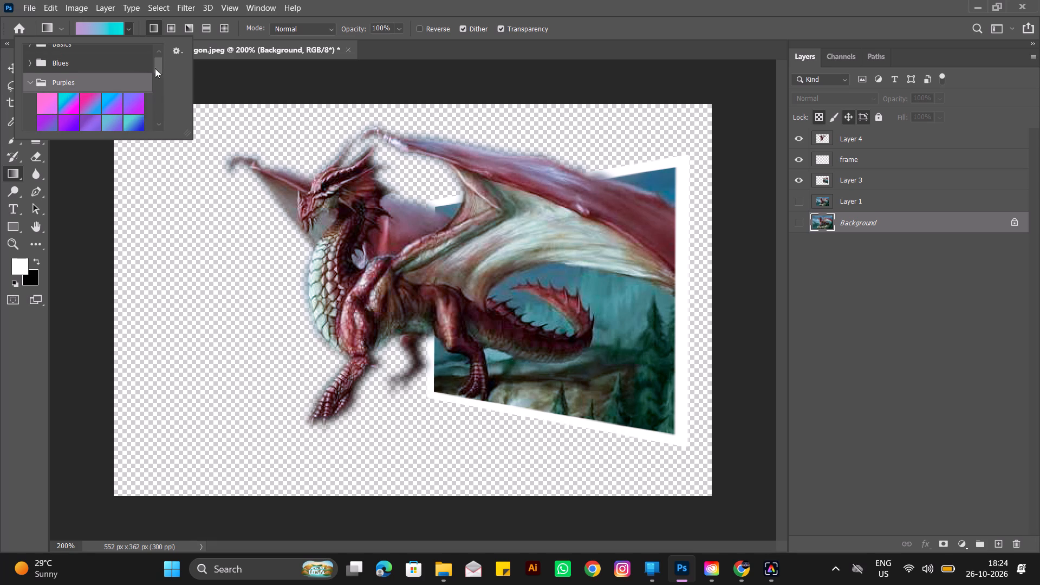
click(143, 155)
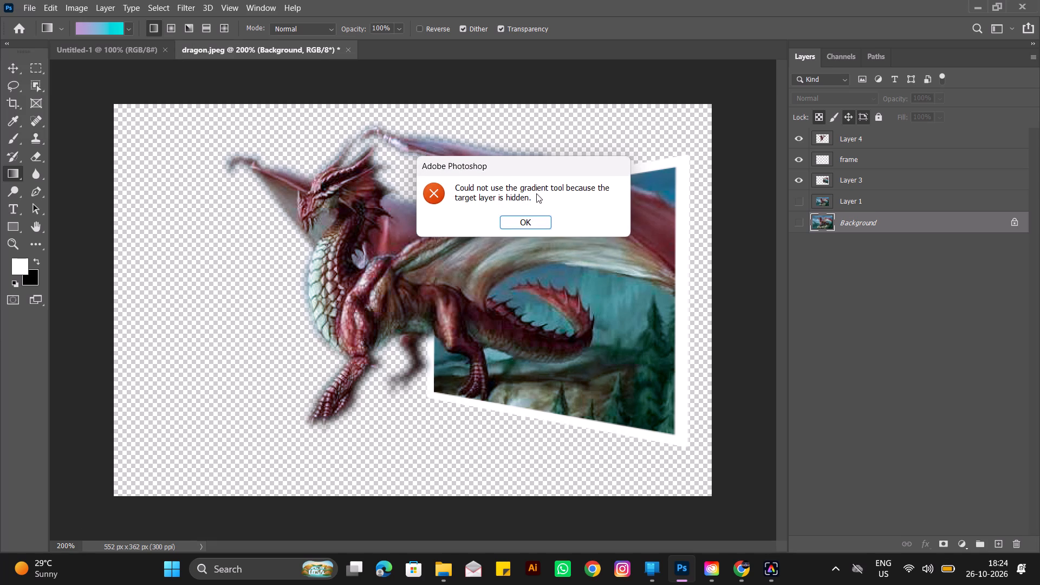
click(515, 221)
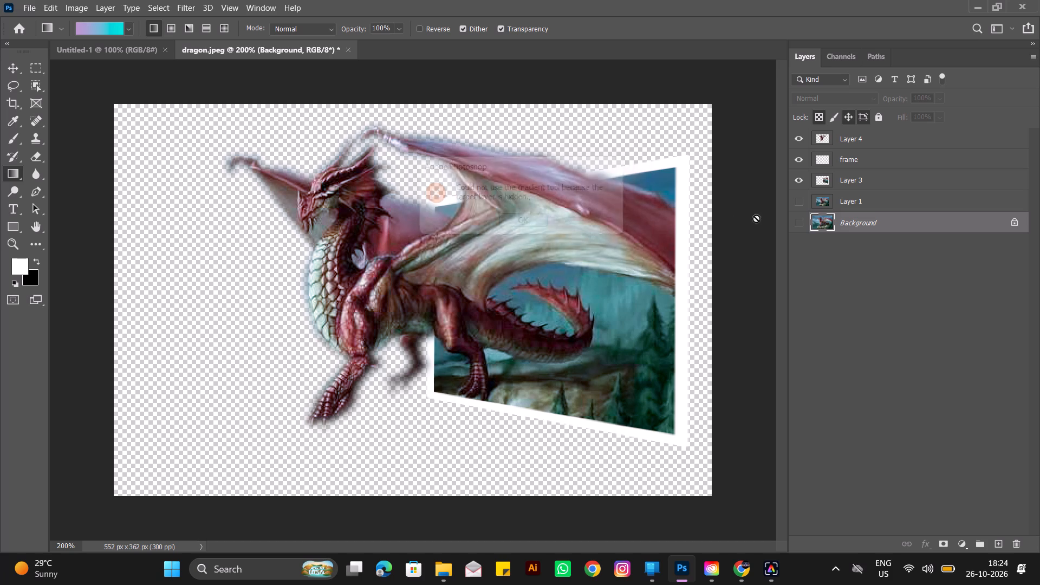
Show the Background layer and fill it with a diagonal linear Iridescent_12 gradient from the canvas's upper-left to its lower-right.
click(803, 224)
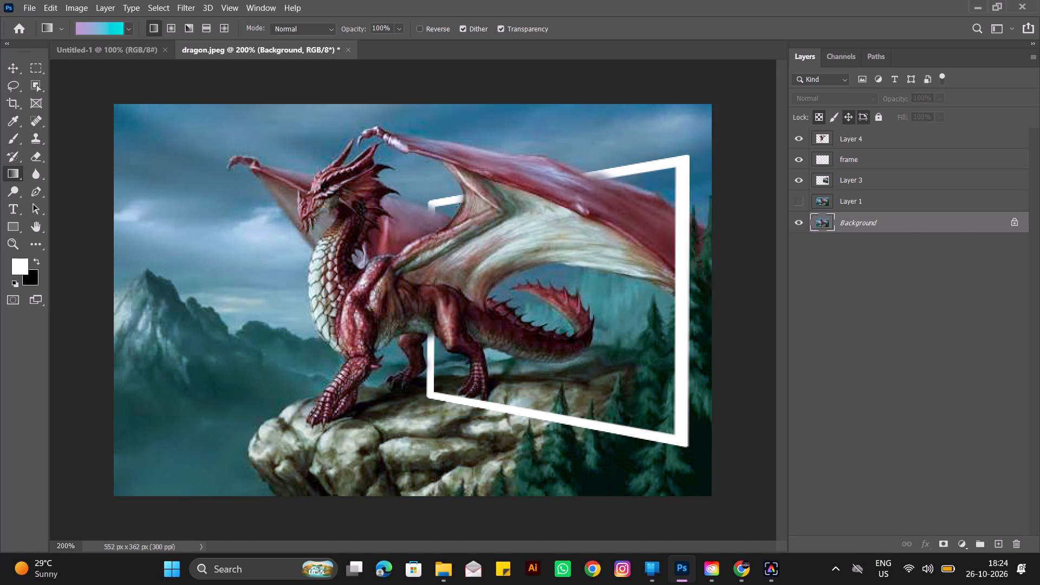
drag(154, 139, 635, 479)
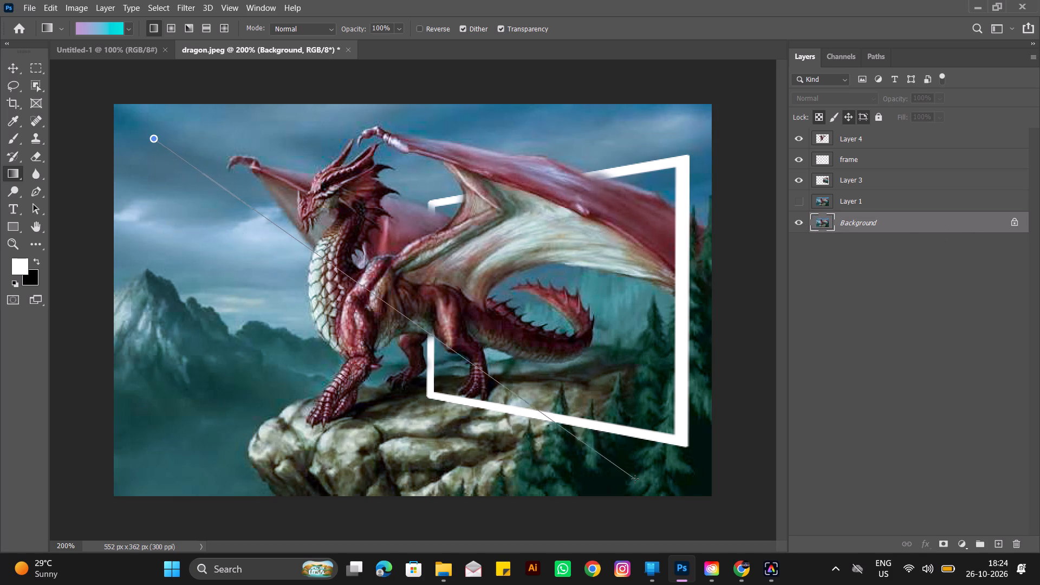
drag(635, 479, 631, 473)
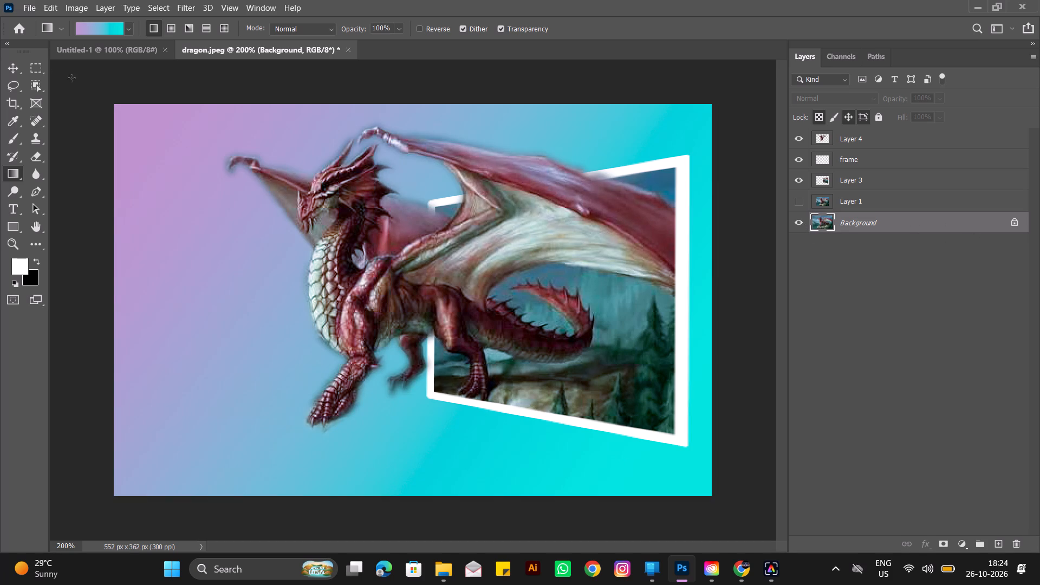
click(0, 75)
click(6, 67)
click(106, 82)
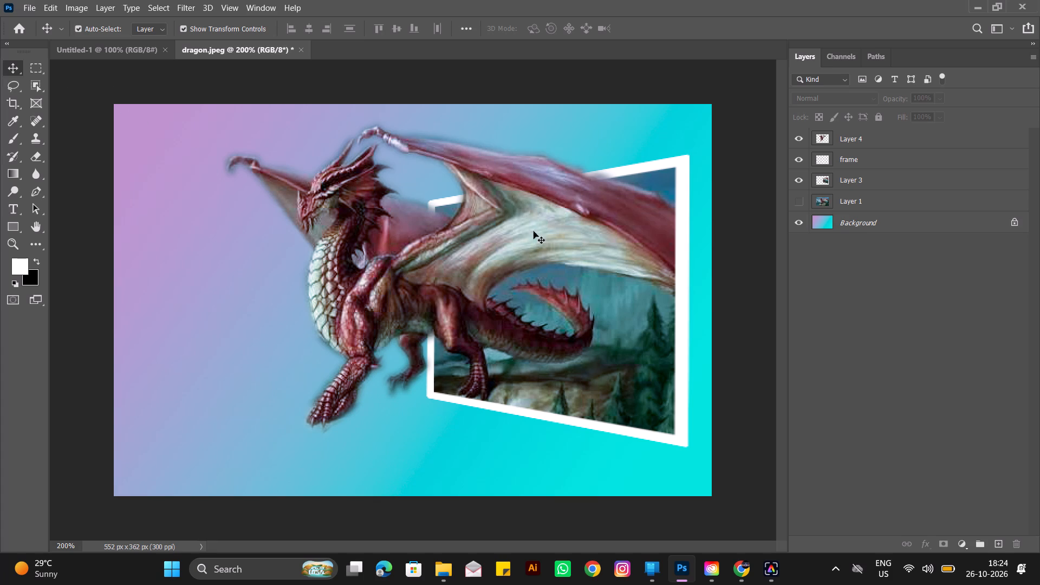
Briefly show Layer 1 over the gradient background and hide it again.
click(794, 206)
click(794, 205)
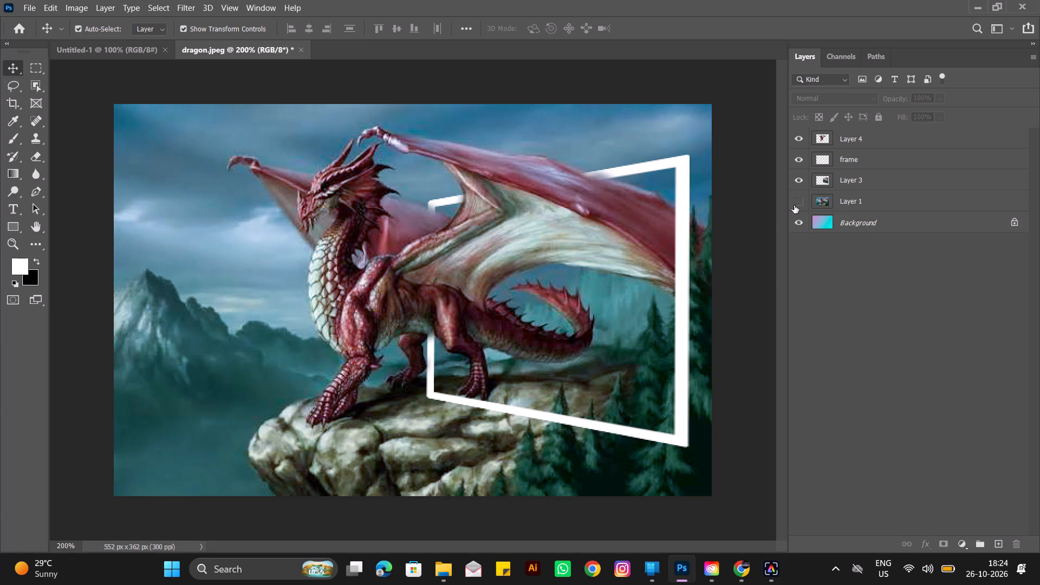
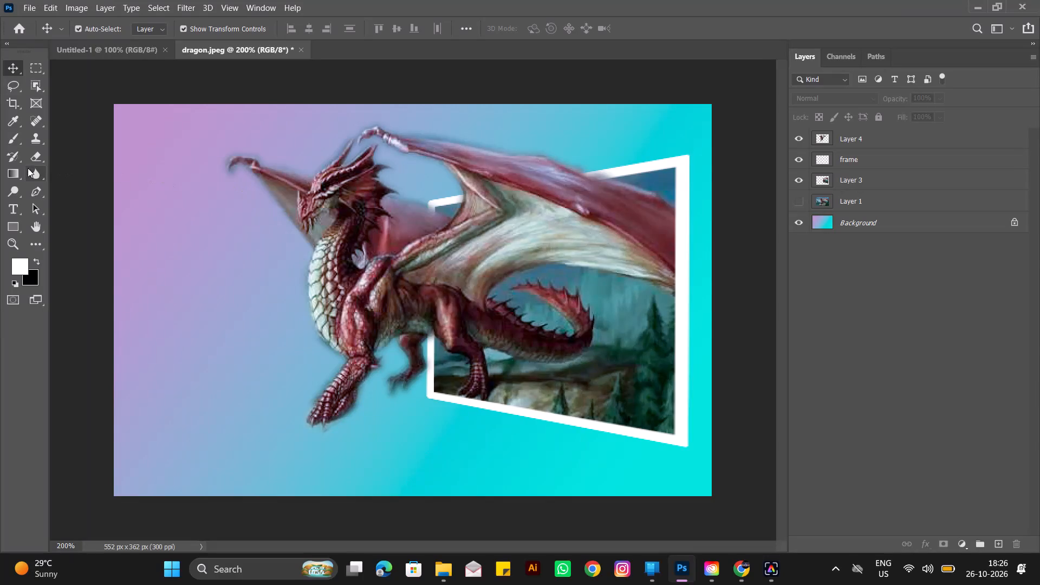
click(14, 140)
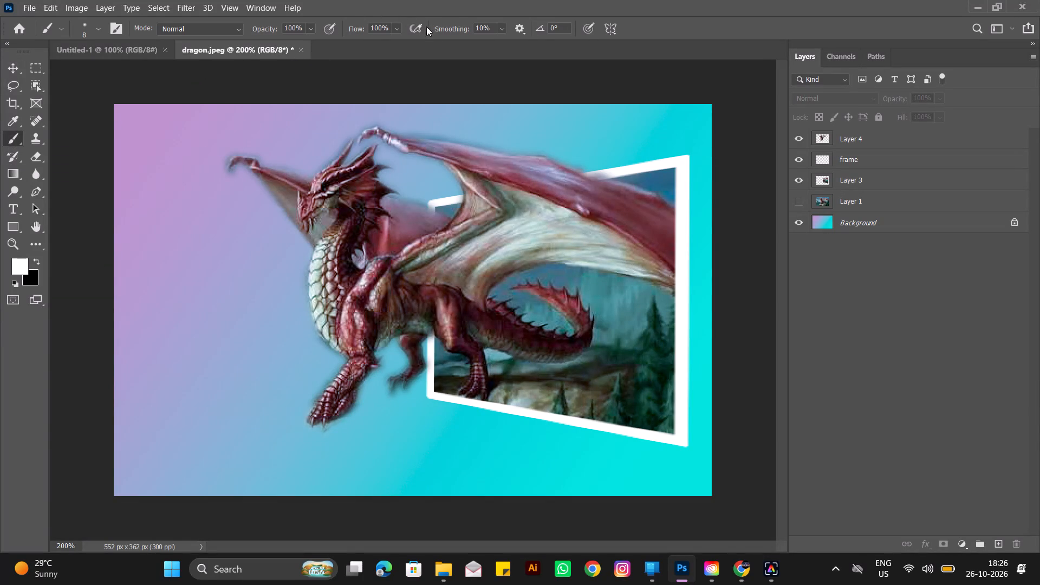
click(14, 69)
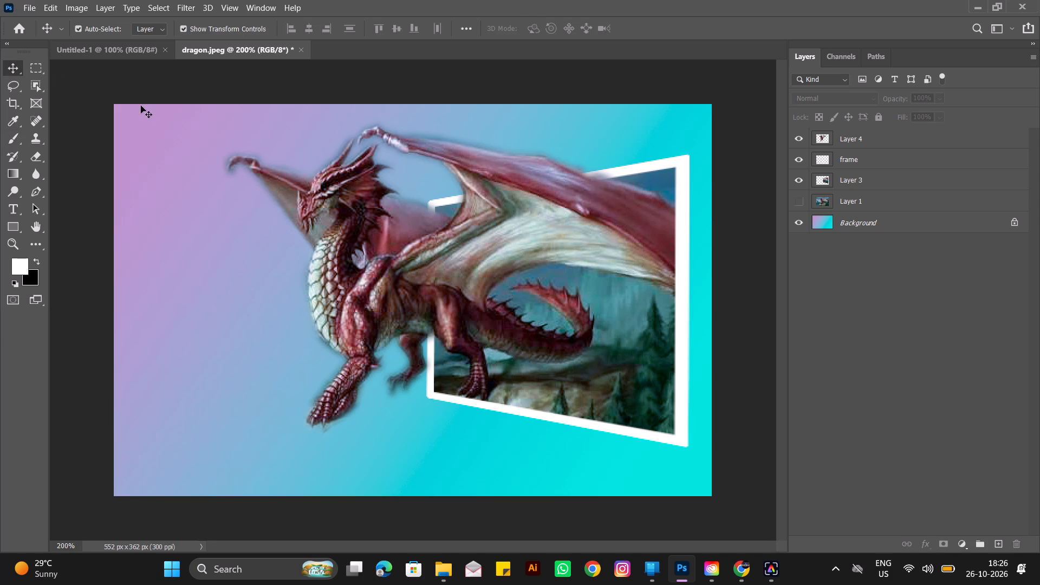
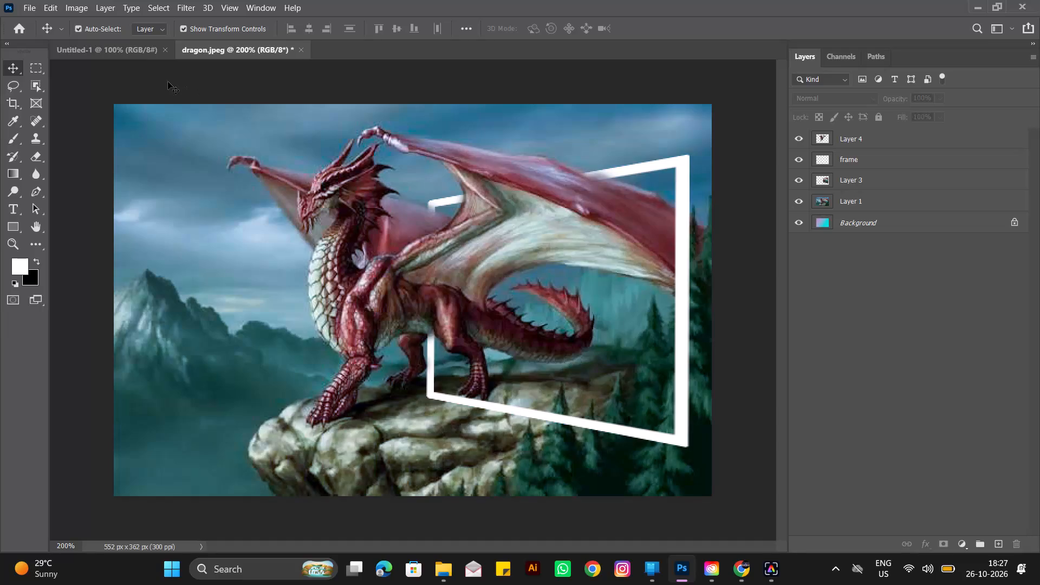
Switch to Chrome, search Google Images for "dark storm" and look through the pictures for a suitable scene.
click(977, 4)
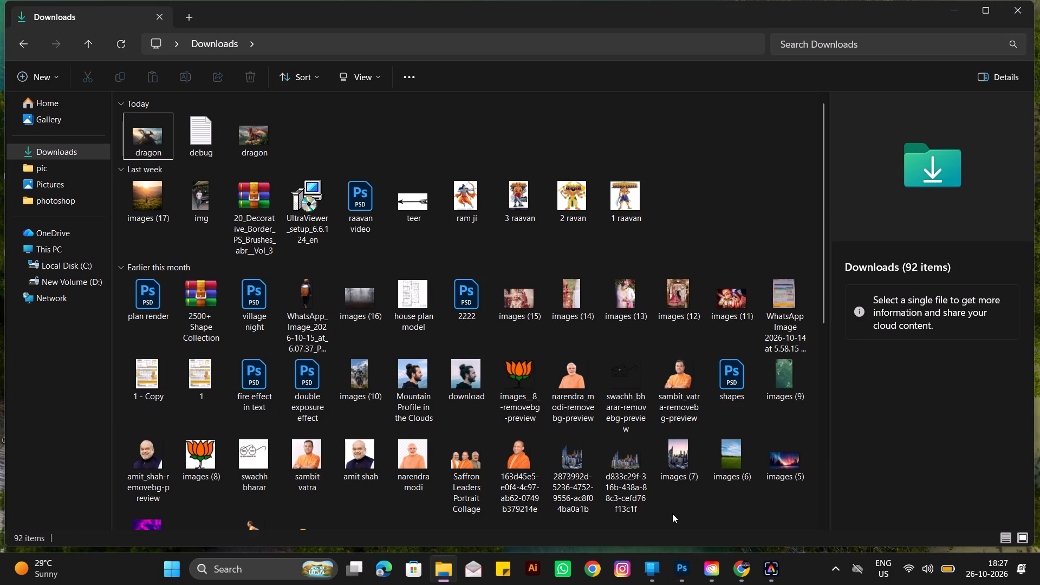
click(740, 573)
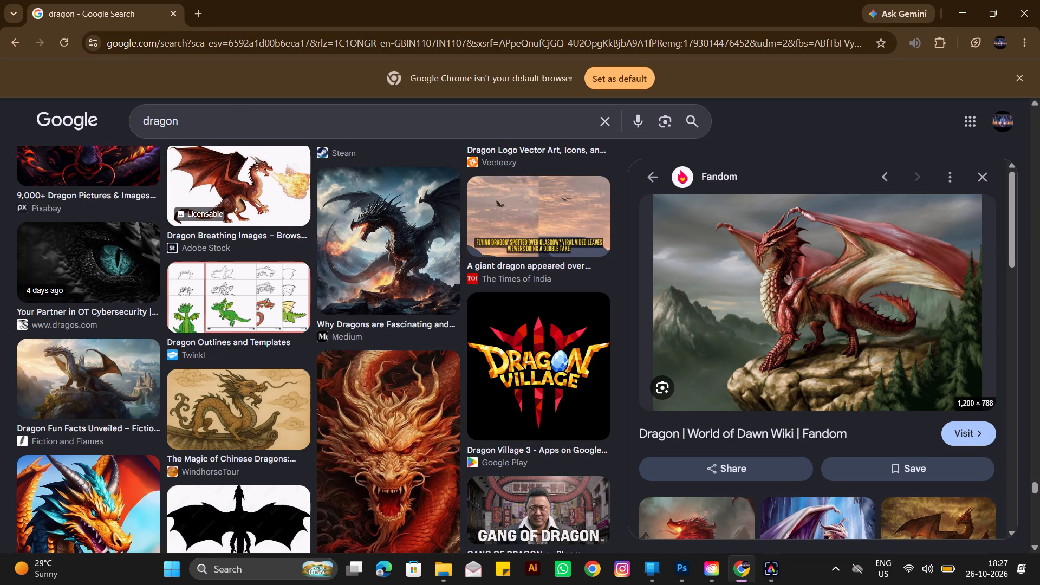
text(dar)
key(k)
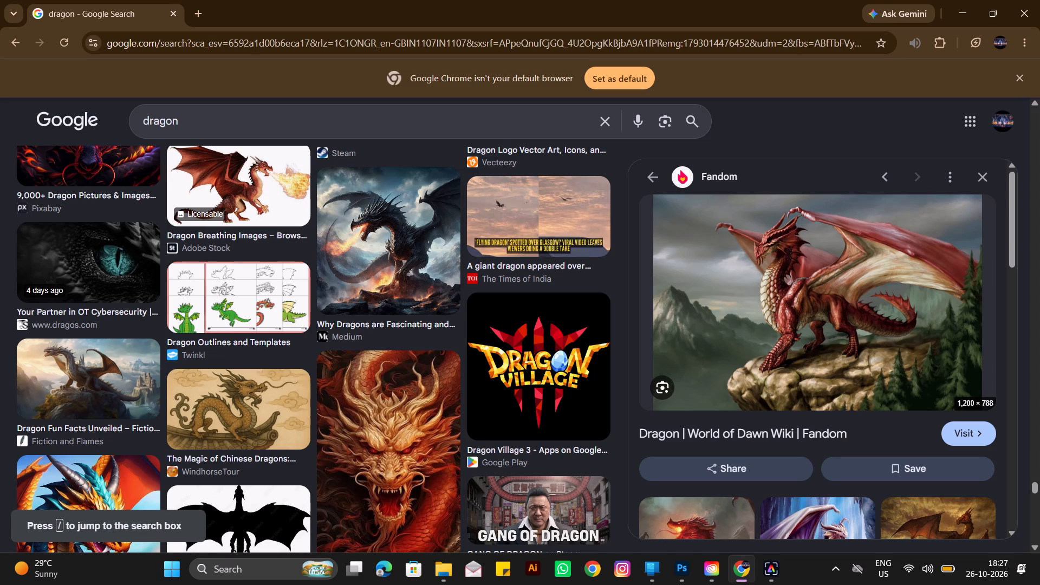
click(324, 126)
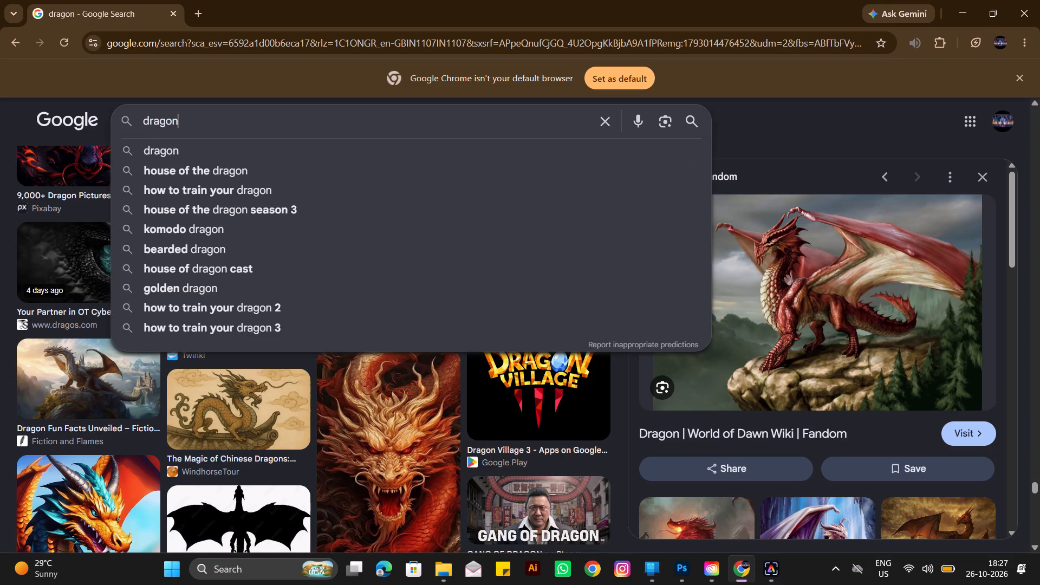
key(BackSpace)
key(BackSpace)
key(BackSpace)
key(BackSpace)
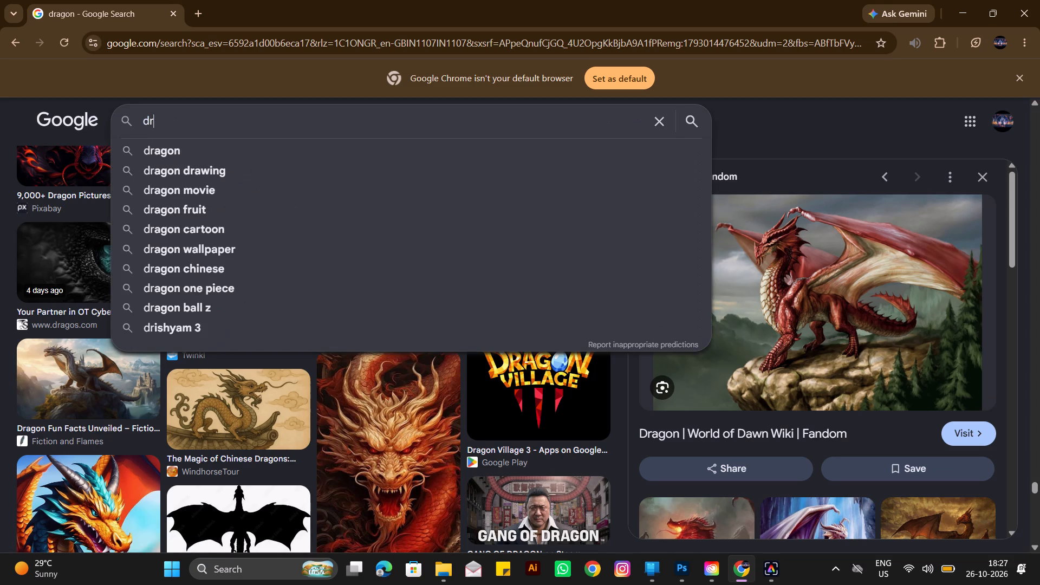
key(BackSpace)
text(ark stor)
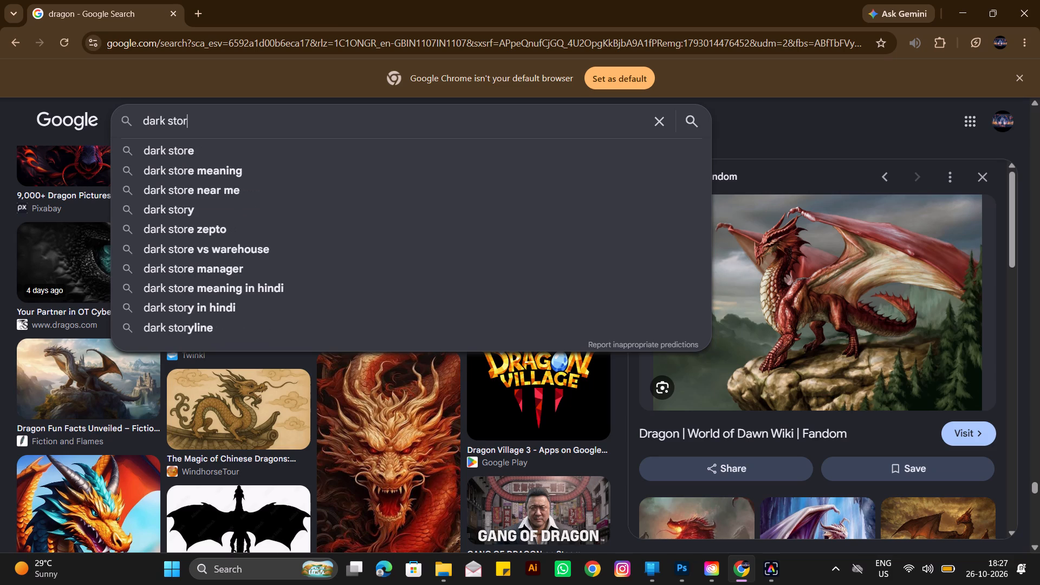
key(m)
key(Return)
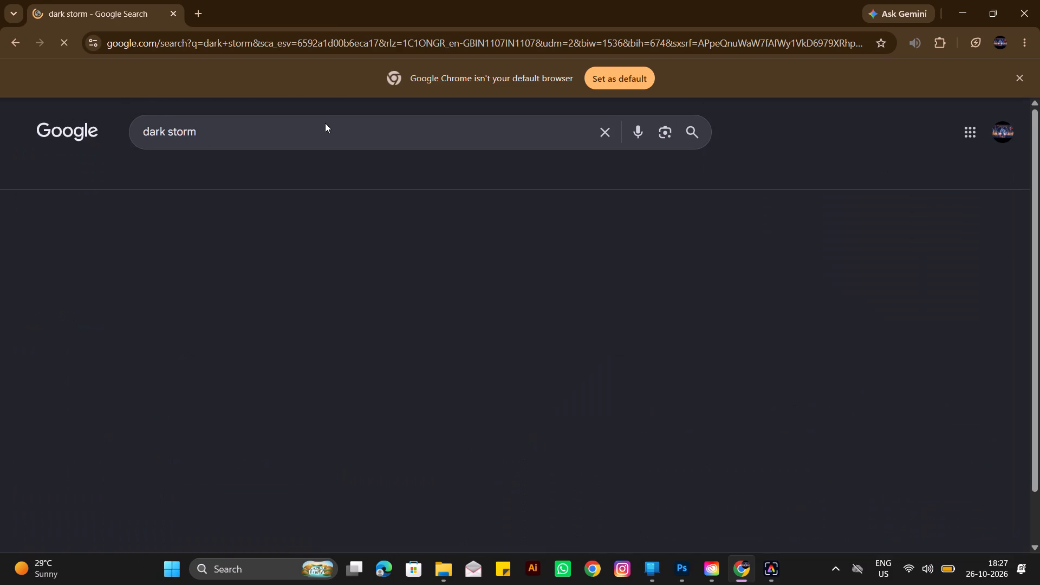
scroll(291, 348, down, 4)
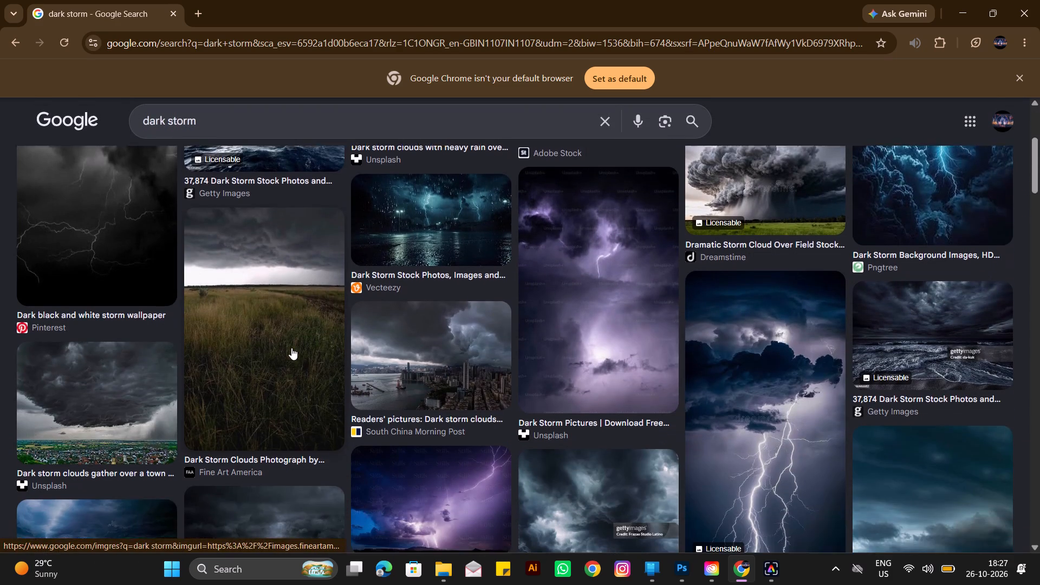
scroll(291, 348, down, 6)
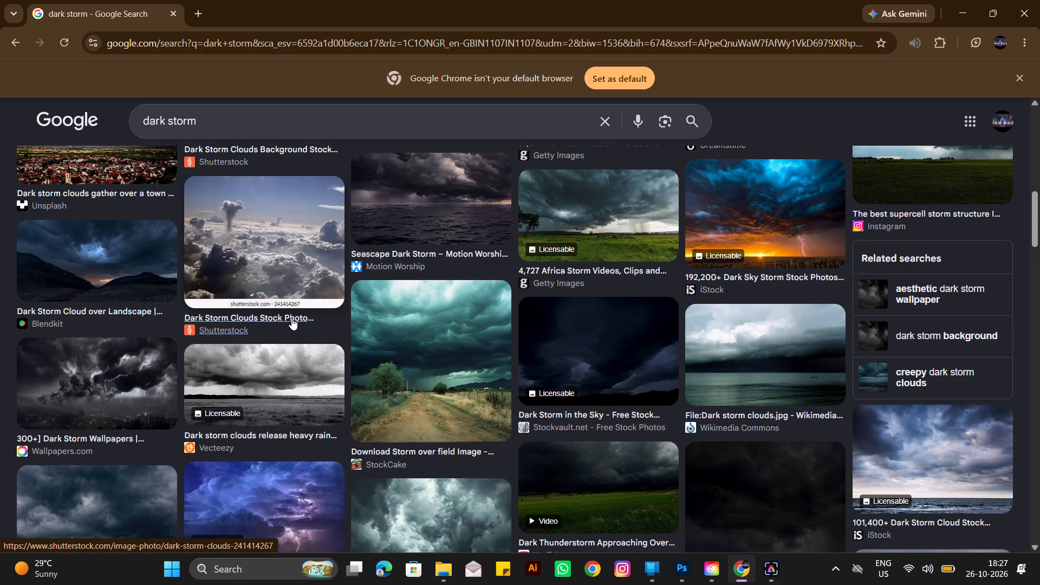
scroll(291, 318, up, 5)
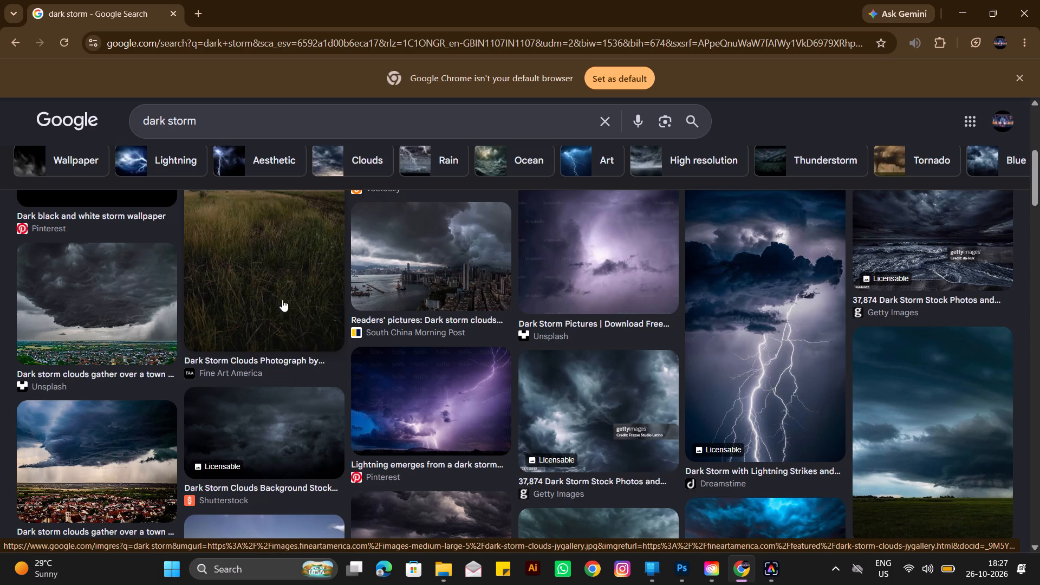
Search Google Images for "dark storm forest" and look over the pictures.
click(237, 132)
key(space)
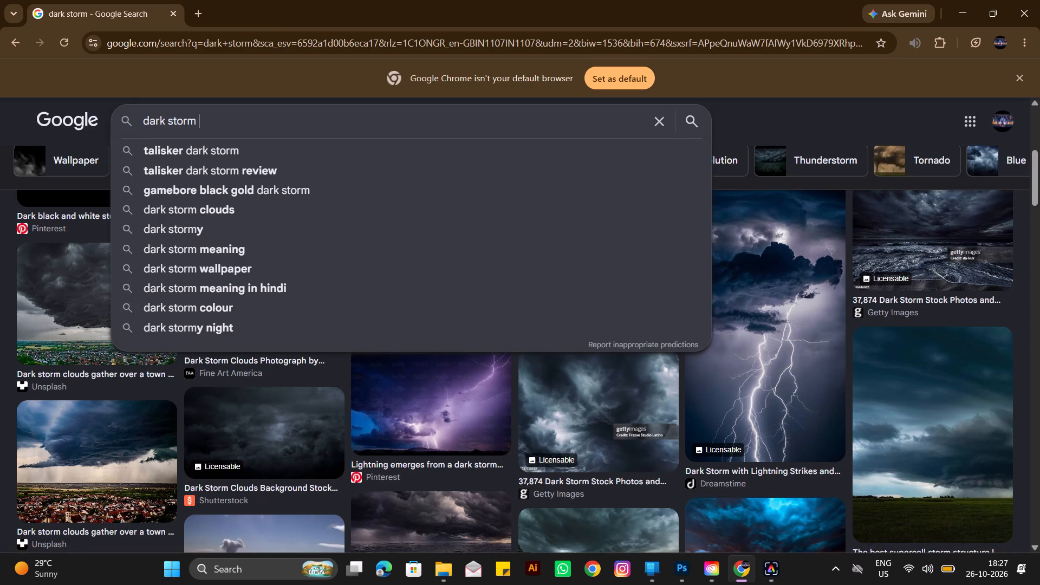
text(forwr\)
key(BackSpace)
key(BackSpace)
key(BackSpace)
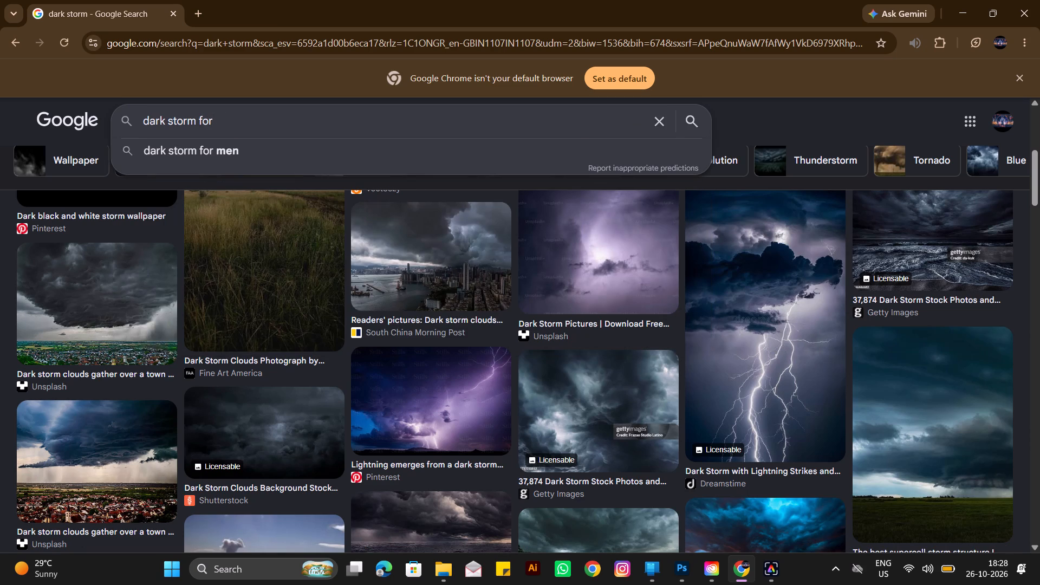
text(est)
key(Return)
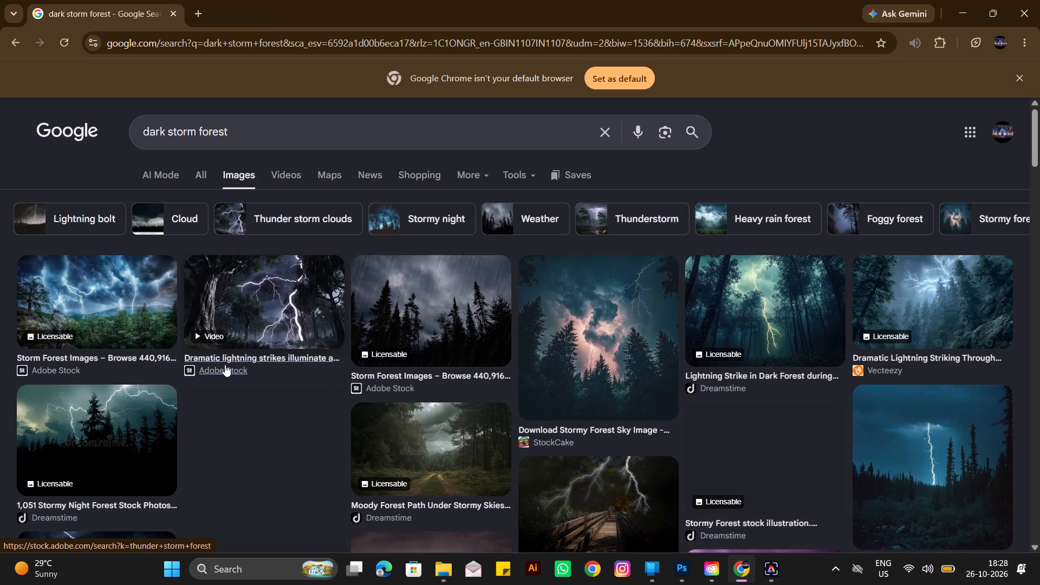
scroll(225, 365, down, 3)
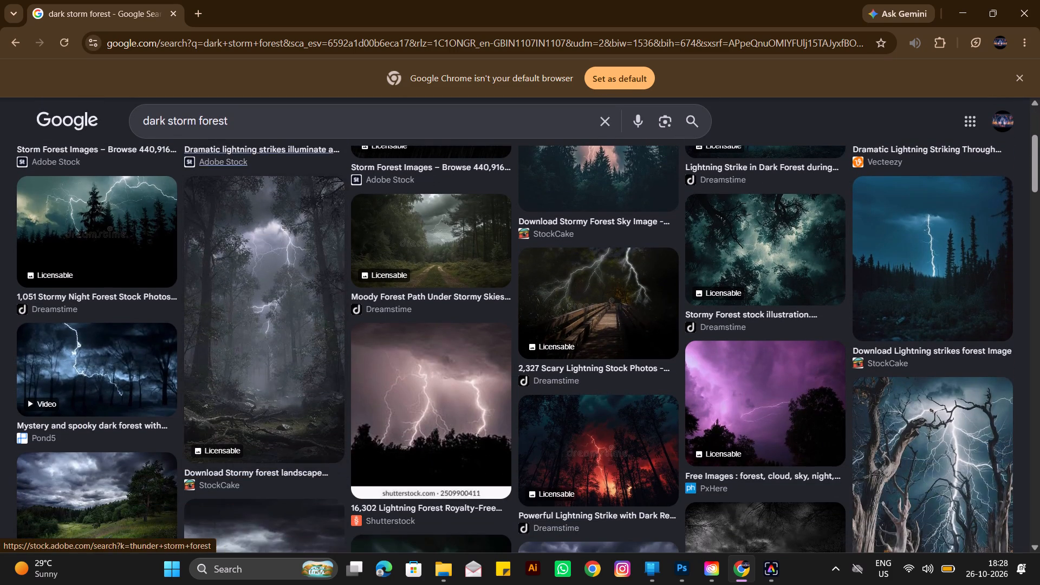
Shorten the image search to "dark forest" and browse the pictures for a usable background.
click(193, 118)
key(BackSpace)
key(BackSpace)
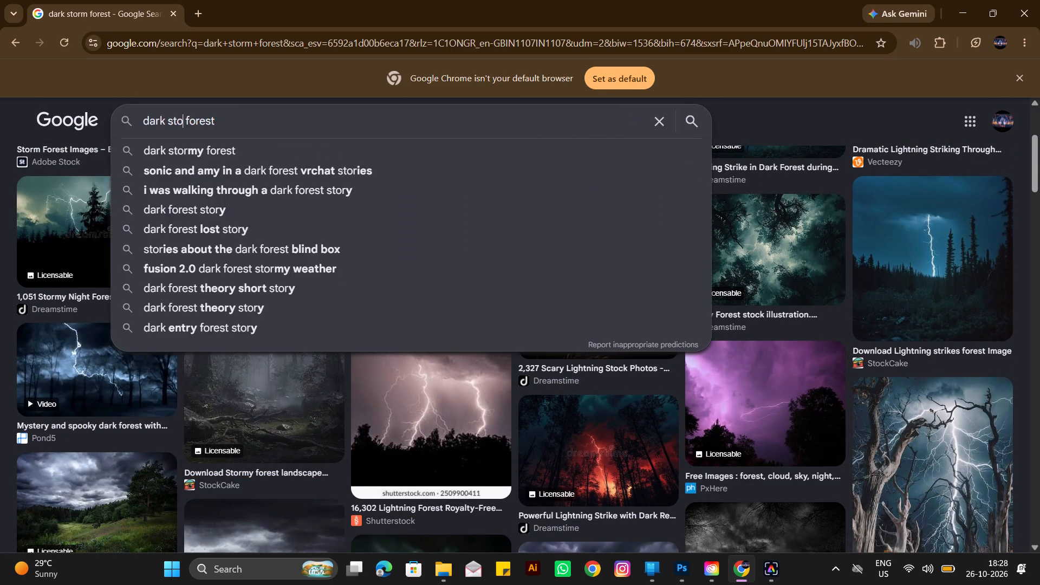
key(BackSpace)
key(BackSpace)
key(BackSpace)
key(Return)
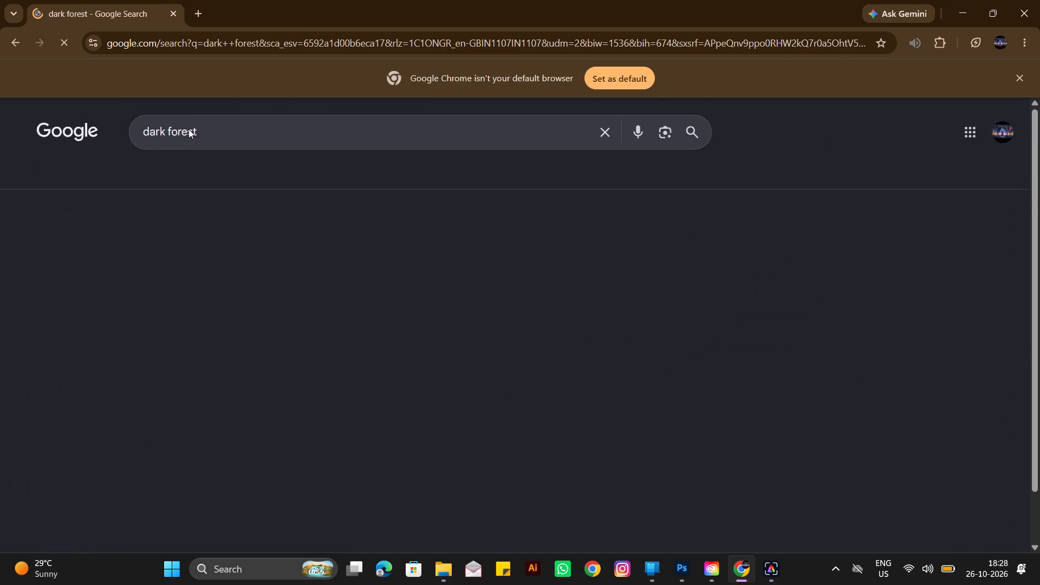
scroll(331, 305, down, 2)
scroll(399, 306, down, 1)
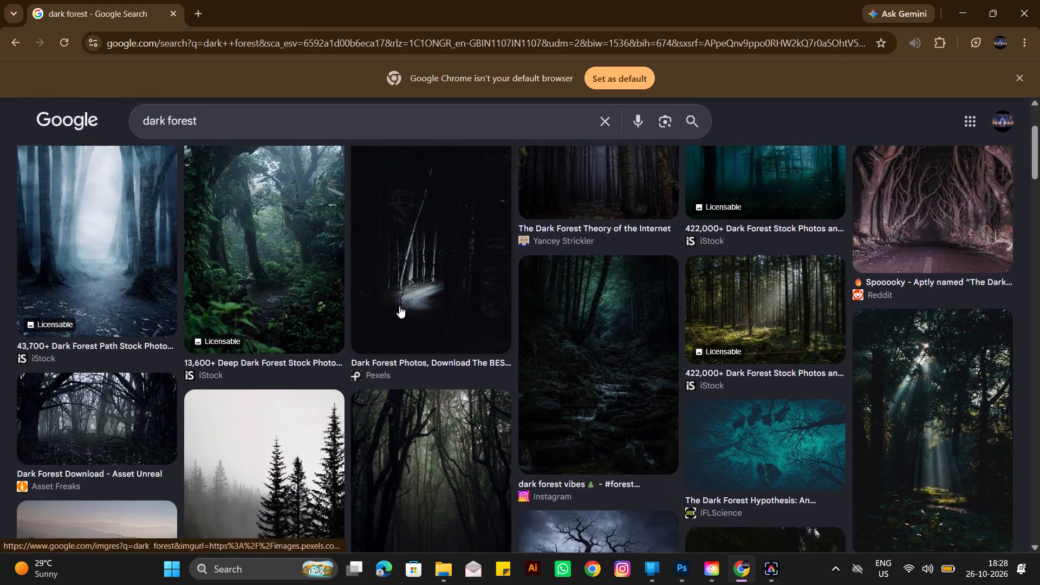
scroll(400, 306, down, 2)
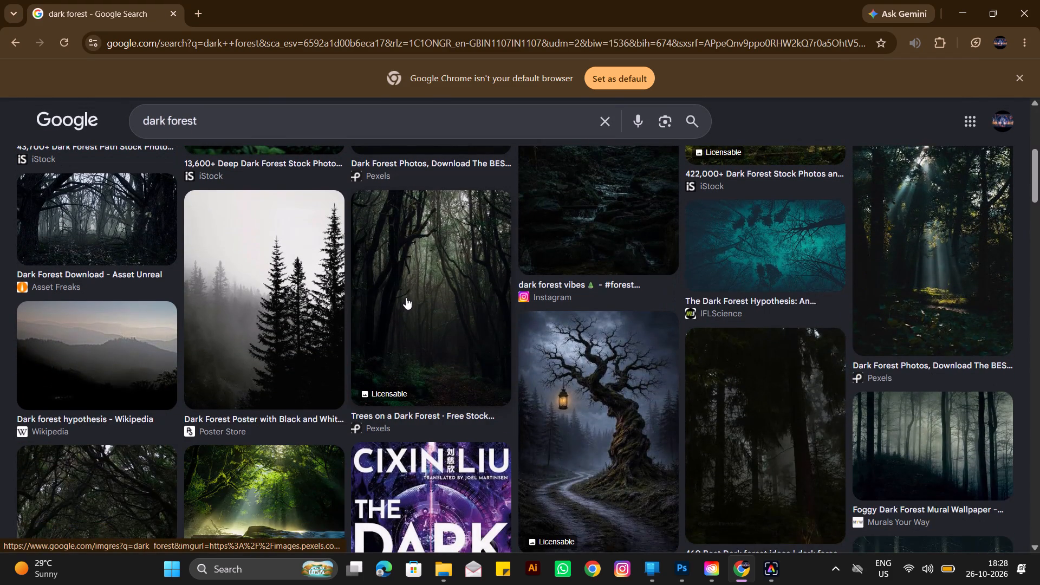
scroll(406, 297, down, 5)
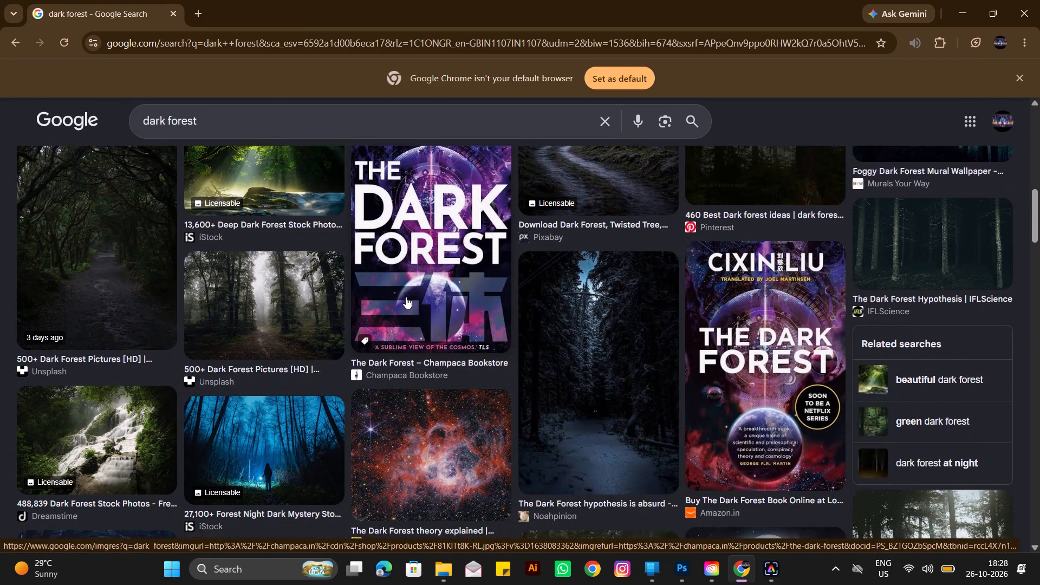
scroll(406, 297, down, 1)
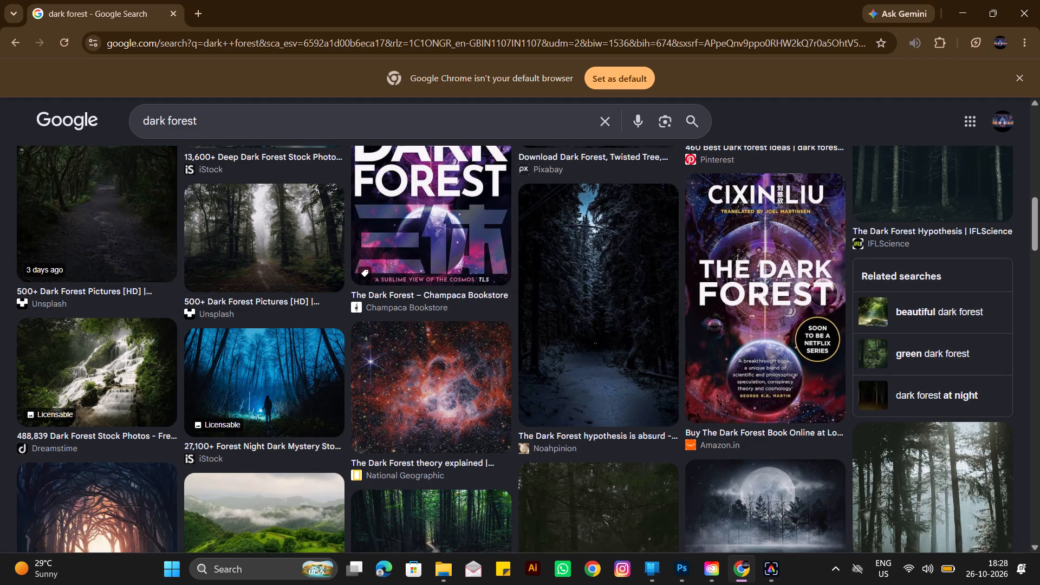
Add black to the image search so it looks for a dark black forest, and browse the pictures.
click(166, 119)
key(space)
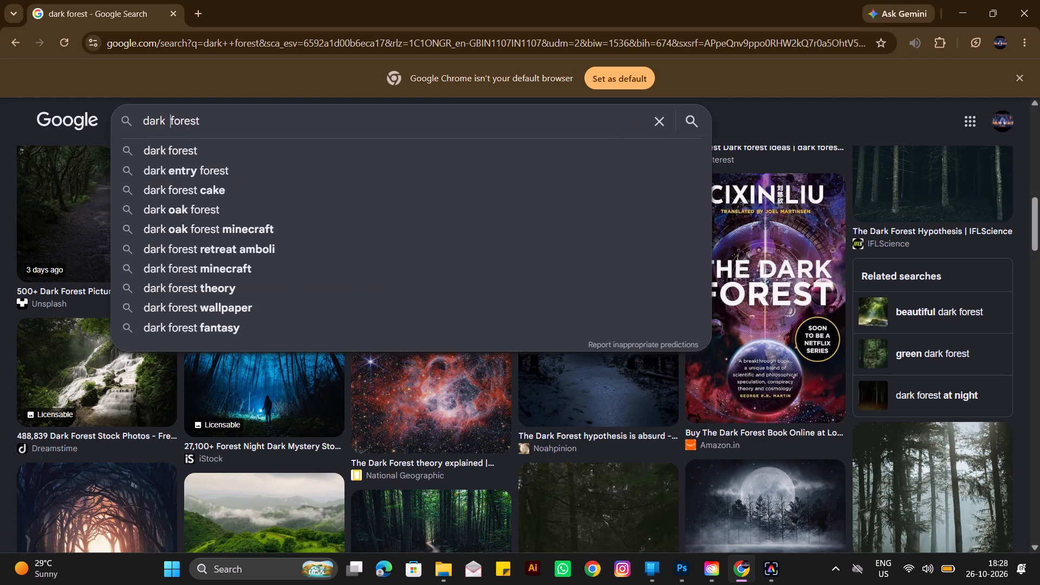
text(blacl)
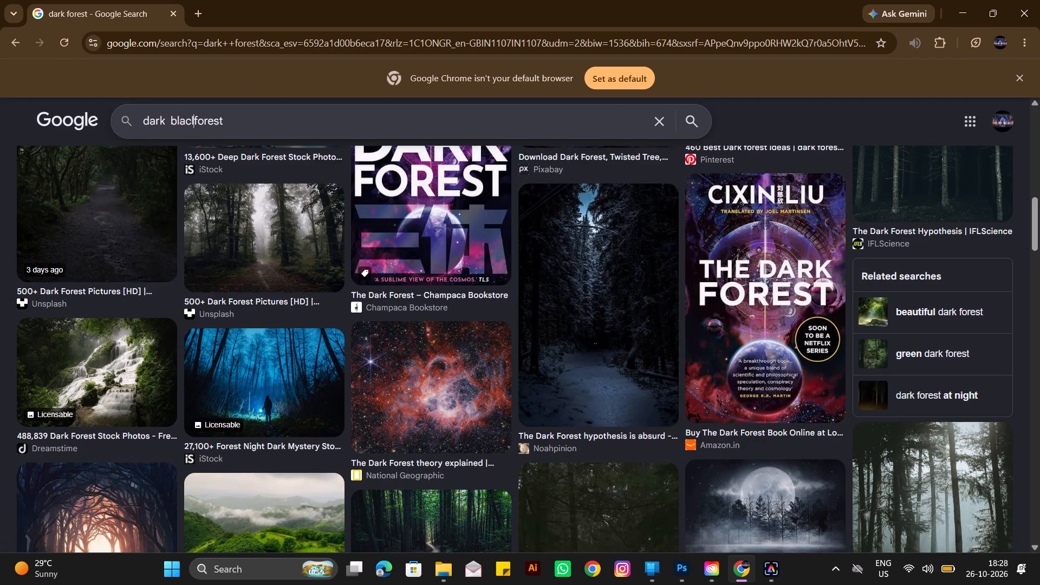
key(space)
key(Return)
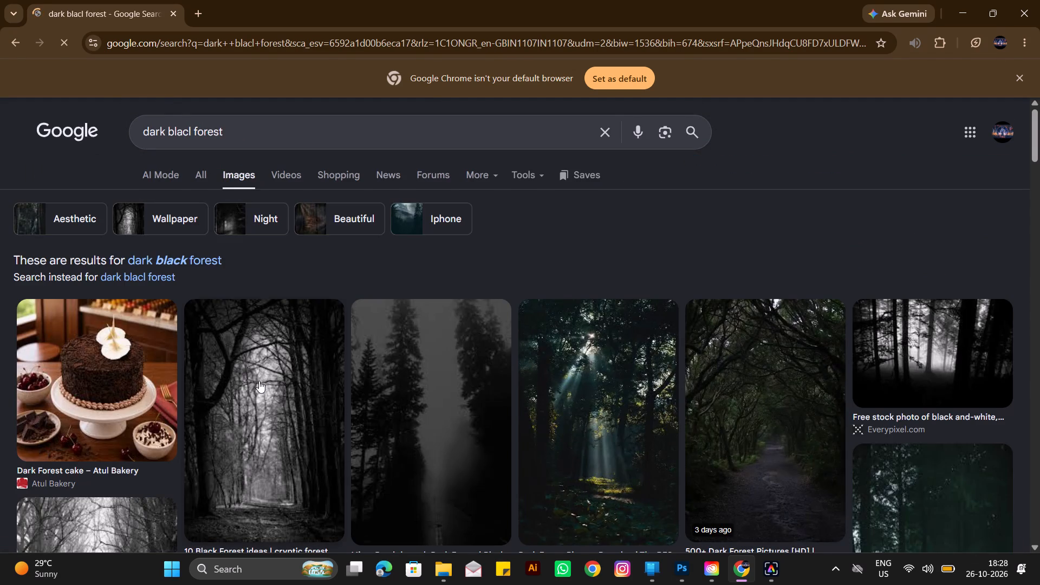
scroll(262, 377, down, 7)
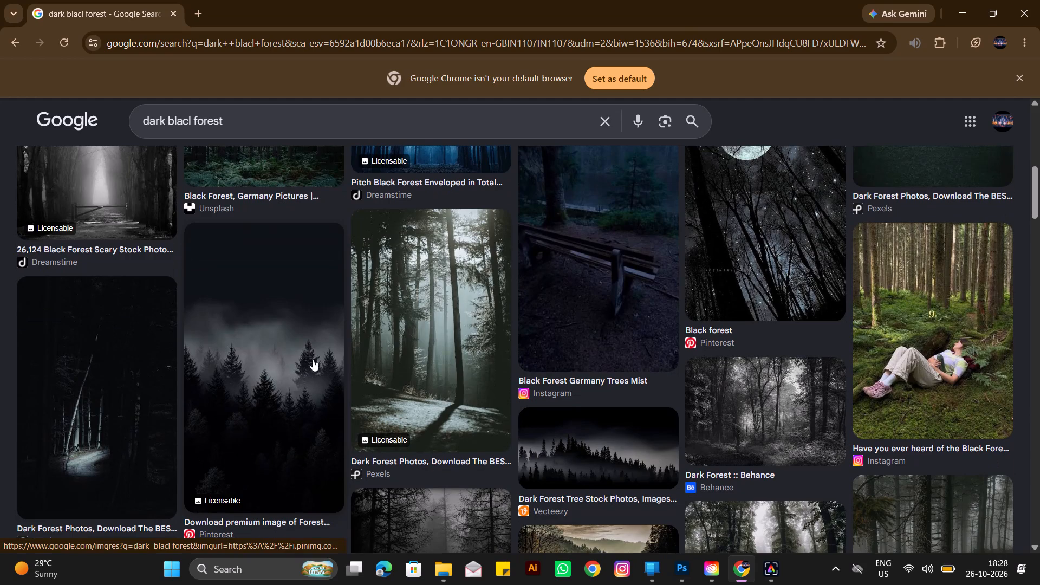
scroll(326, 368, down, 4)
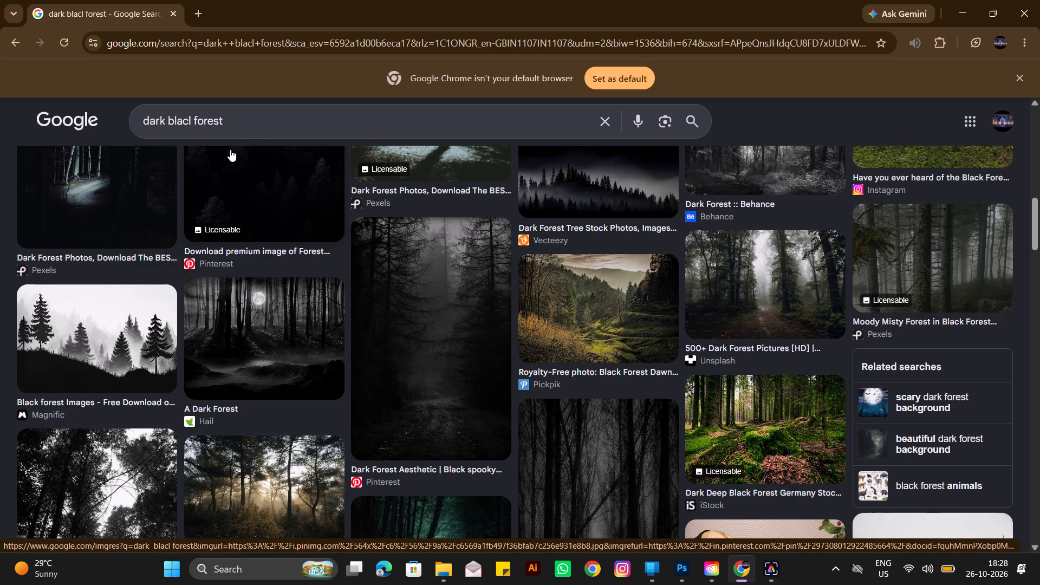
Replace the image search with "fiery lava" and look over the pictures.
drag(235, 122, 0, 131)
text(fiery lava)
key(Return)
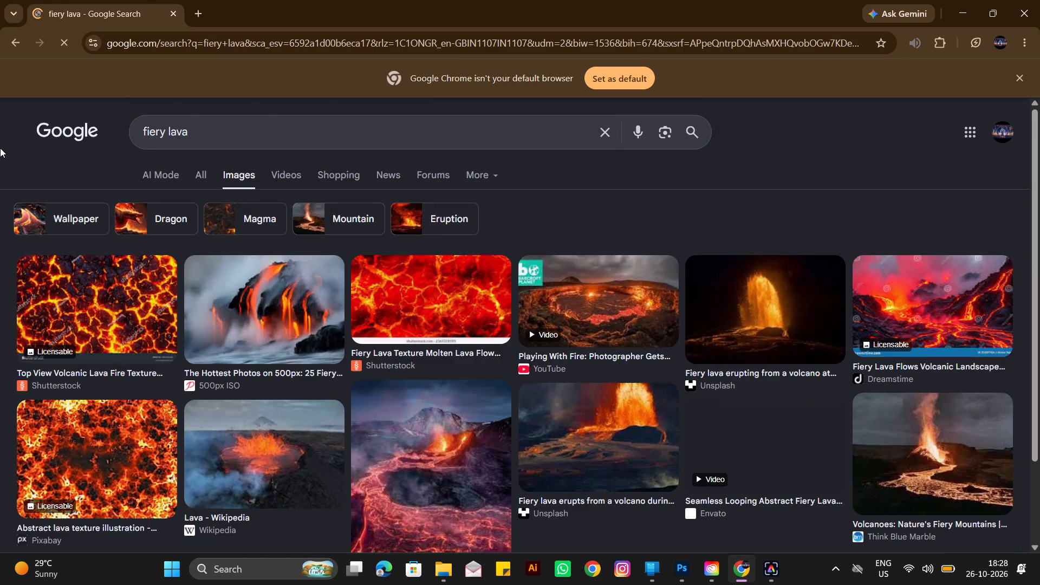
scroll(322, 253, down, 1)
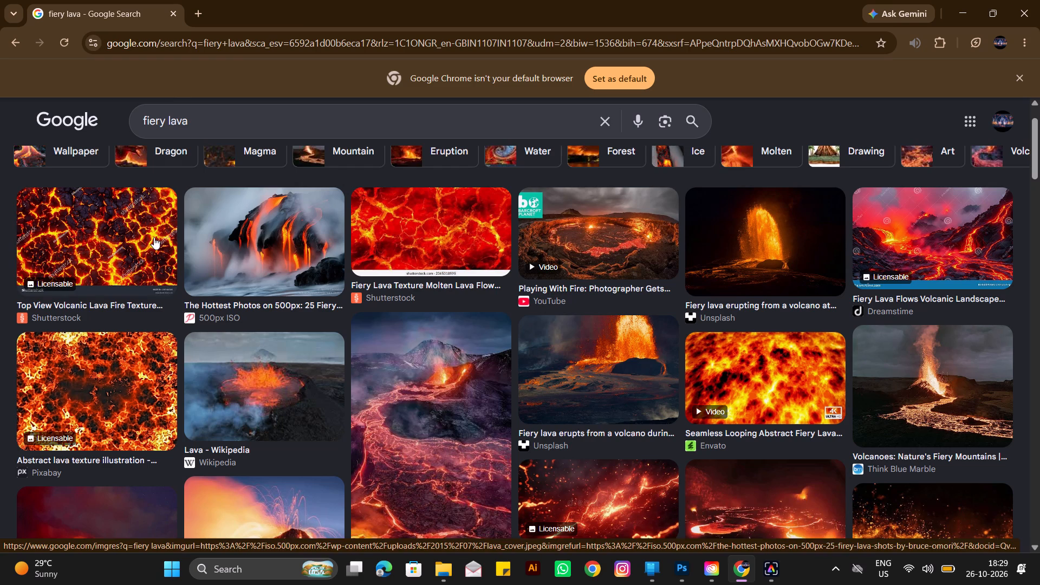
Search Google for unslash.com across all results and open the Unsplash website.
drag(194, 113, 114, 113)
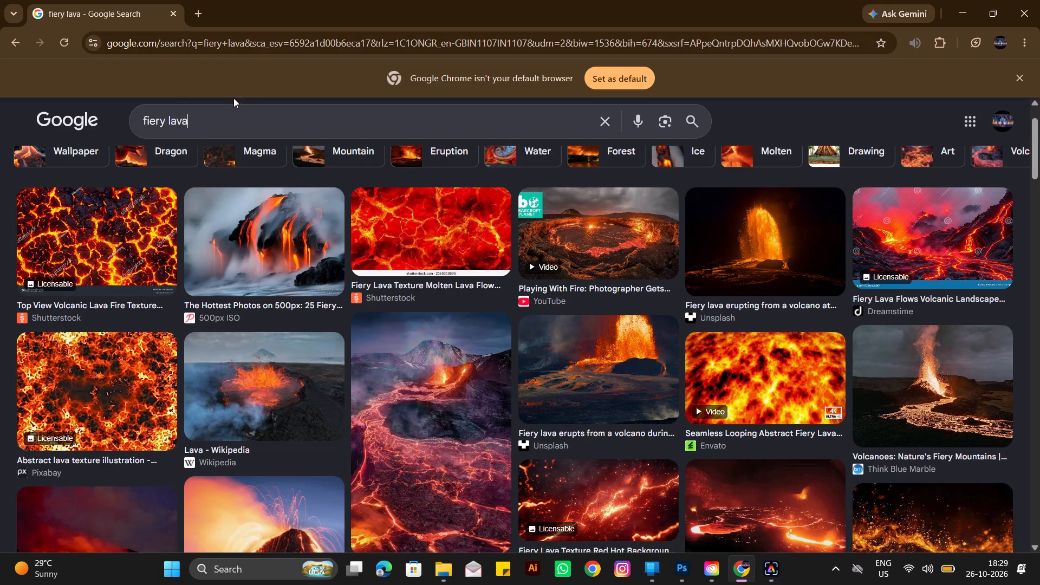
drag(220, 114, 76, 127)
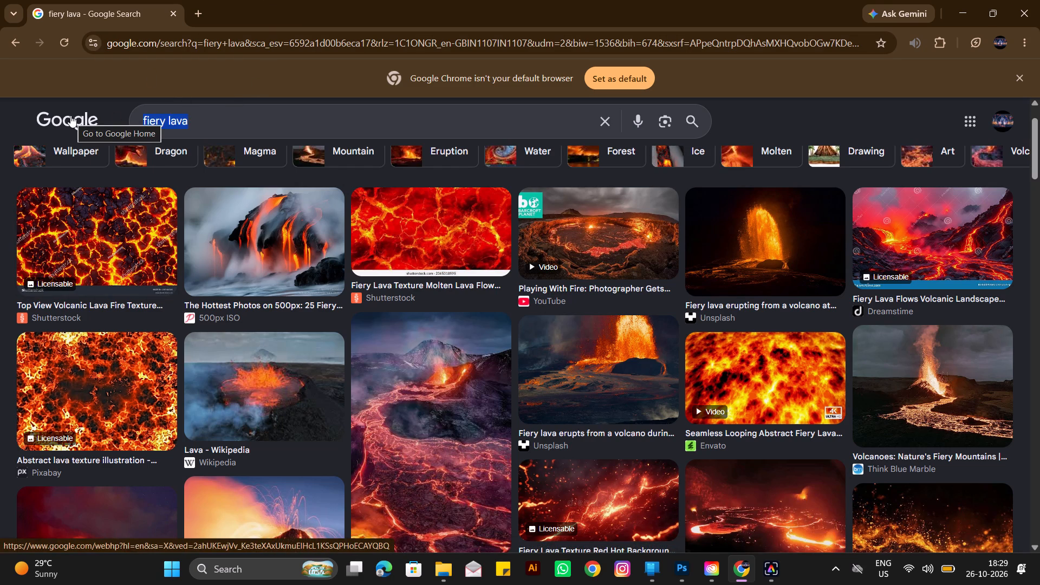
text(unslash.com)
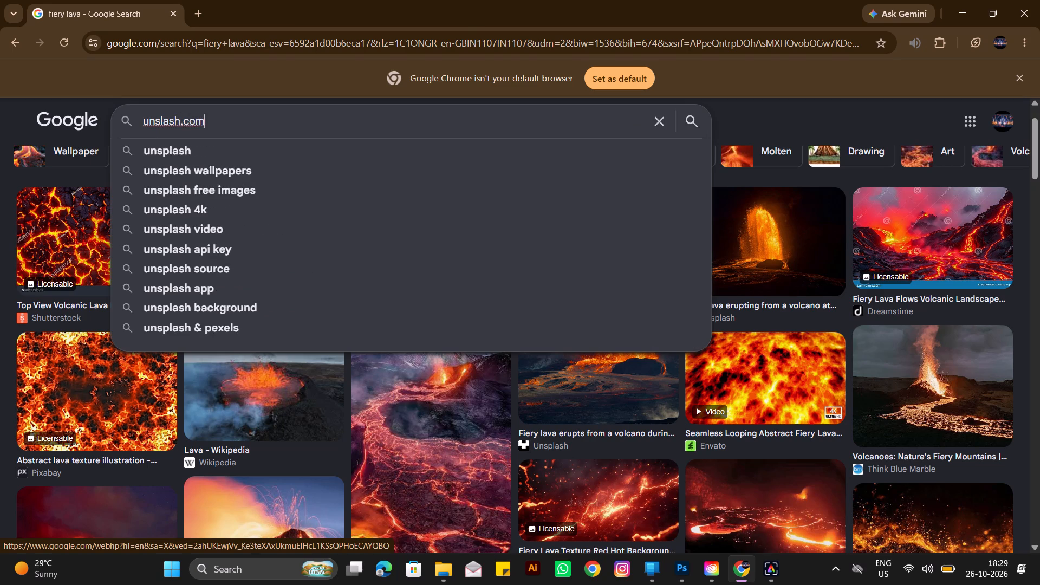
key(Return)
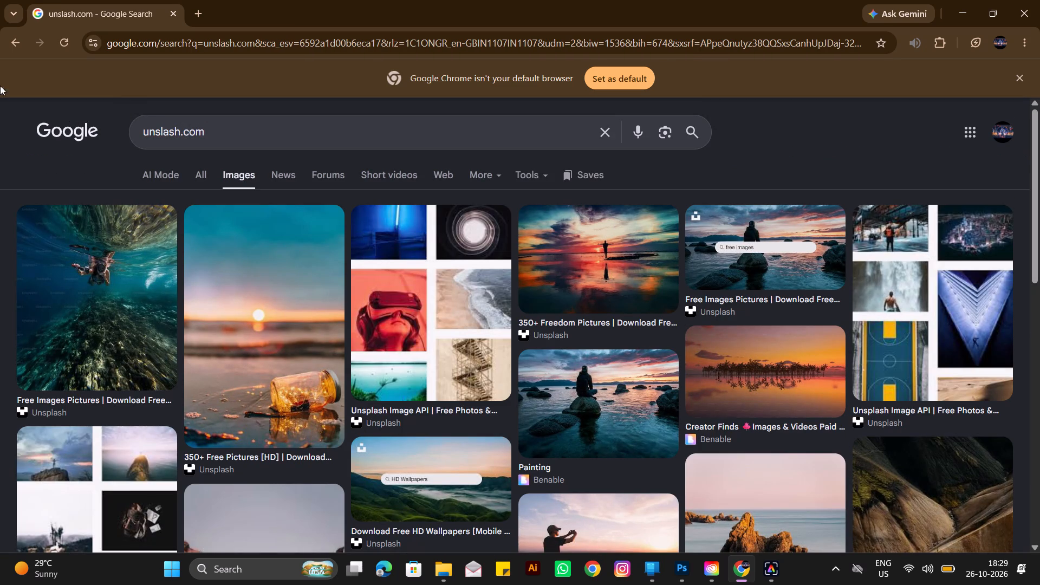
click(207, 181)
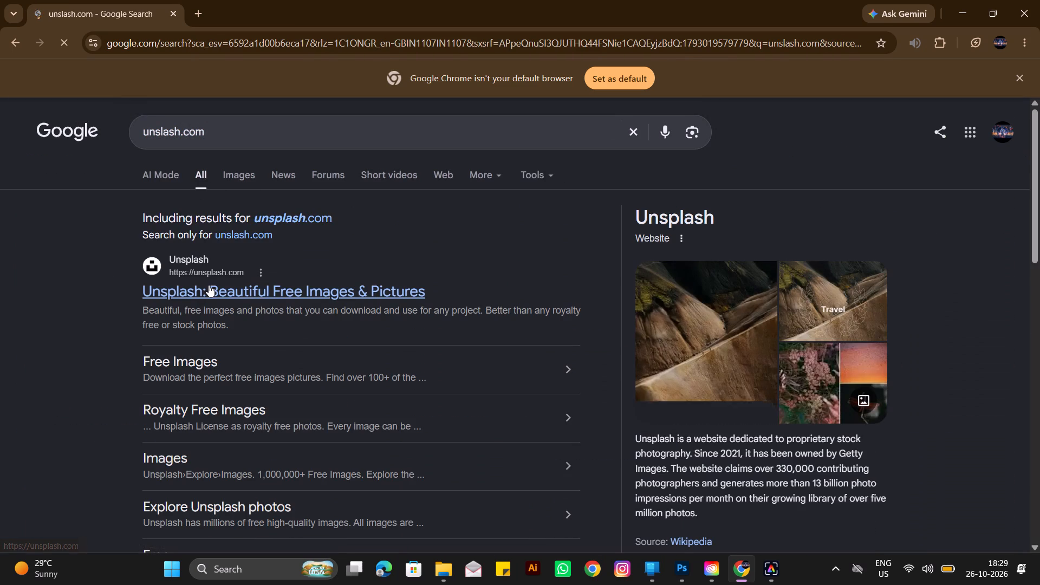
click(212, 294)
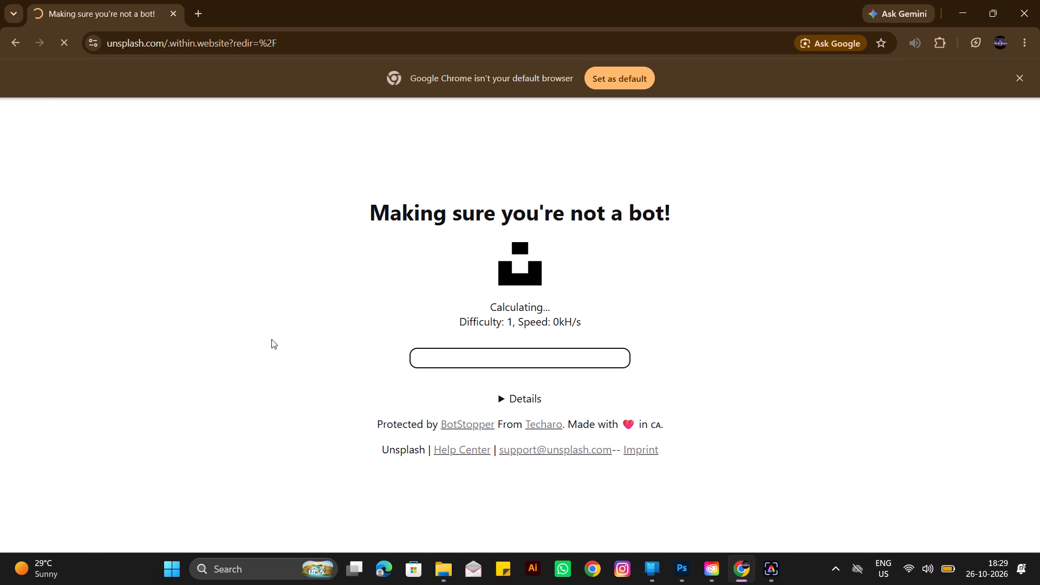
Search Unsplash for "fantasy forest landscape 4k".
click(187, 118)
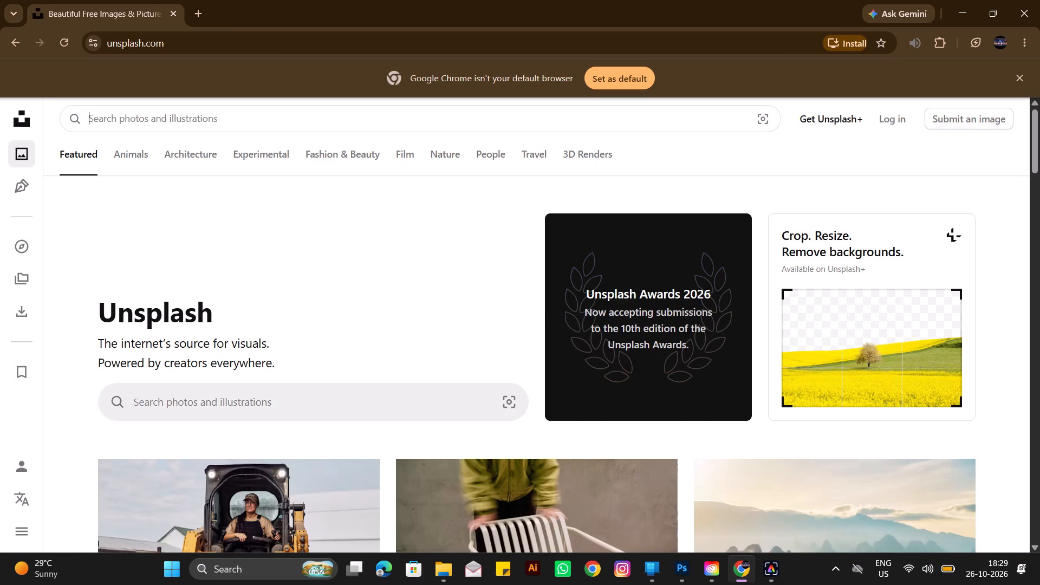
click(187, 118)
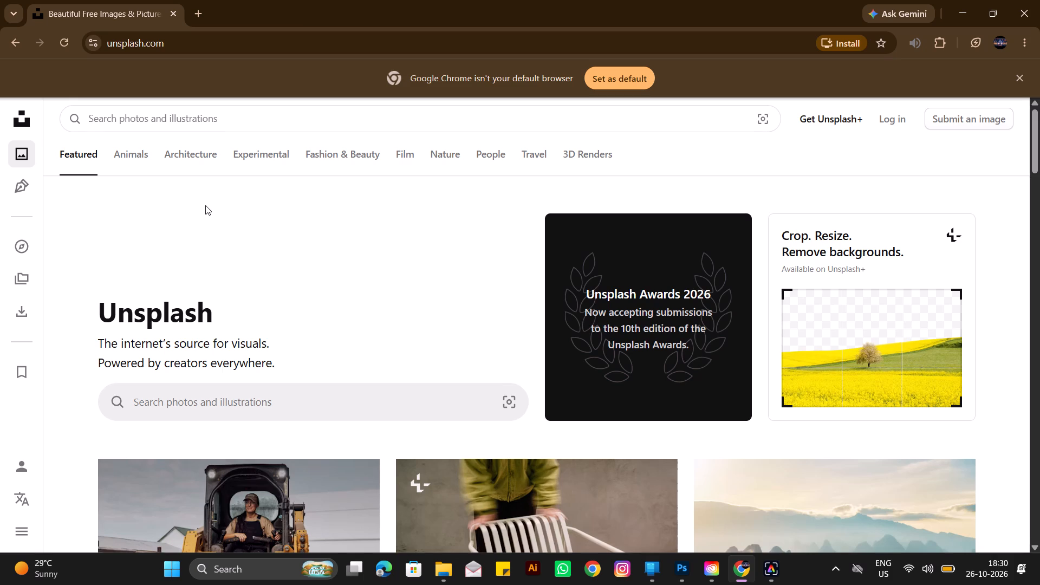
text(fantasdy)
key(BackSpace)
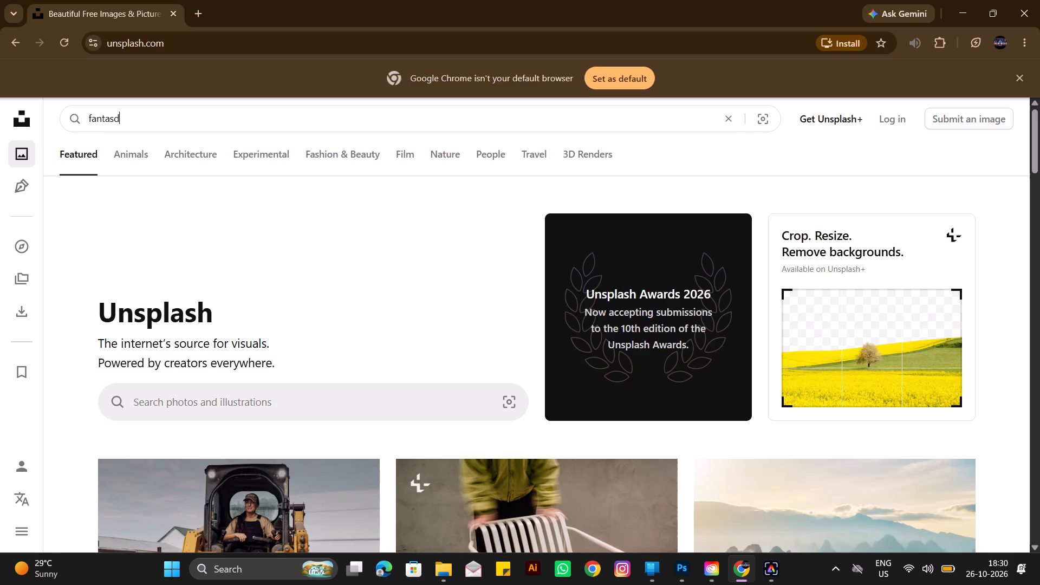
key(BackSpace)
text(y)
key(space)
text(forest)
key(space)
text(landscape)
key(space)
text(4k)
key(Return)
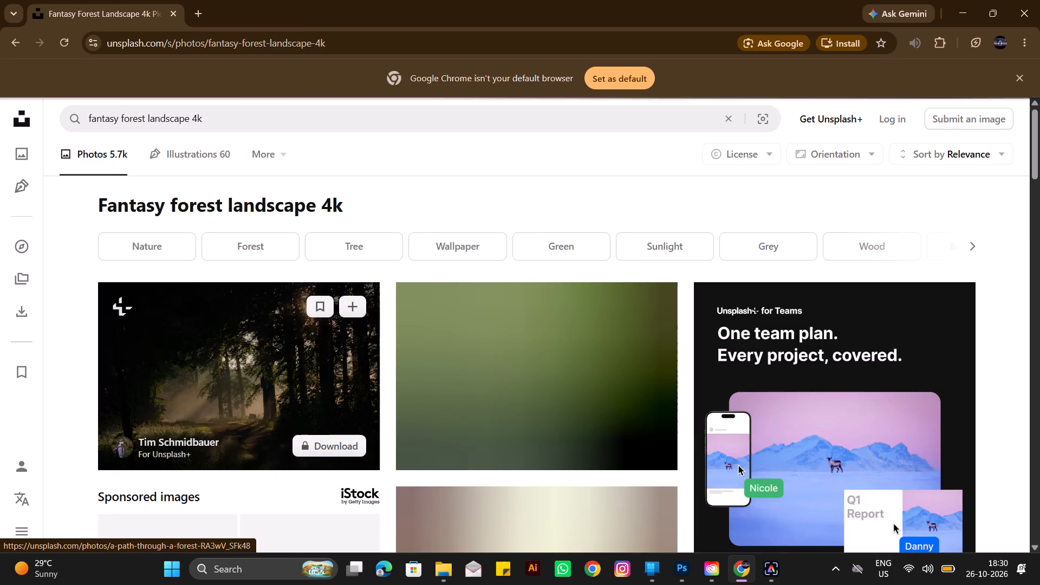
Browse the fantasy forest landscape photos for a background that suits the dragon composition.
scroll(369, 281, down, 3)
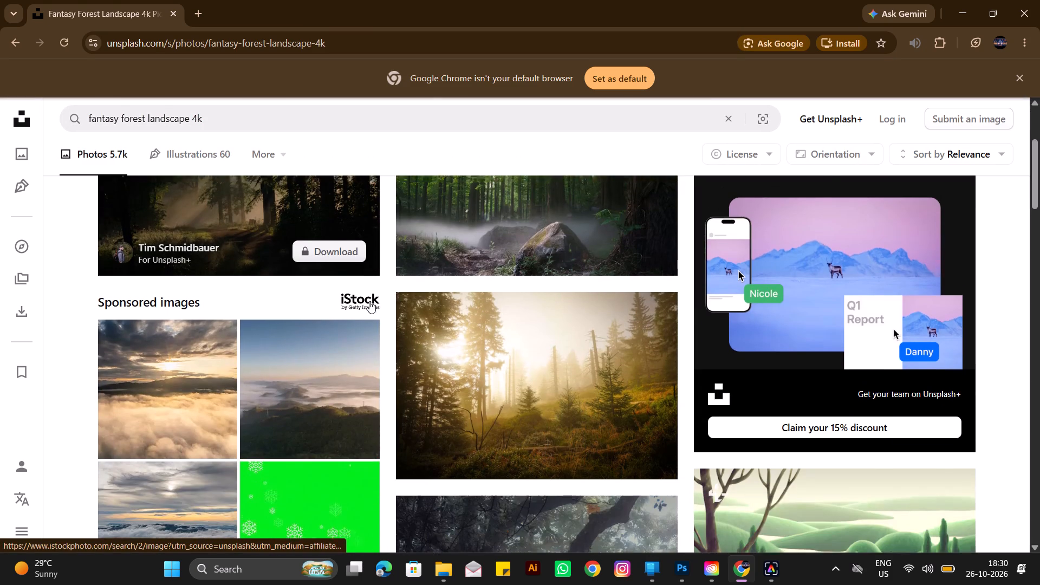
scroll(369, 301, down, 6)
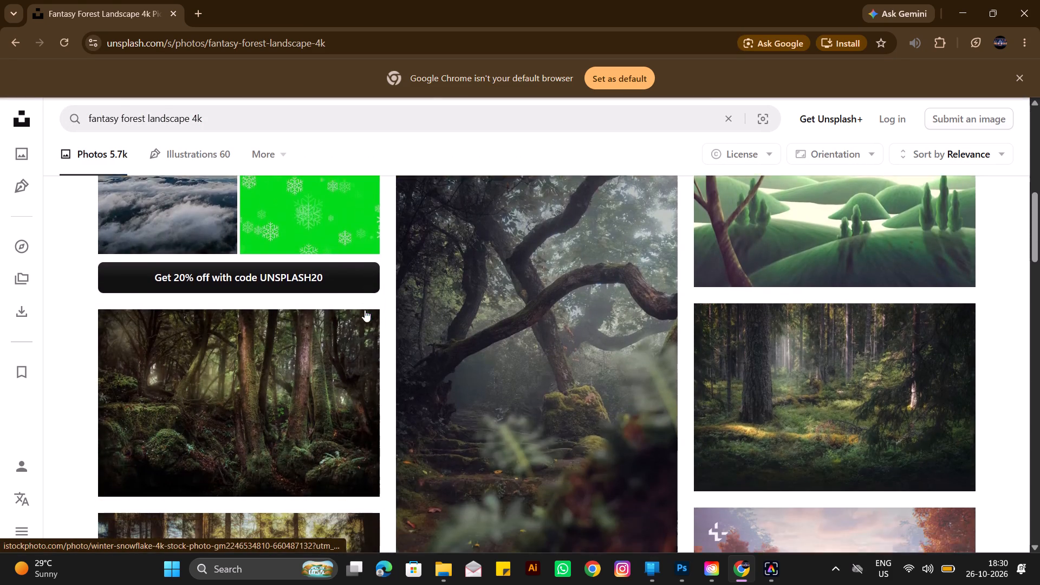
scroll(362, 321, down, 7)
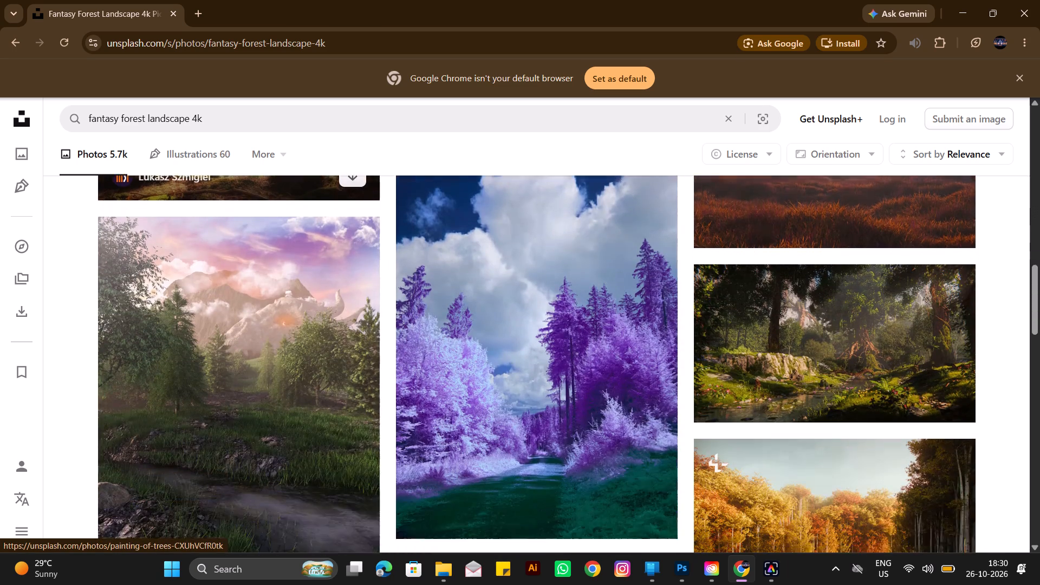
scroll(346, 301, down, 4)
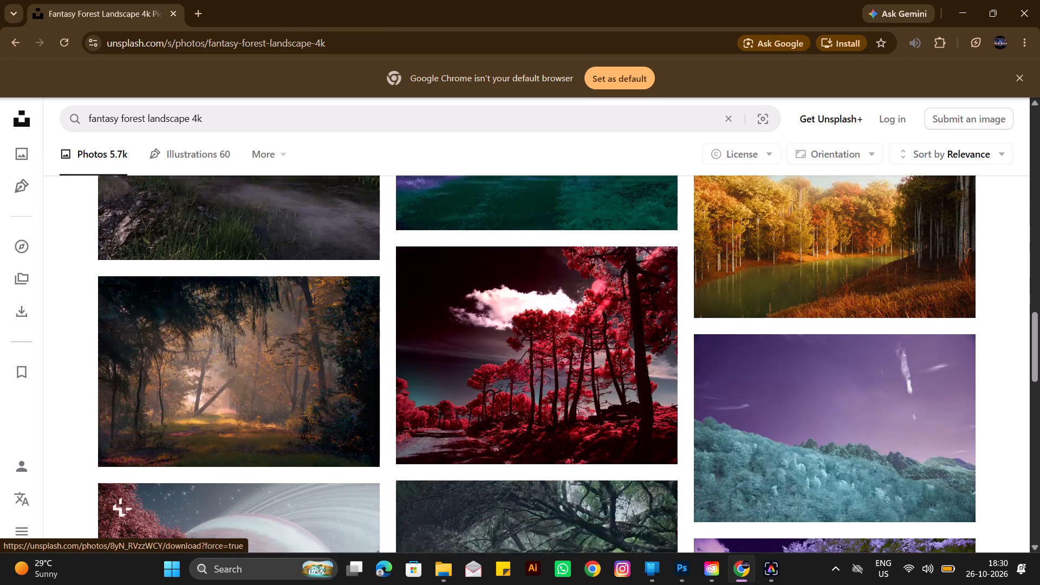
scroll(346, 307, down, 2)
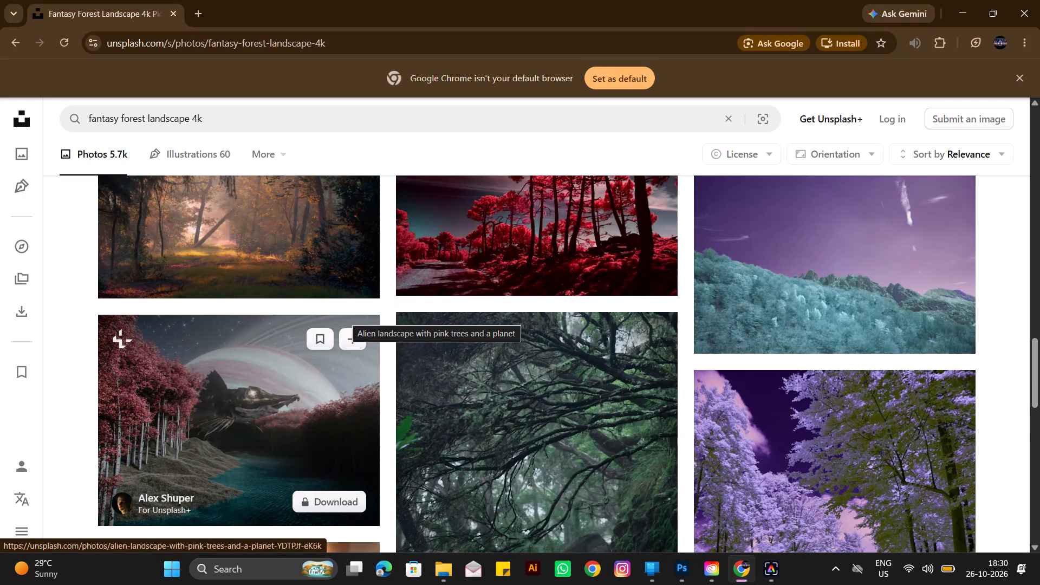
scroll(330, 325, up, 12)
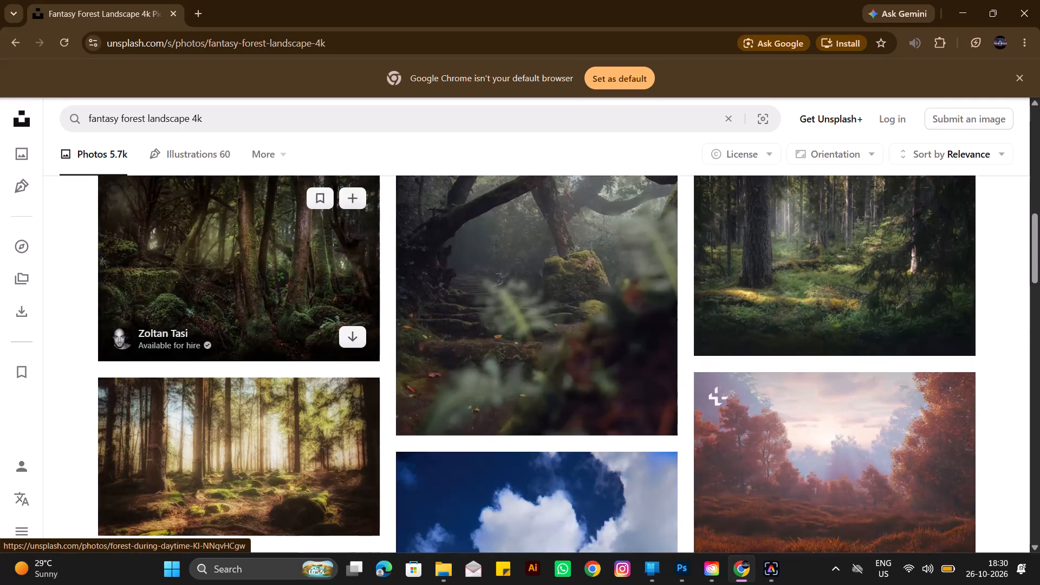
scroll(307, 317, up, 5)
Replace the Unsplash search with "dark fantasy background 4k" and look over the photos.
drag(208, 123, 41, 142)
text(dark fantasyb)
key(space)
key(BackSpace)
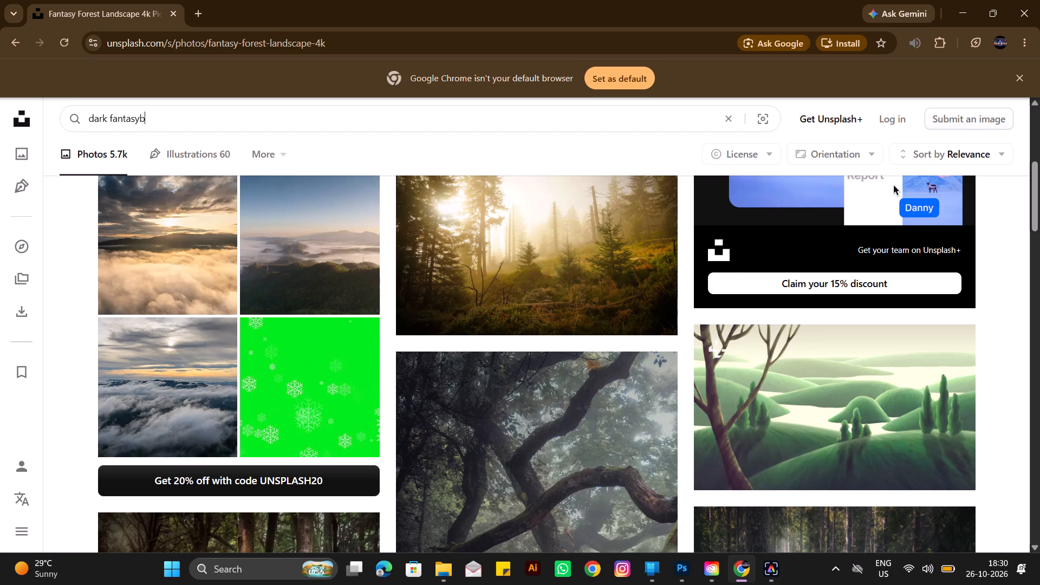
key(BackSpace)
key(space)
text(forest)
key(BackSpace)
key(BackSpace)
key(BackSpace)
key(BackSpace)
key(BackSpace)
key(BackSpace)
text(backgrounf)
key(BackSpace)
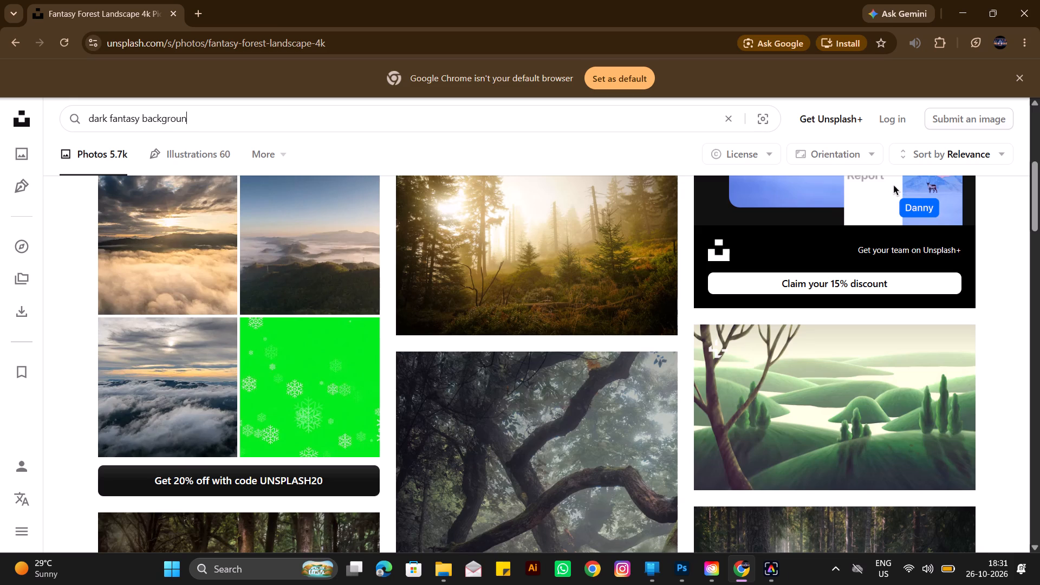
key(d)
key(space)
text(4k)
key(Return)
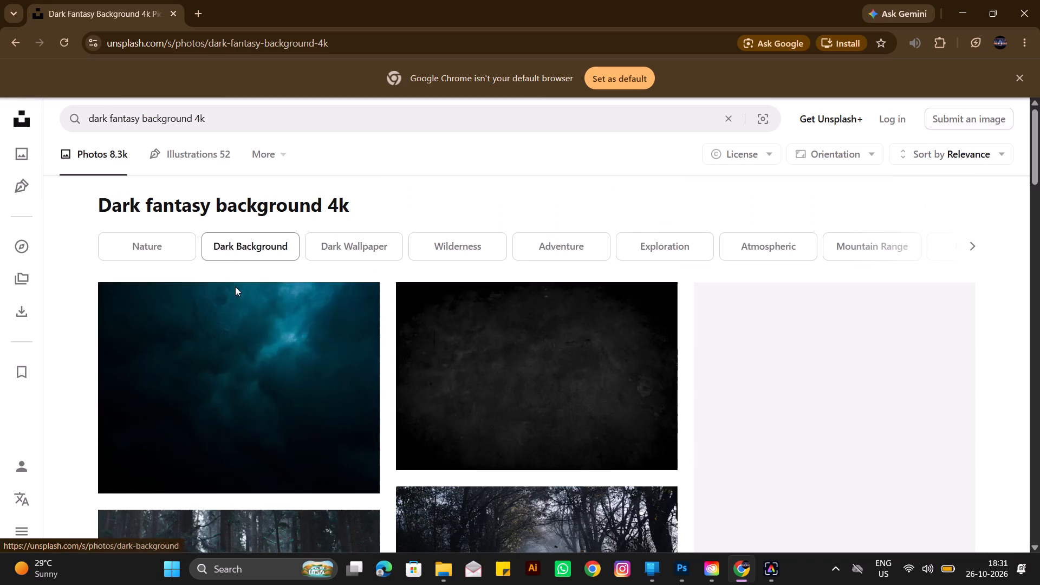
scroll(256, 343, down, 13)
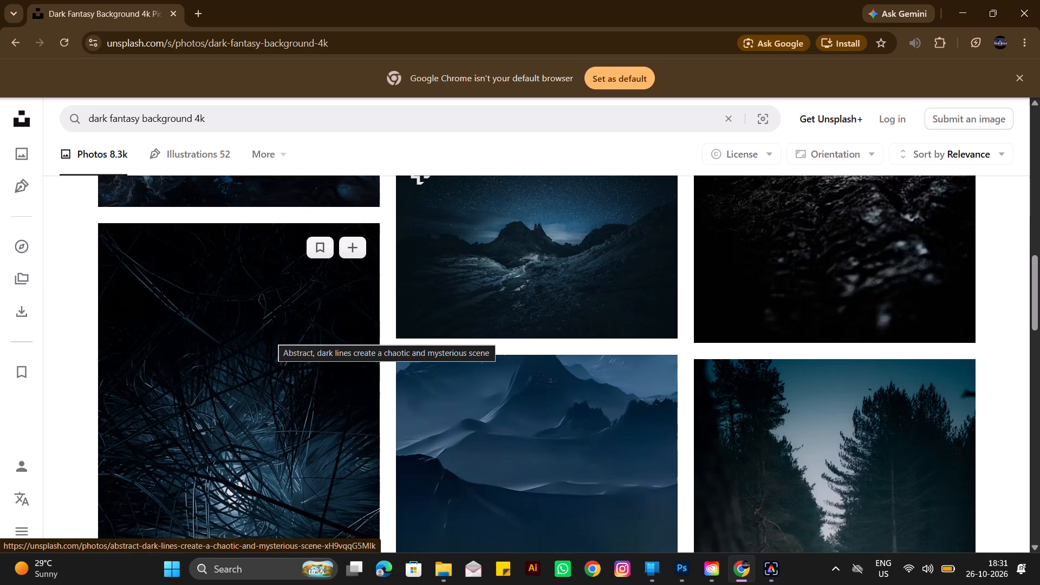
scroll(267, 327, up, 20)
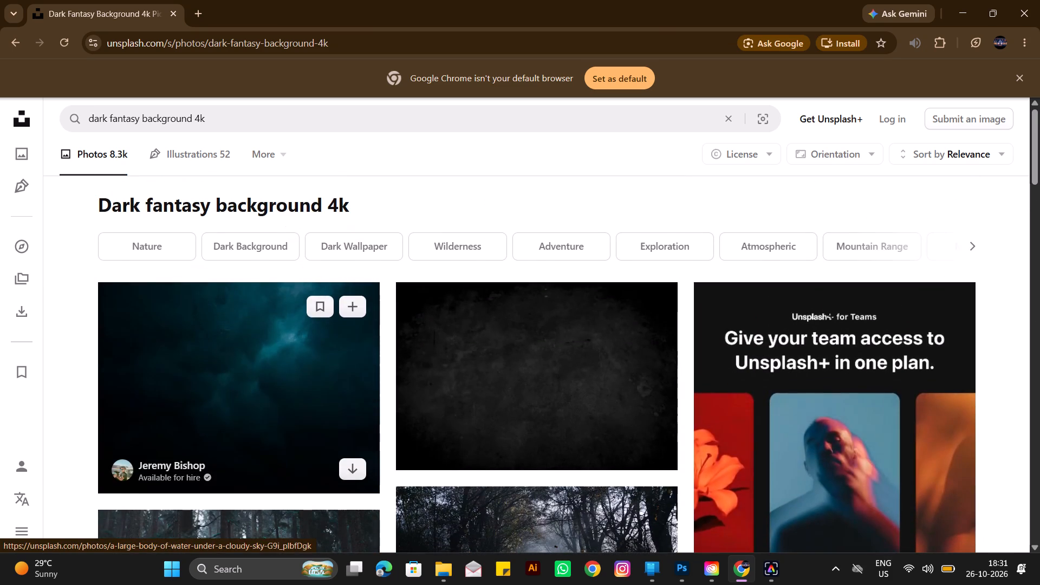
scroll(264, 318, up, 2)
Replace the Unsplash search with "black thunderstorm bg".
drag(210, 121, 3, 123)
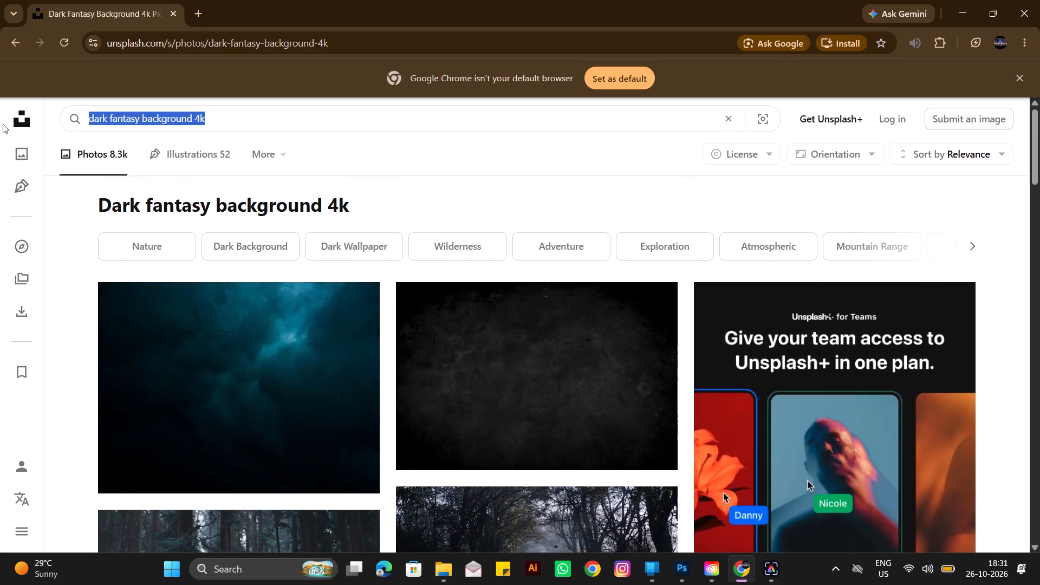
text(black)
key(space)
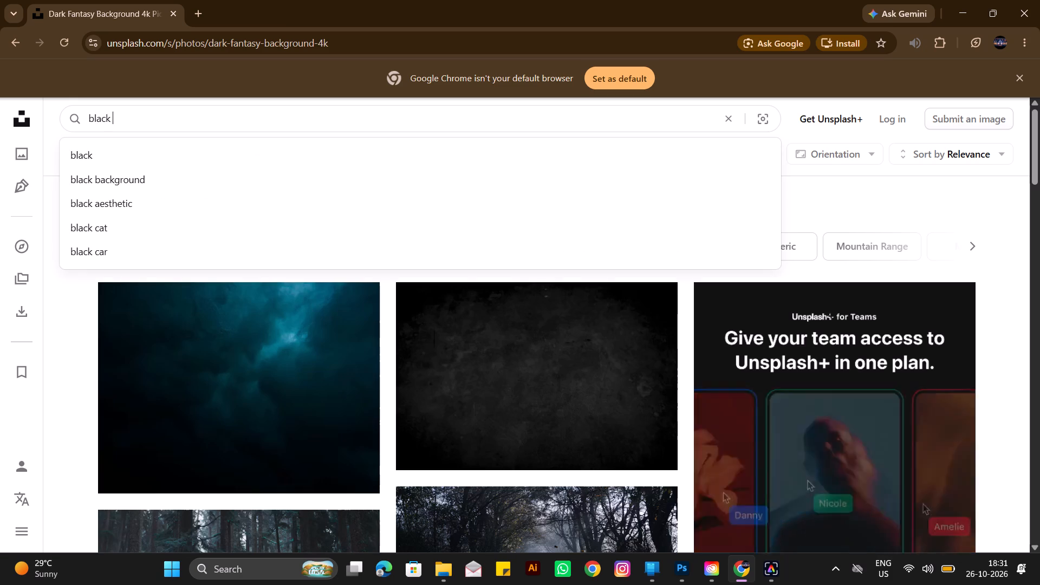
key(t)
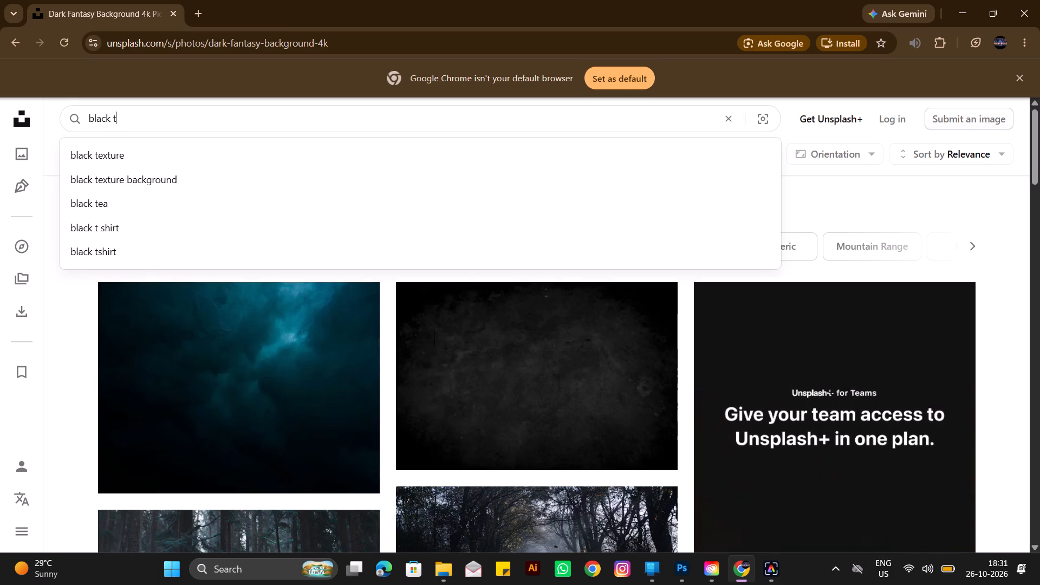
text(hunderstorn)
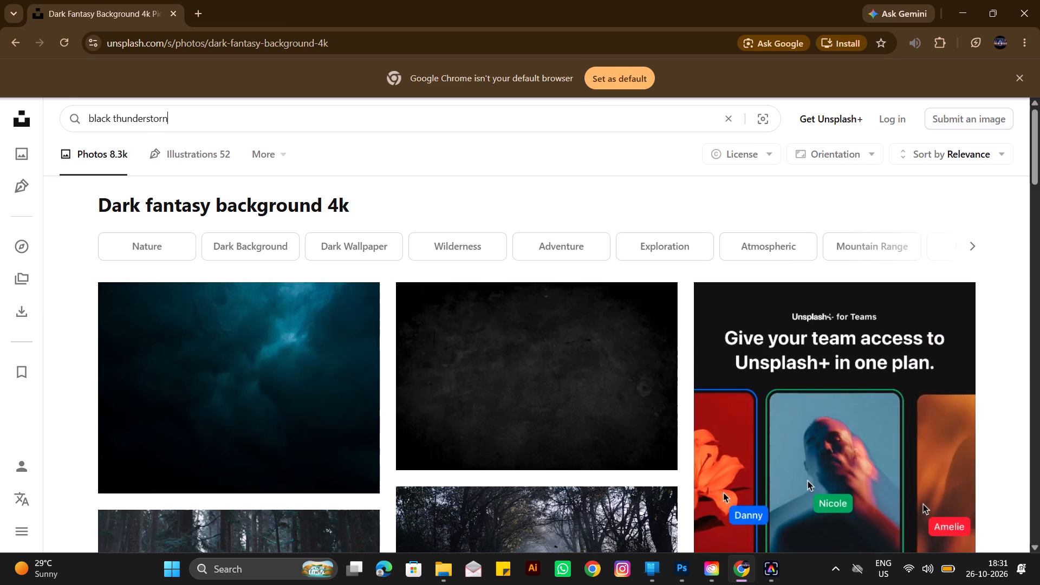
key(BackSpace)
key(m)
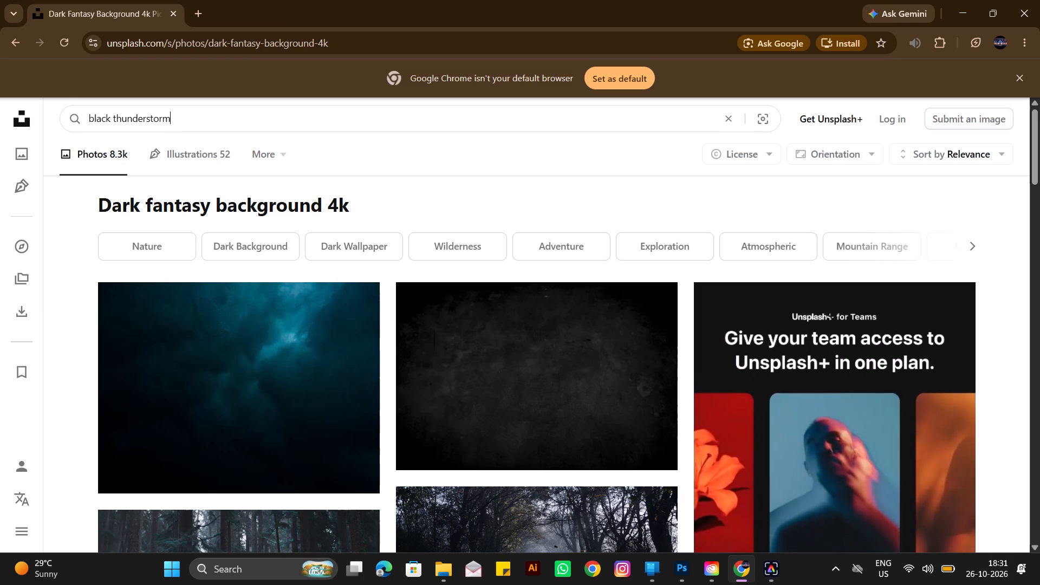
key(space)
text(bg)
key(Return)
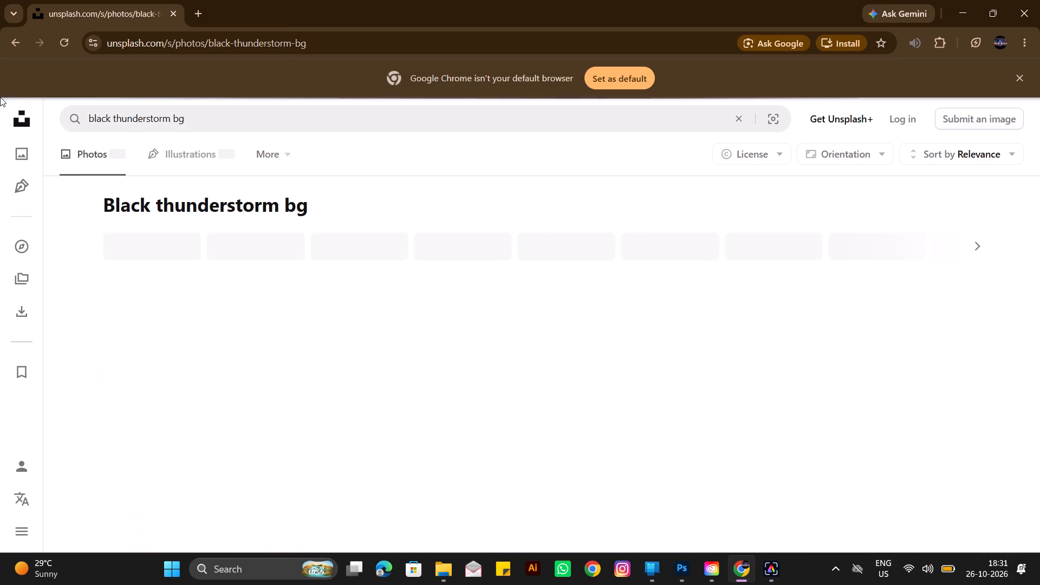
Browse the black thunderstorm photos and compare the lightning and storm cloud pictures as possible backgrounds.
scroll(128, 199, down, 1)
scroll(223, 269, down, 3)
scroll(221, 270, up, 1)
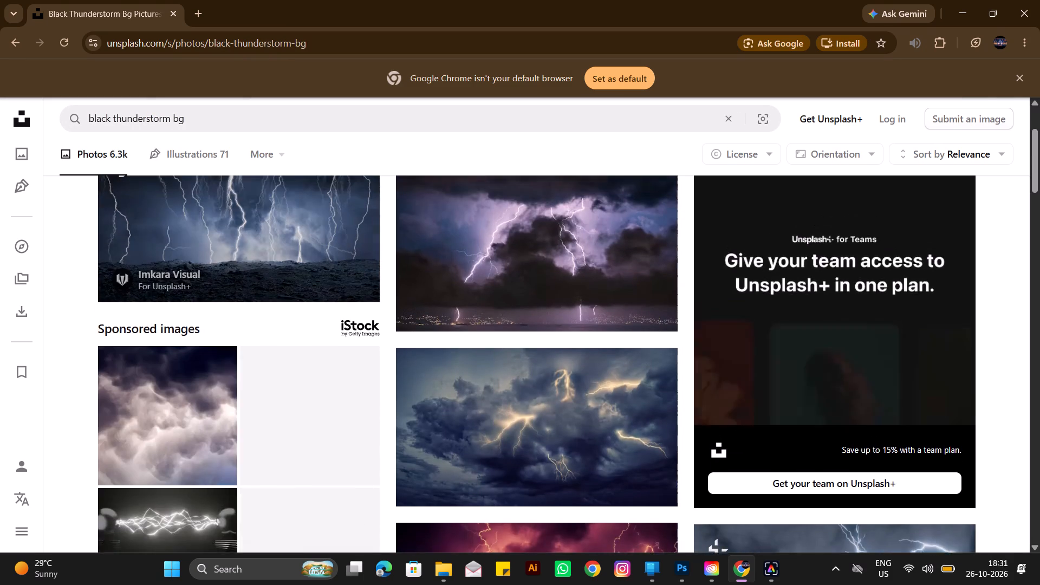
scroll(222, 271, down, 4)
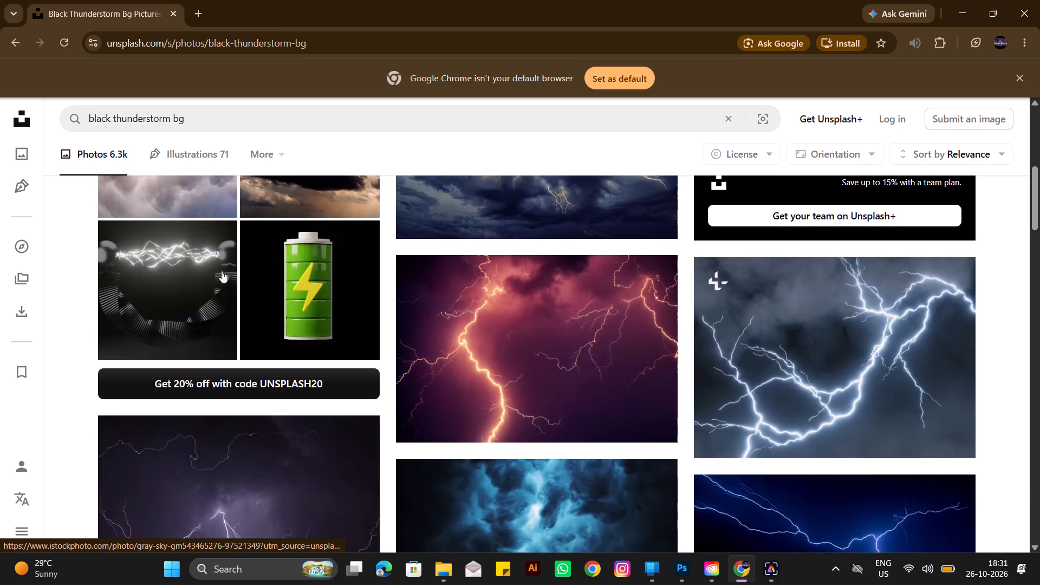
scroll(222, 271, down, 5)
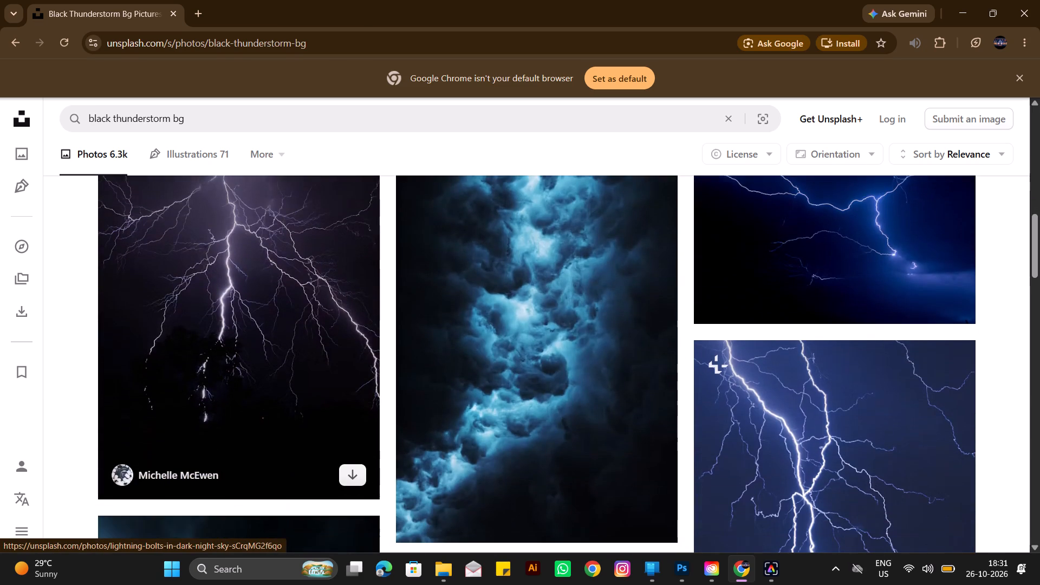
scroll(431, 306, down, 5)
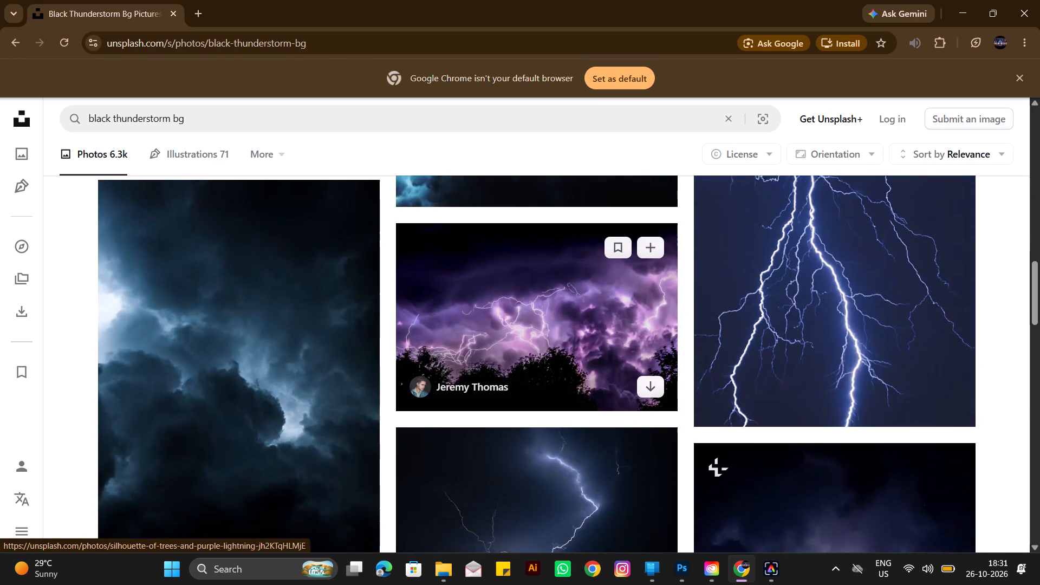
scroll(466, 315, down, 10)
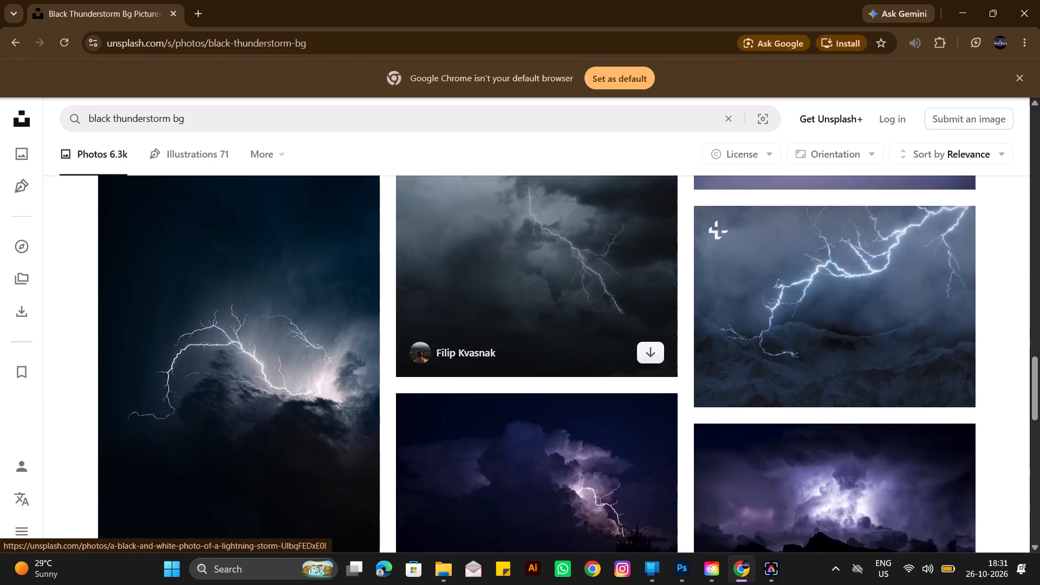
scroll(459, 316, up, 15)
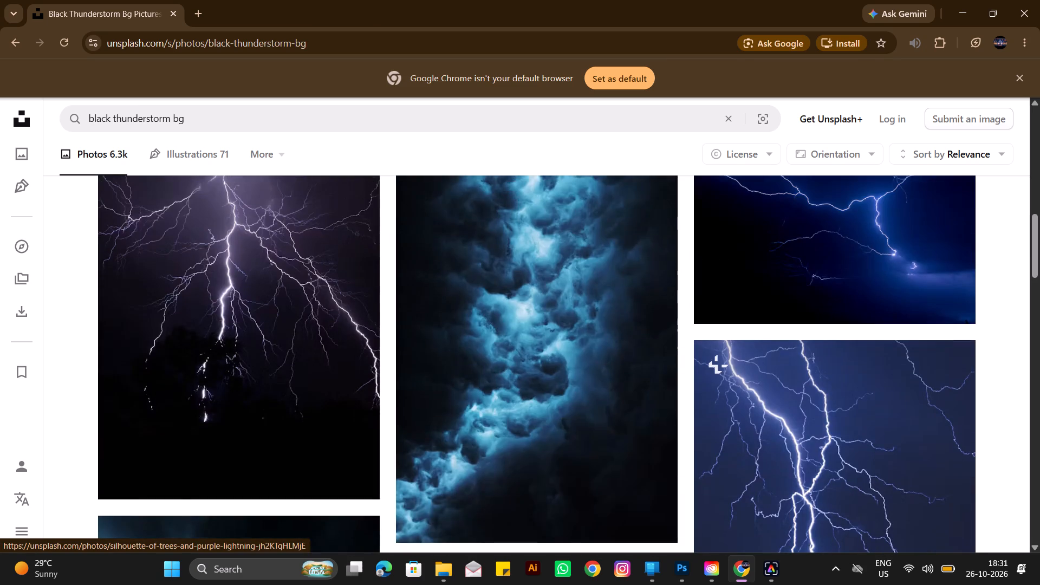
scroll(552, 290, up, 5)
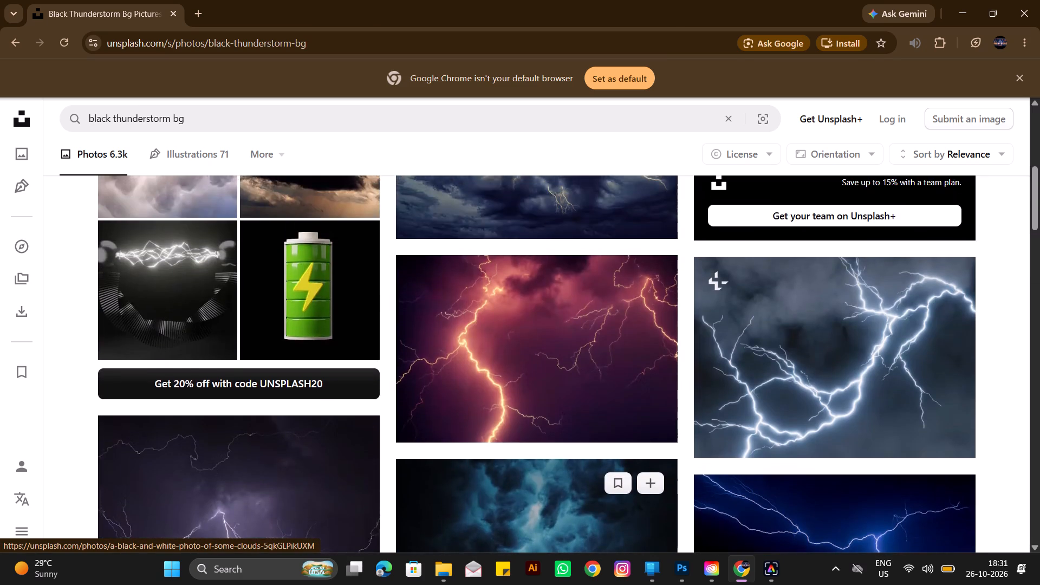
Save the photo of purple-white lightning bolts in a dark night sky to Downloads as "dark bg", in AVIF format.
scroll(552, 290, down, 4)
scroll(706, 320, down, 5)
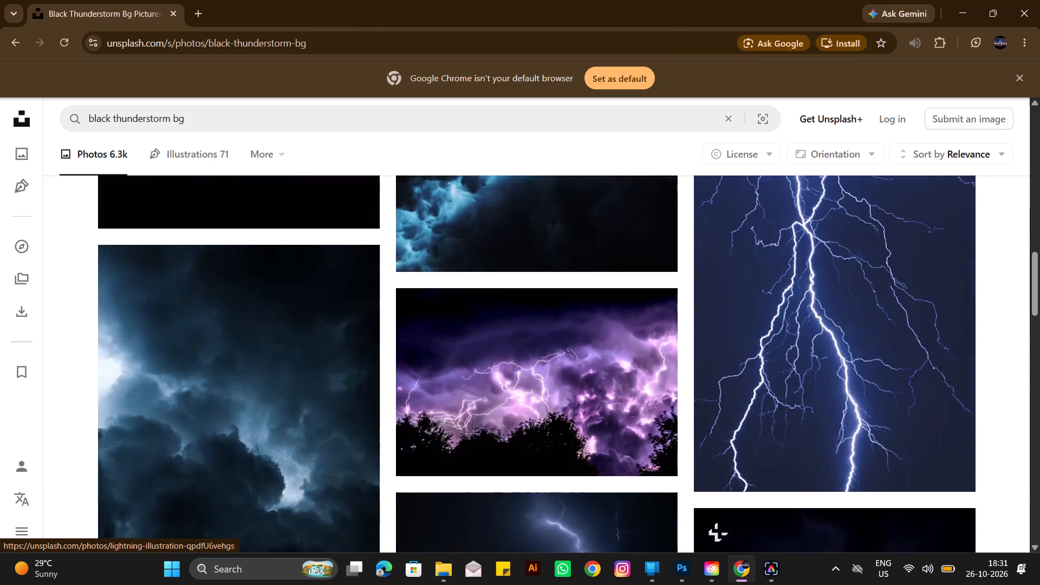
scroll(706, 320, down, 4)
scroll(706, 320, up, 4)
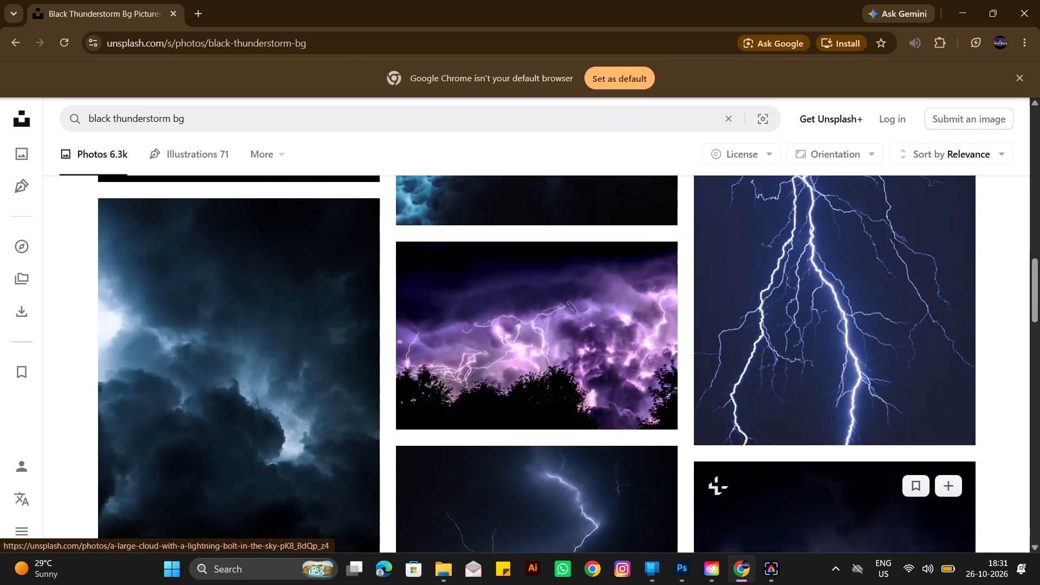
scroll(705, 320, up, 4)
right_click(171, 289)
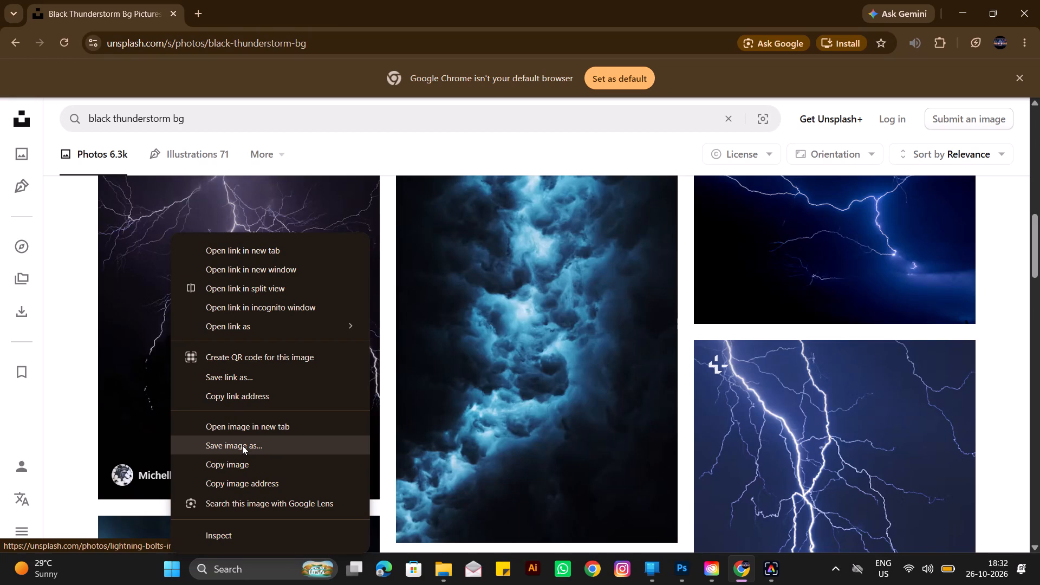
click(259, 447)
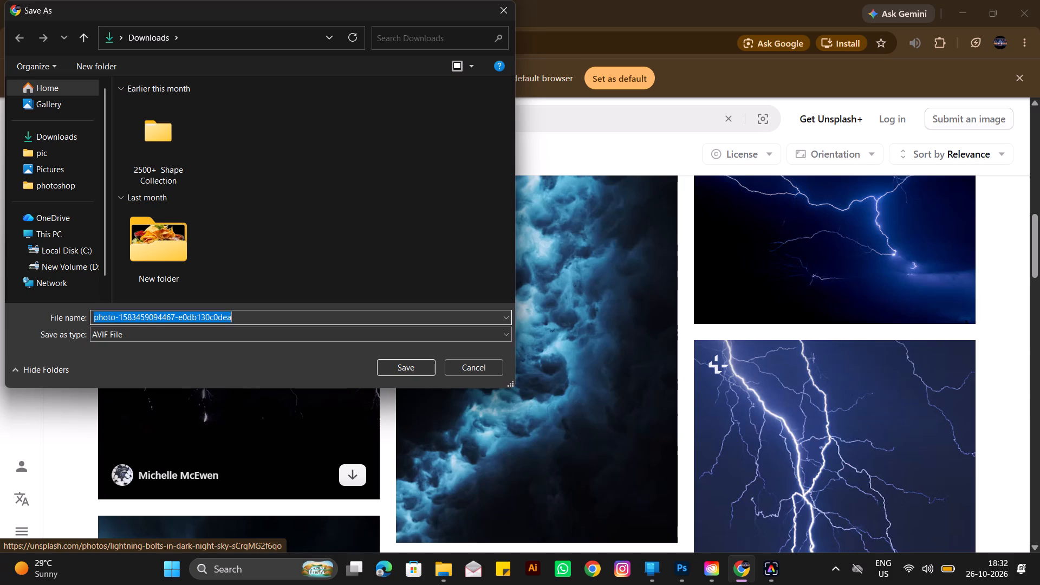
text(dark)
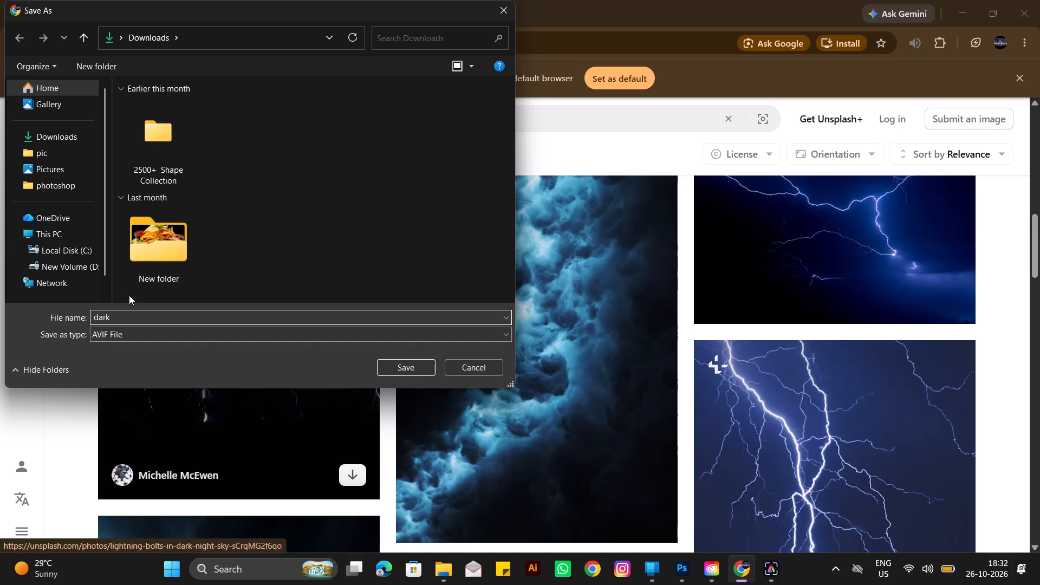
click(53, 139)
click(122, 318)
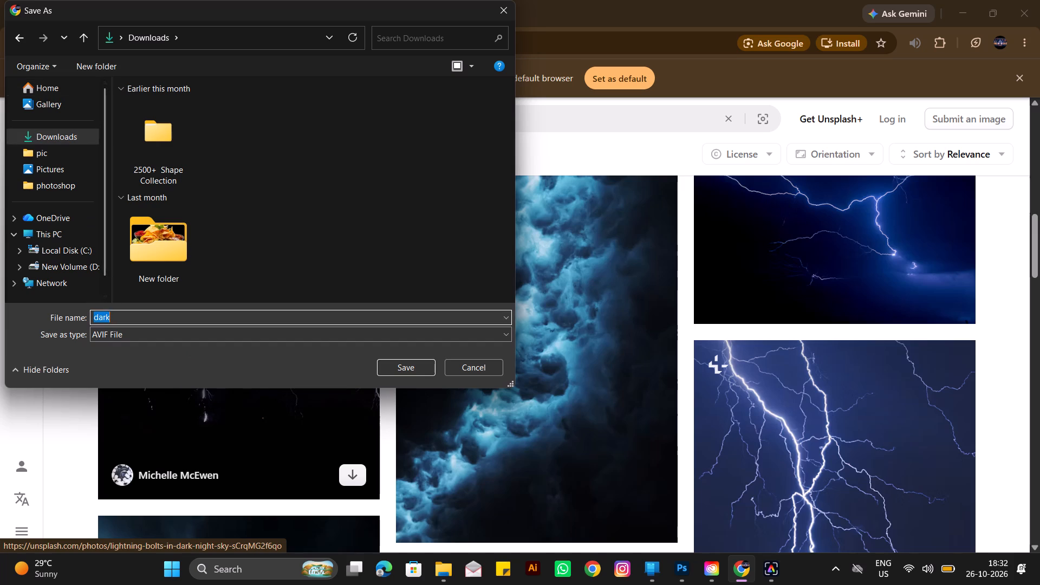
click(122, 318)
key(space)
text(bg)
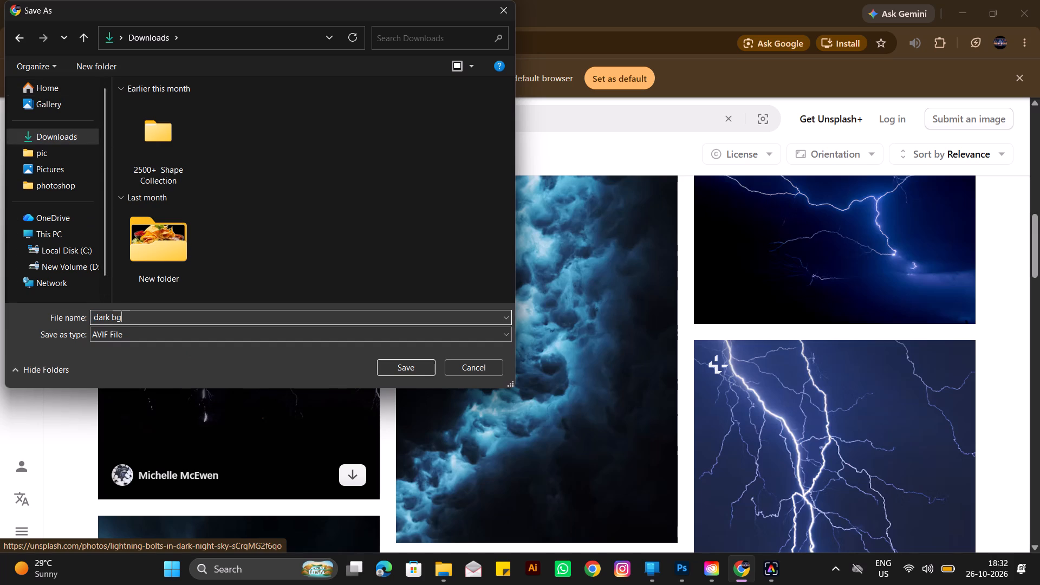
click(409, 365)
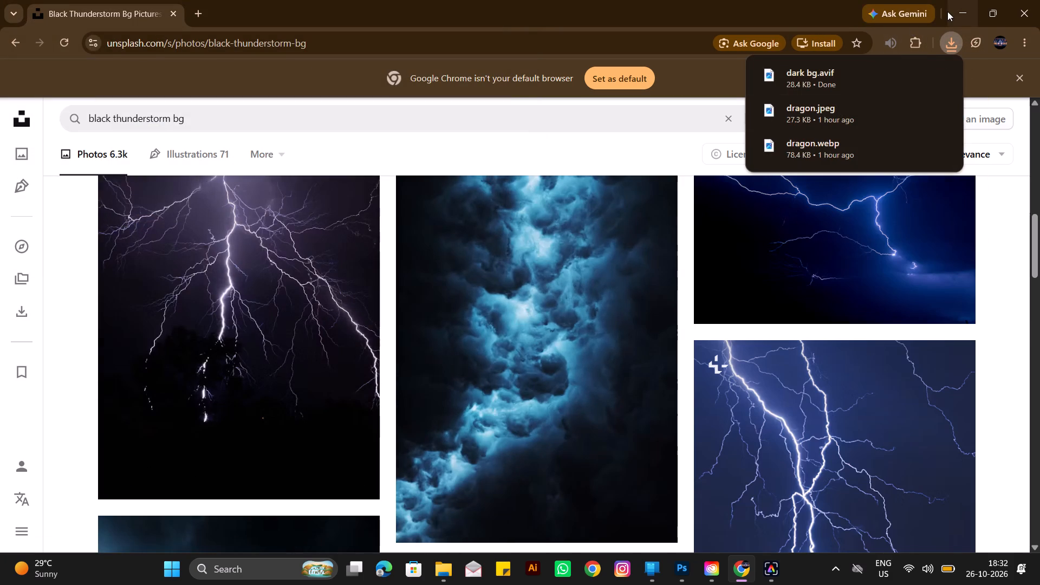
Switch to the dragon document in Photoshop and hide Layer 1.
click(953, 9)
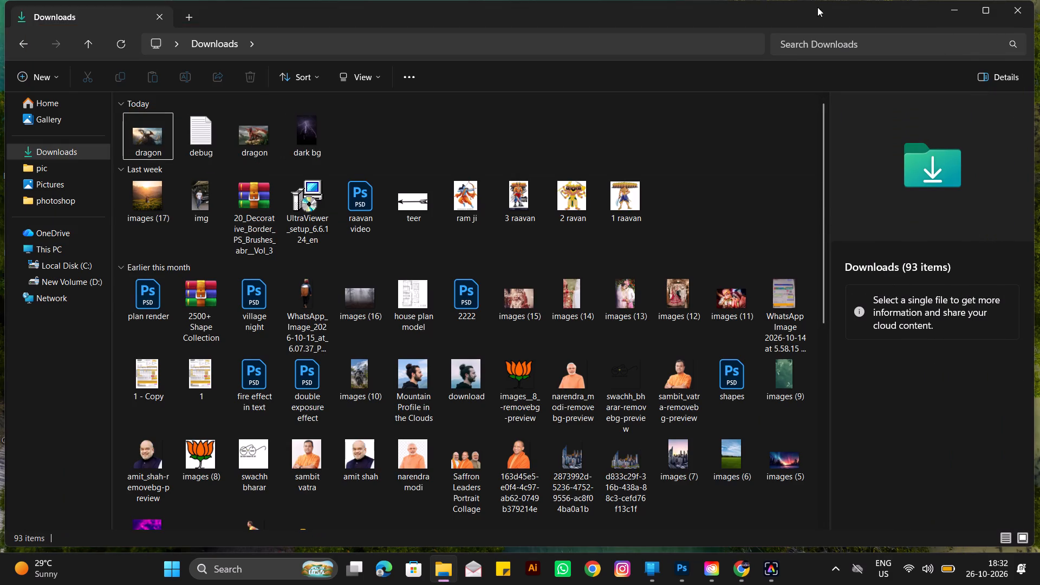
click(944, 4)
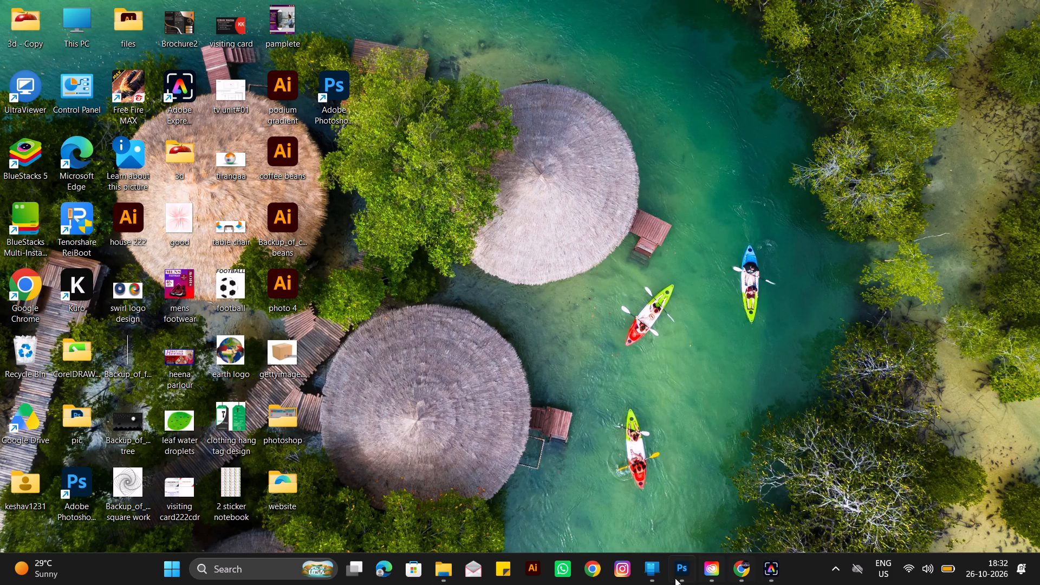
click(673, 579)
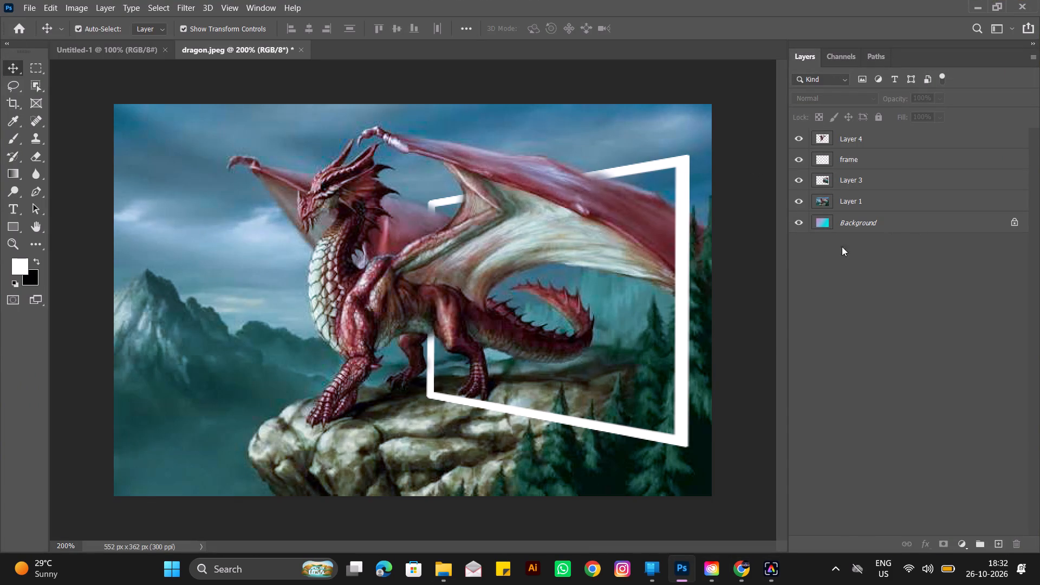
click(808, 205)
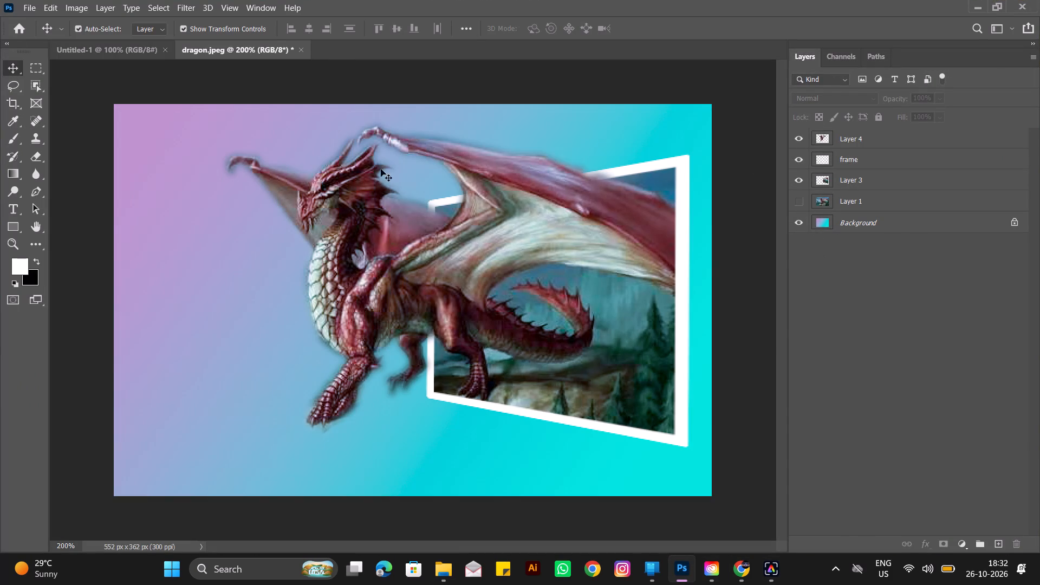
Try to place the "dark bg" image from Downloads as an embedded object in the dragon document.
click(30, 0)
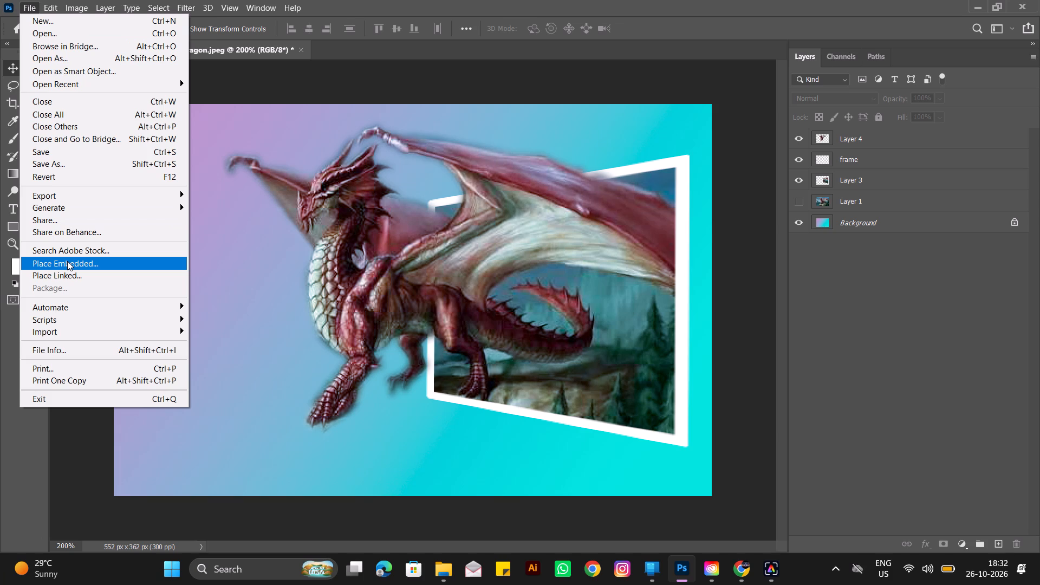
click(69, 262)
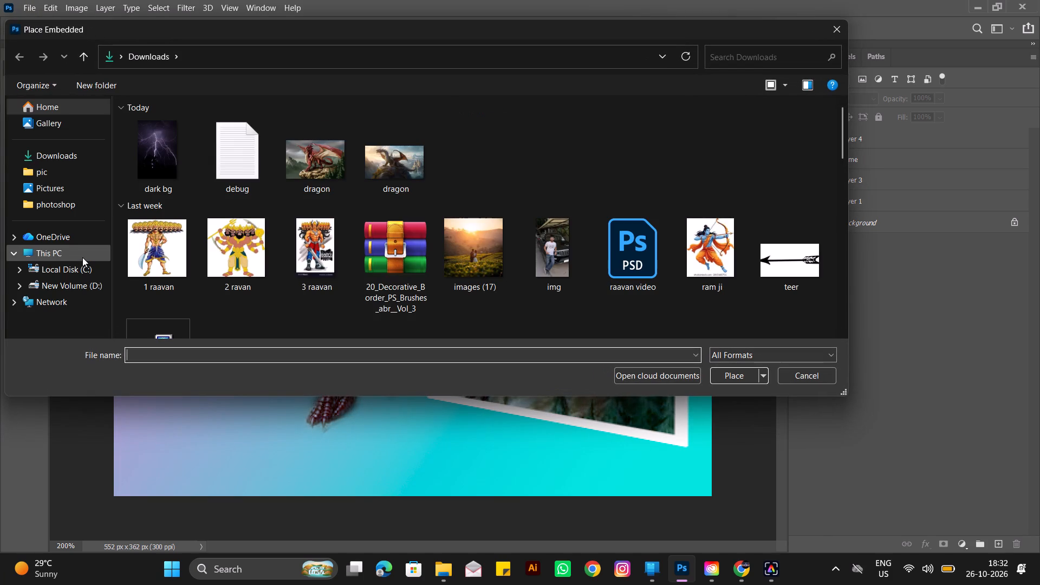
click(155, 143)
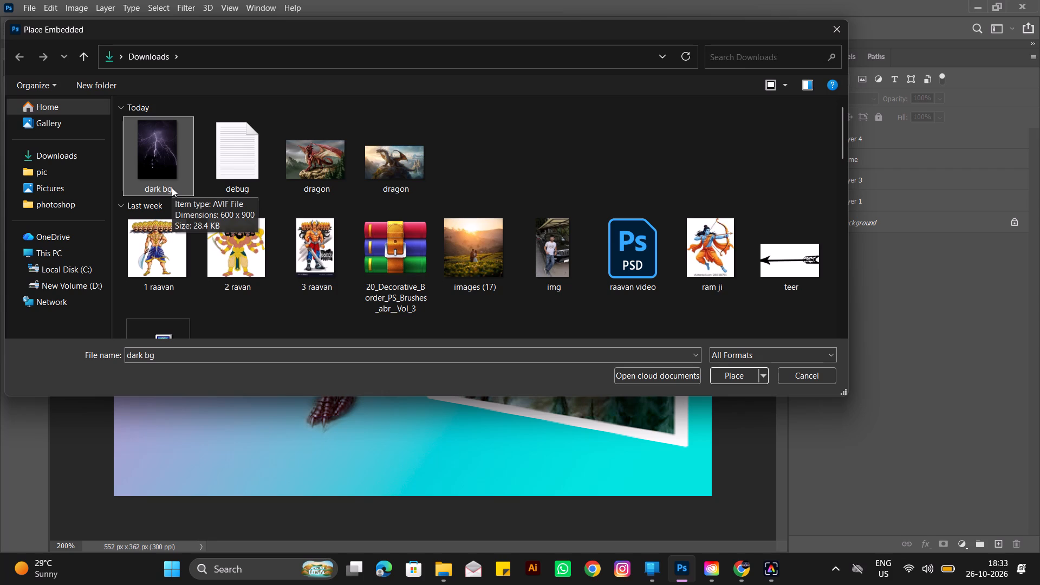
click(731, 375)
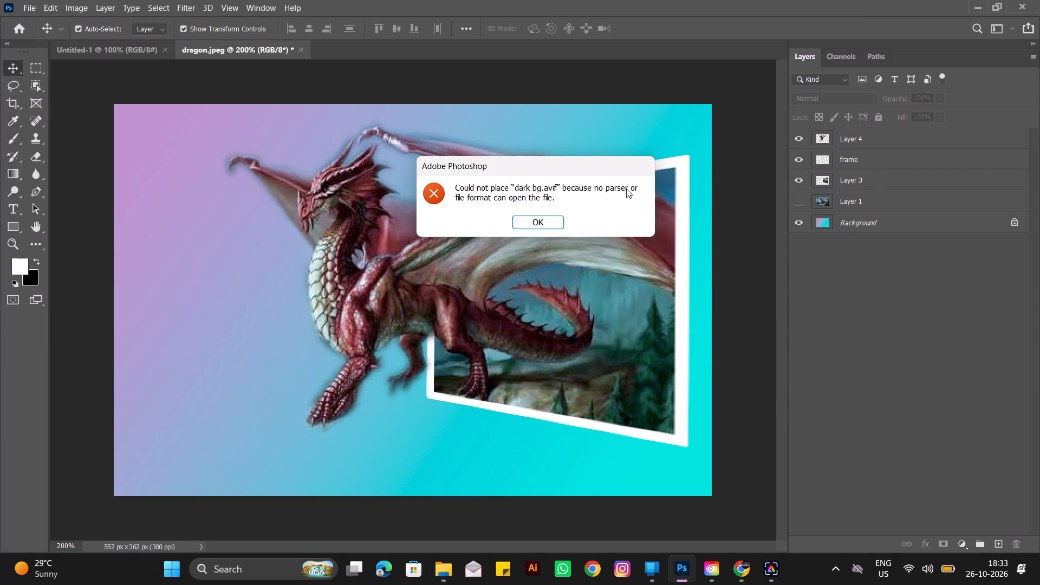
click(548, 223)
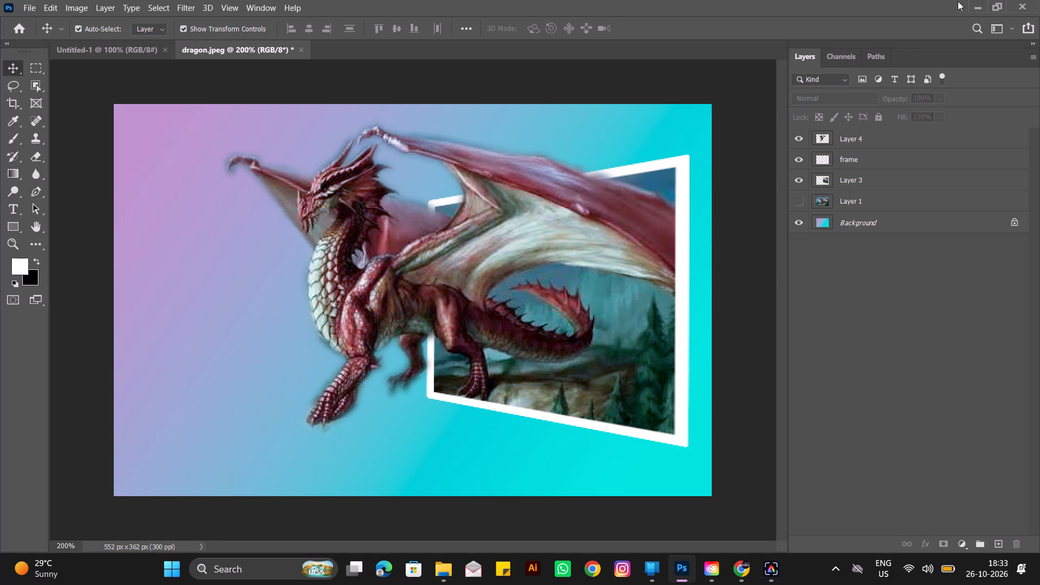
Return to Unsplash in Chrome and save the same lightning photo to Downloads as "dark bg.dark", with the file type All Files.
click(980, 9)
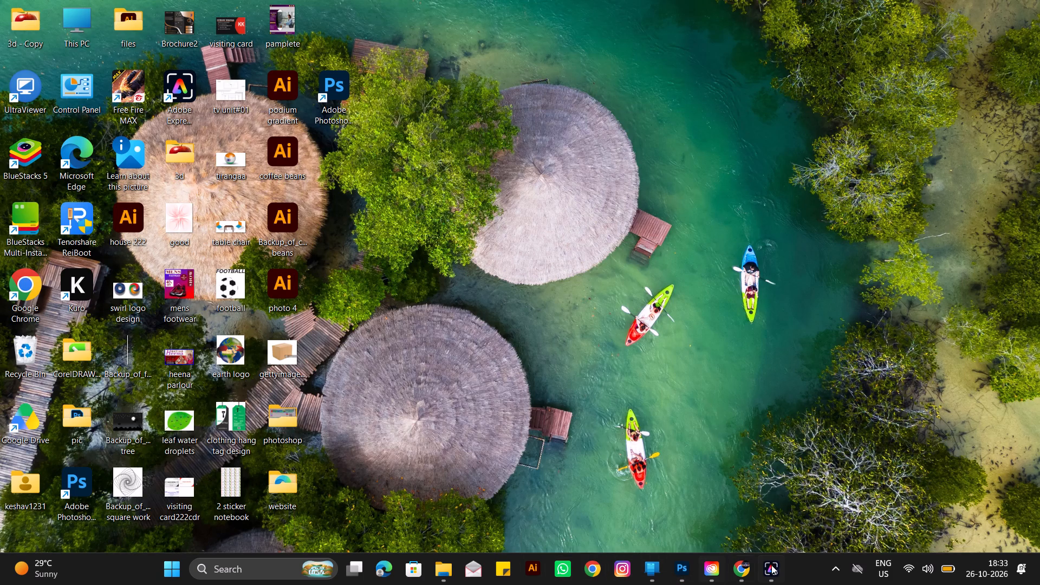
click(720, 507)
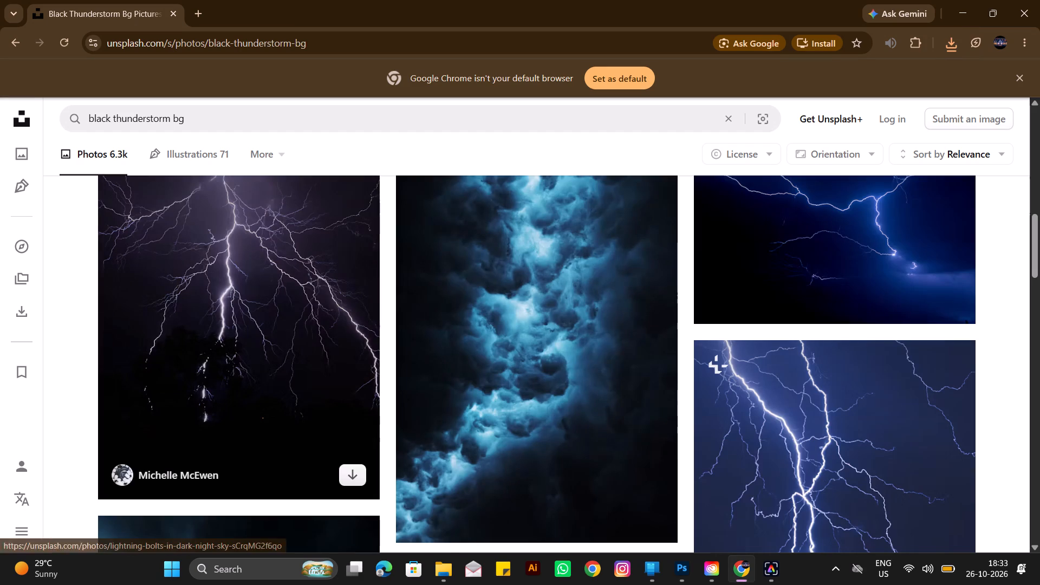
right_click(252, 311)
click(316, 449)
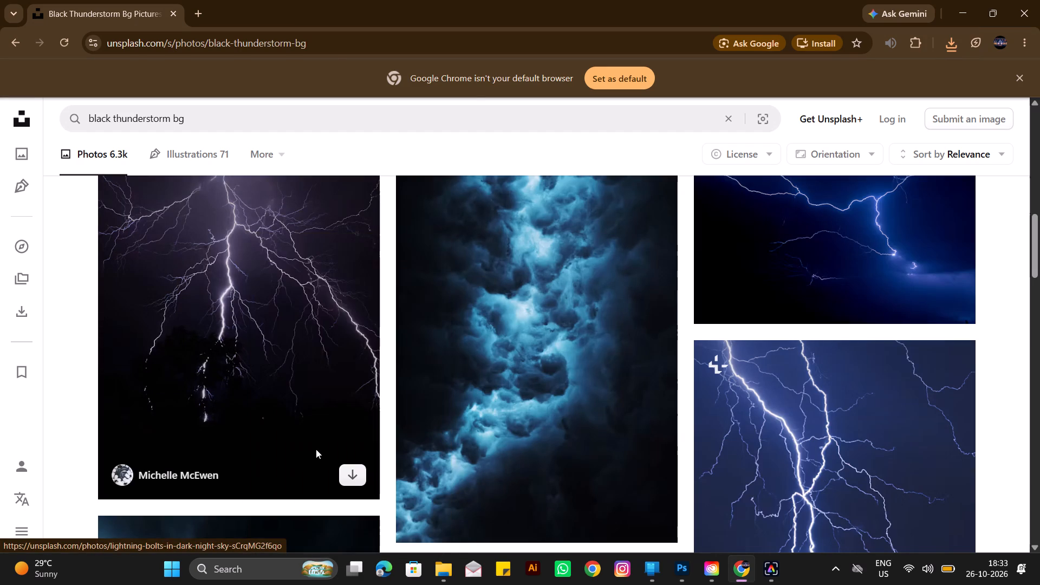
click(167, 332)
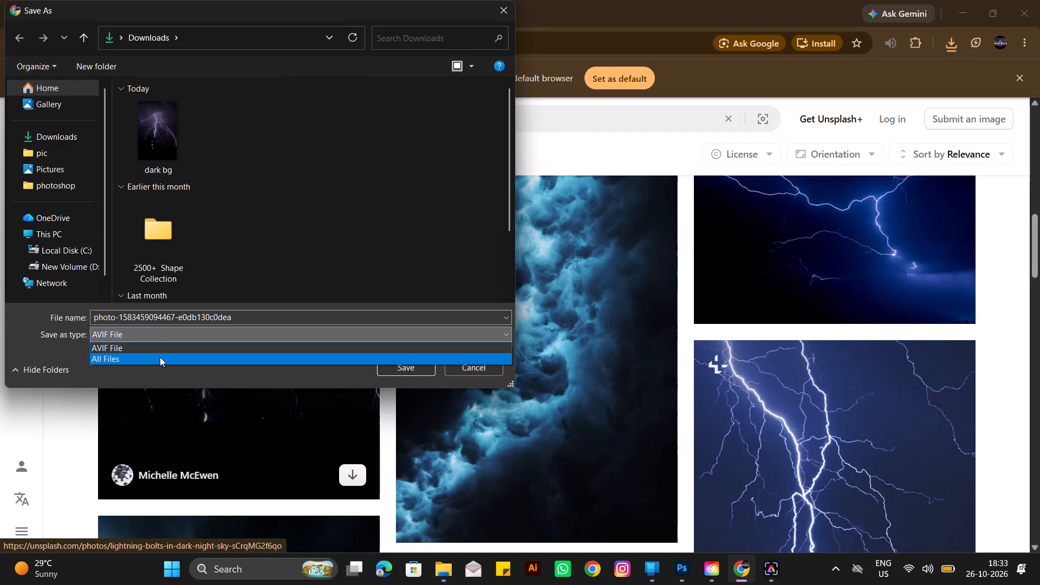
click(149, 359)
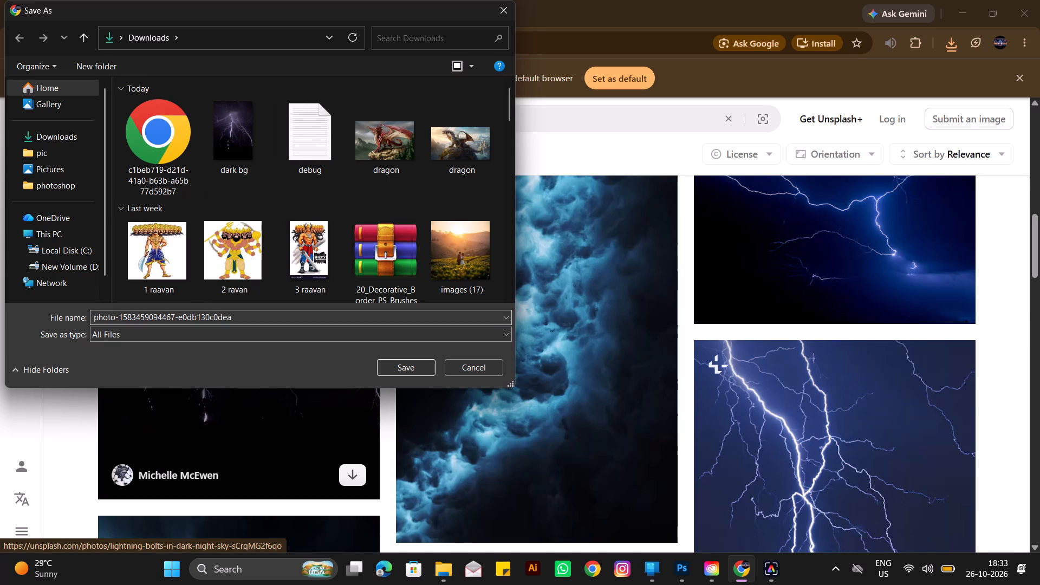
drag(245, 316, 68, 323)
text(dark)
key(space)
text(bg)
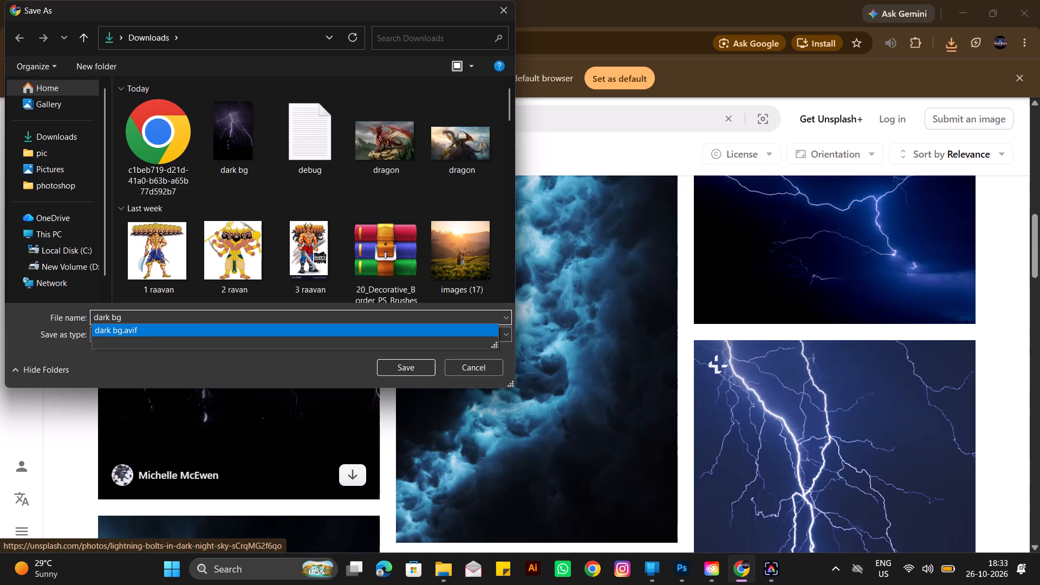
key(period)
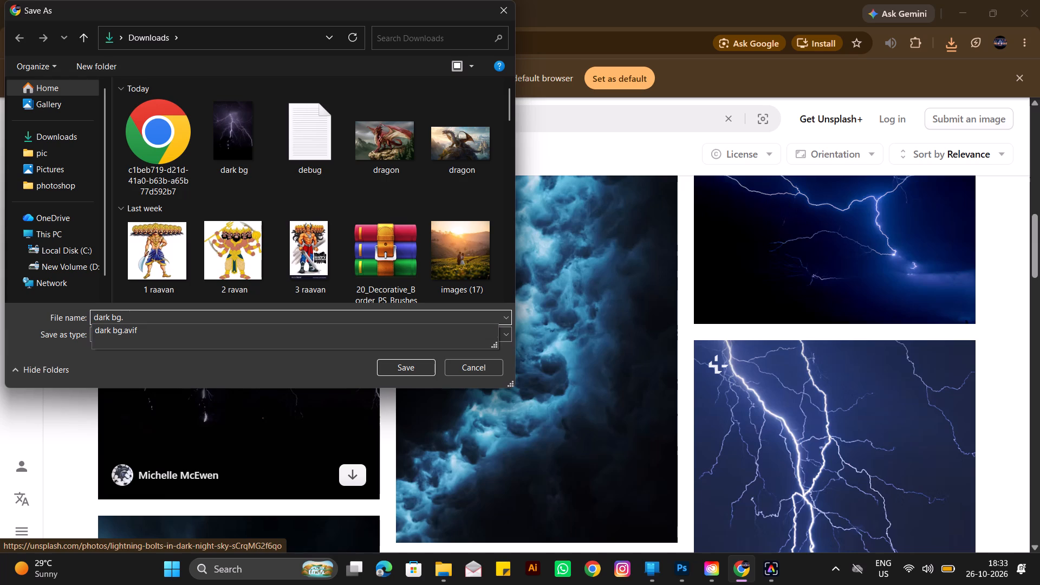
text(dark)
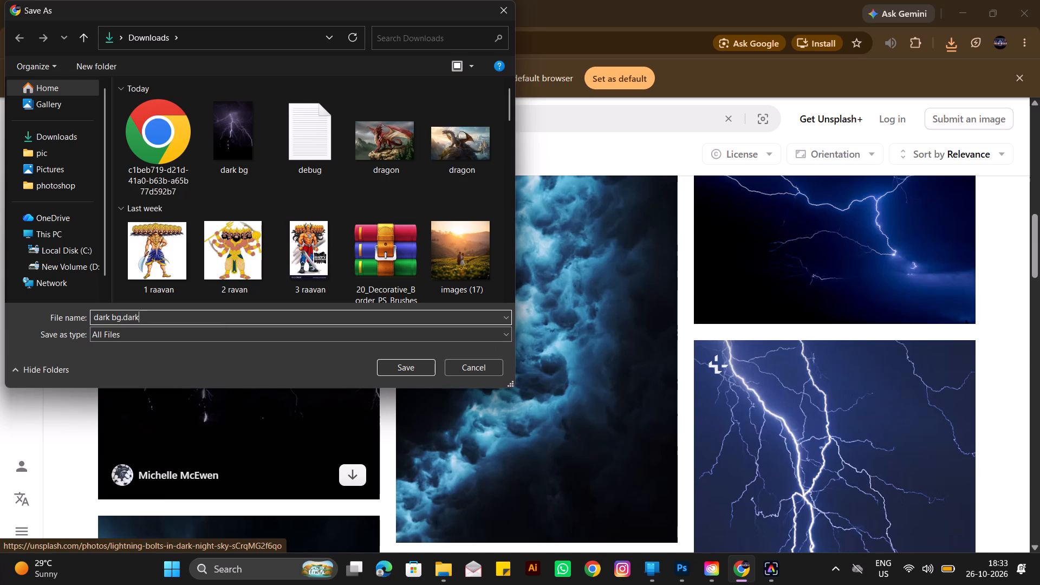
click(400, 367)
click(954, 10)
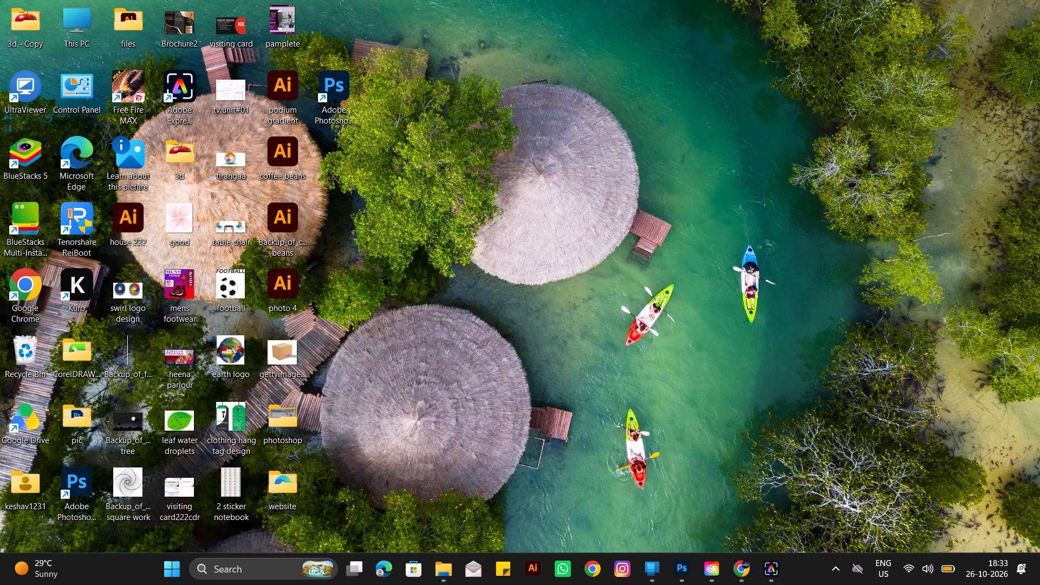
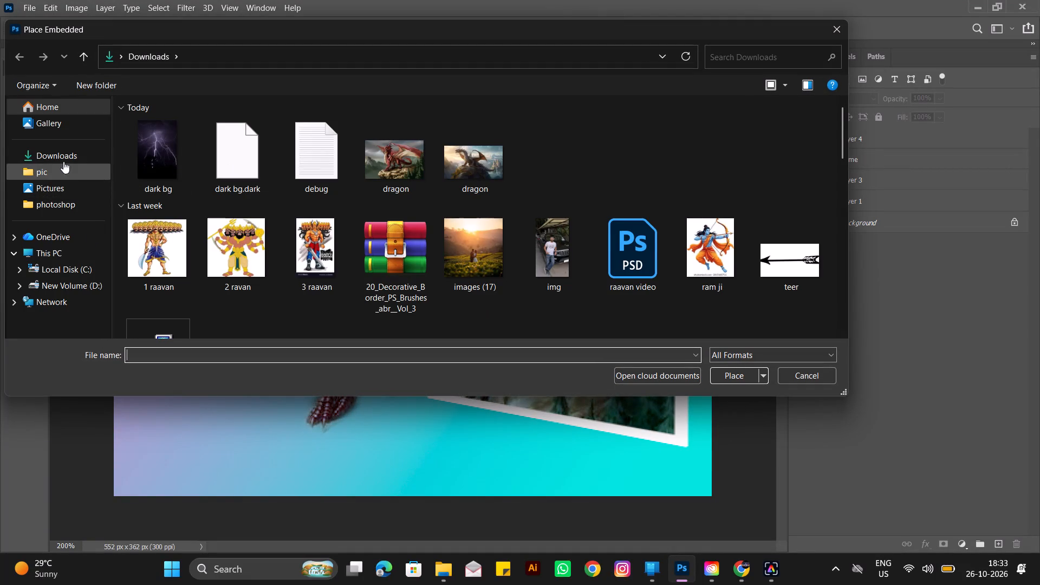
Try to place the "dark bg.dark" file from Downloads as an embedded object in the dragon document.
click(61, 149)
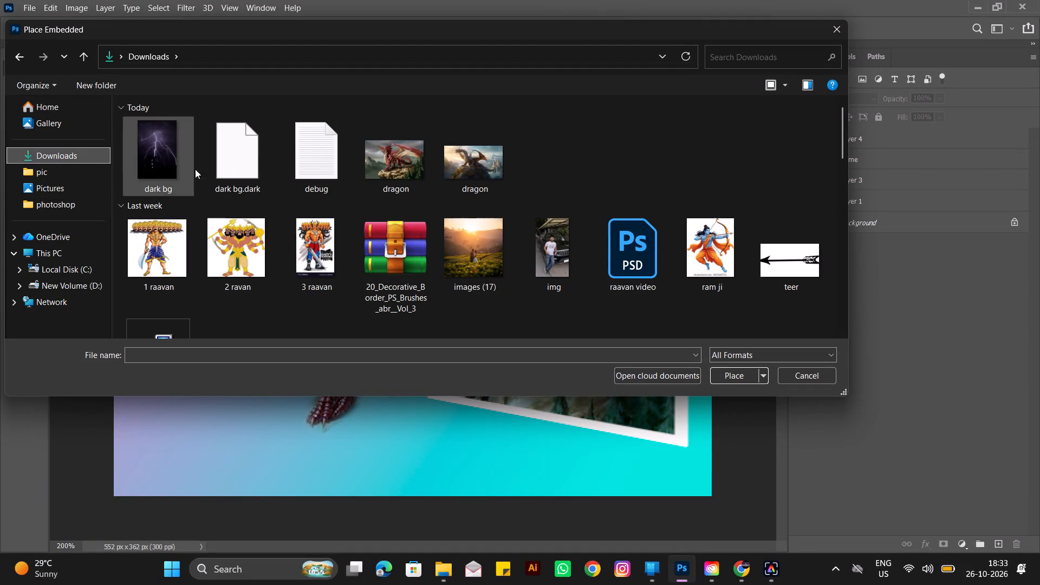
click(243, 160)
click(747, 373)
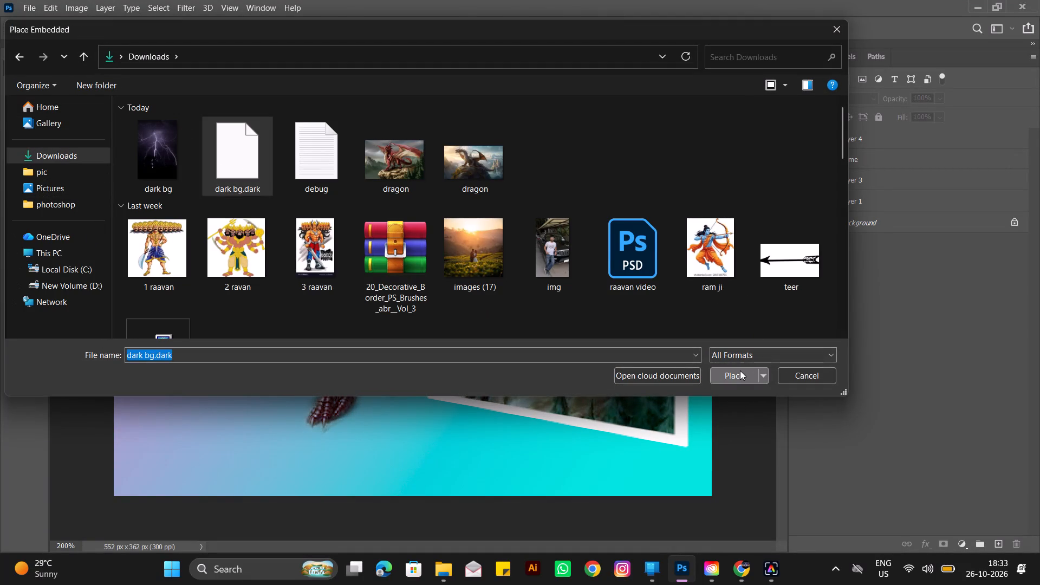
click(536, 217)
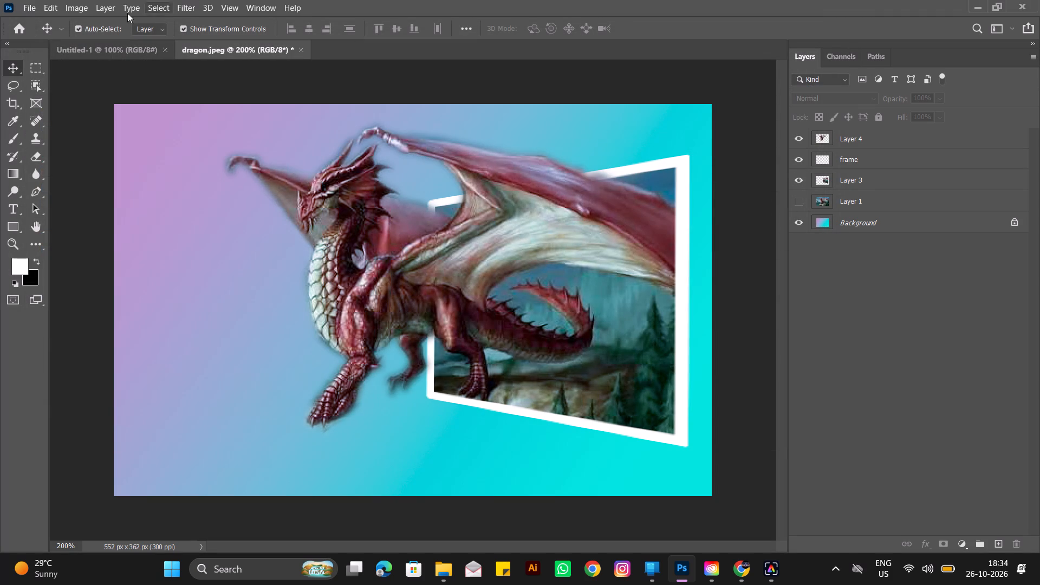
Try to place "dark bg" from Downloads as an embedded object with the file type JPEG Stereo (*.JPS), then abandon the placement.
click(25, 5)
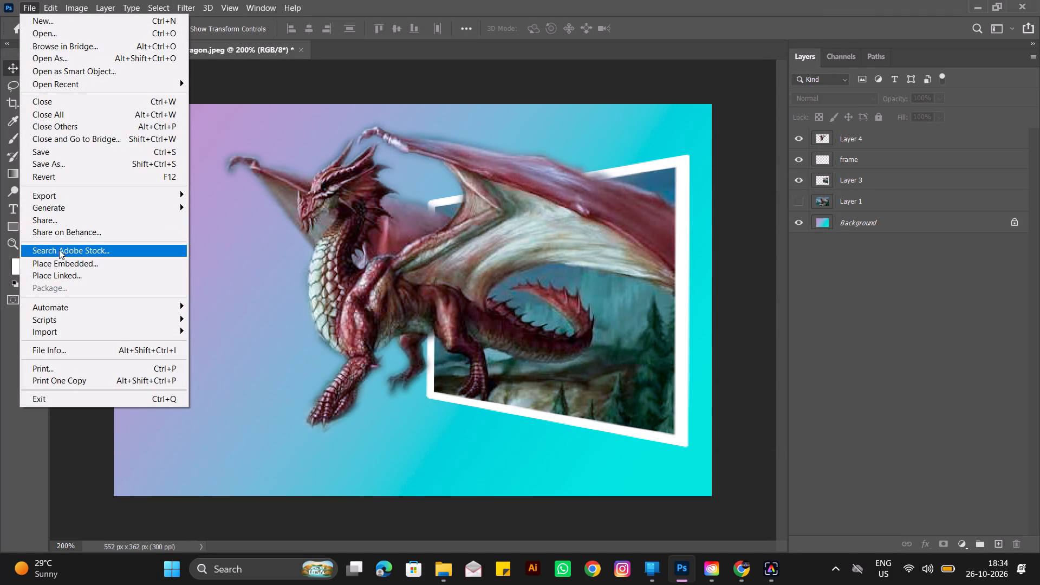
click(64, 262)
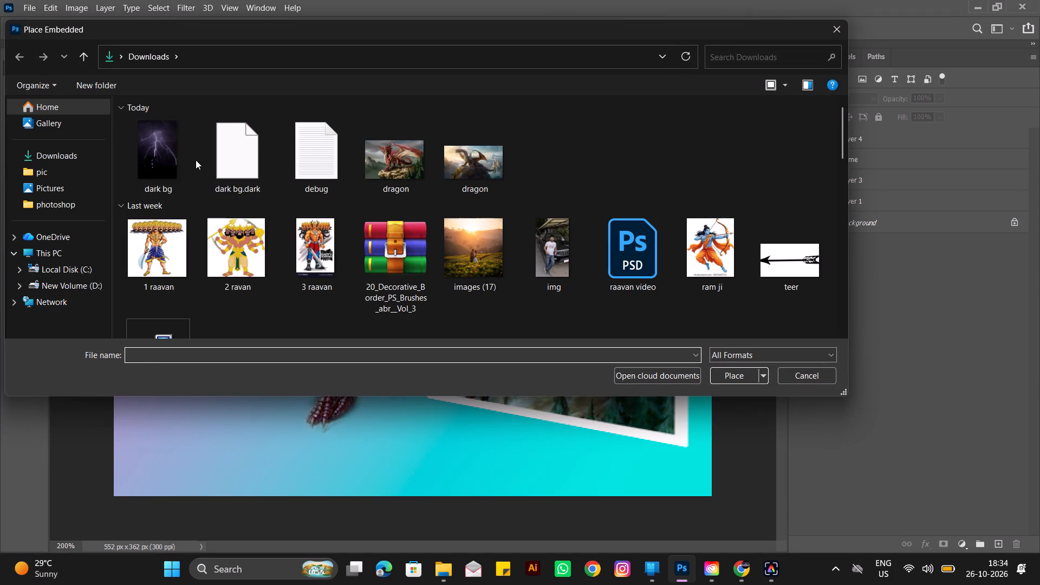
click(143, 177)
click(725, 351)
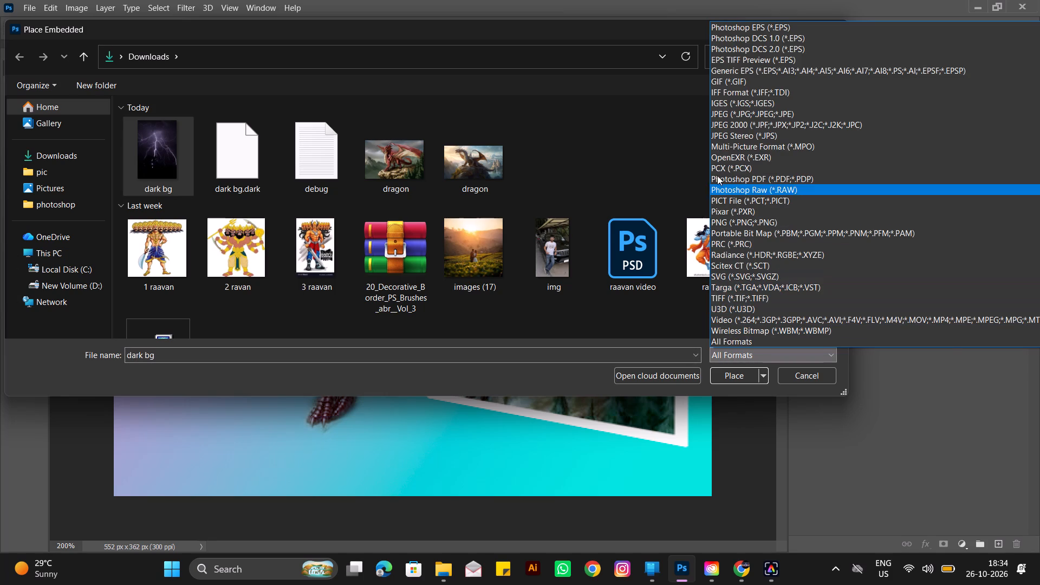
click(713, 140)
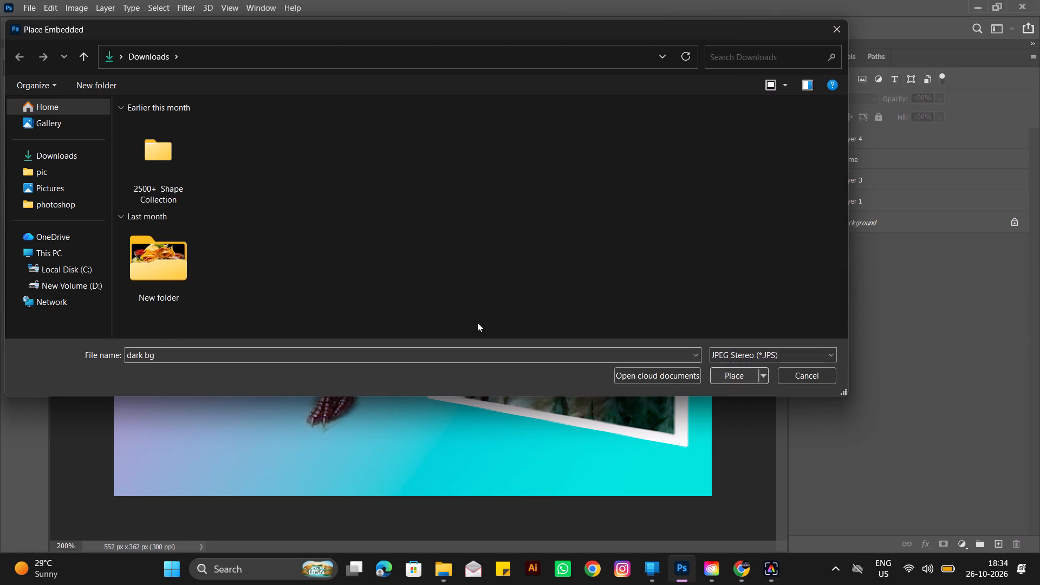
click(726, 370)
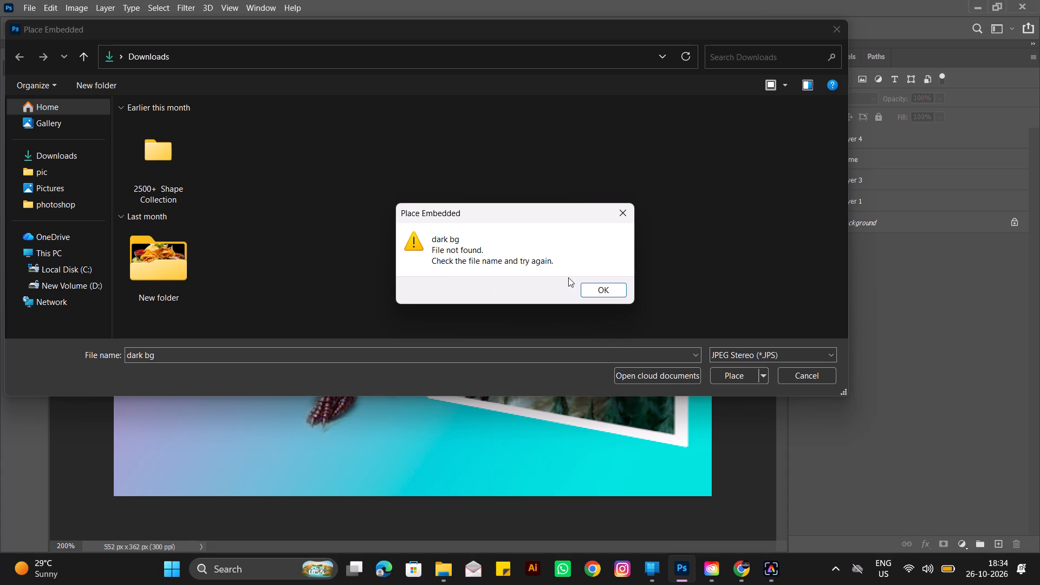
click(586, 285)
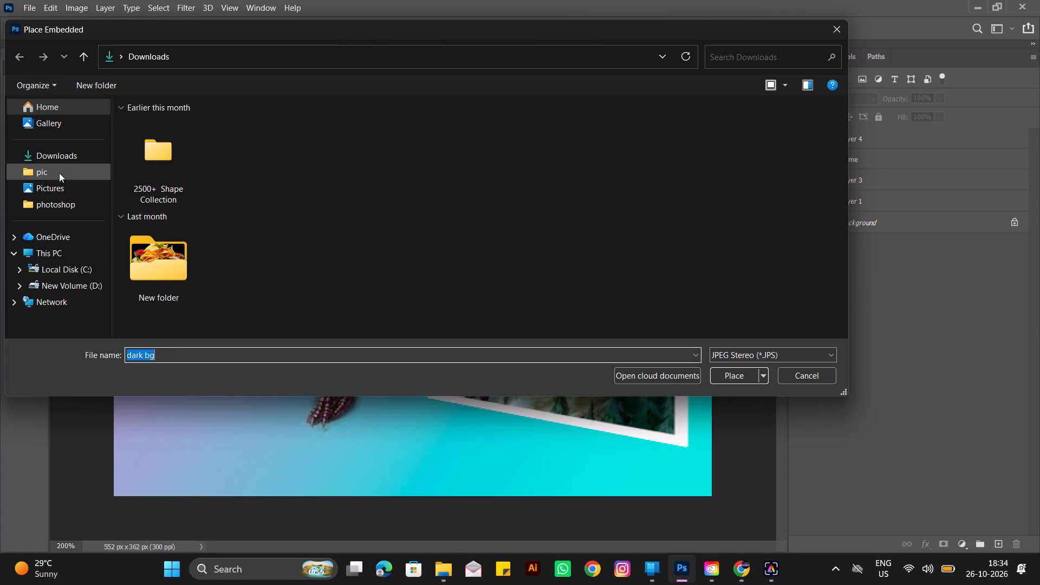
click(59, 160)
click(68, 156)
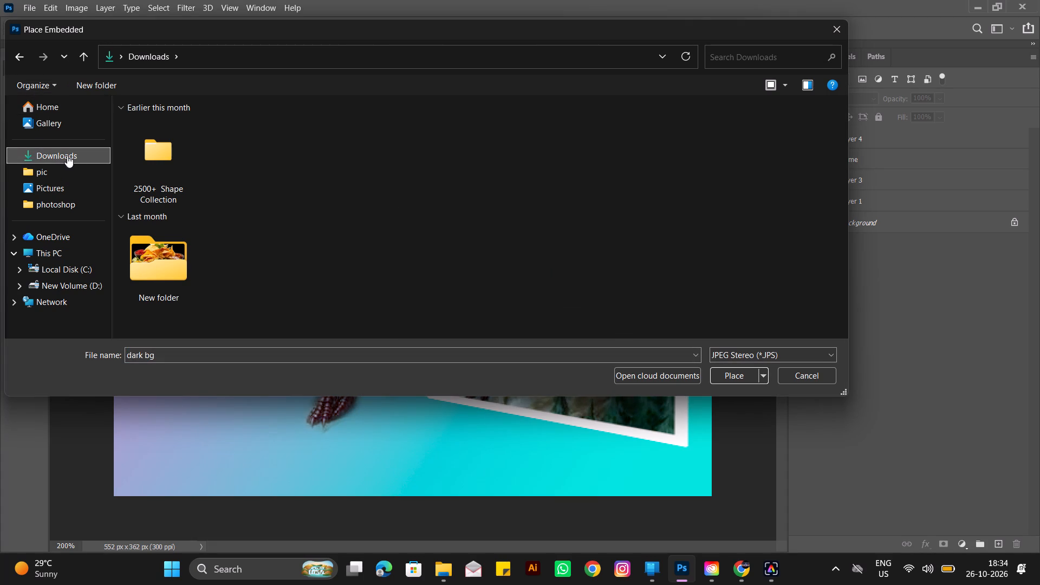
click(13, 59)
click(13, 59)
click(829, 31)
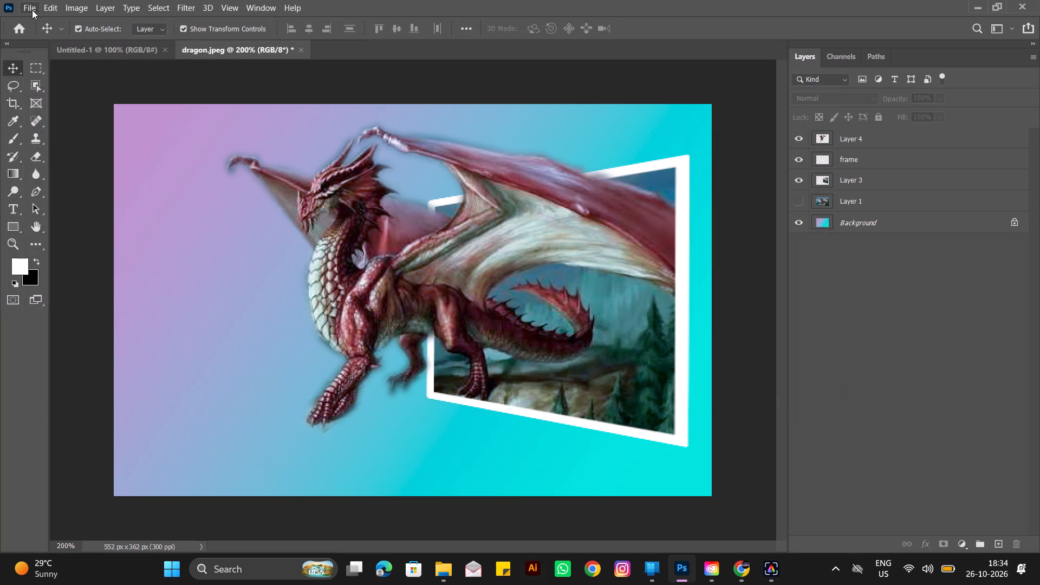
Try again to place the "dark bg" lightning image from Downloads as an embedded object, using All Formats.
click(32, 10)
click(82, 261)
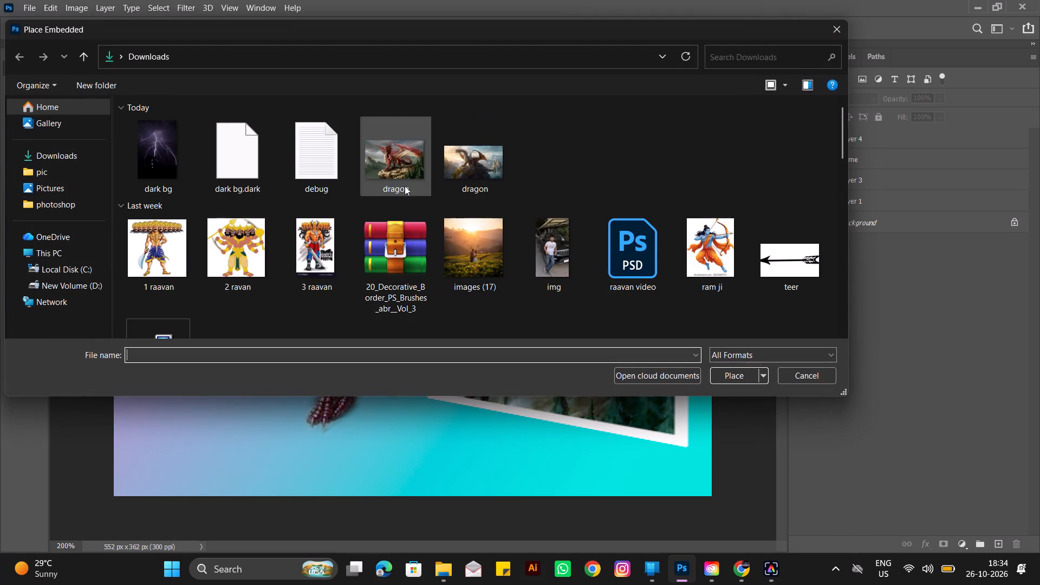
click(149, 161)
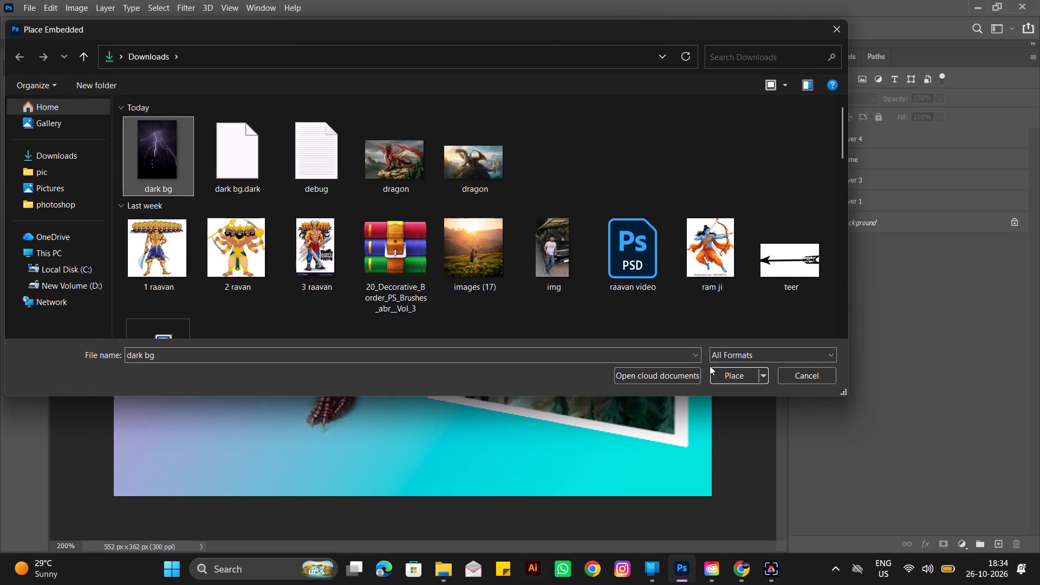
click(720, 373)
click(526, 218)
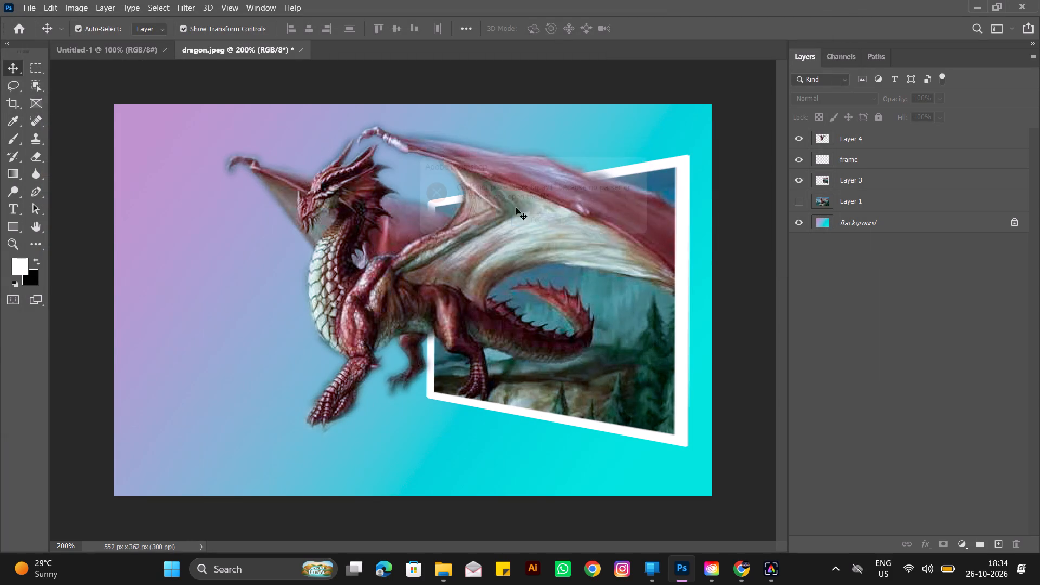
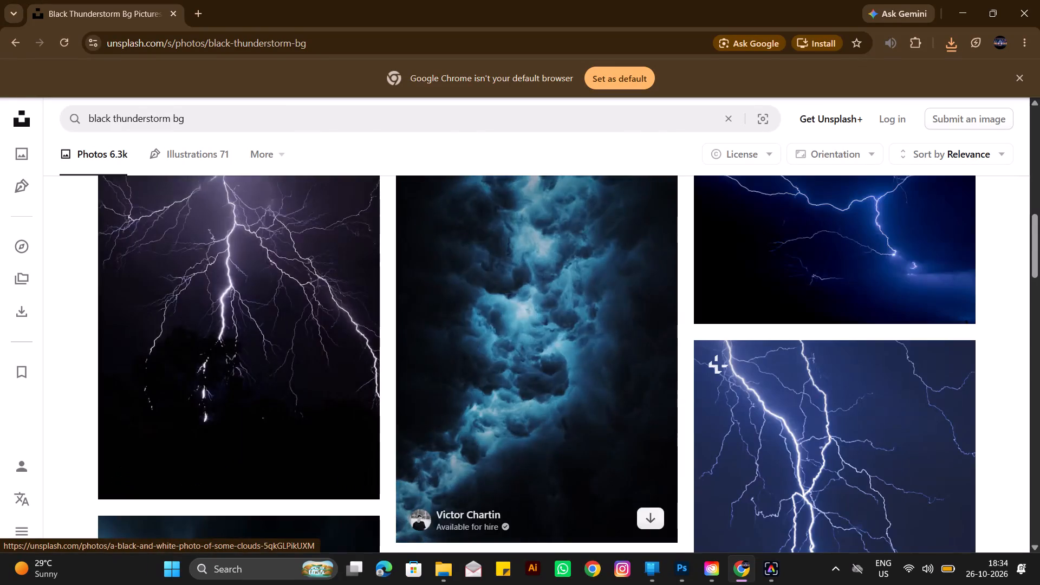
Browse the Unsplash "black thunderstorm bg" photo results for a different dark stormy background image.
scroll(486, 306, down, 6)
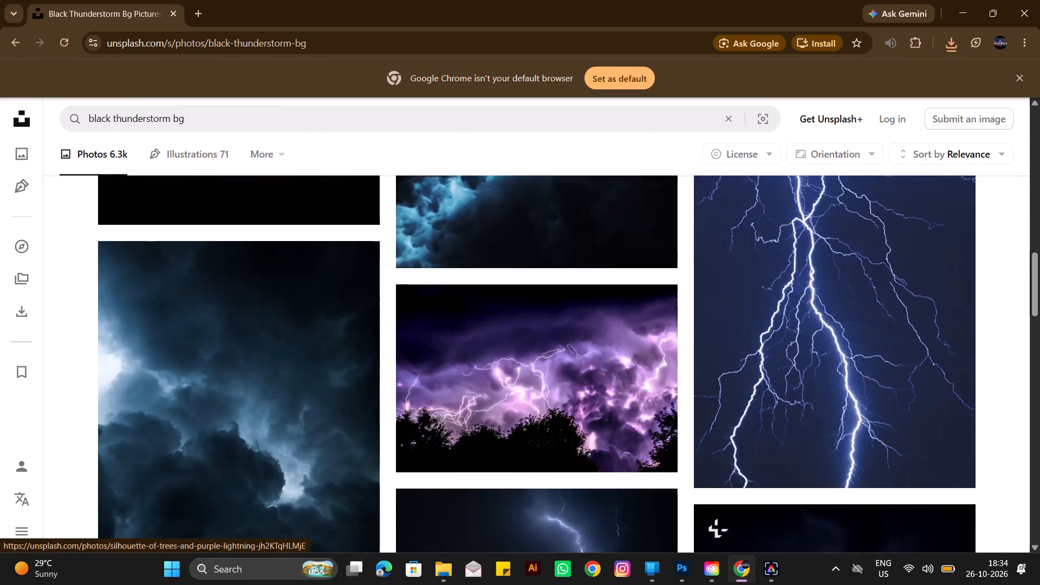
scroll(497, 285, down, 11)
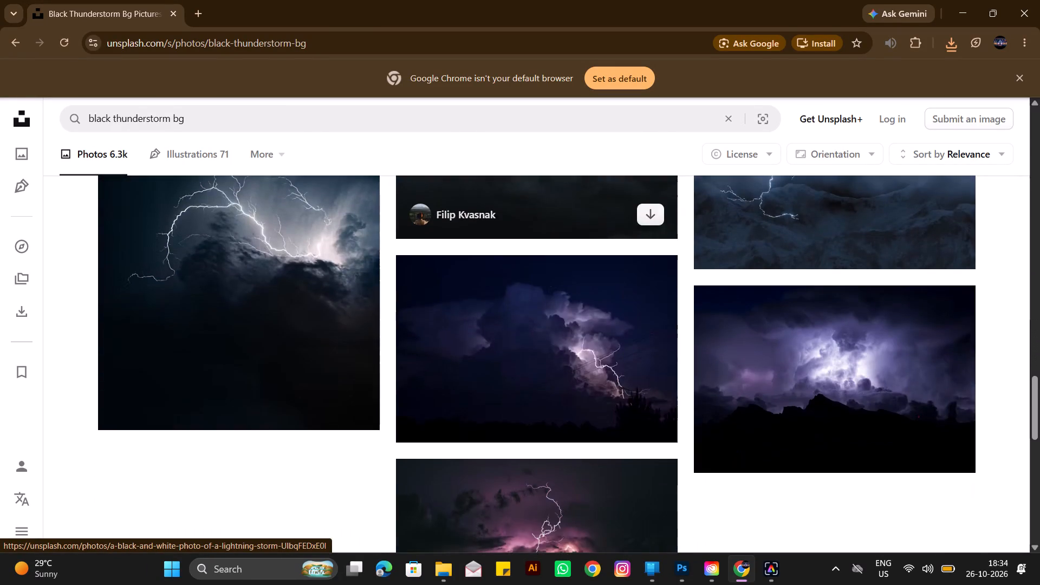
scroll(497, 326, up, 4)
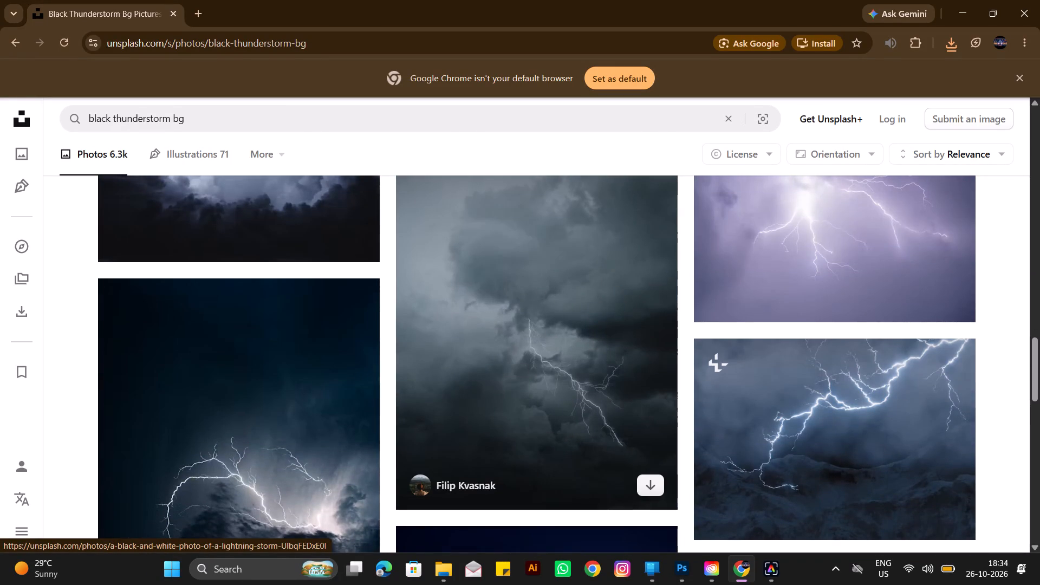
scroll(507, 305, down, 2)
scroll(500, 303, up, 6)
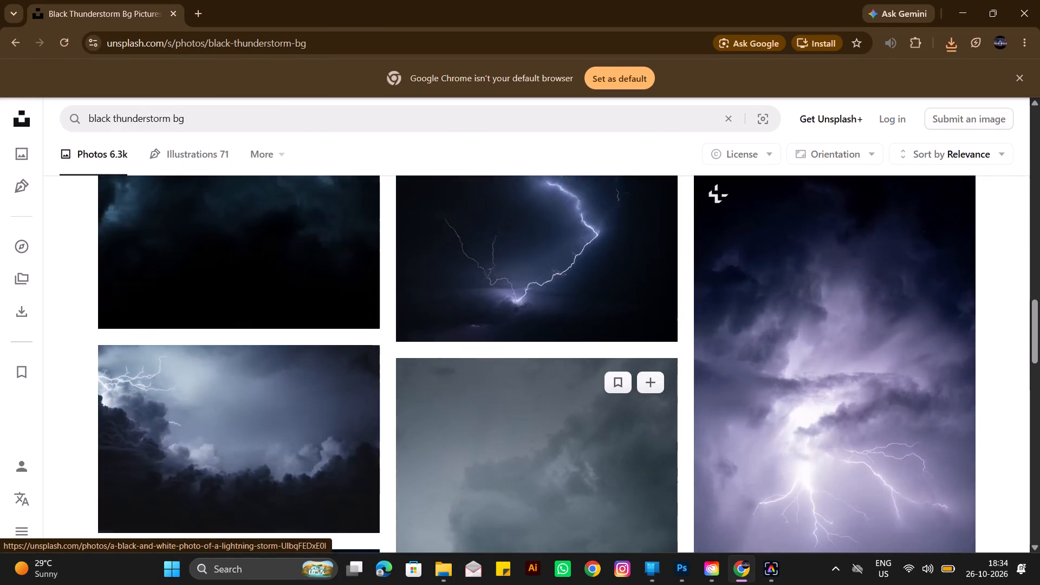
scroll(500, 303, down, 14)
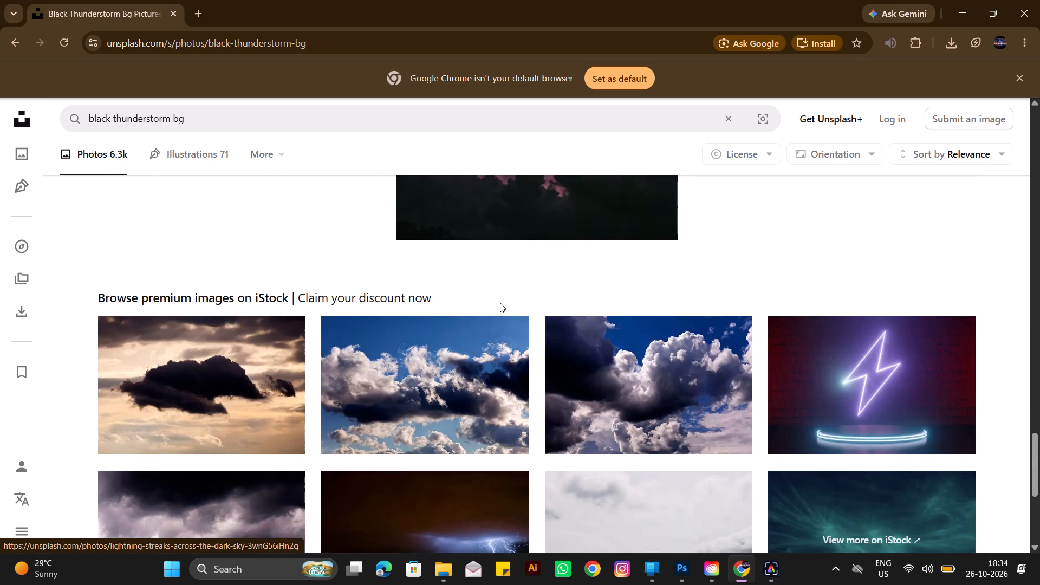
scroll(500, 303, down, 5)
scroll(500, 303, up, 10)
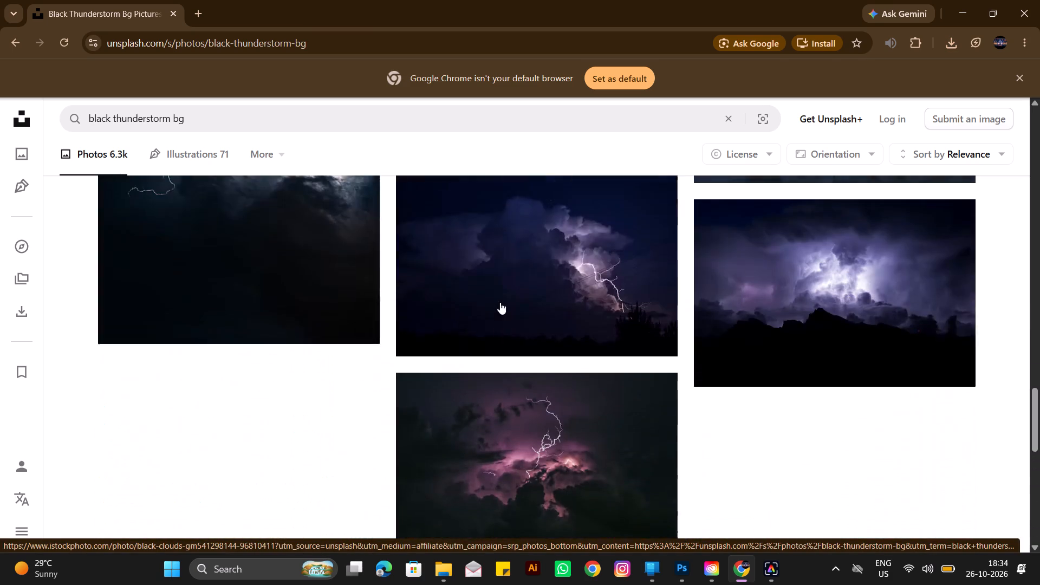
scroll(498, 297, up, 5)
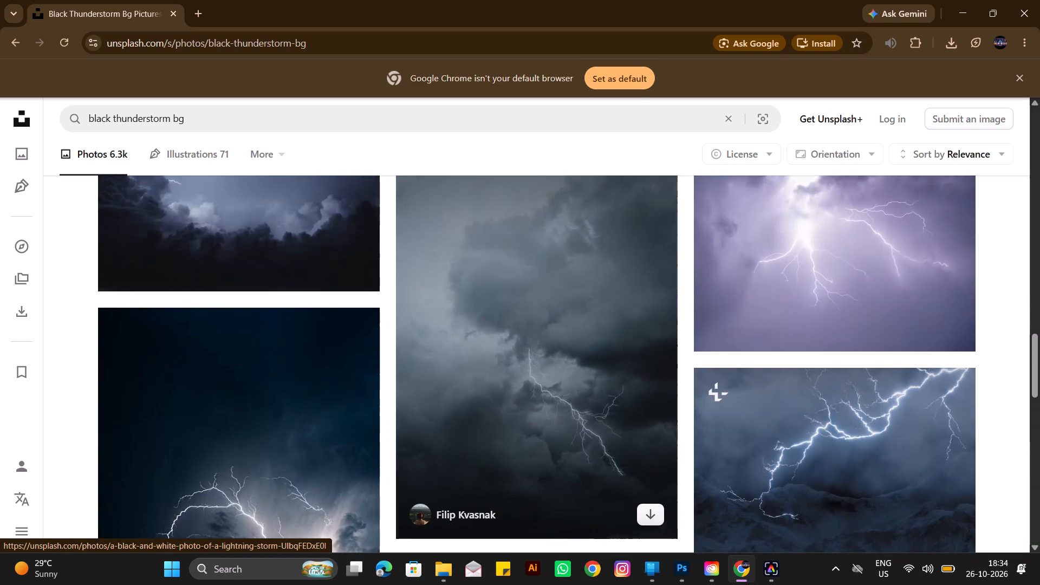
scroll(498, 297, up, 13)
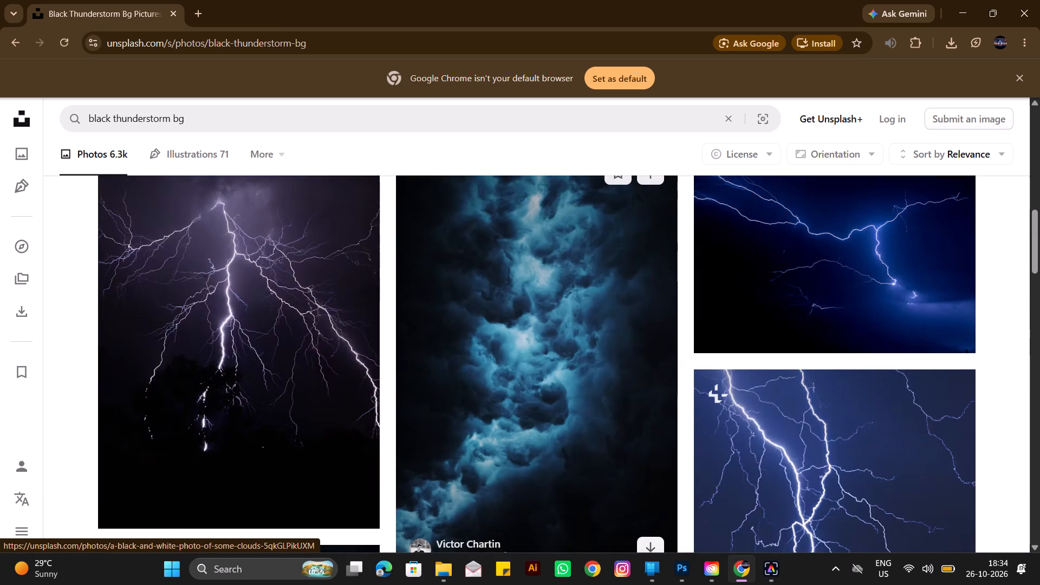
scroll(498, 295, down, 10)
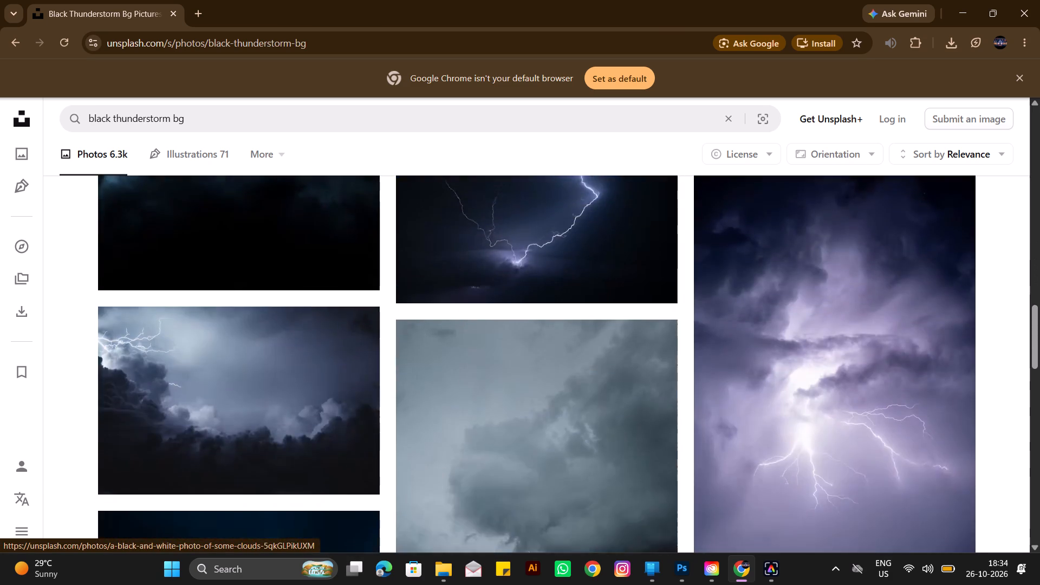
scroll(498, 295, up, 4)
scroll(410, 312, up, 5)
scroll(409, 312, down, 11)
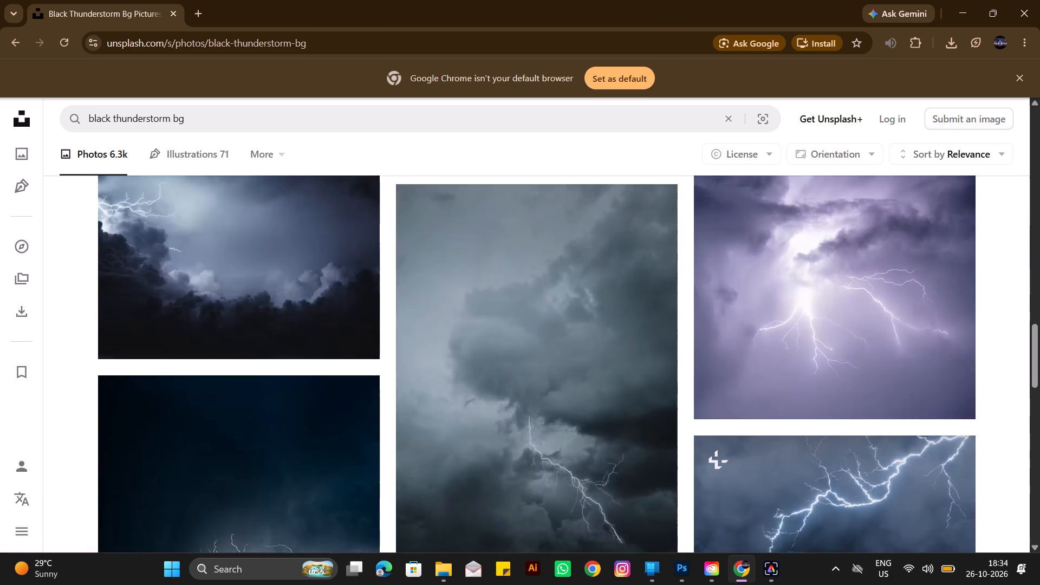
scroll(419, 305, down, 10)
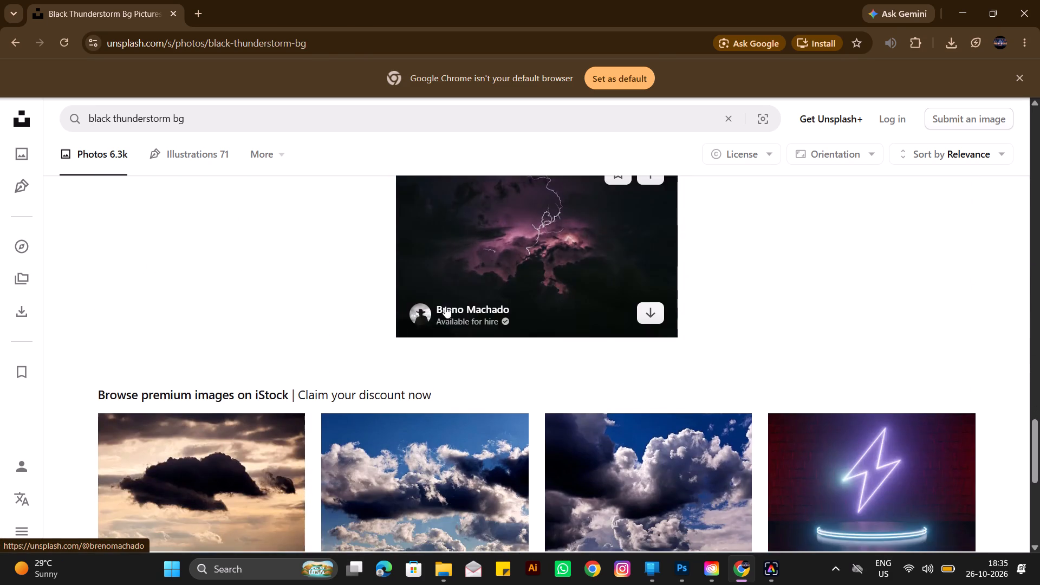
scroll(445, 306, down, 3)
scroll(445, 306, up, 11)
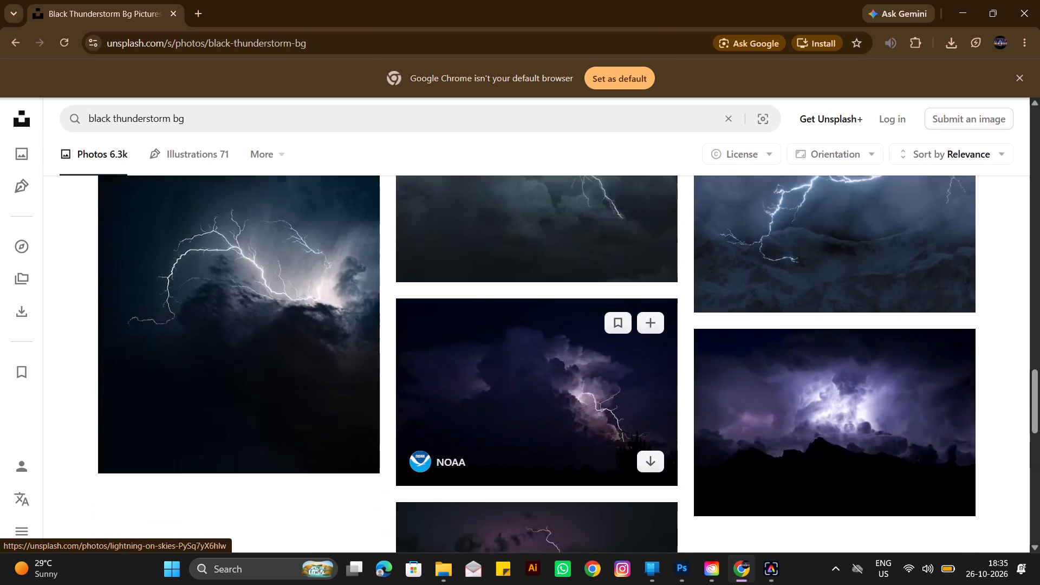
scroll(446, 302, up, 6)
scroll(265, 293, up, 5)
scroll(265, 291, down, 4)
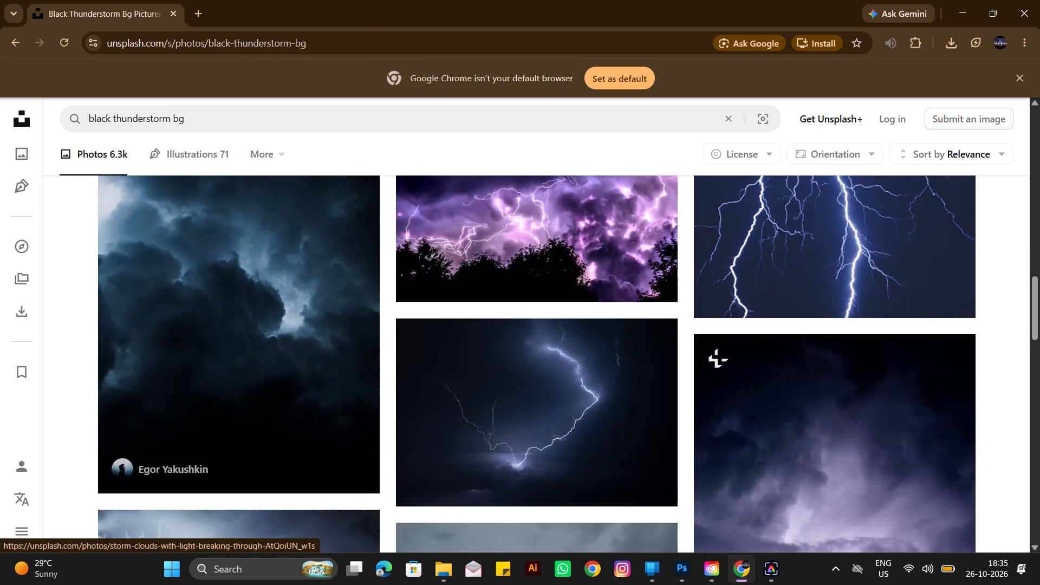
Save the dark storm-clouds photo with light breaking through to Downloads, with All Files as the save type.
right_click(226, 323)
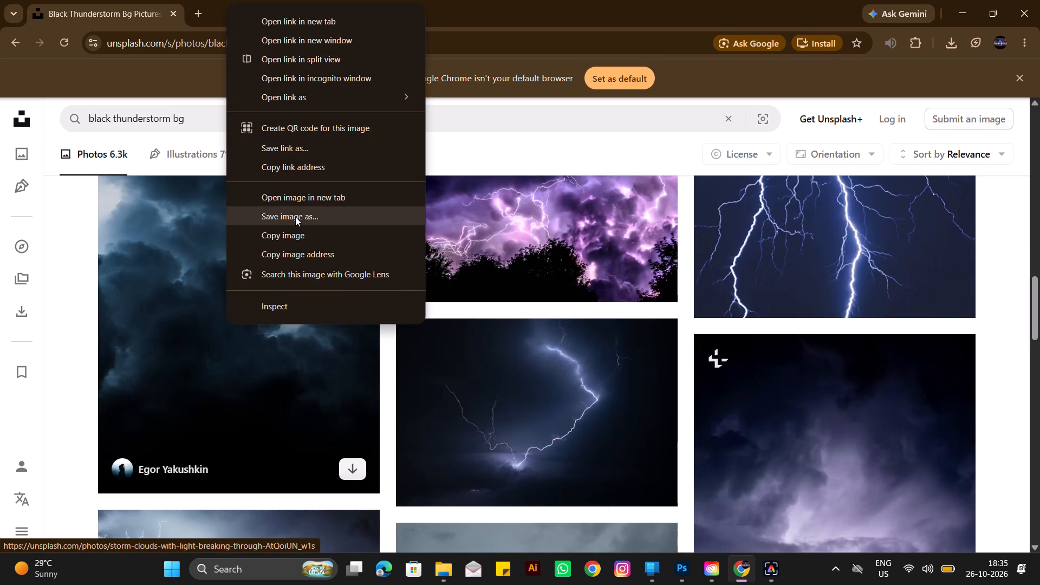
click(295, 217)
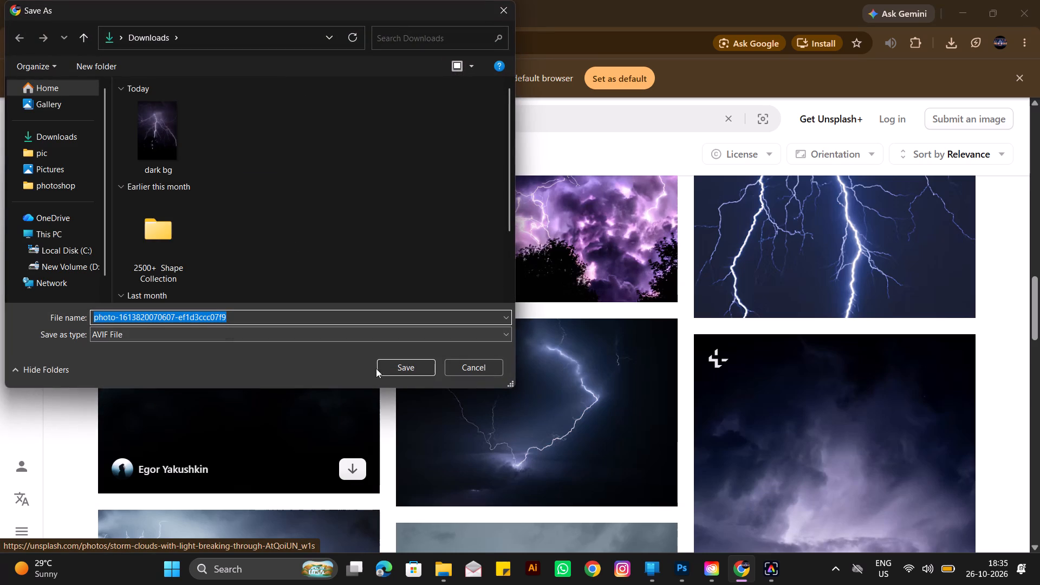
click(188, 332)
click(181, 358)
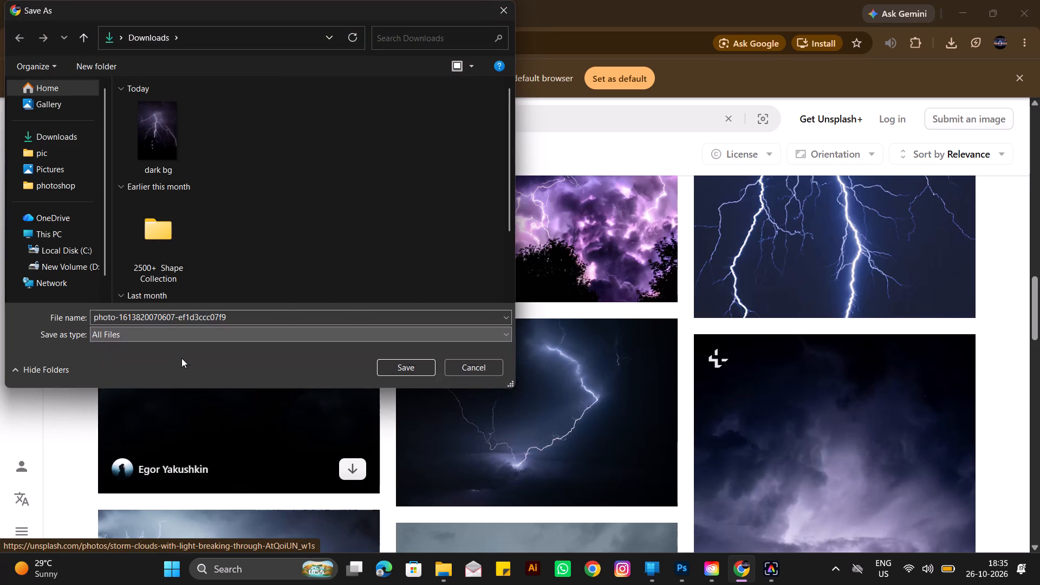
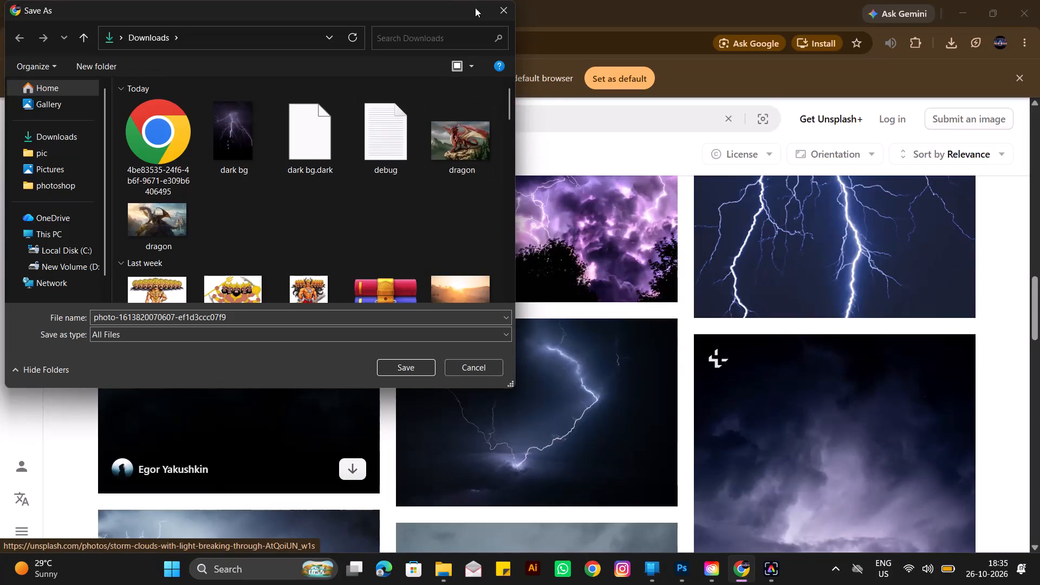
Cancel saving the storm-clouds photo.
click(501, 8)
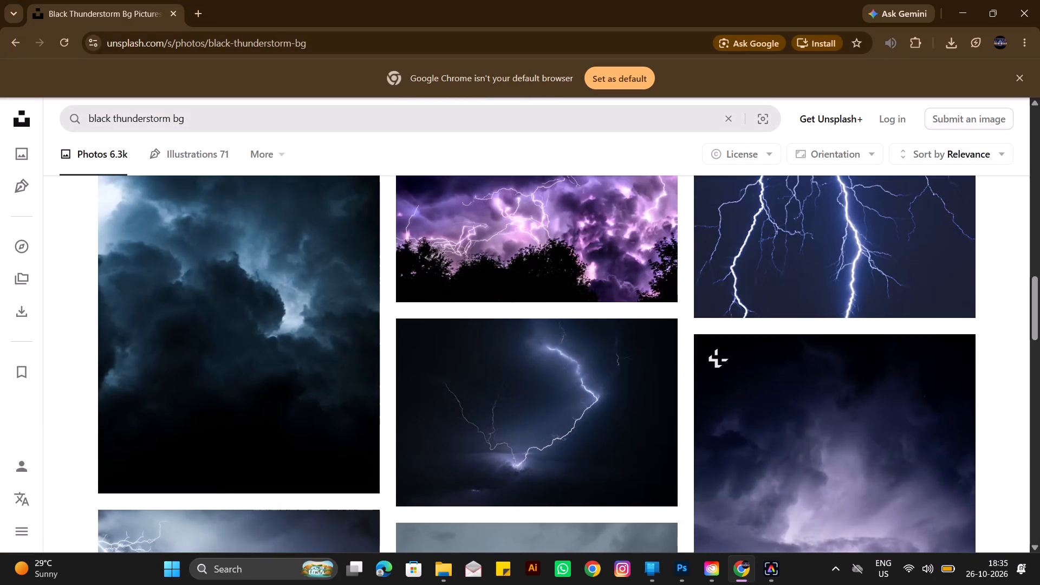
Search Unsplash for "dark stormy sky mountains 4k wallpaper".
drag(196, 114, 81, 120)
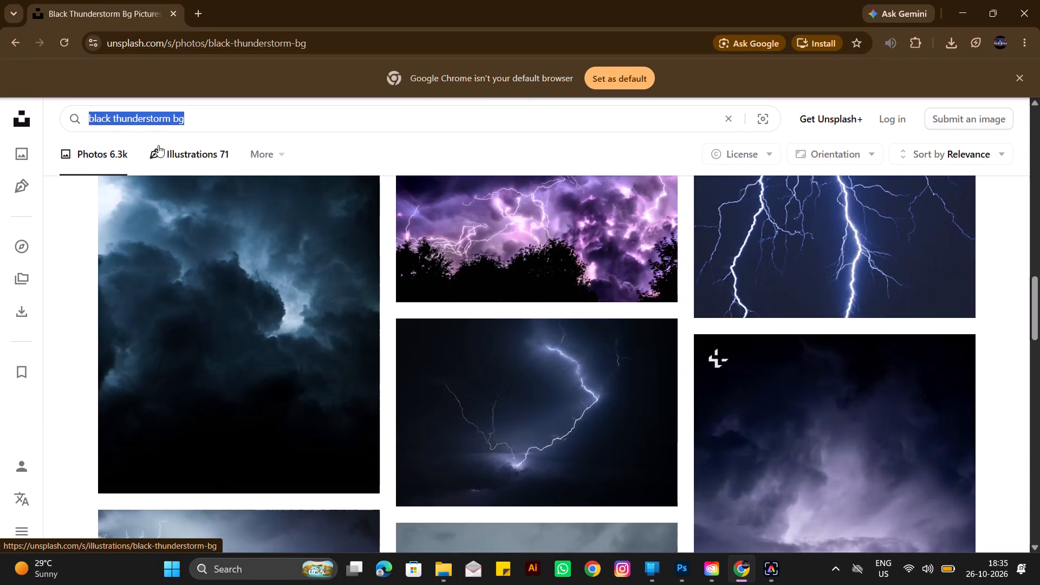
text(dark)
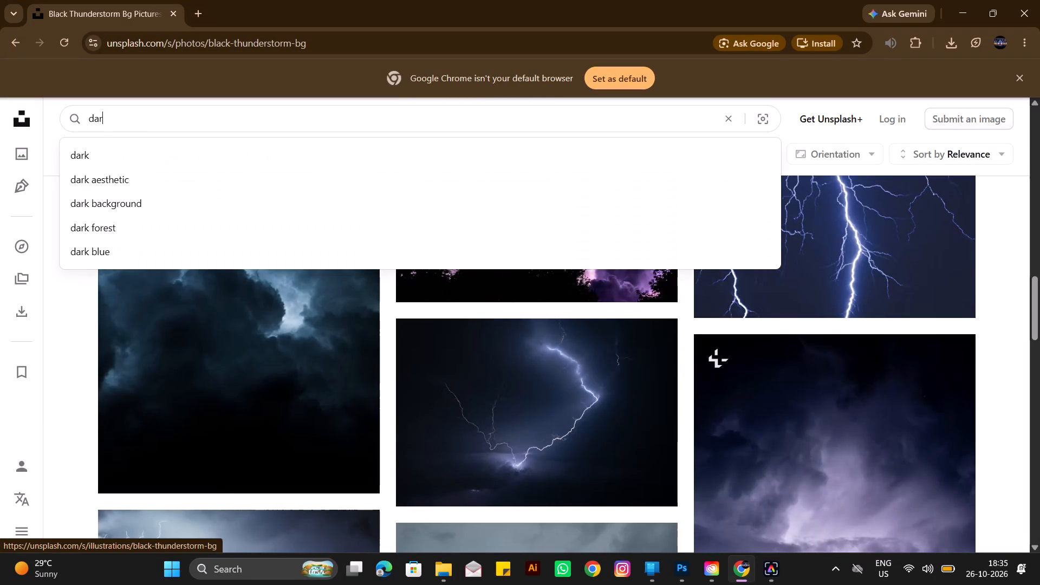
key(space)
text(stormy)
key(space)
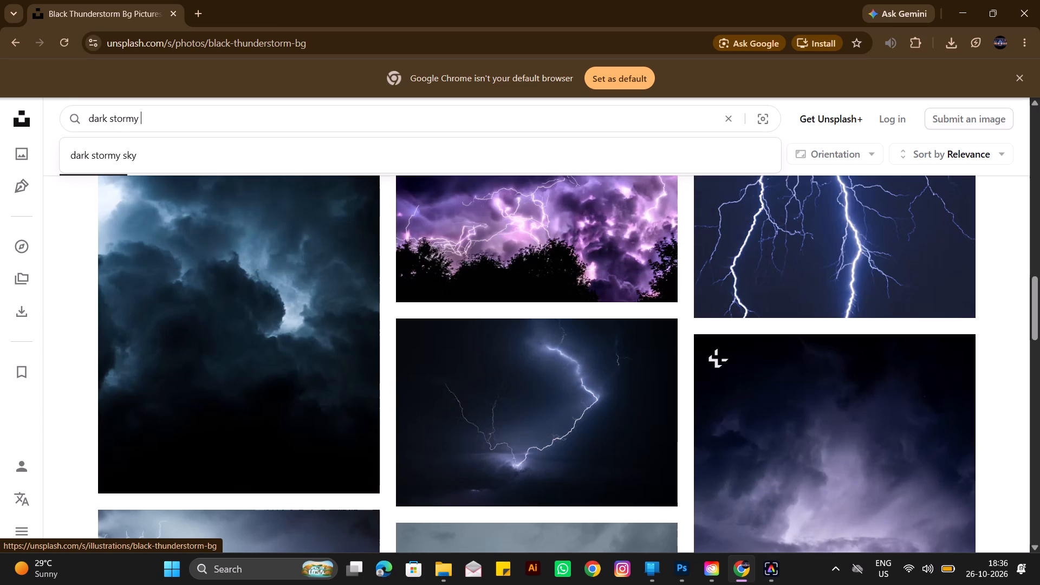
text(sky)
key(space)
text(mountains)
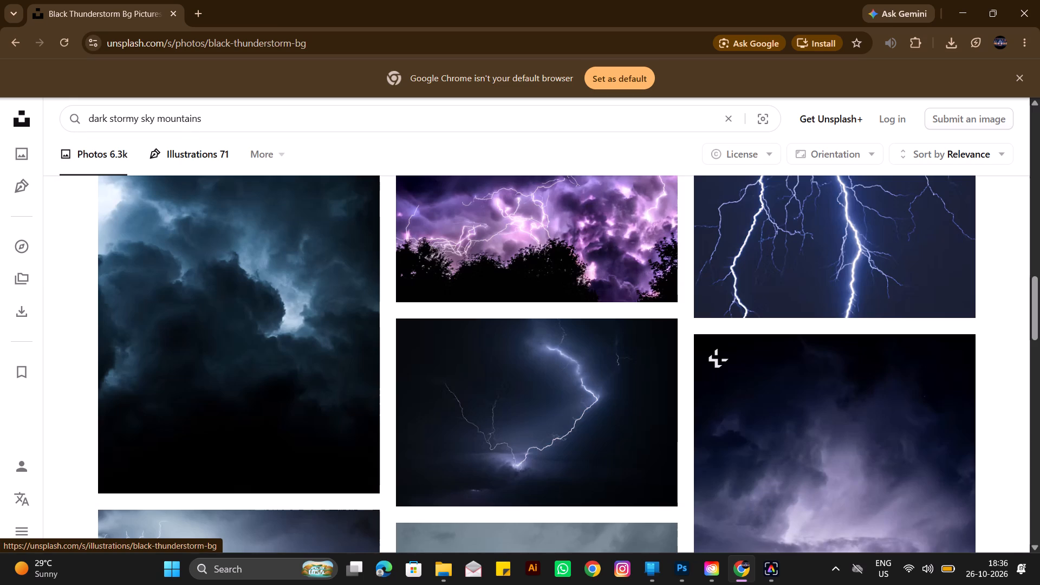
key(space)
text(4k wallp)
text(aoper)
key(BackSpace)
key(BackSpace)
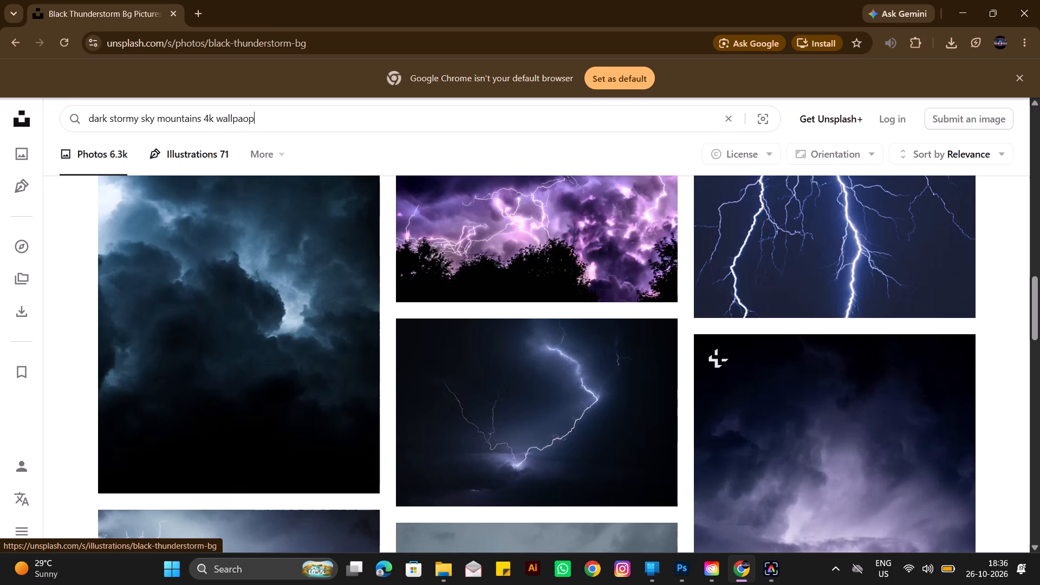
key(BackSpace)
key(BackSpace)
text(per)
key(Return)
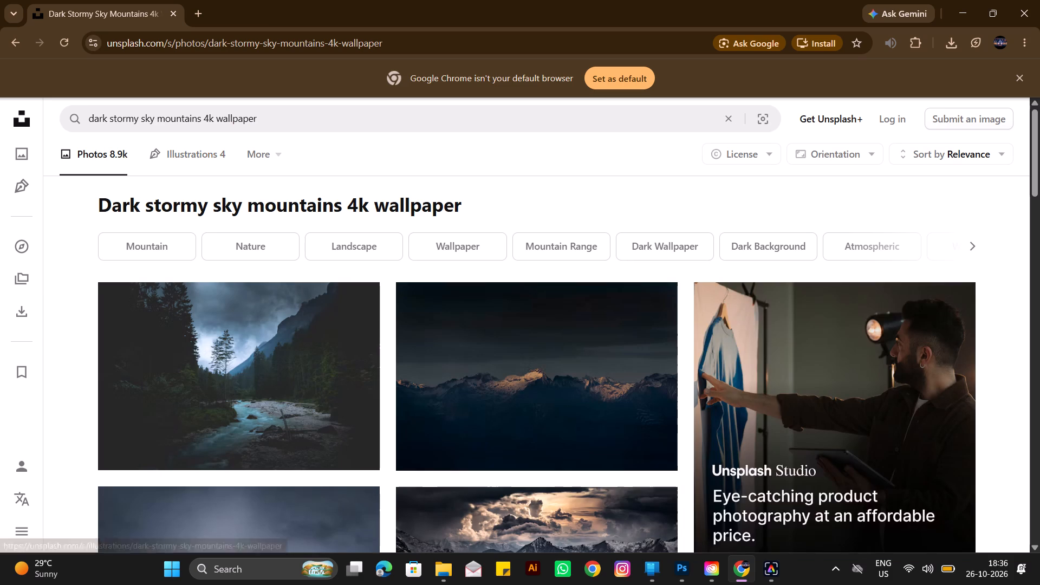
Browse the dark stormy mountain photo results for a suitable background image.
scroll(229, 281, down, 1)
scroll(272, 322, down, 4)
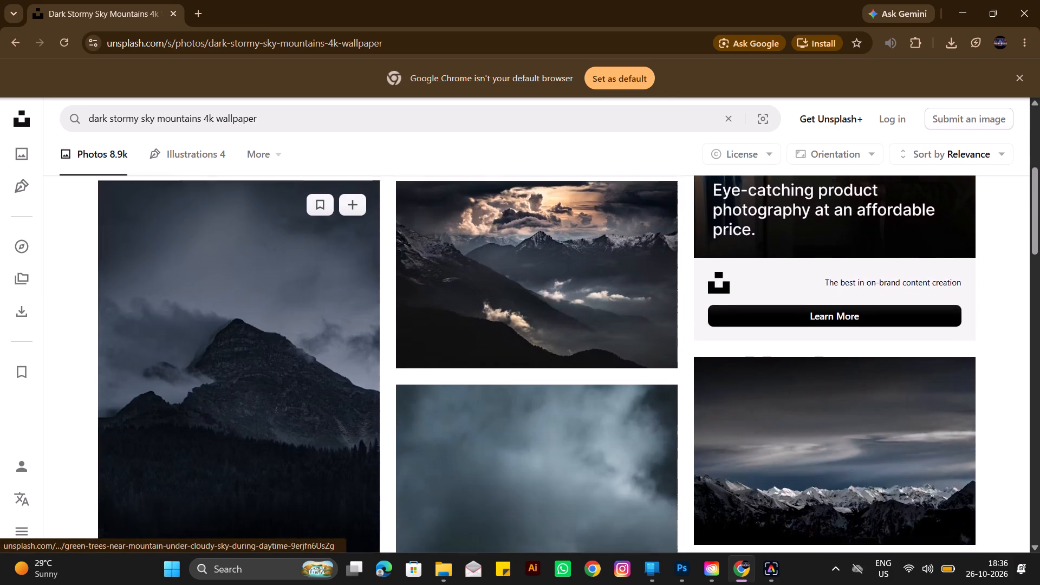
scroll(268, 328, down, 6)
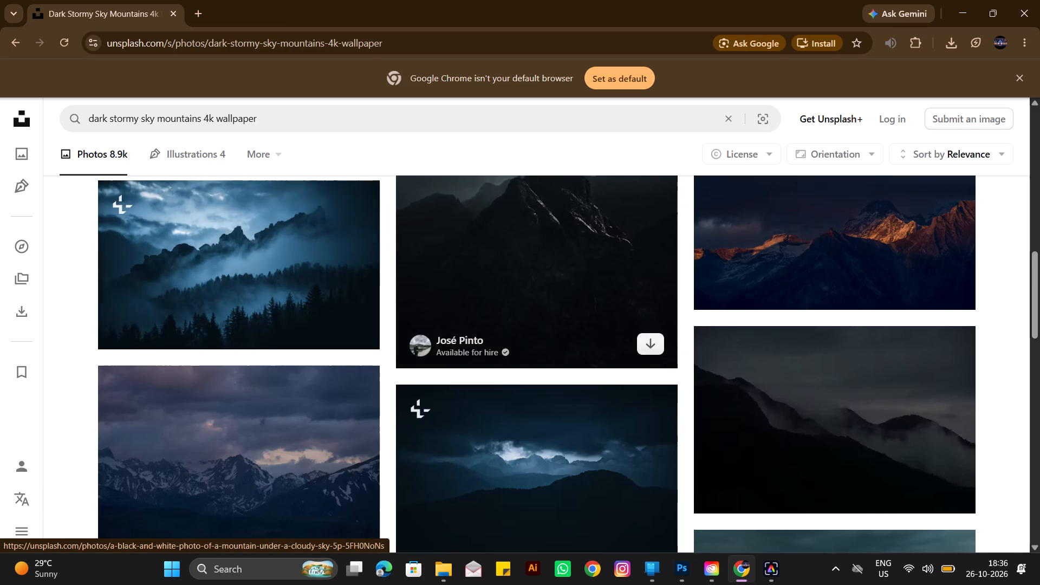
scroll(521, 303, up, 3)
scroll(515, 308, down, 3)
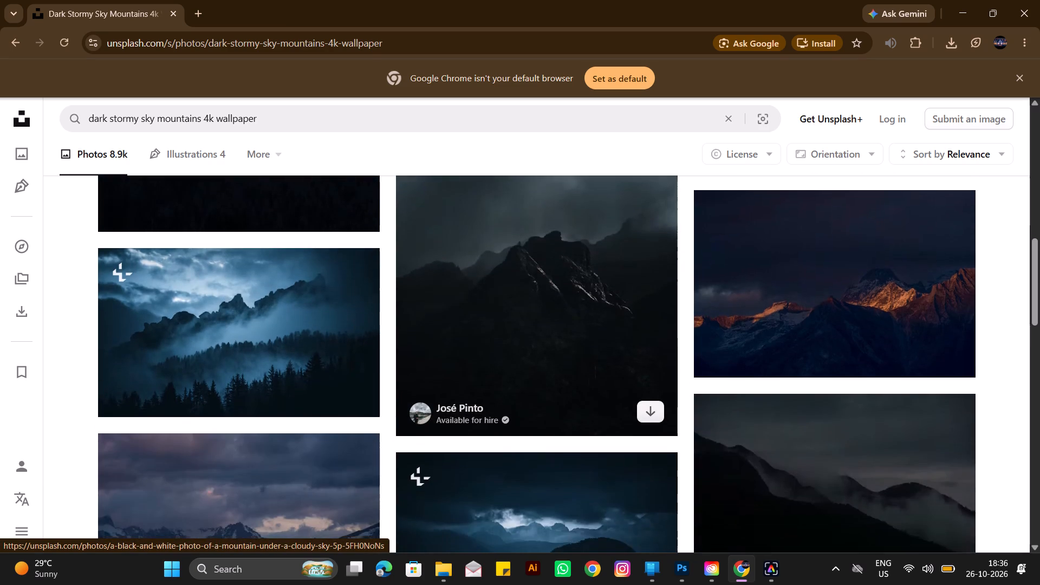
scroll(511, 316, down, 3)
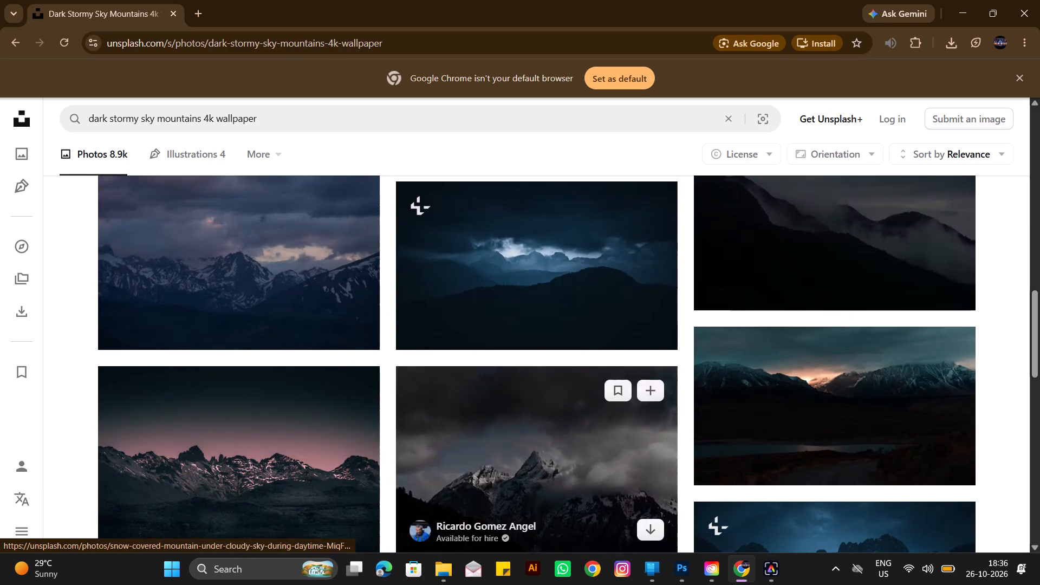
scroll(454, 374, down, 4)
scroll(455, 375, up, 2)
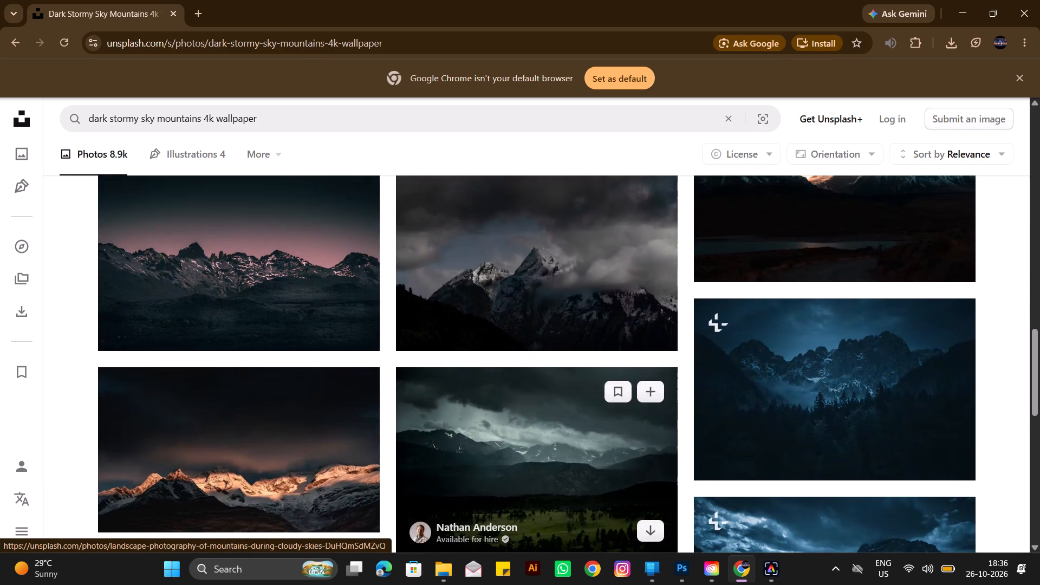
scroll(456, 375, up, 1)
scroll(456, 375, down, 8)
scroll(456, 375, up, 5)
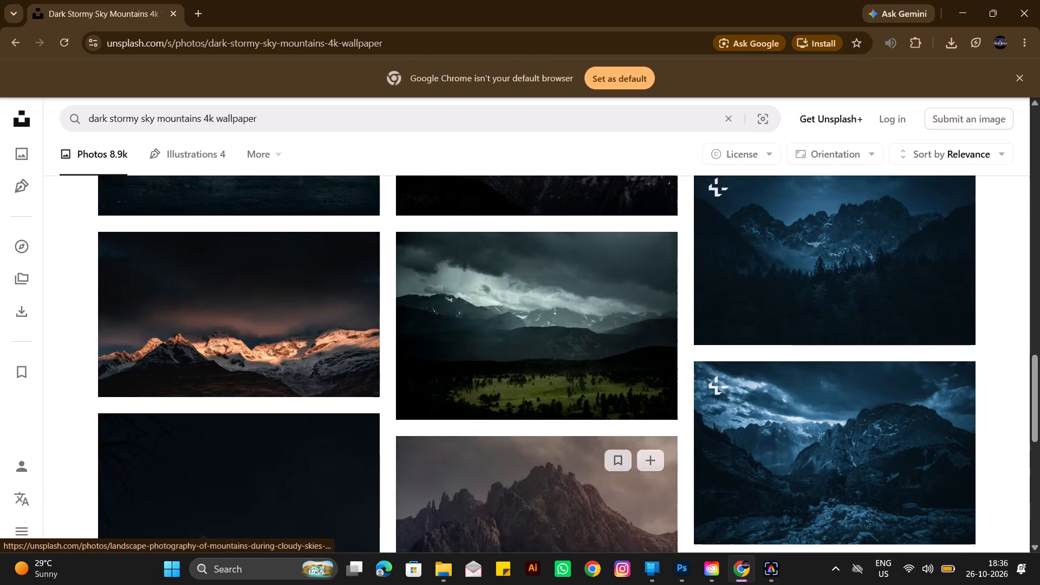
scroll(443, 357, up, 8)
scroll(370, 340, up, 4)
scroll(253, 335, up, 5)
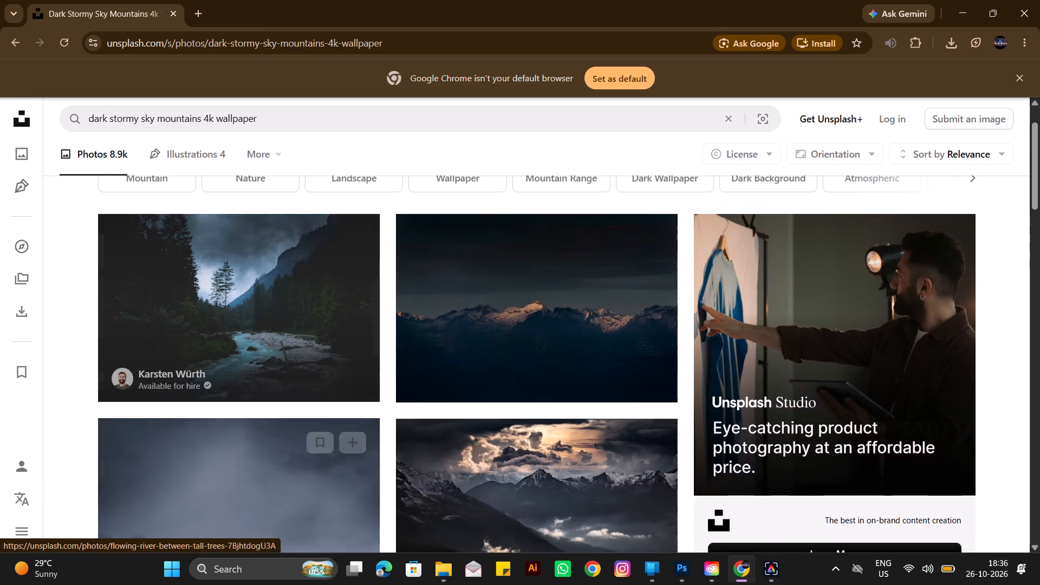
scroll(444, 370, down, 3)
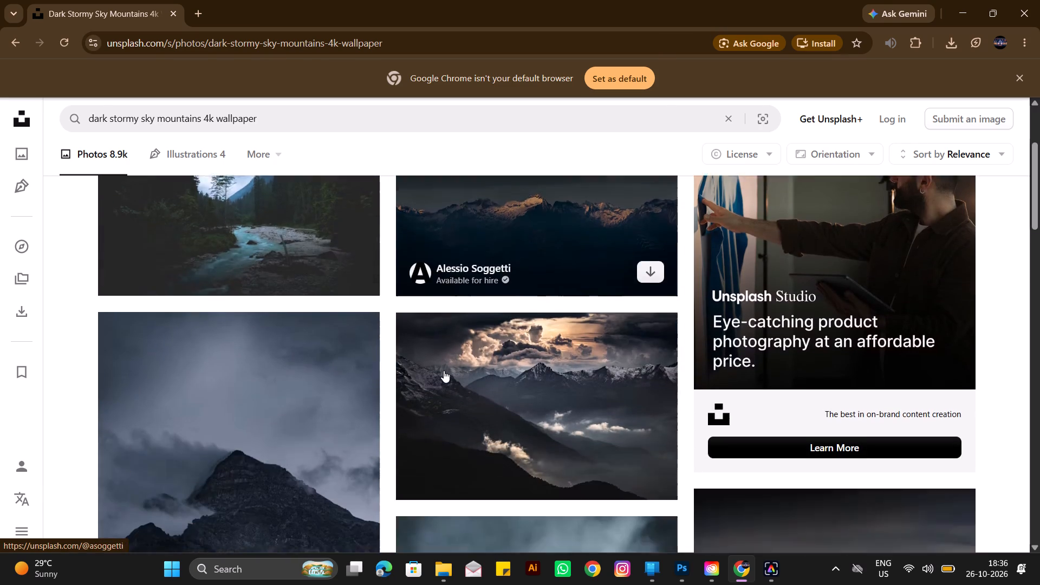
scroll(417, 348, down, 4)
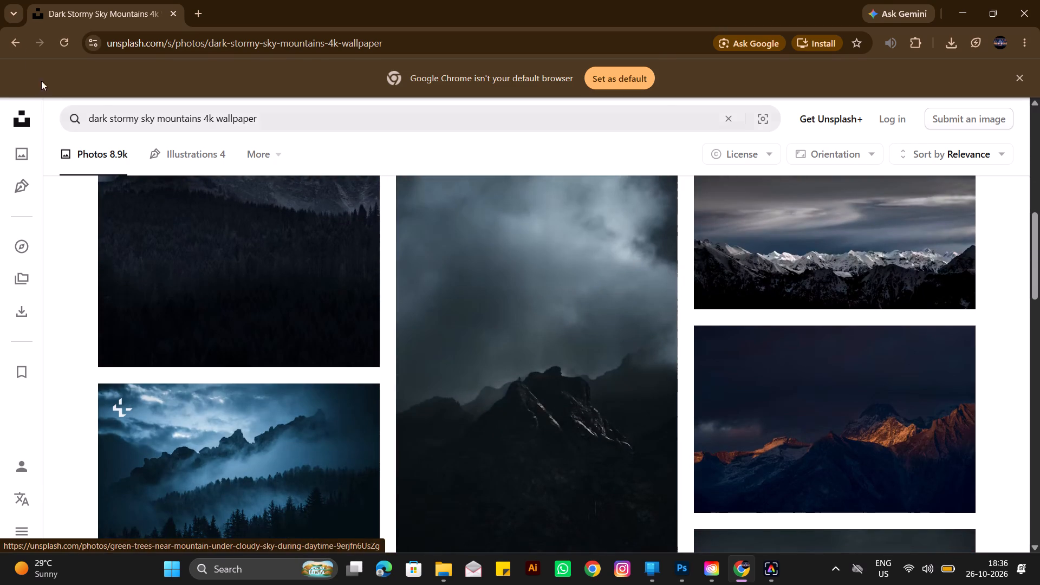
Return to the "black thunderstorm bg" results and save the grey storm-cloud lightning photo to Downloads as "background", with All Files as the save type.
click(16, 44)
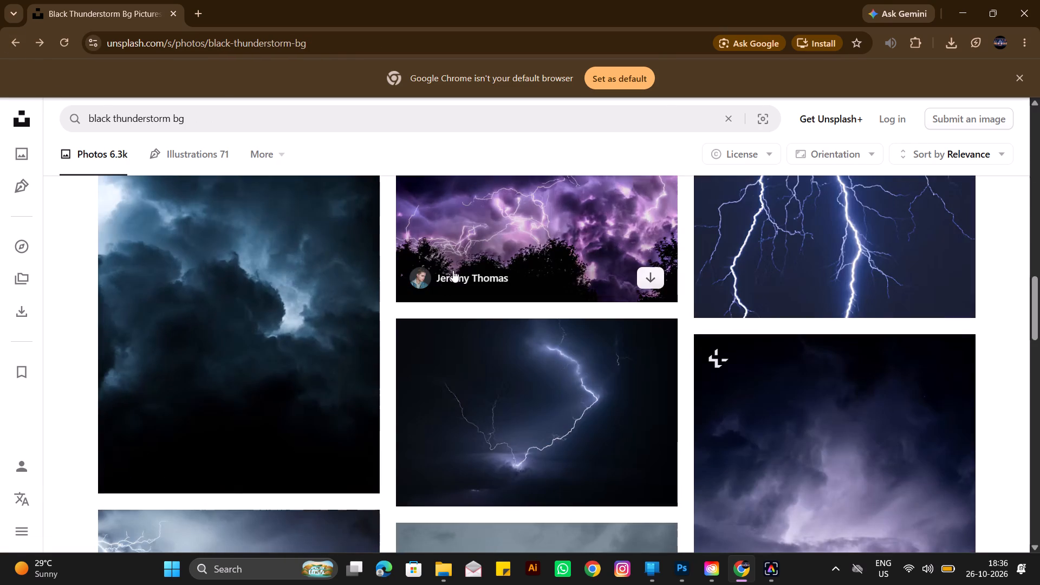
scroll(453, 270, down, 5)
scroll(605, 304, down, 3)
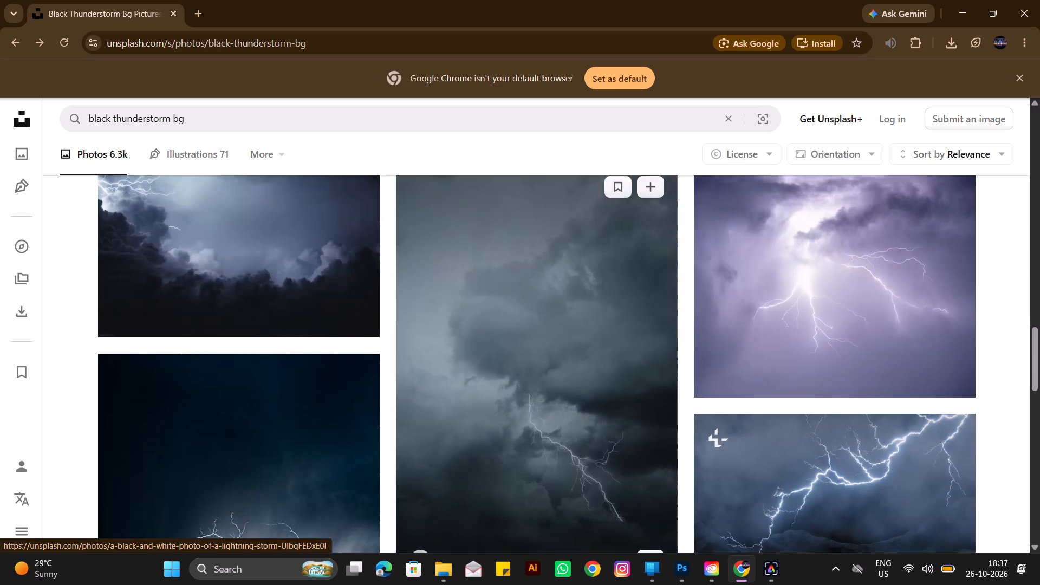
right_click(540, 272)
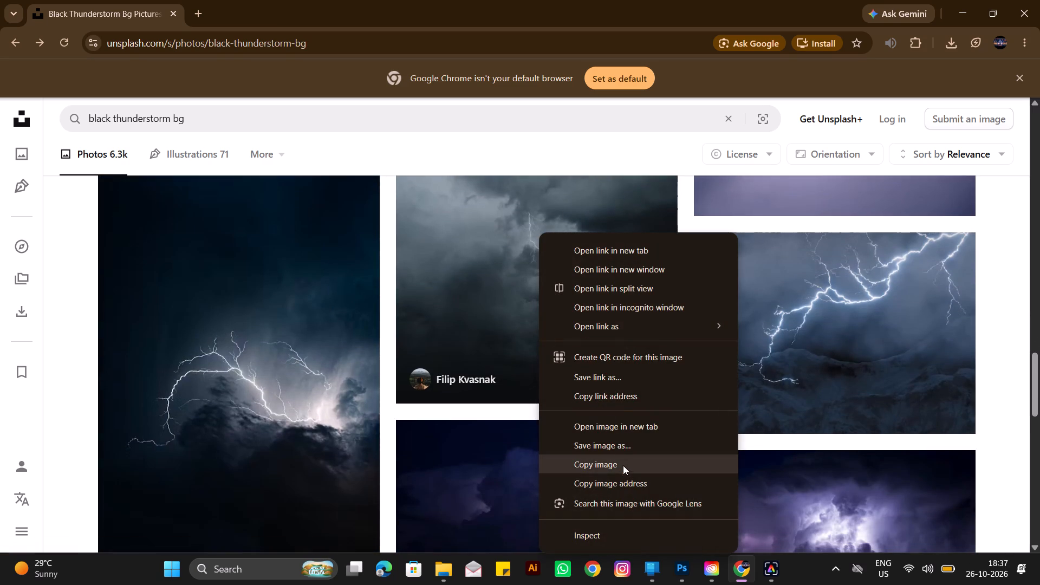
click(614, 447)
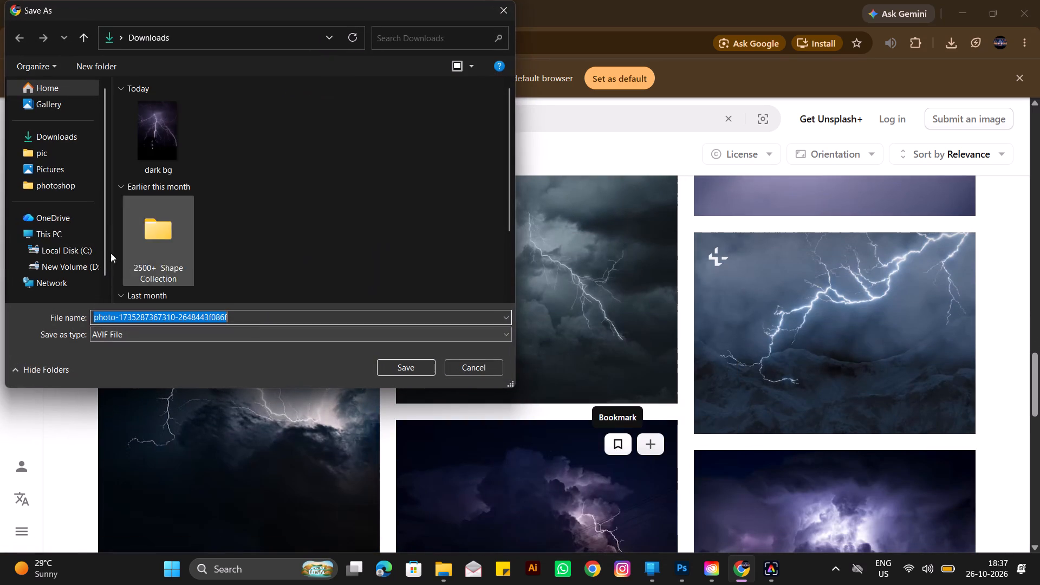
click(48, 135)
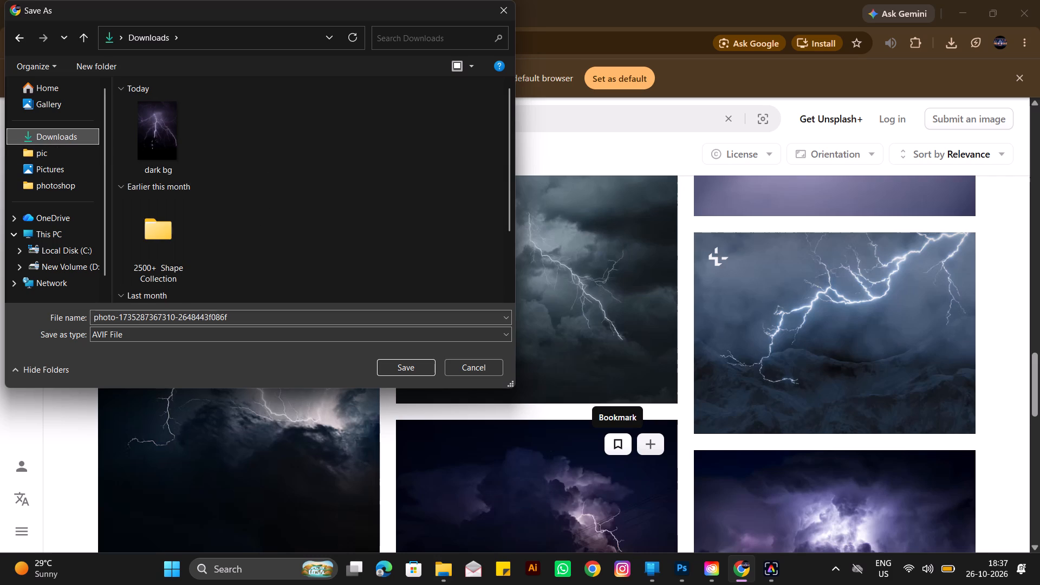
click(202, 335)
click(186, 355)
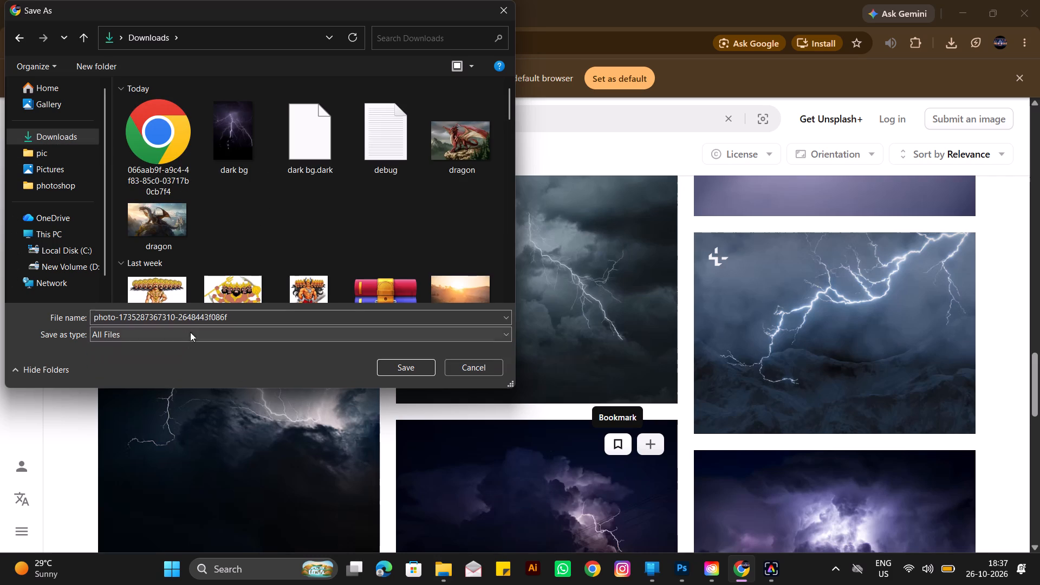
drag(237, 315, 89, 318)
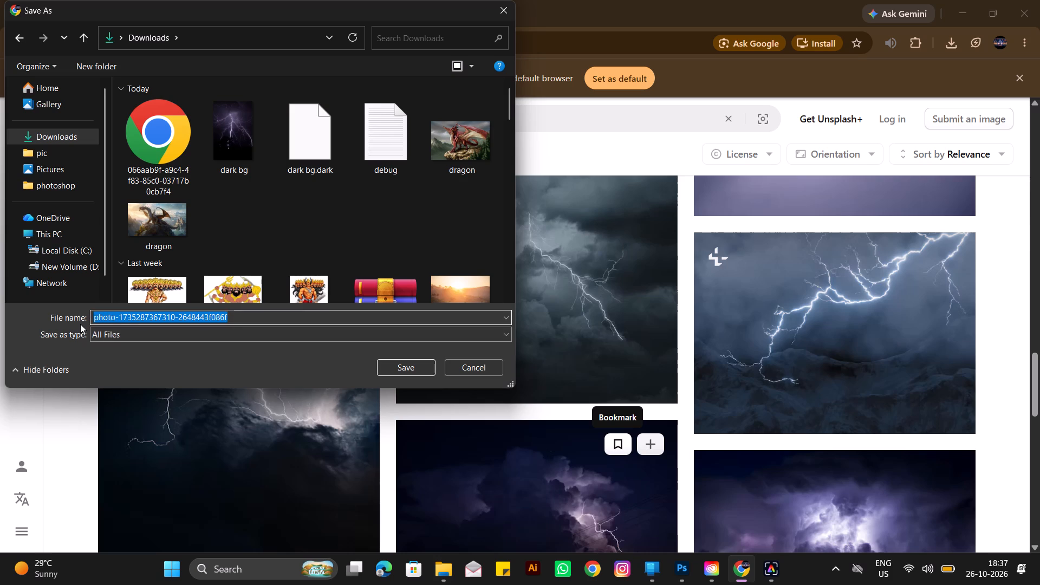
text(back)
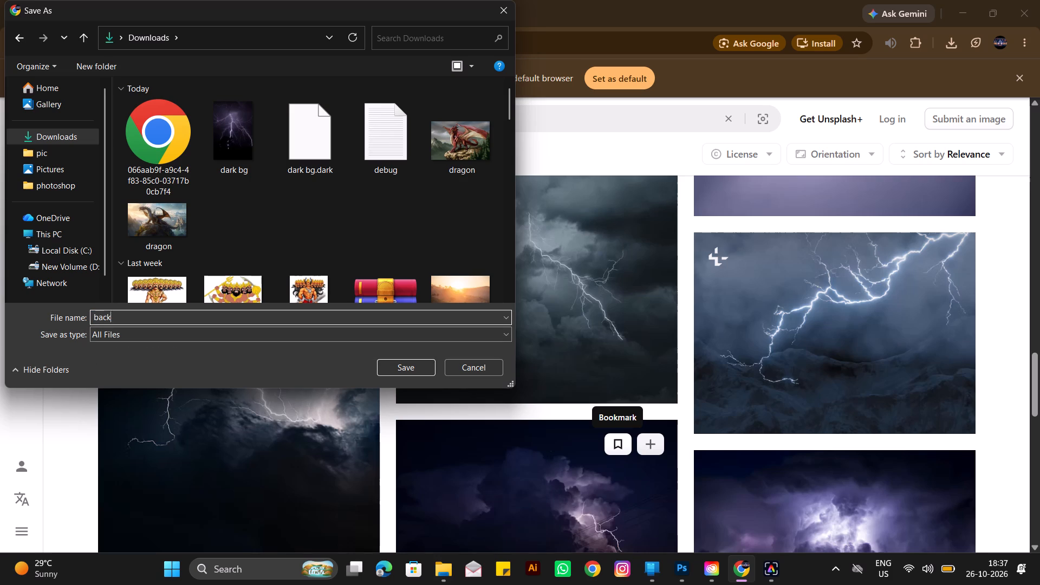
text(ground)
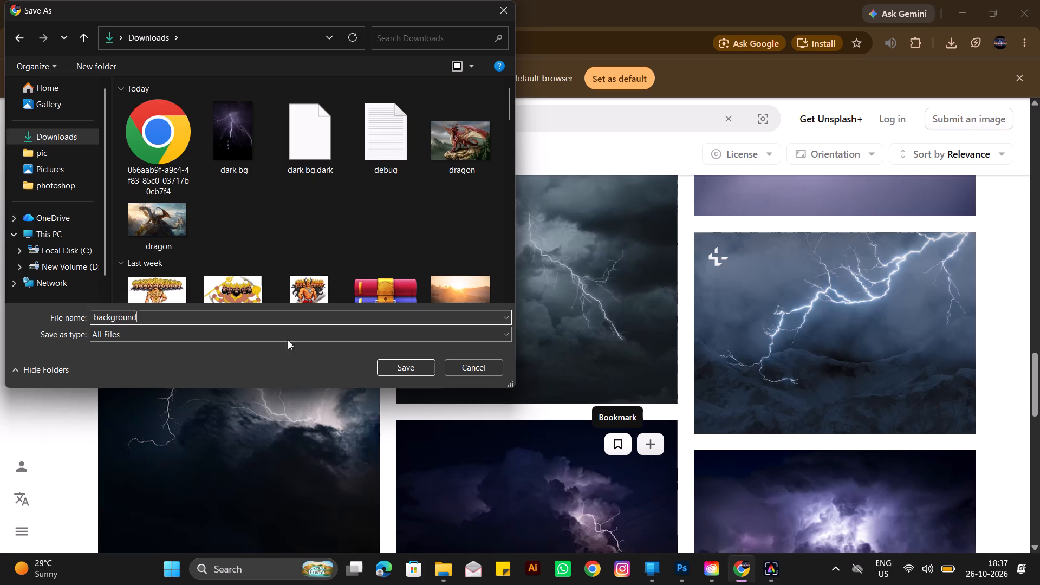
click(388, 366)
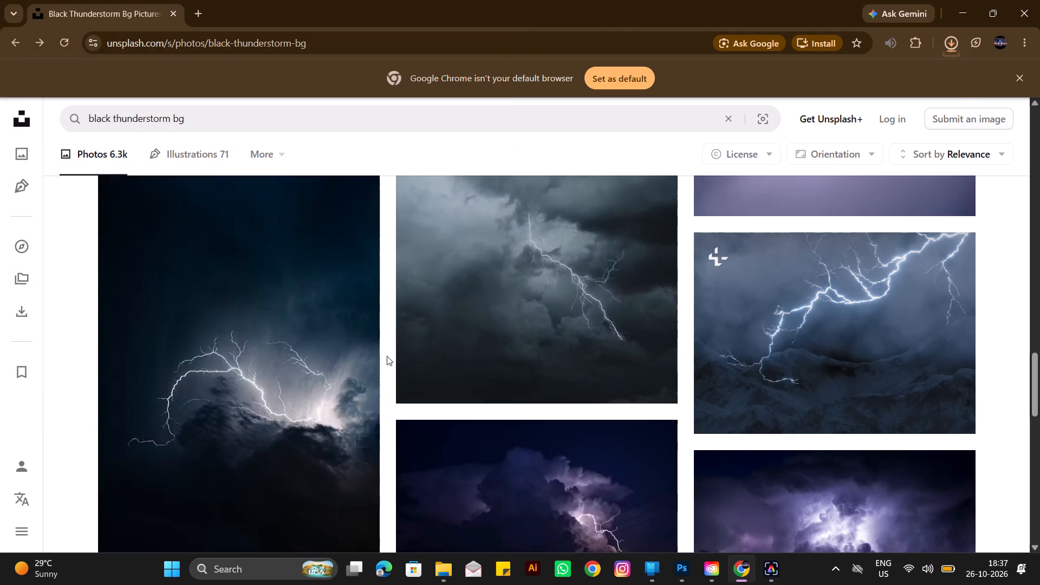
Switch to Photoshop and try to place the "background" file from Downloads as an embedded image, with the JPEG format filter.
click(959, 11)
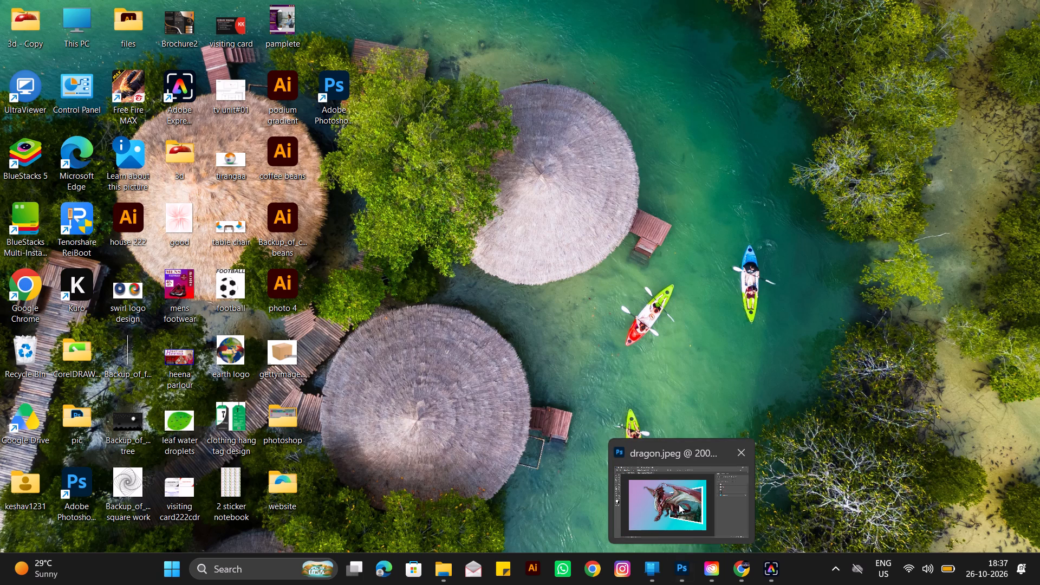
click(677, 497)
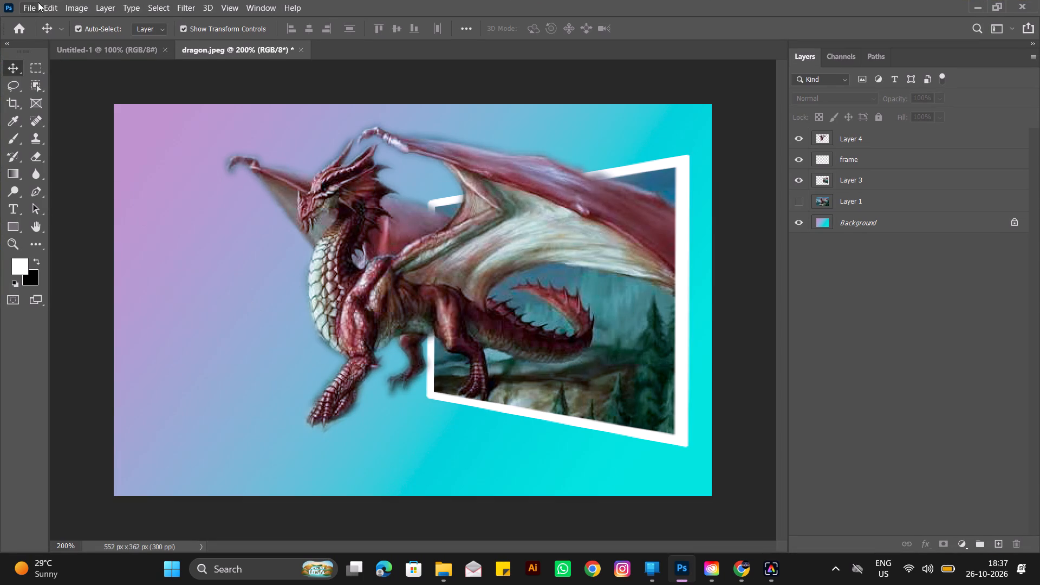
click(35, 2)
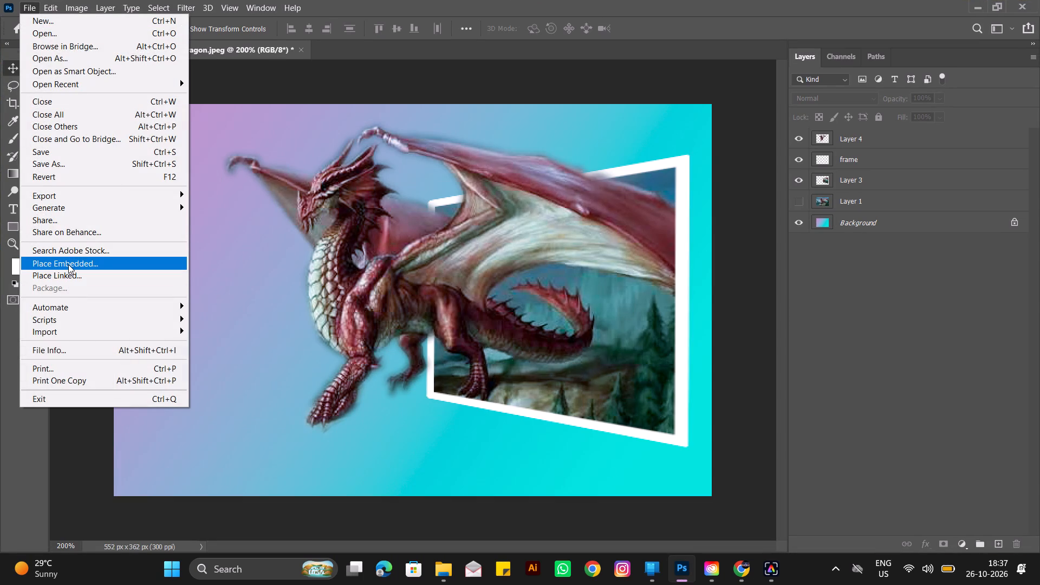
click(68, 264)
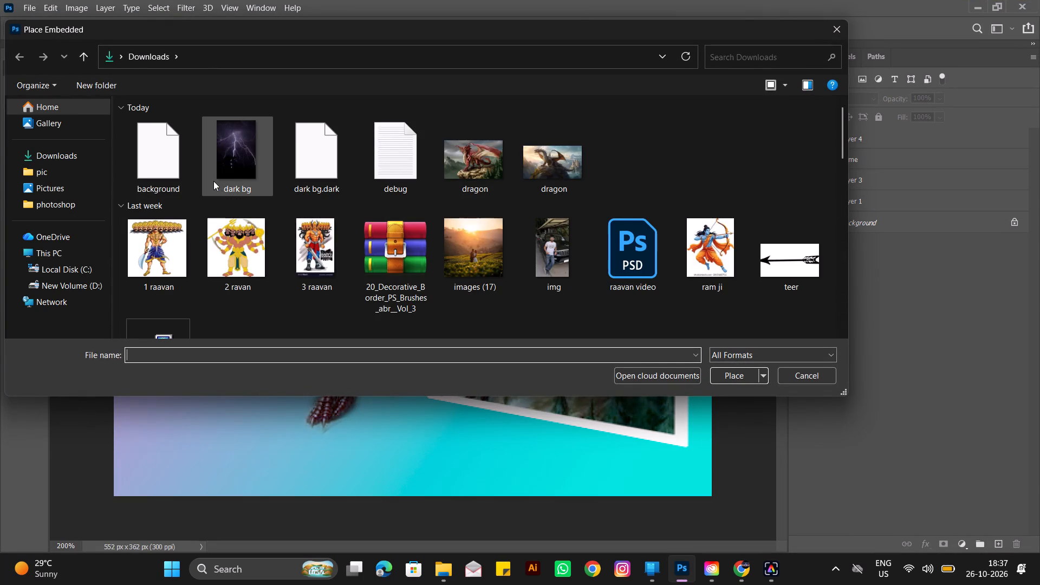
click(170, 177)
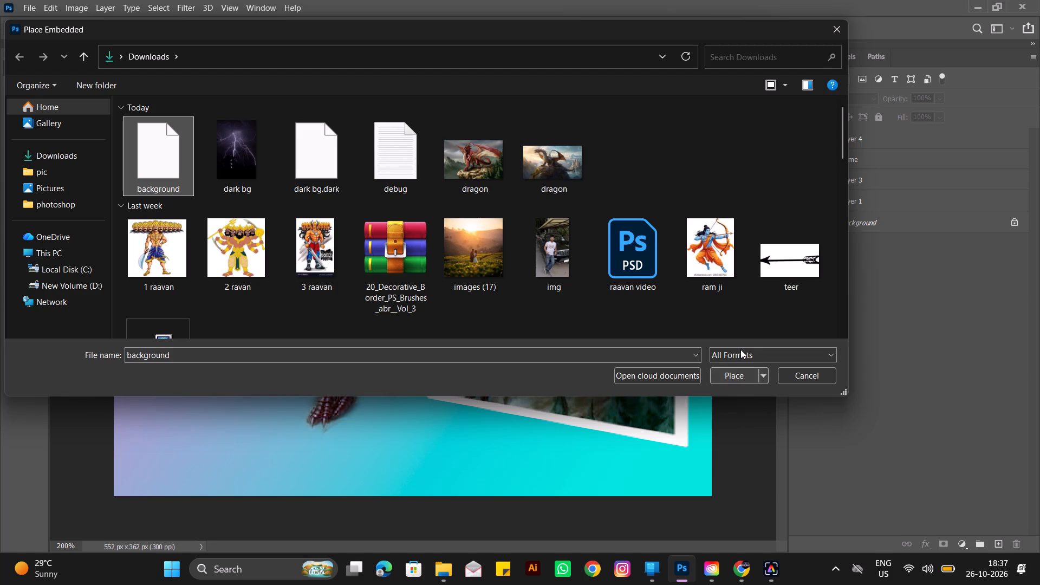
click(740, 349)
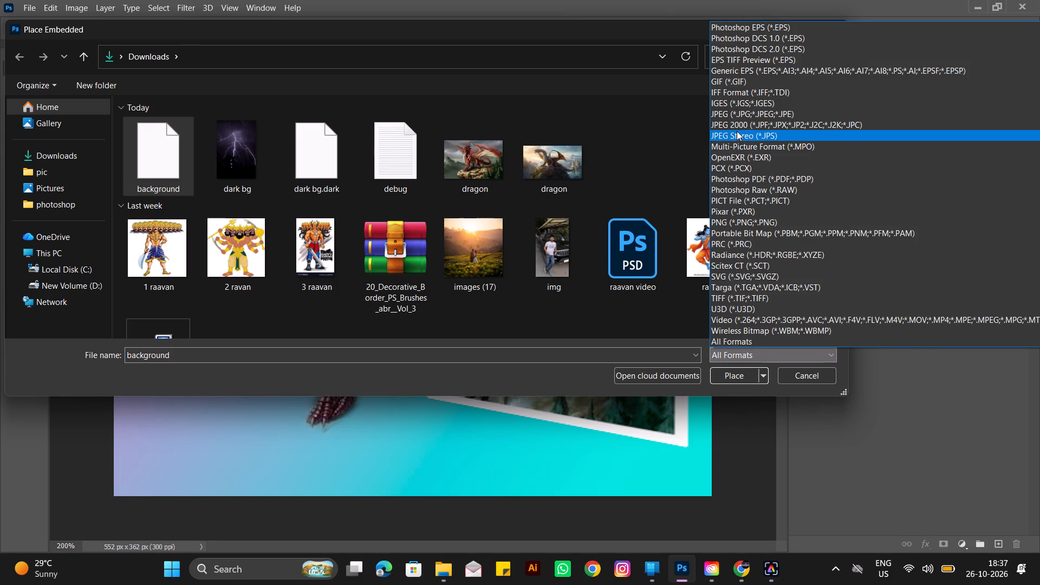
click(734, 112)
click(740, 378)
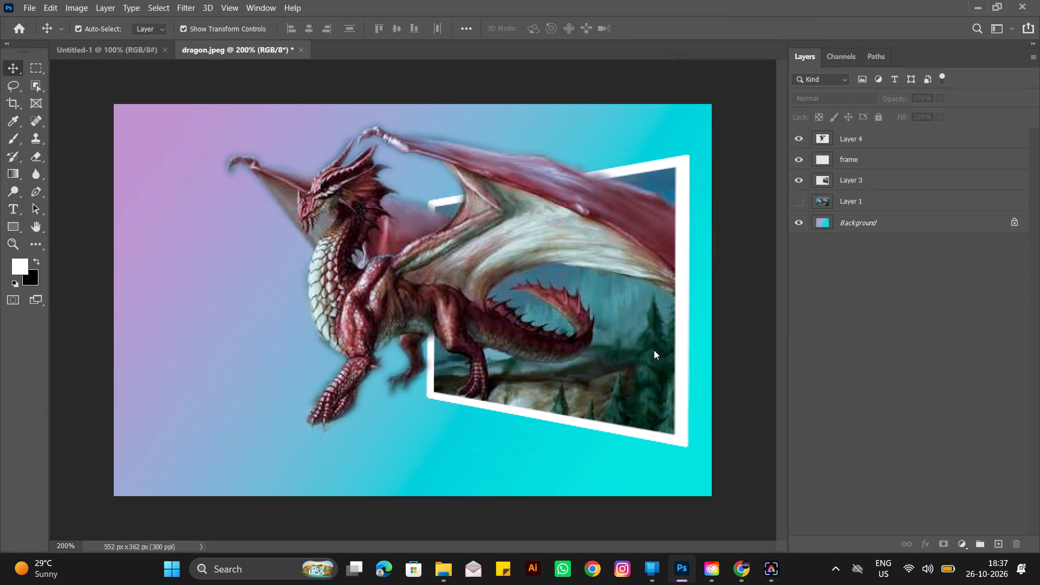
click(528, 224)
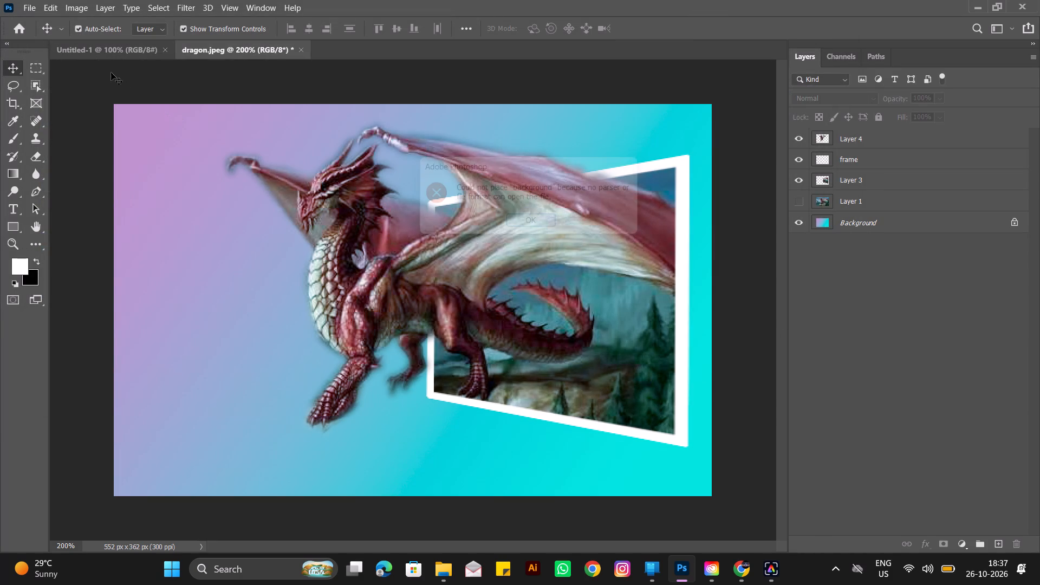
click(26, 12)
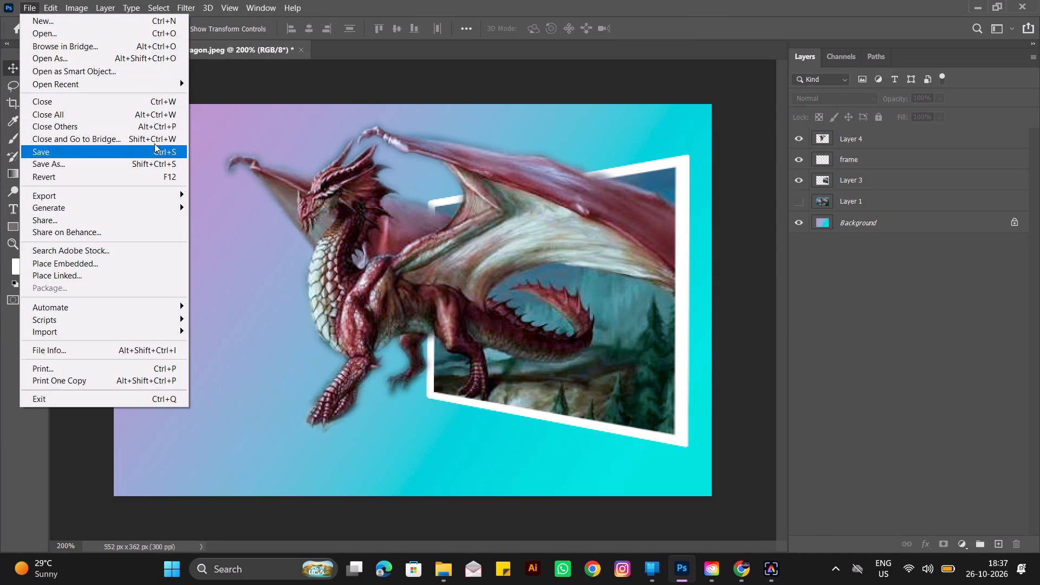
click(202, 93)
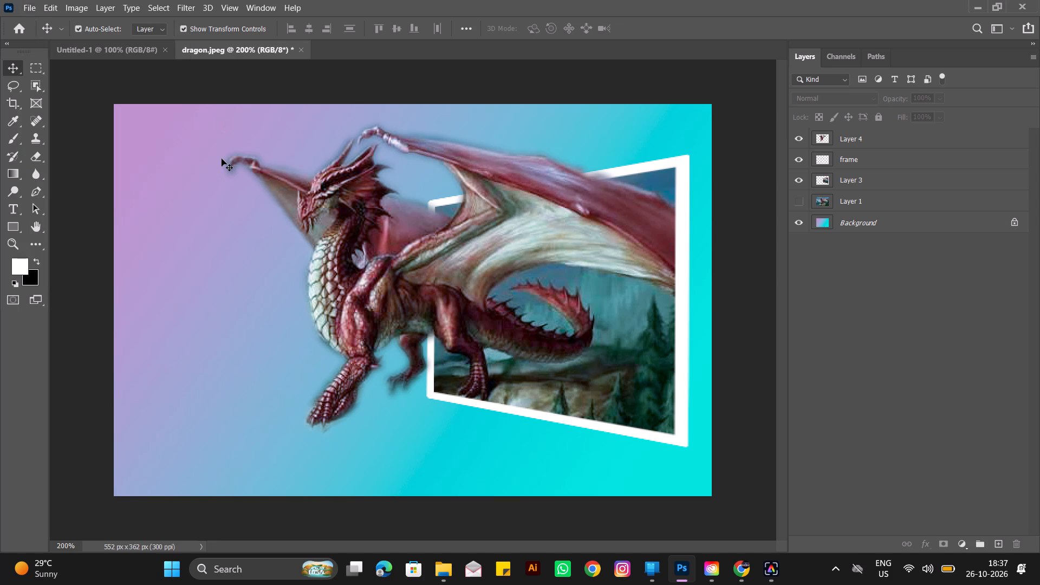
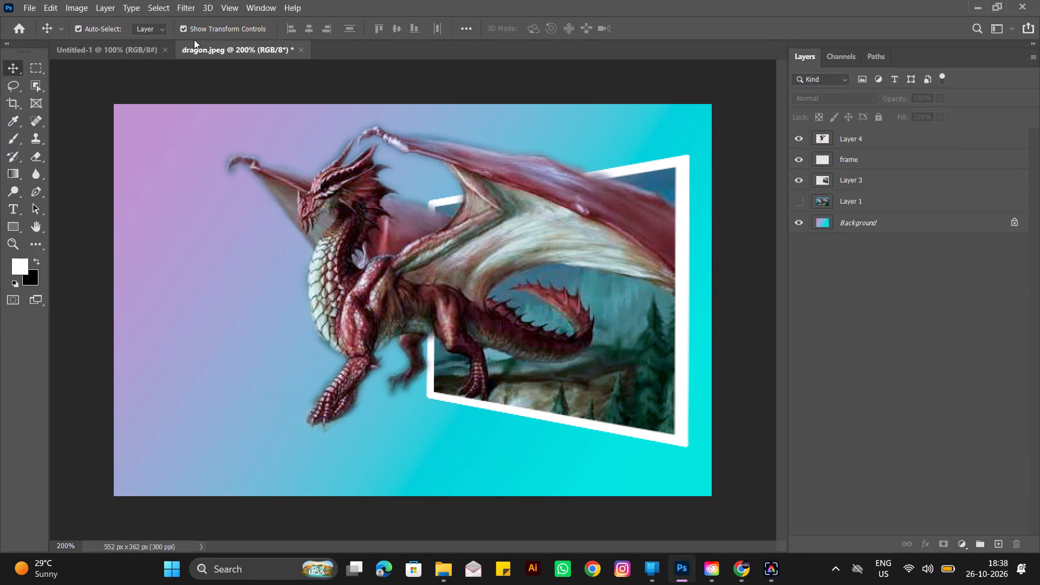
Minimize Photoshop and the browser, and close the Creative Cloud Desktop and Adobe Express Photos windows.
click(984, 3)
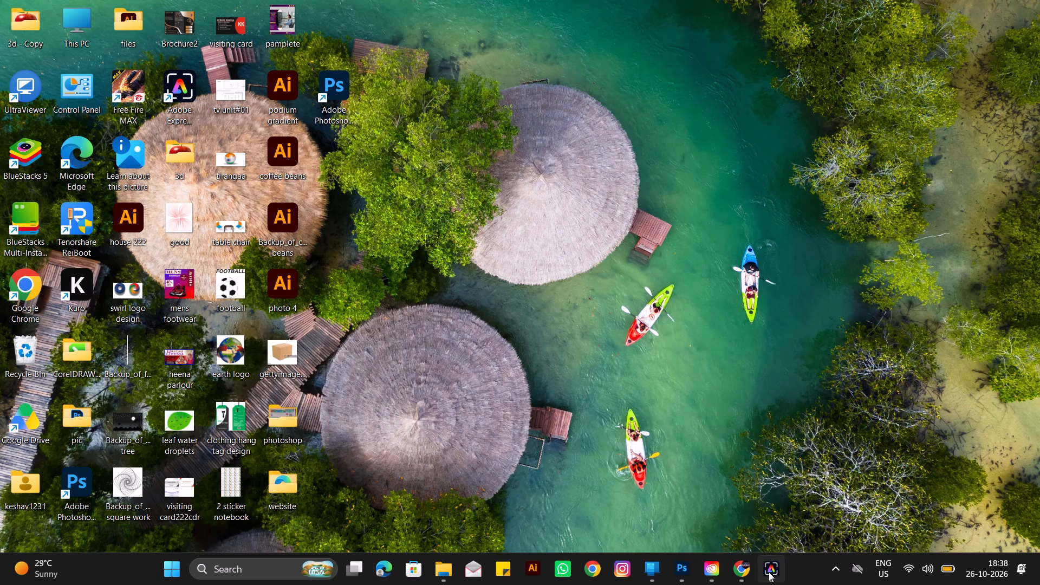
click(733, 510)
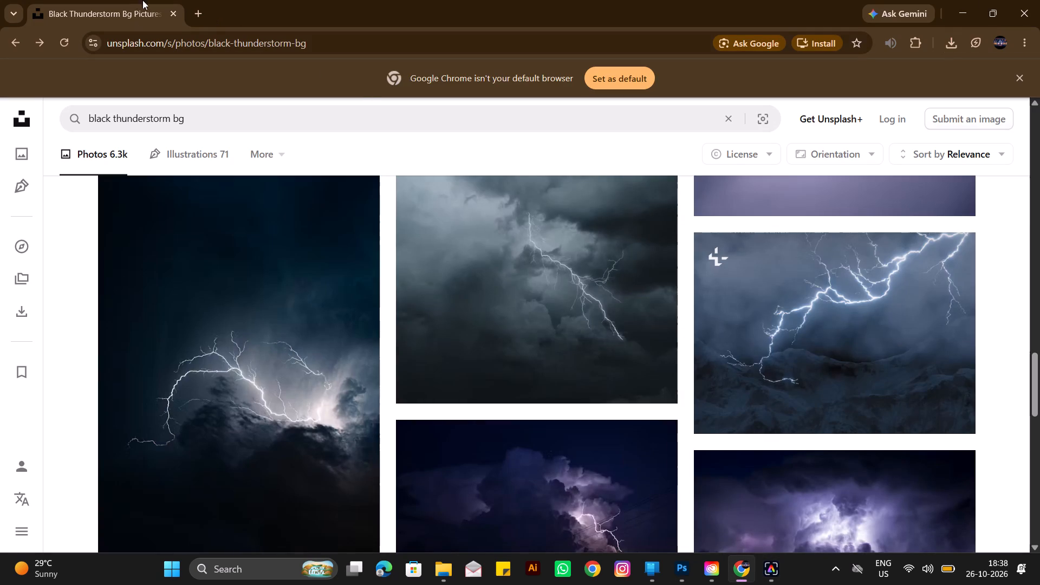
click(954, 14)
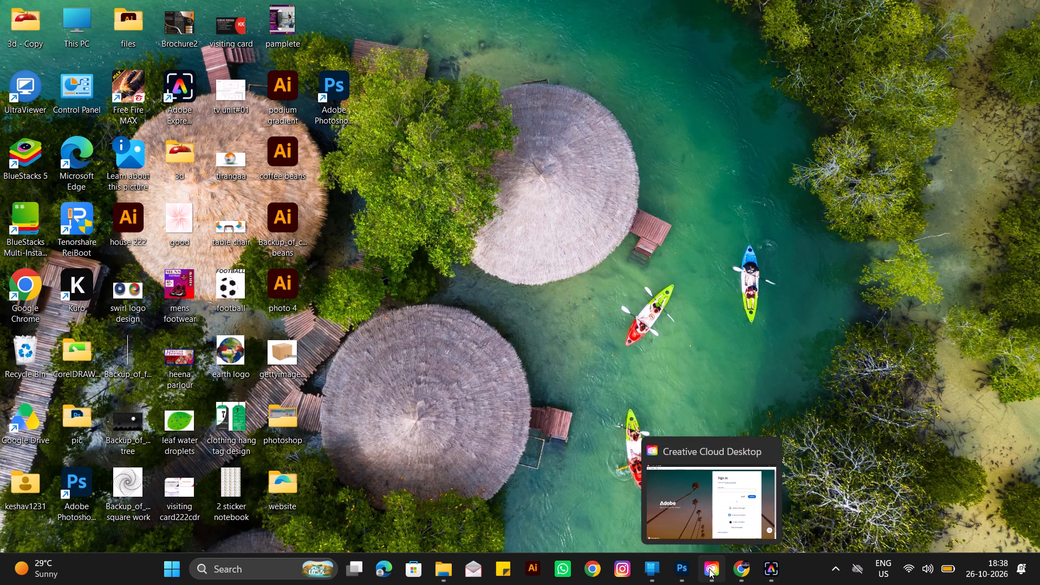
click(770, 444)
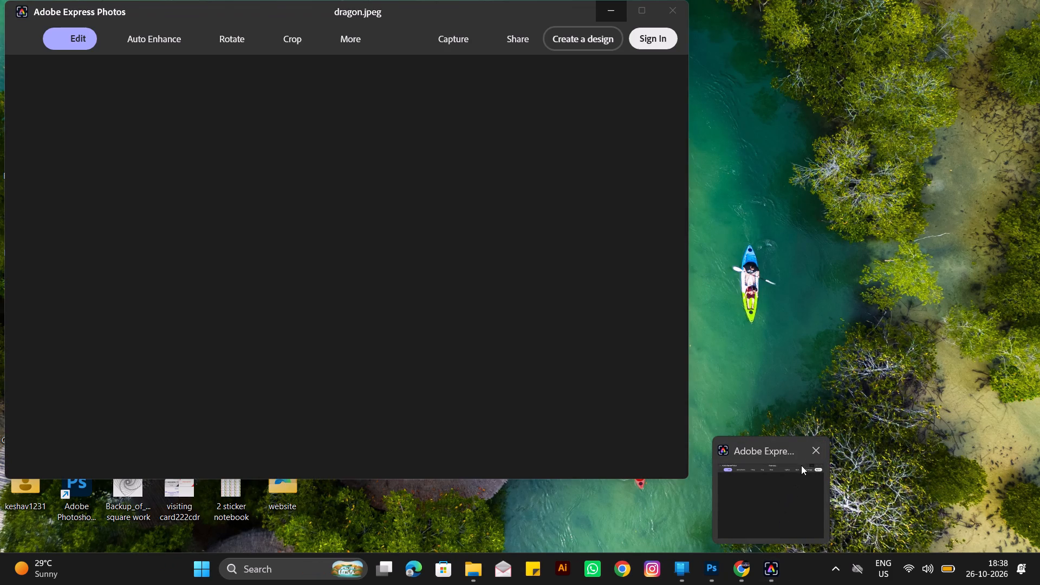
click(814, 448)
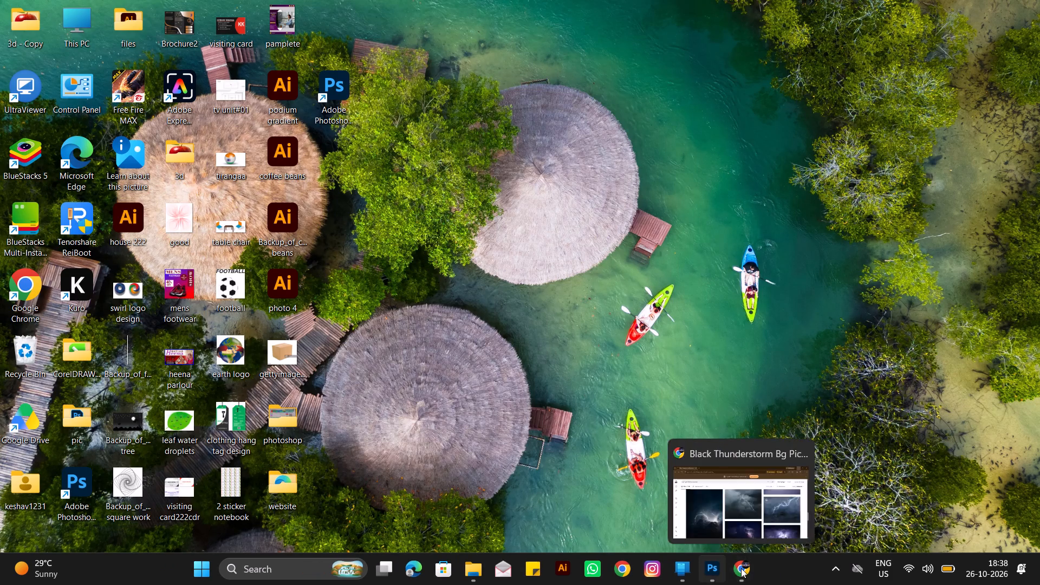
Switch to Chrome and search Google Images for "dark storm forest" in a new tab, looking over the first results.
click(758, 506)
click(193, 14)
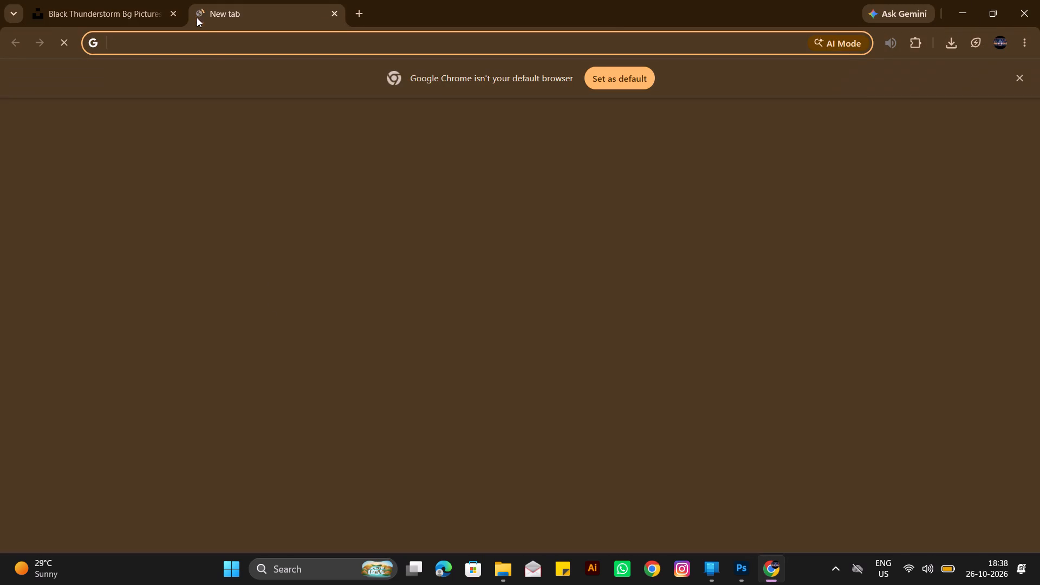
click(381, 301)
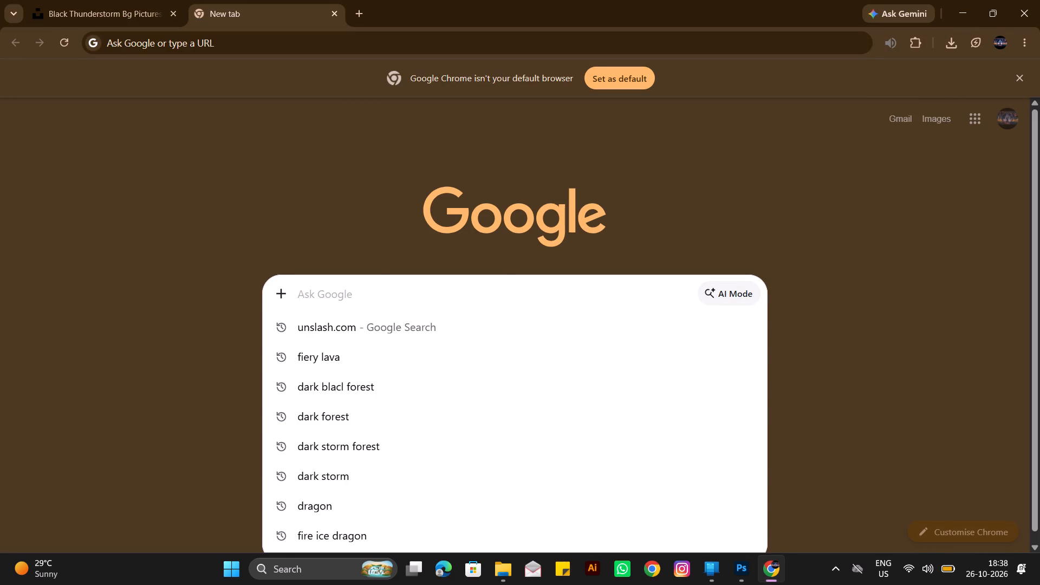
text(dark)
key(space)
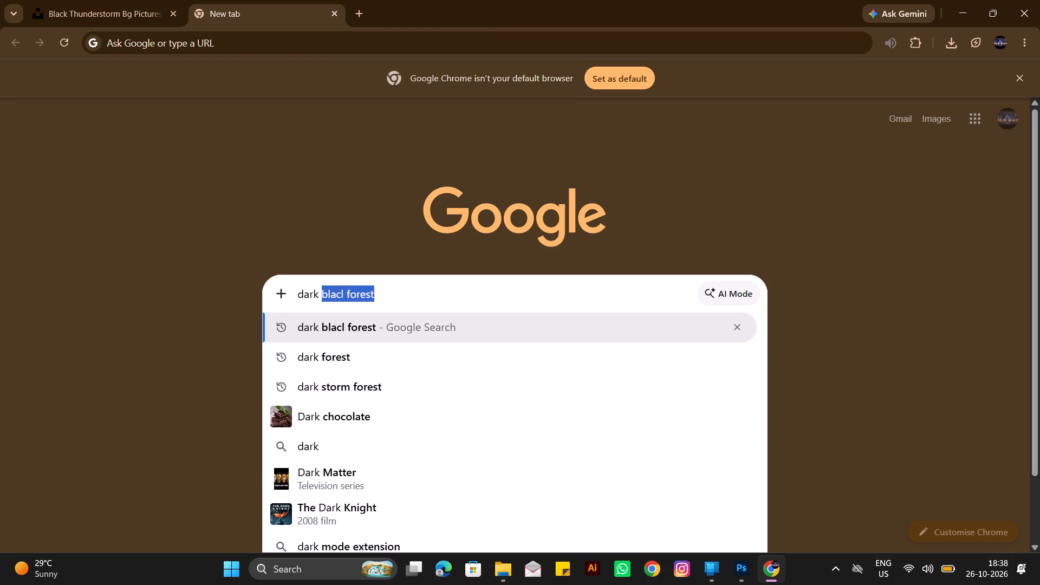
key(Down)
key(Down)
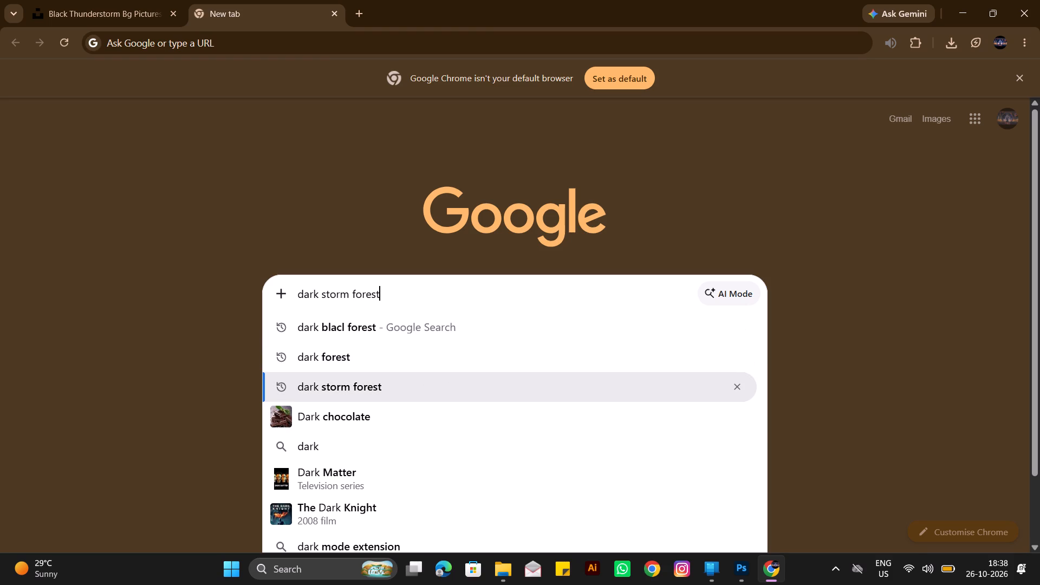
key(Return)
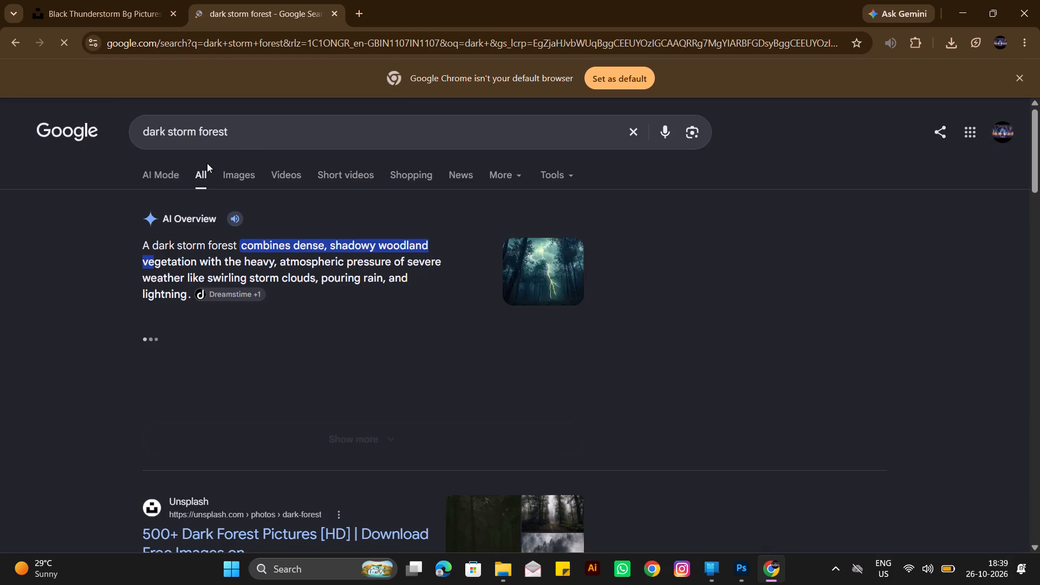
click(245, 173)
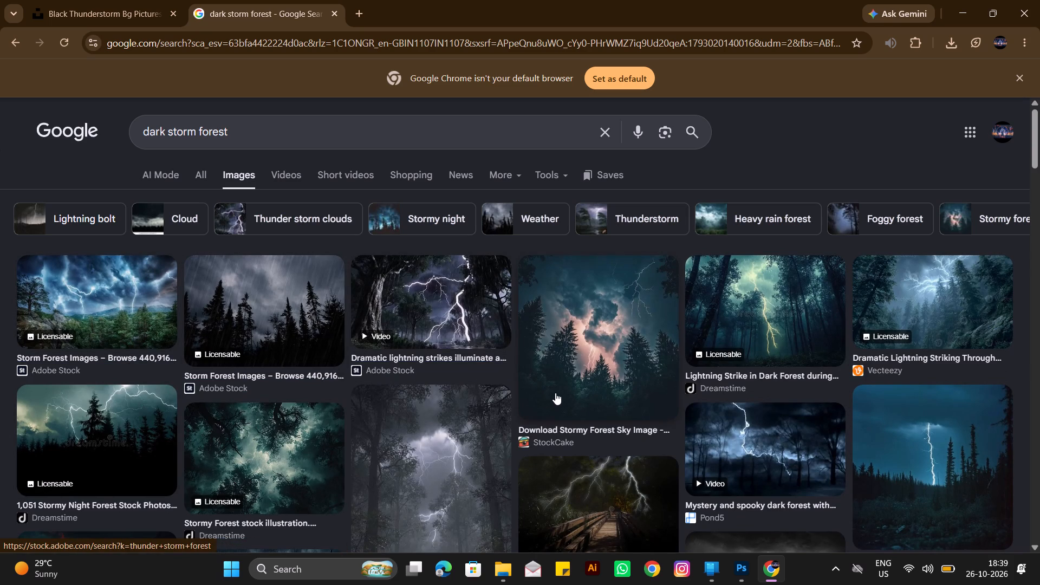
scroll(472, 424, down, 3)
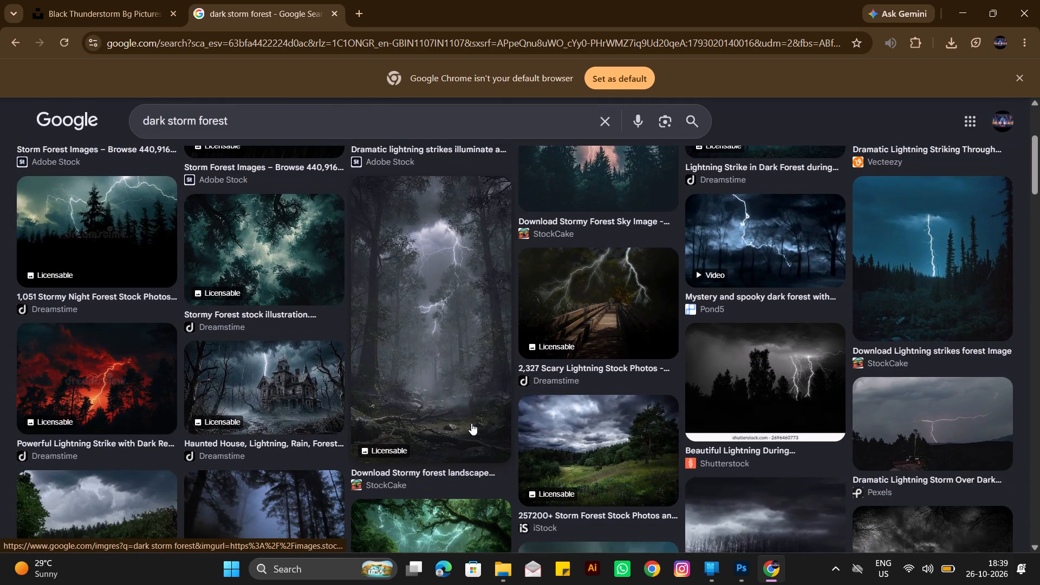
scroll(471, 423, up, 3)
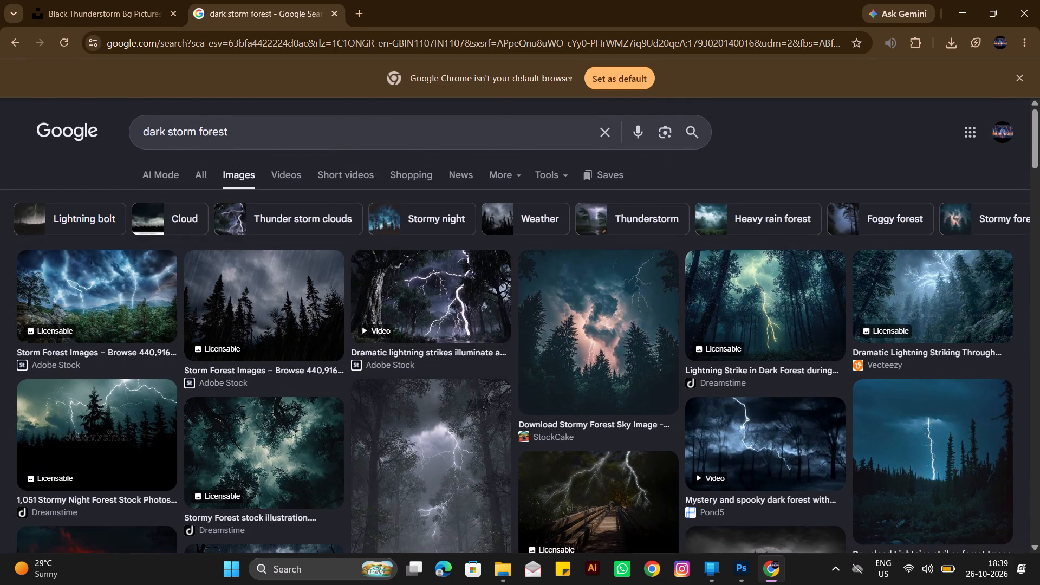
Change the image search to "dark stormy sky mountains 4k wallpaper".
drag(233, 128, 198, 132)
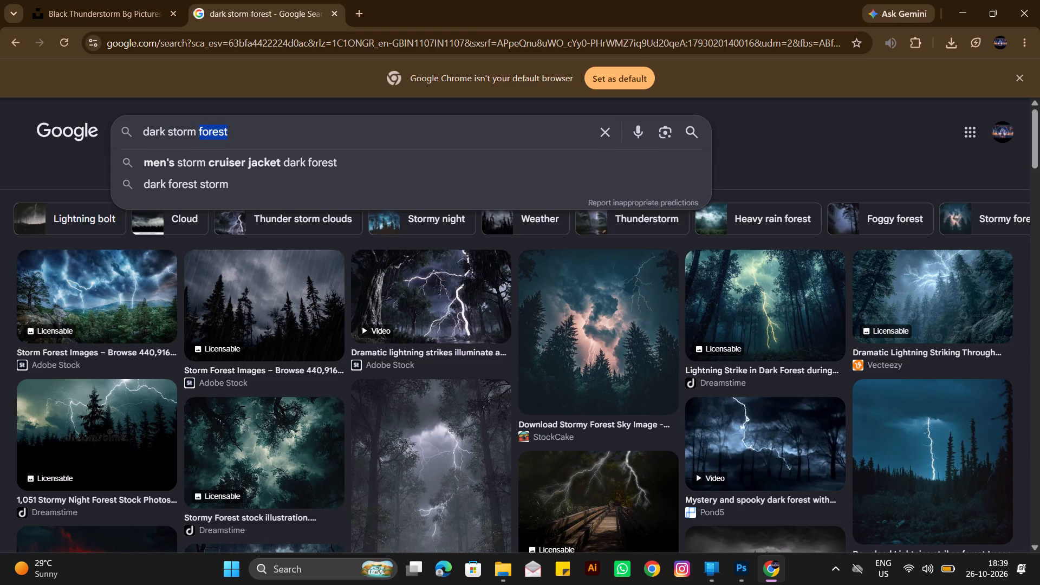
key(BackSpace)
key(BackSpace)
key(BackSpace)
text(my)
key(space)
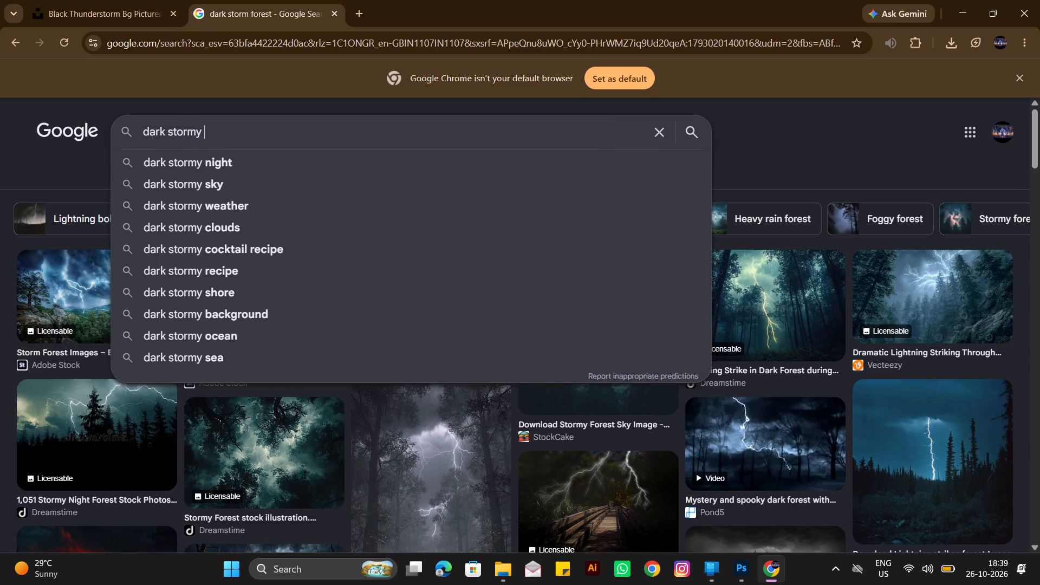
text(sky)
key(space)
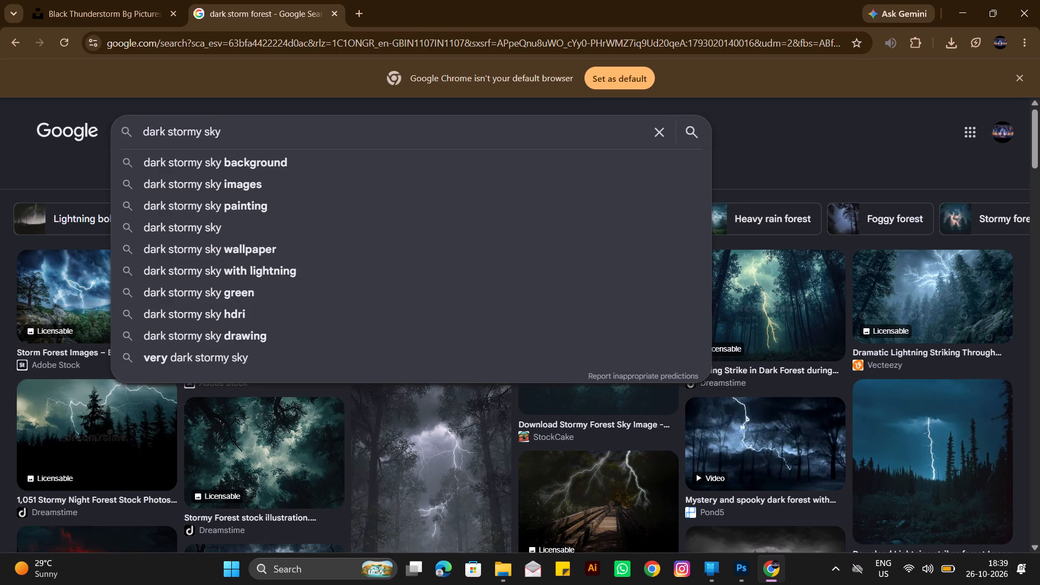
text(moun)
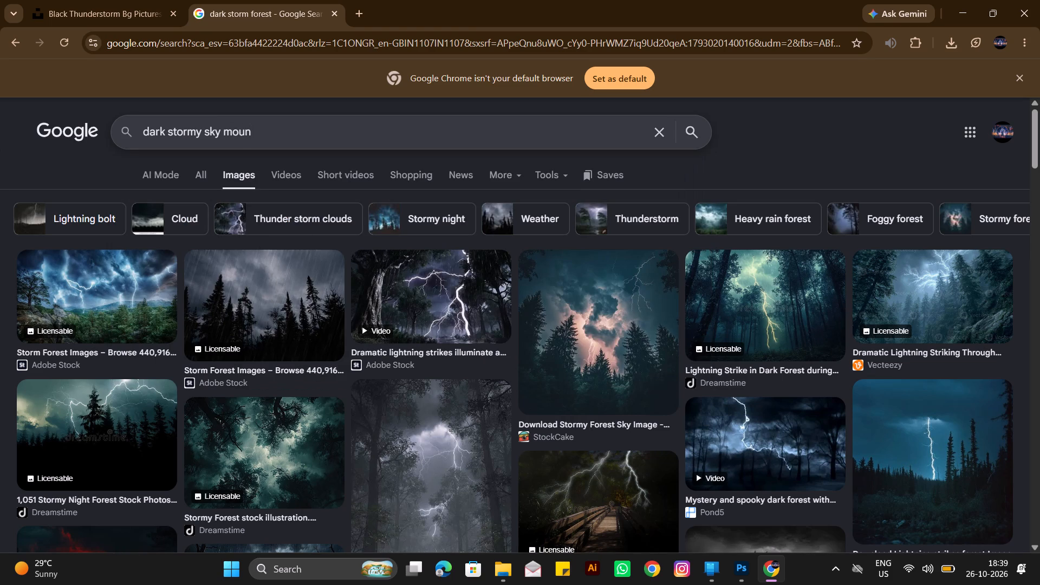
text(tains)
key(space)
text(4k)
key(space)
text(wa)
text(llpaper)
key(Return)
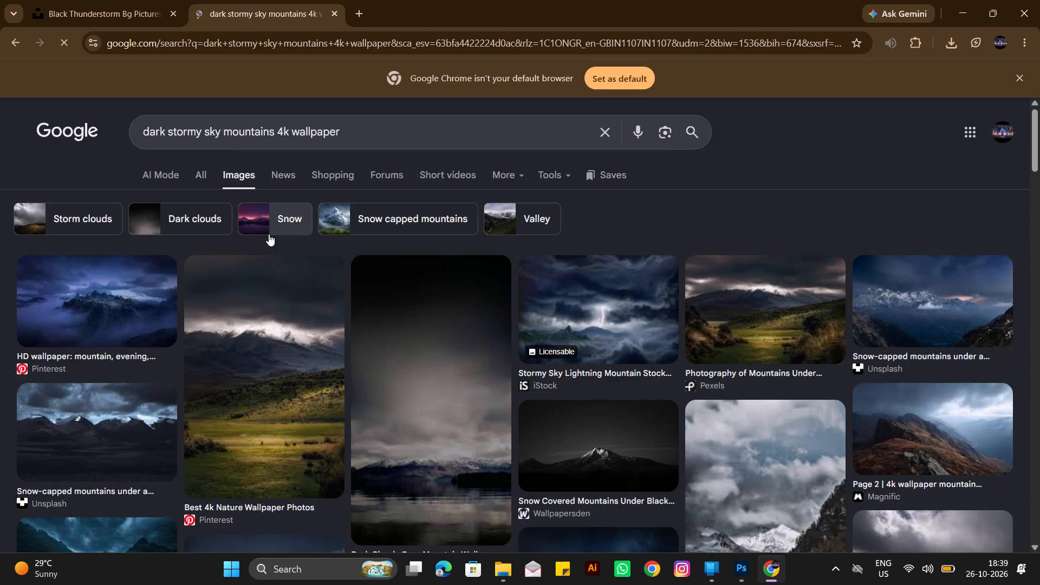
Browse the dark stormy mountain image results for a suitable background picture.
scroll(488, 428, down, 2)
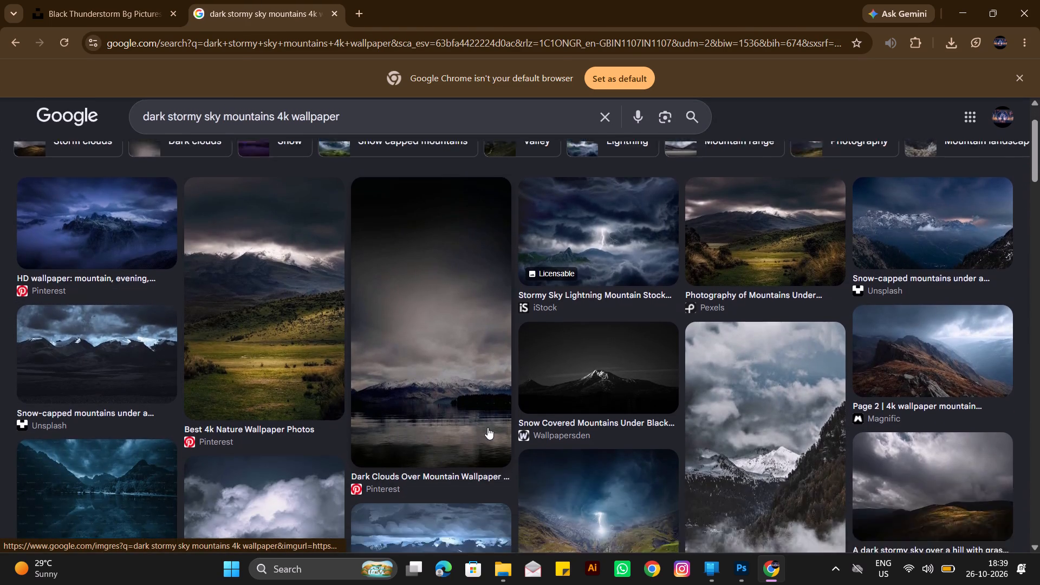
scroll(487, 427, down, 4)
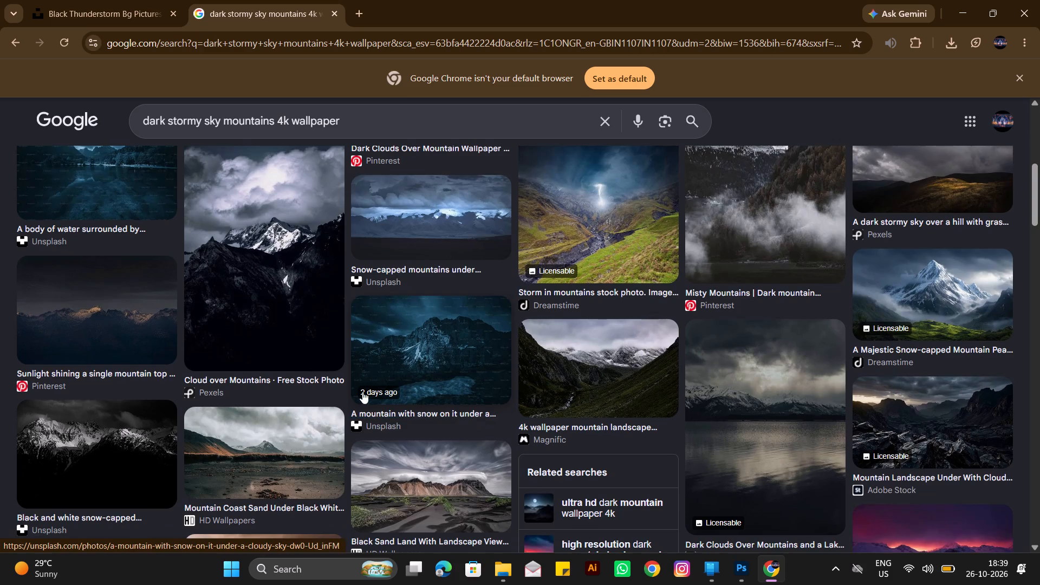
scroll(670, 361, down, 11)
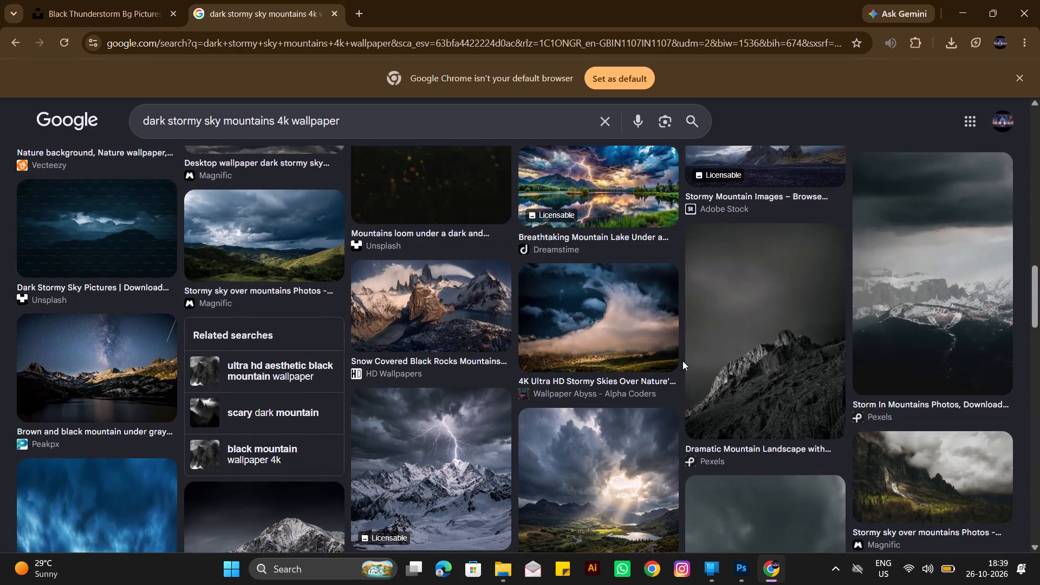
scroll(682, 361, down, 3)
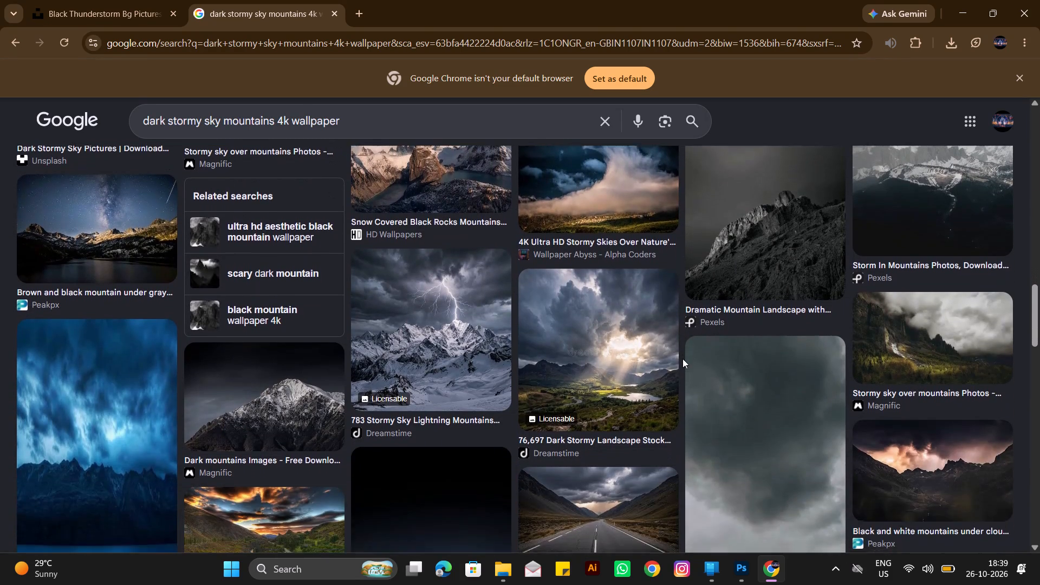
scroll(682, 359, down, 2)
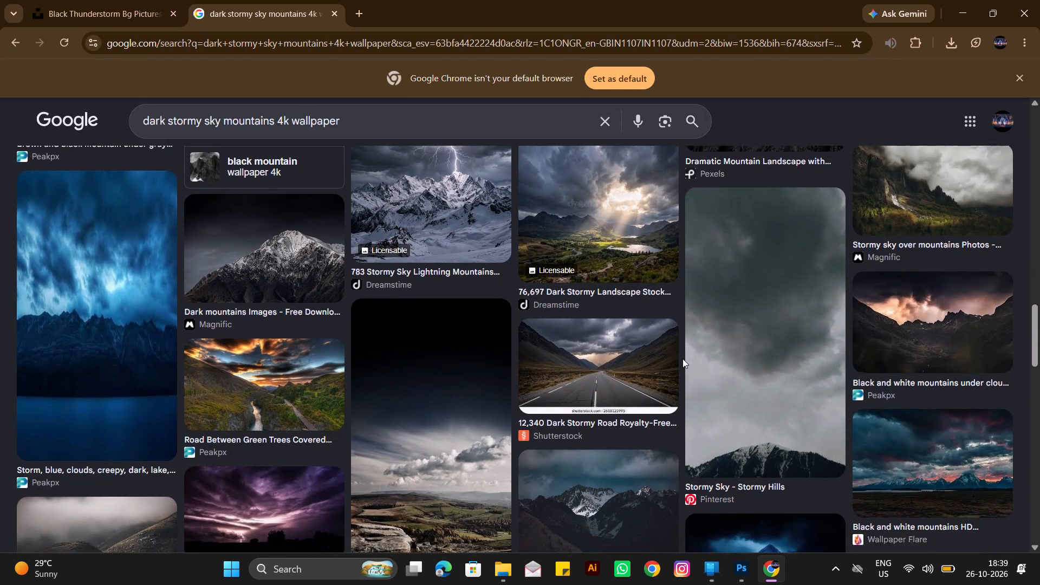
scroll(682, 359, down, 5)
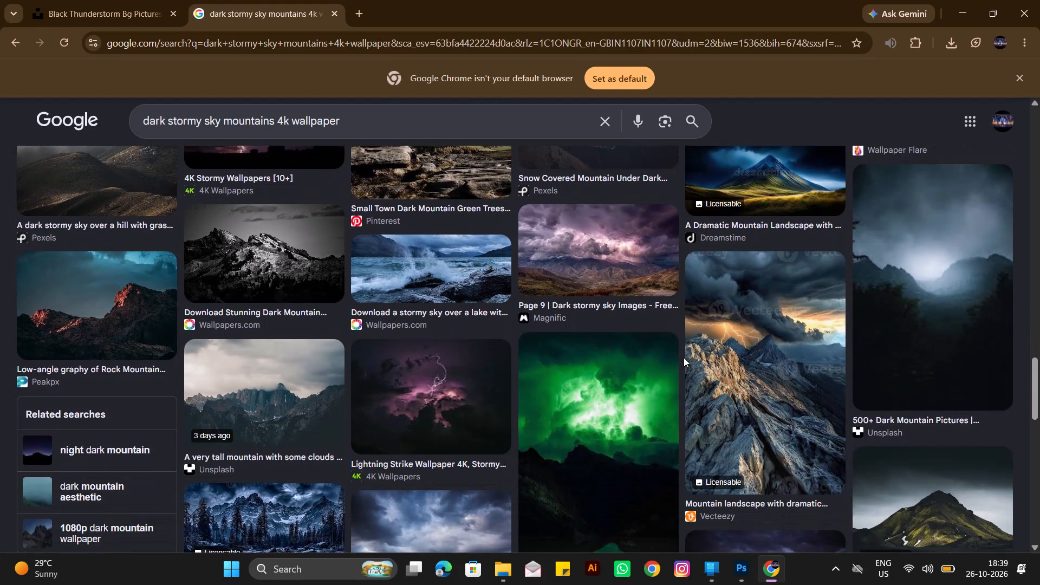
scroll(684, 357, down, 5)
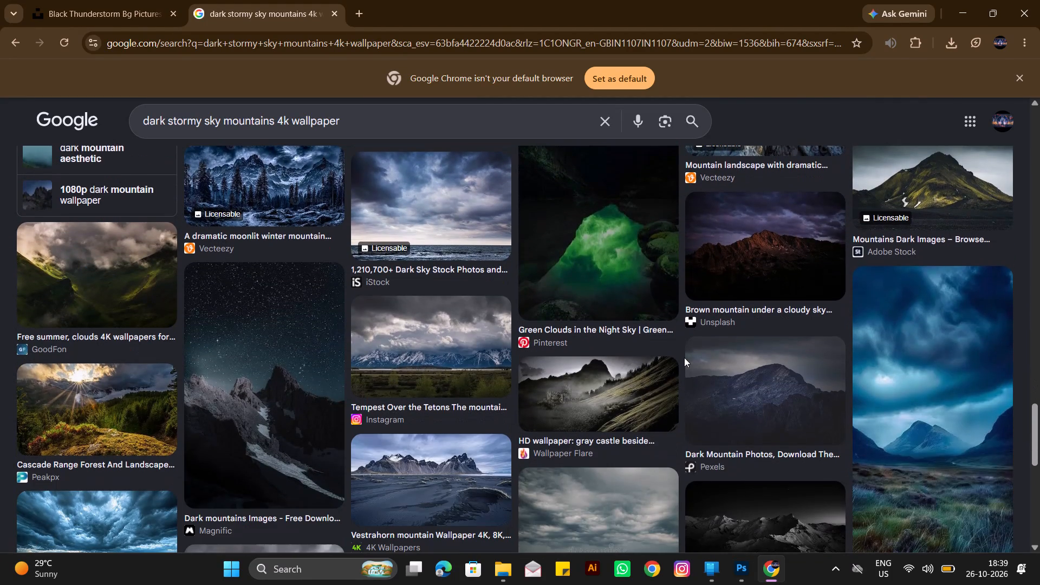
scroll(685, 356, down, 7)
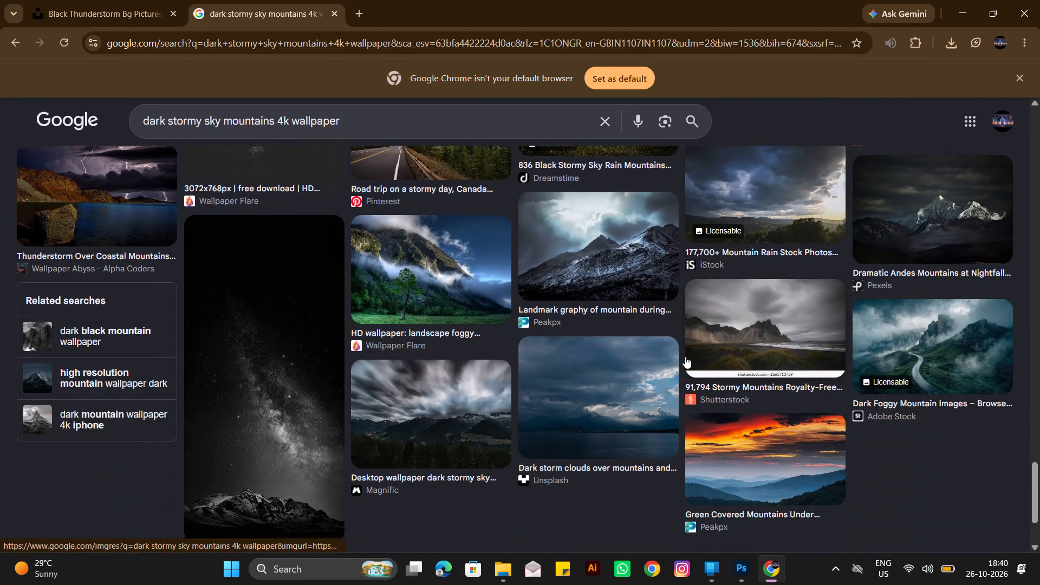
scroll(685, 356, down, 2)
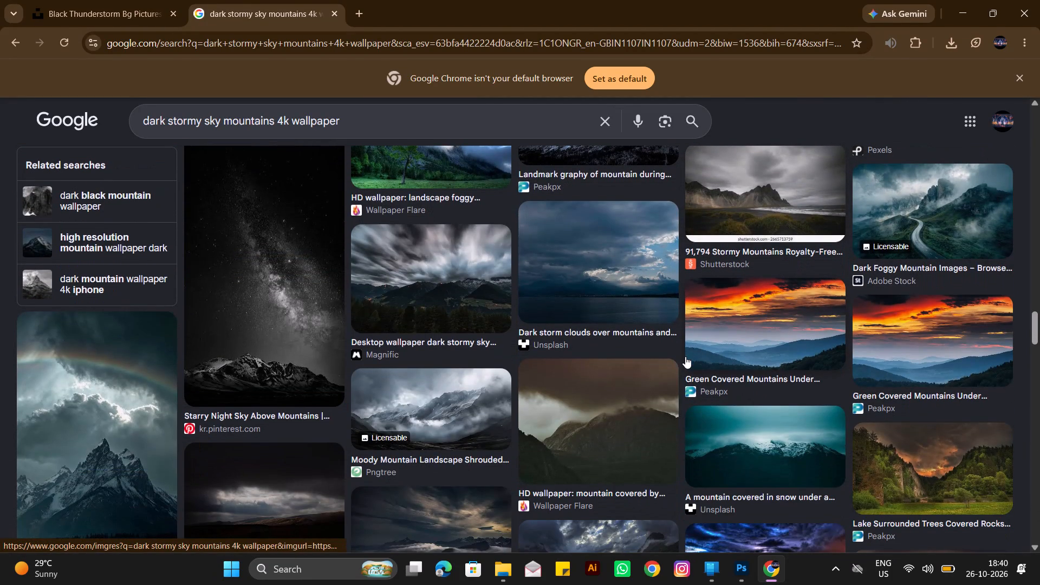
scroll(685, 356, down, 6)
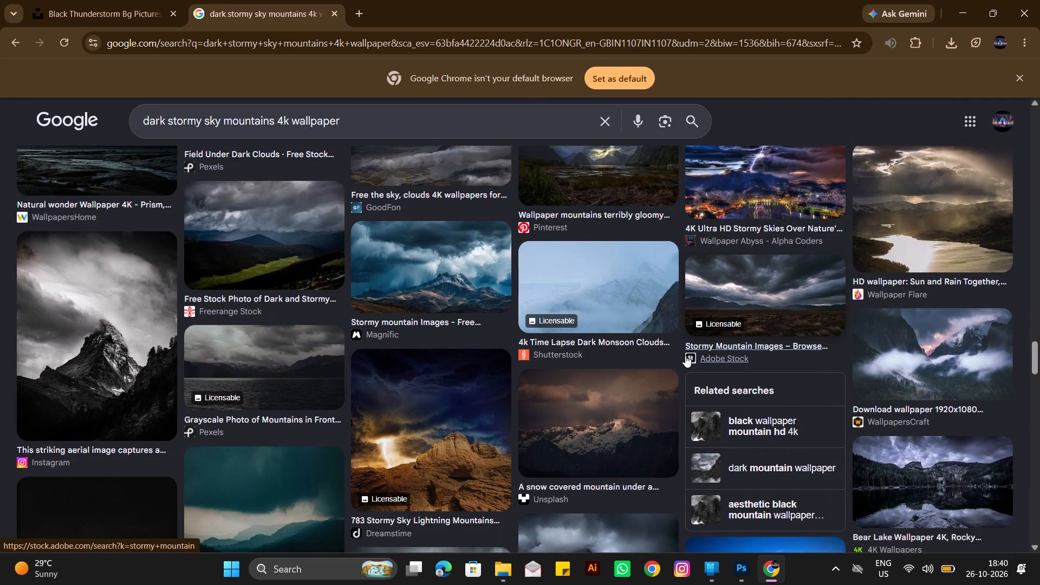
scroll(685, 355, down, 7)
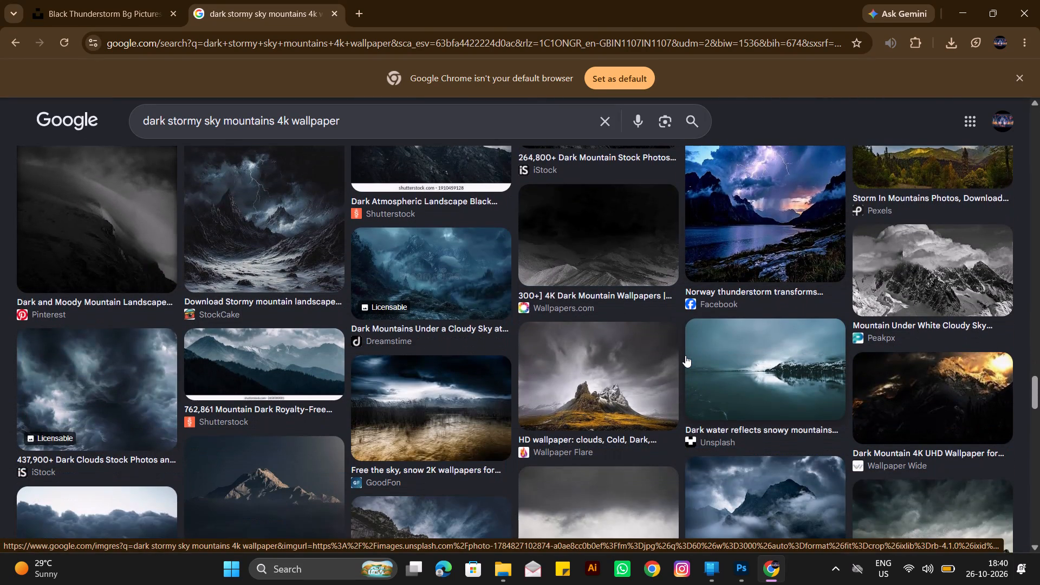
scroll(685, 355, down, 7)
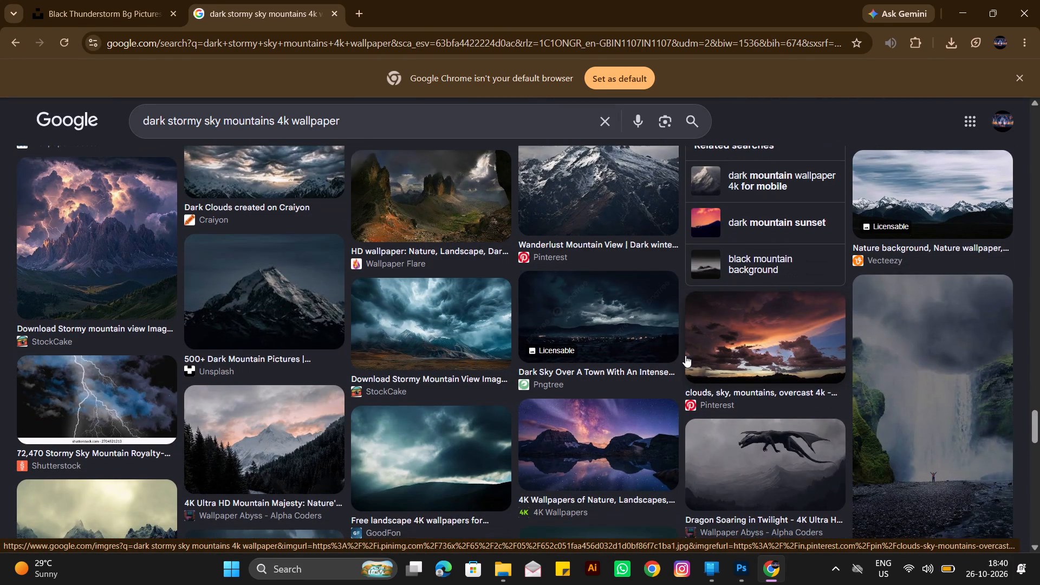
scroll(685, 355, down, 5)
scroll(683, 355, up, 4)
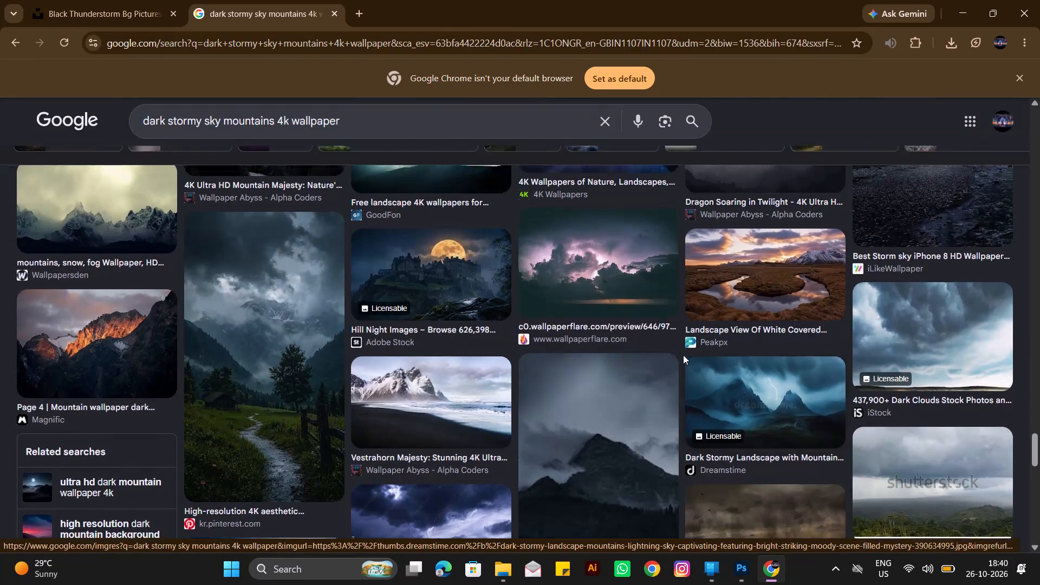
scroll(683, 355, up, 2)
scroll(528, 367, up, 6)
scroll(528, 367, up, 17)
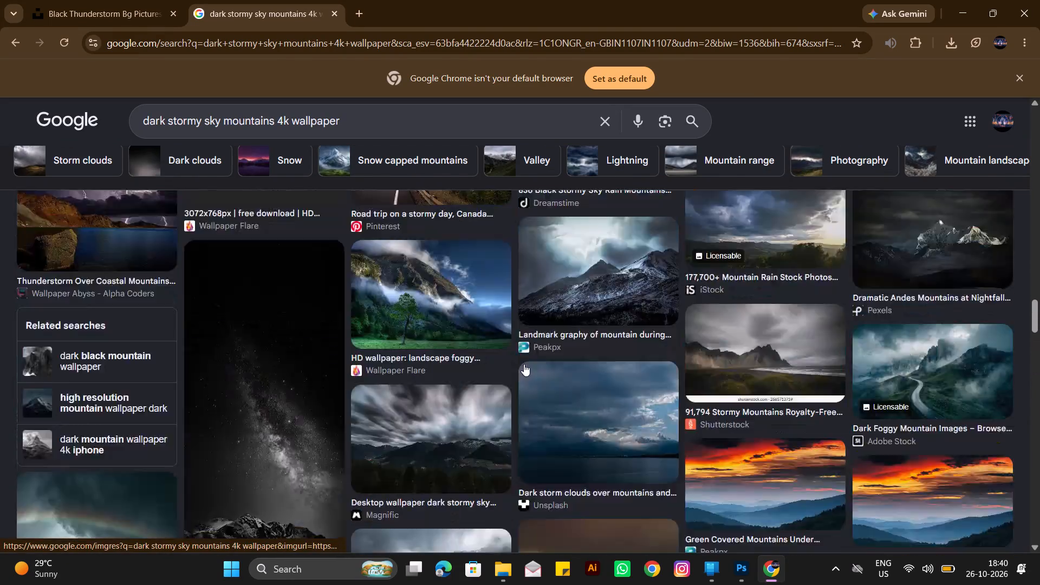
scroll(524, 364, up, 8)
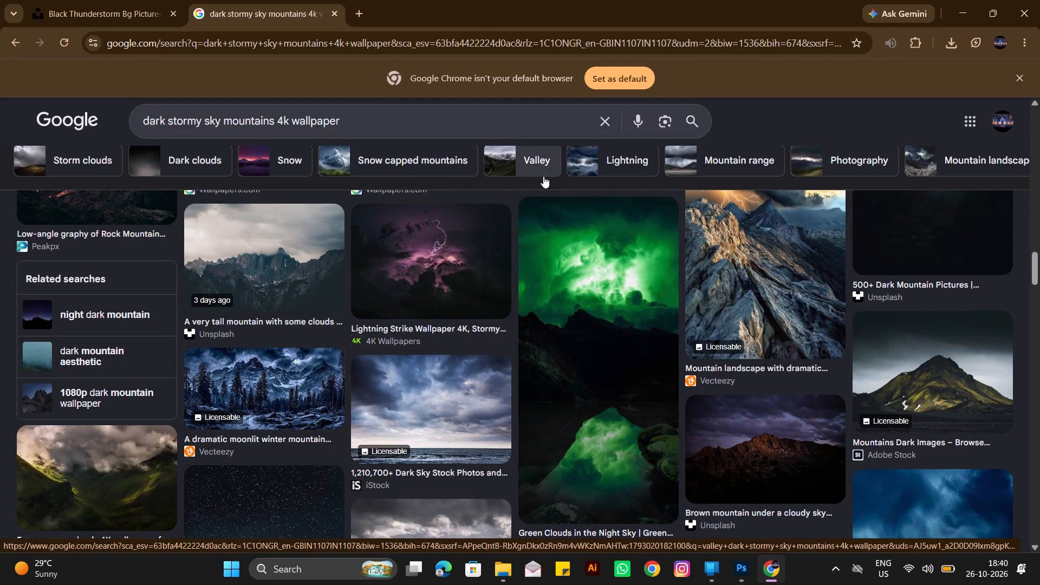
Narrow the stormy mountain image results to the Lightning category.
click(616, 172)
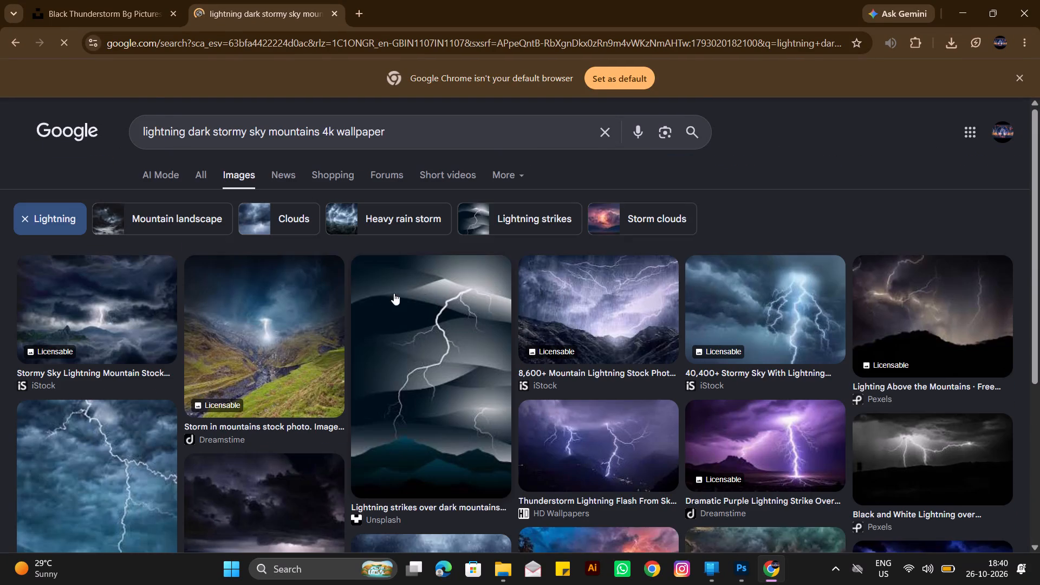
Examine the lightning mountain image results for a suitable background, including a preview of the nighttime desert lightning strike picture.
scroll(339, 293, down, 5)
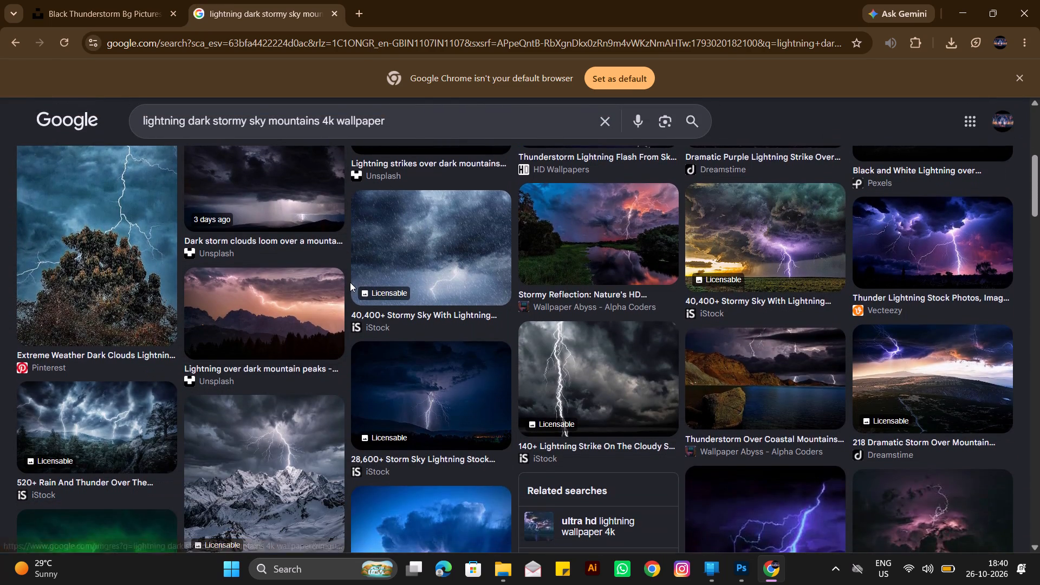
scroll(350, 282, down, 1)
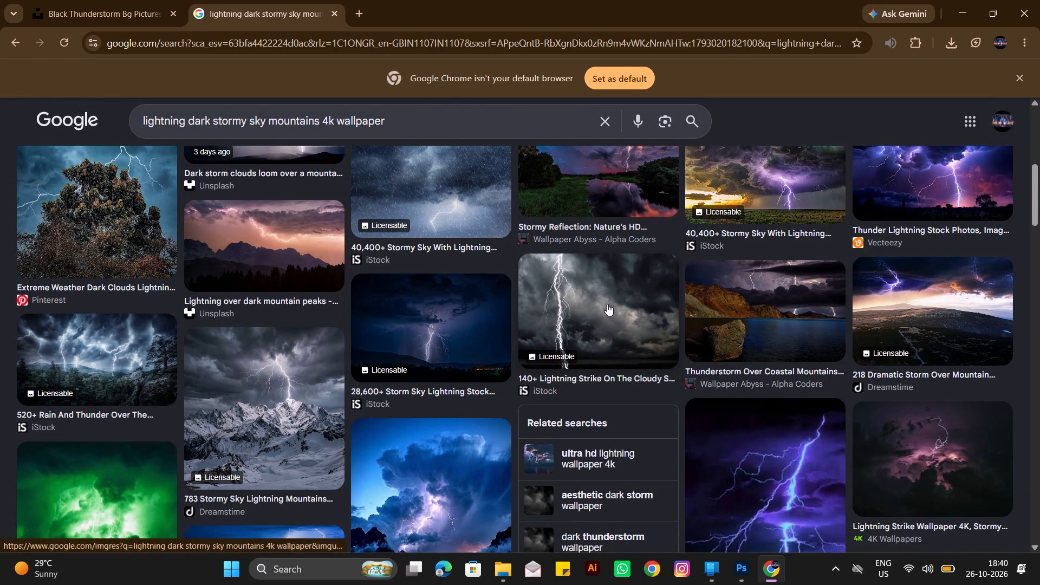
scroll(608, 309, down, 7)
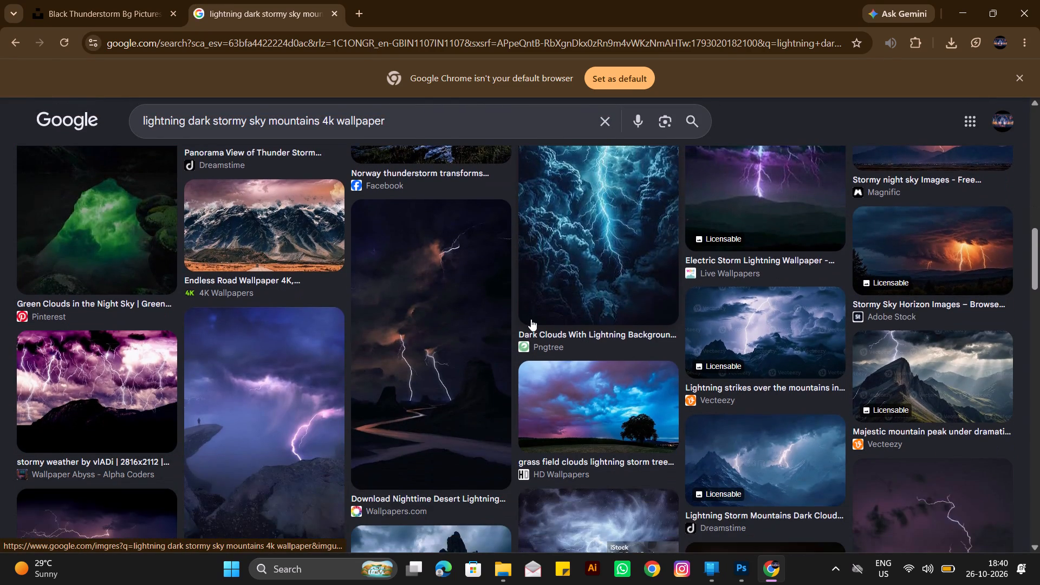
right_click(425, 319)
click(409, 341)
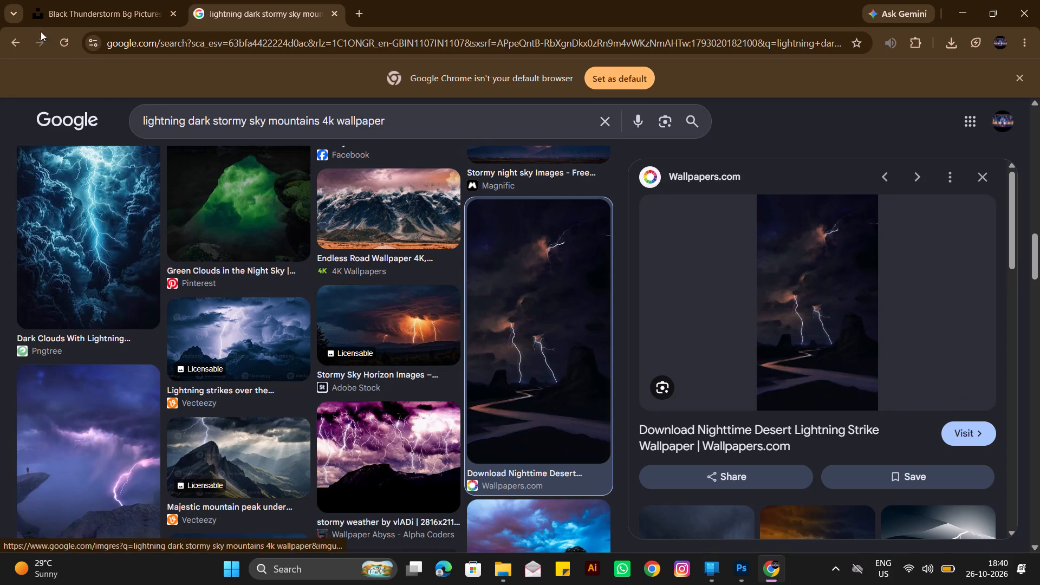
click(0, 67)
click(16, 45)
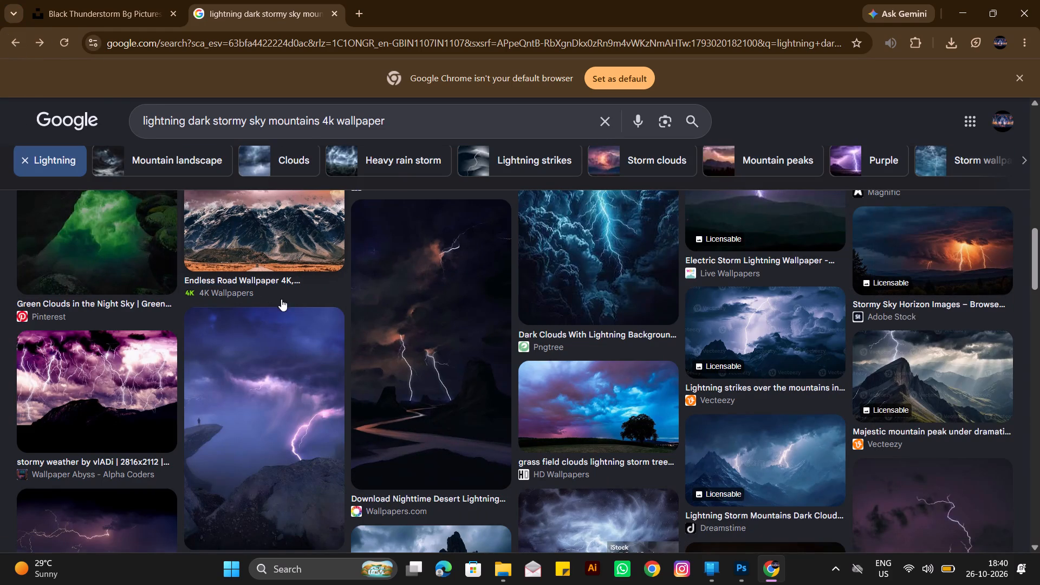
scroll(284, 305, down, 6)
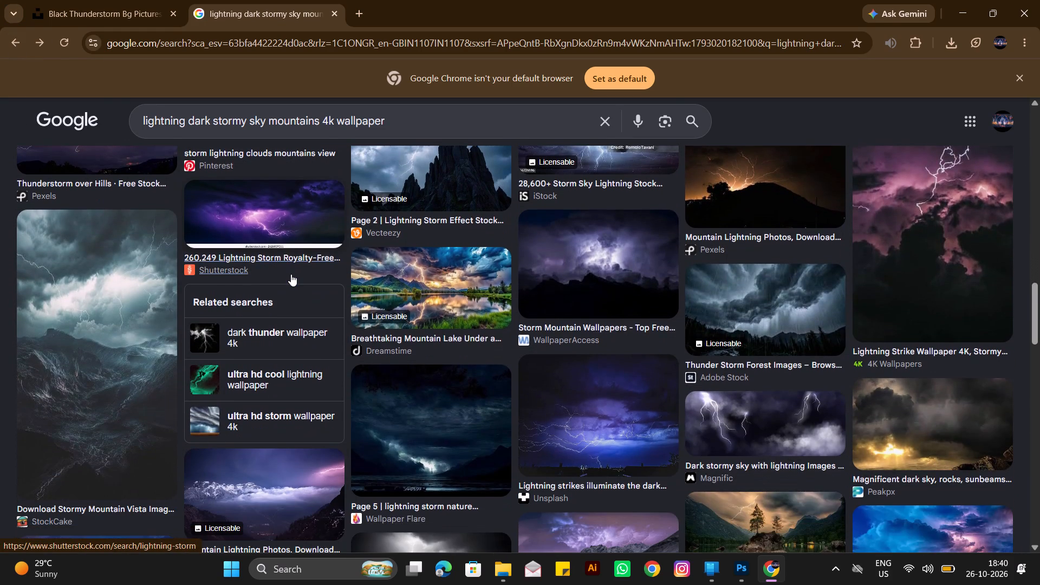
scroll(296, 271, up, 6)
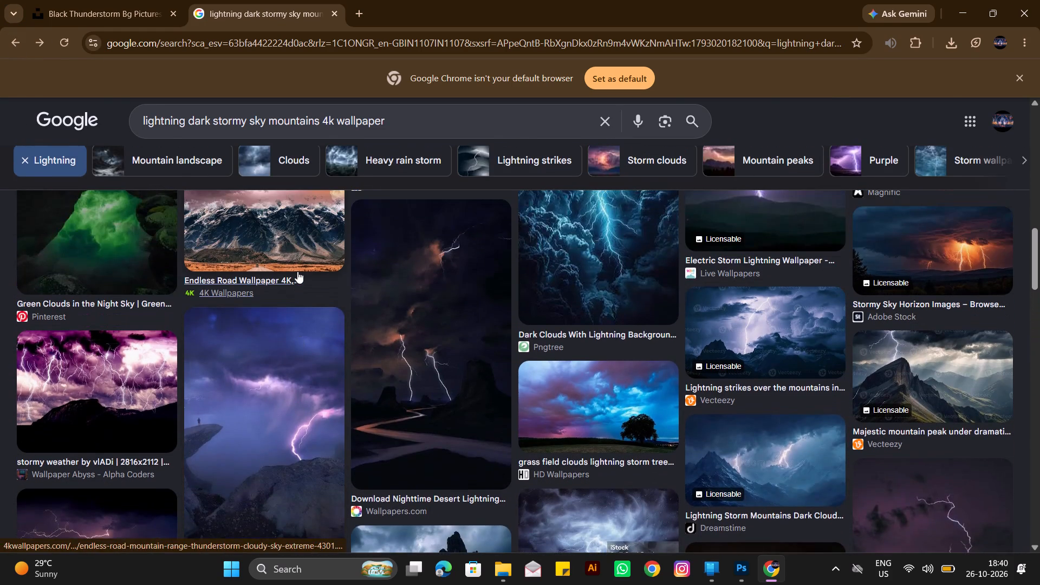
Save the nighttime desert lightning image to the Downloads folder as "bg bg" and dismiss the photo viewer.
right_click(424, 303)
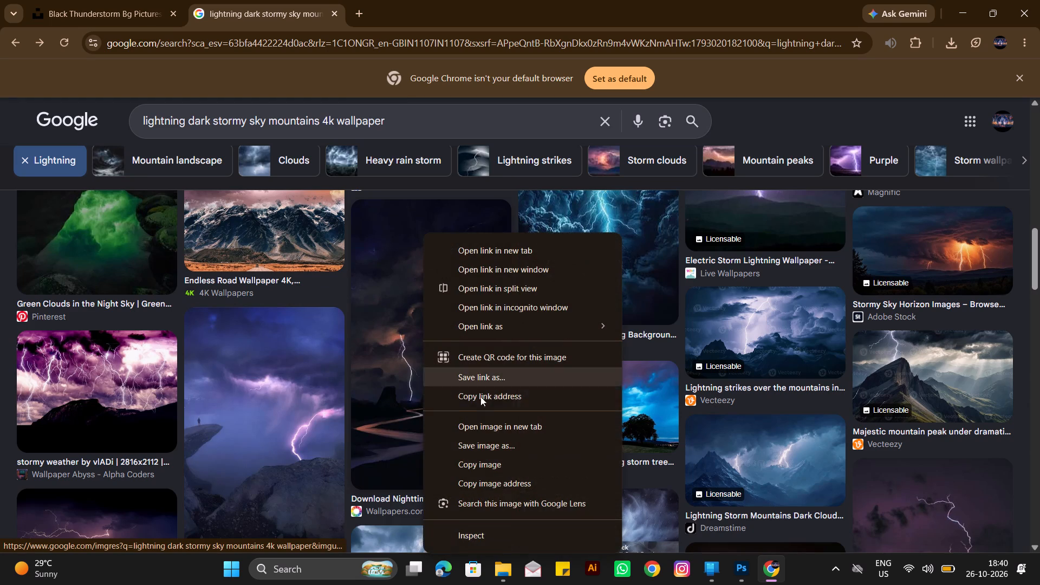
click(484, 445)
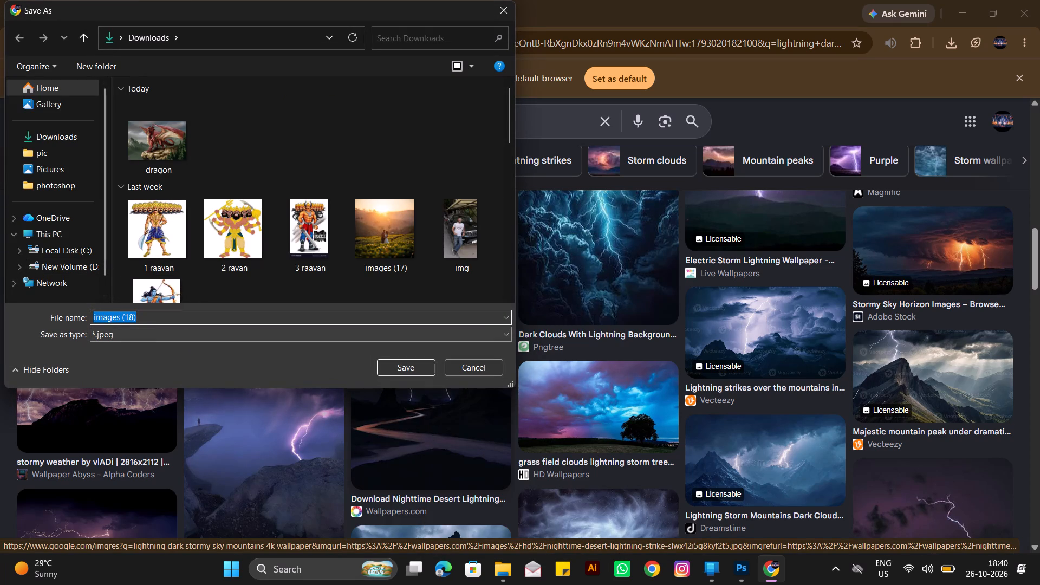
text(bg)
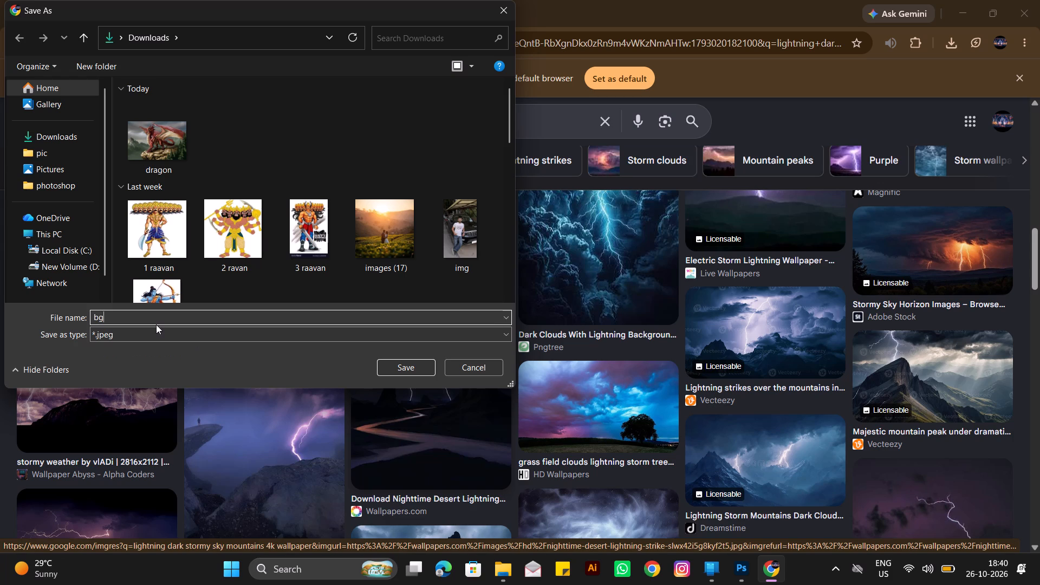
key(space)
text(bg)
click(80, 131)
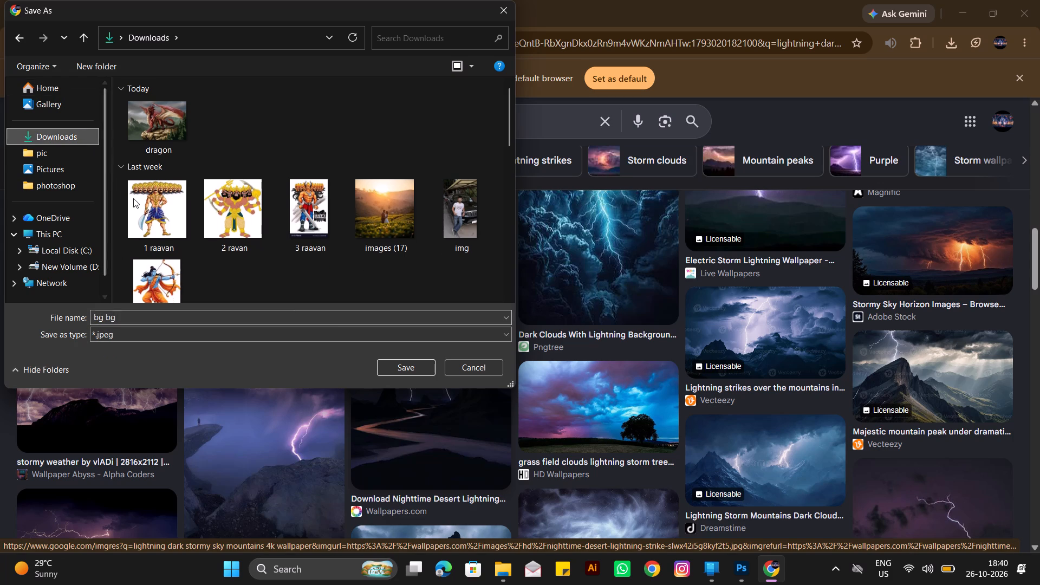
click(396, 374)
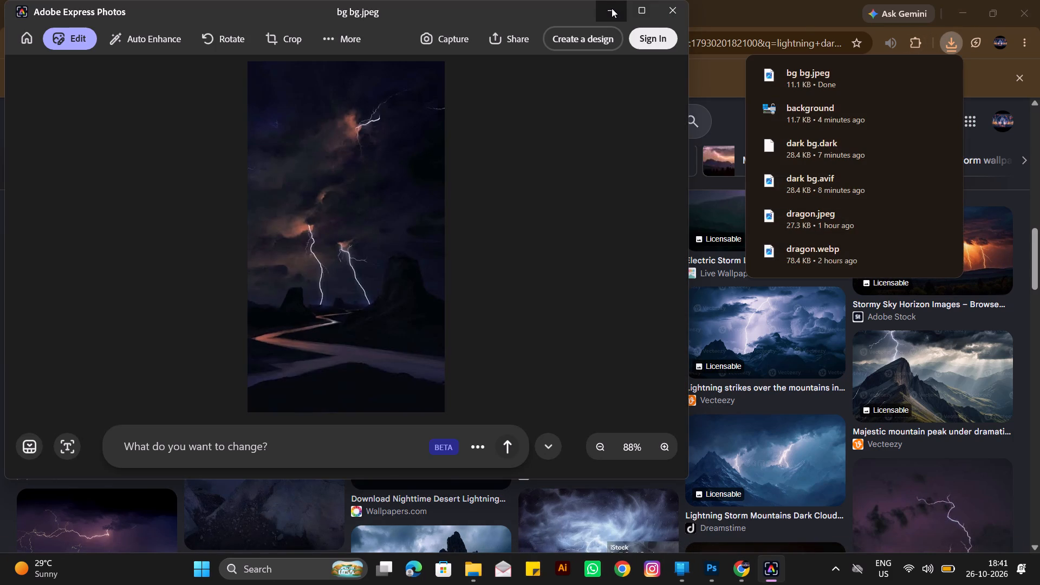
click(612, 8)
Switch to Photoshop and place the "bg bg" image from Downloads as an embedded object in dragon.jpeg.
click(957, 12)
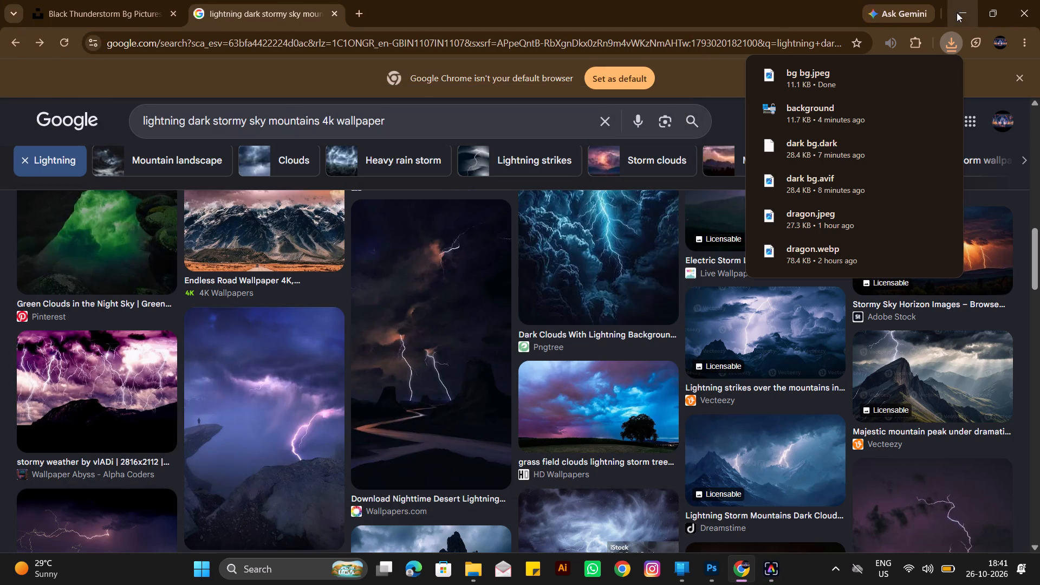
click(718, 569)
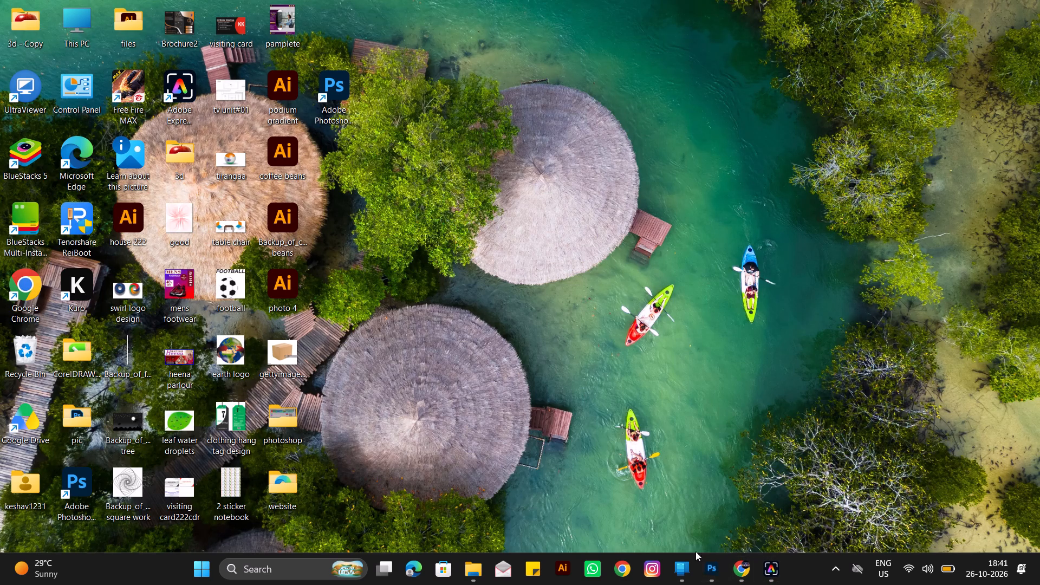
click(21, 12)
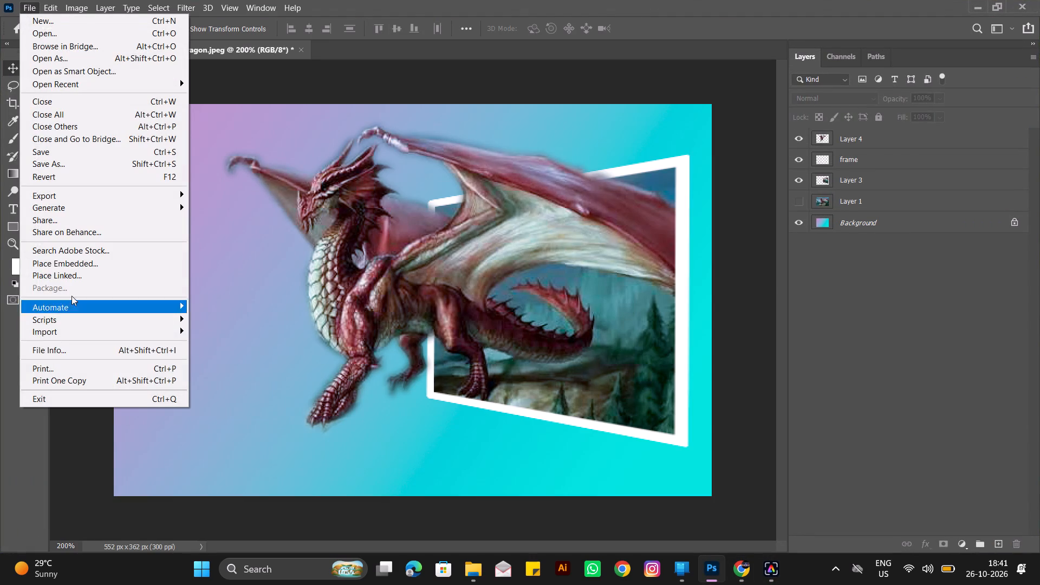
click(78, 265)
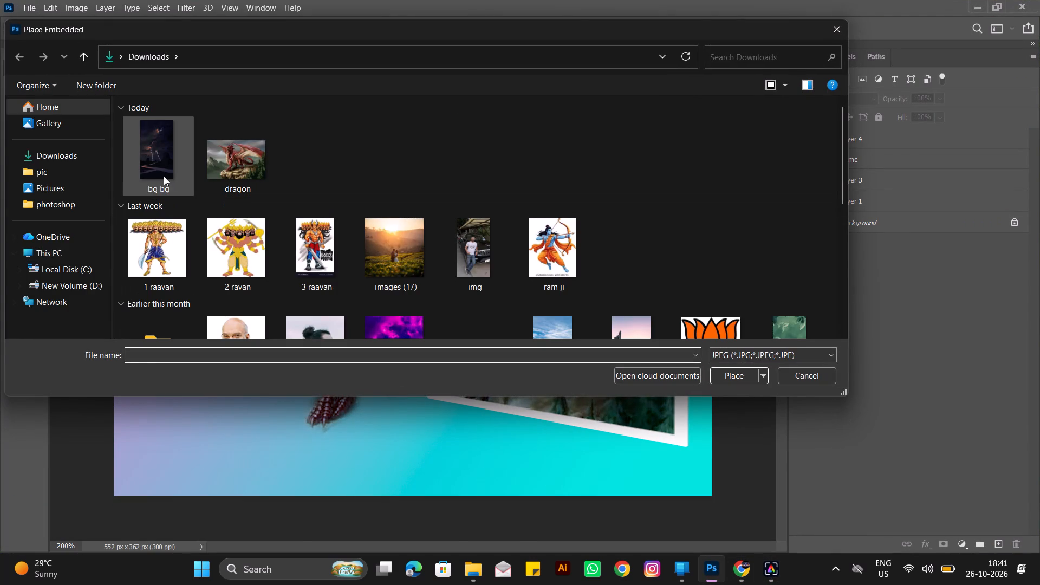
click(164, 175)
click(733, 376)
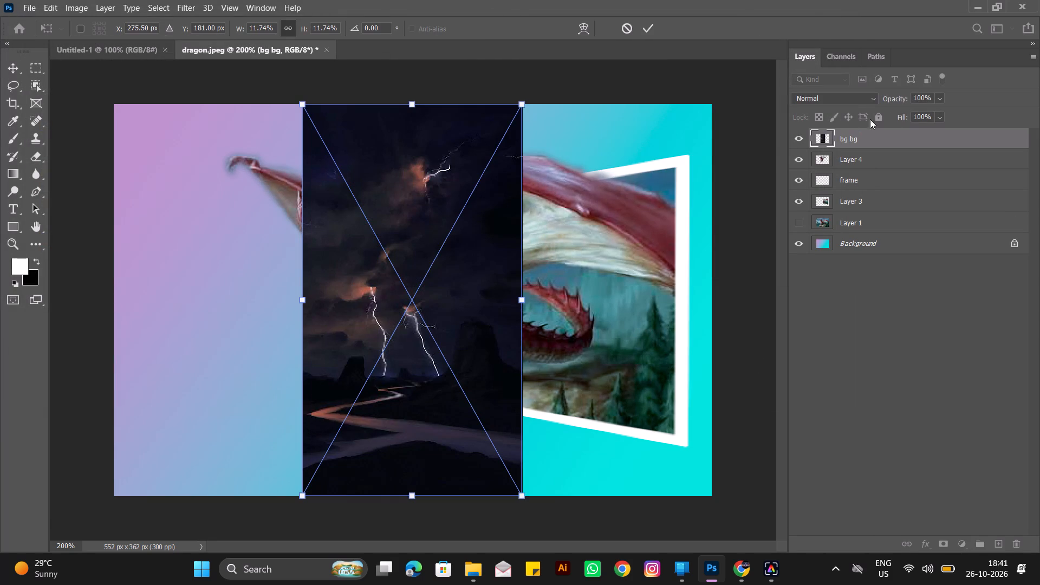
Commit the placed image, try to move its layer beneath Background, and hide the Background layer.
drag(892, 137, 902, 342)
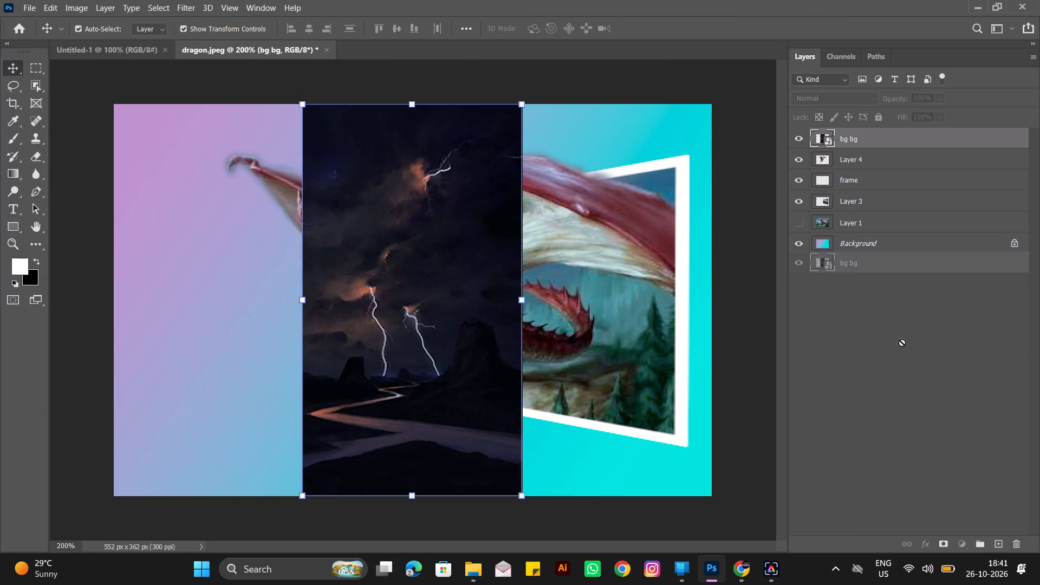
drag(902, 342, 899, 343)
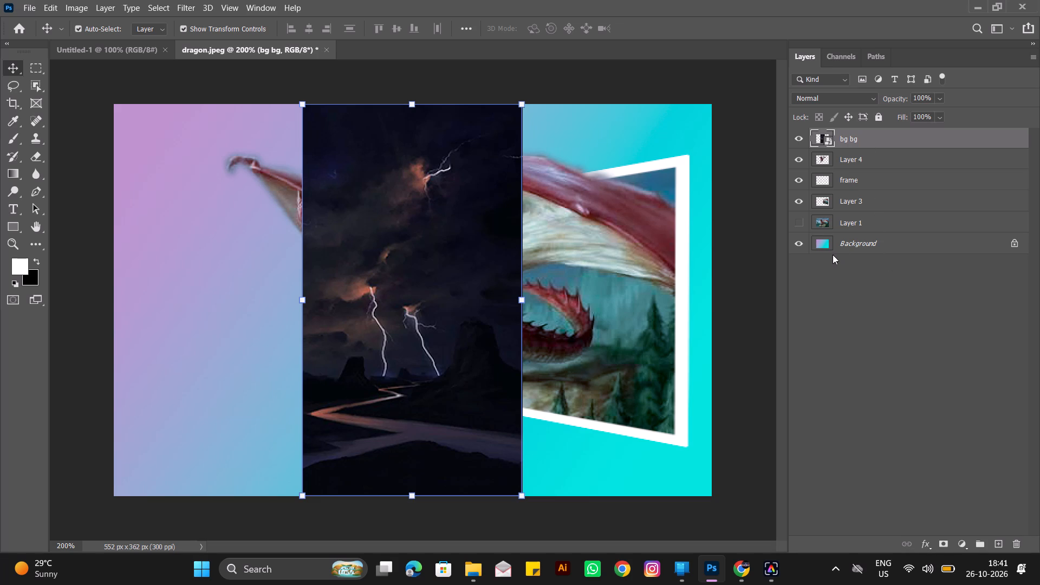
click(800, 245)
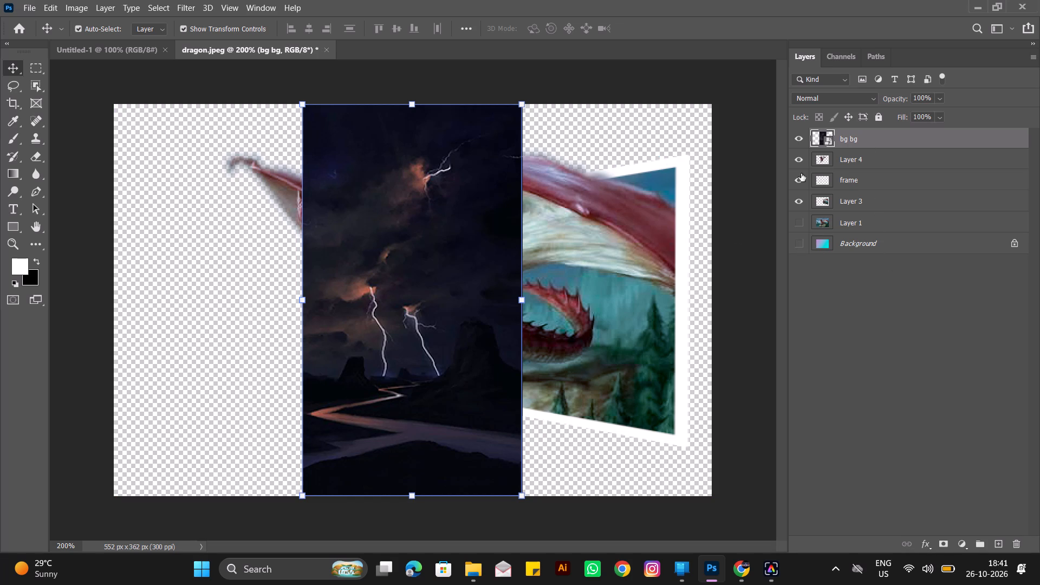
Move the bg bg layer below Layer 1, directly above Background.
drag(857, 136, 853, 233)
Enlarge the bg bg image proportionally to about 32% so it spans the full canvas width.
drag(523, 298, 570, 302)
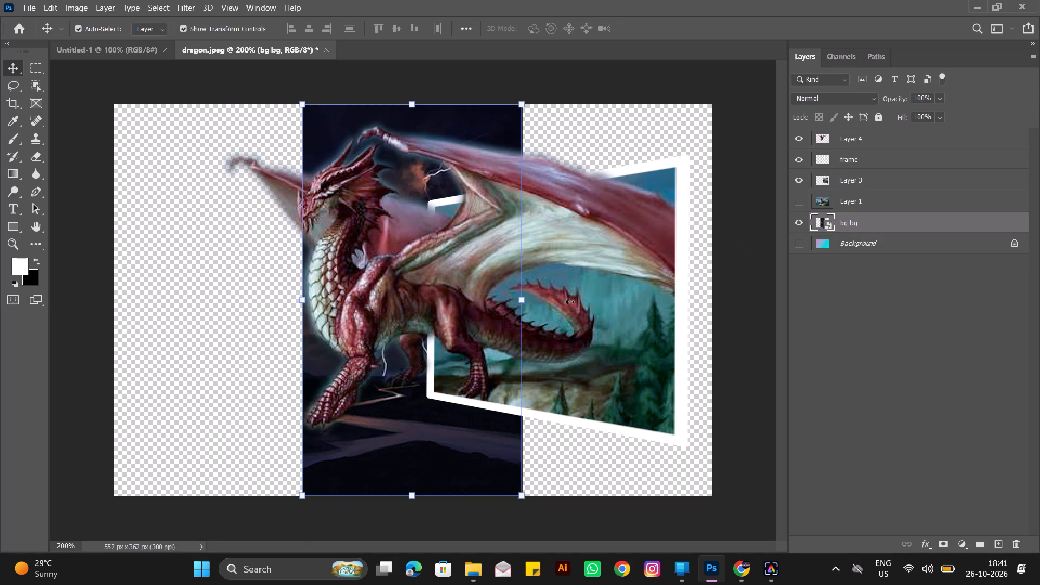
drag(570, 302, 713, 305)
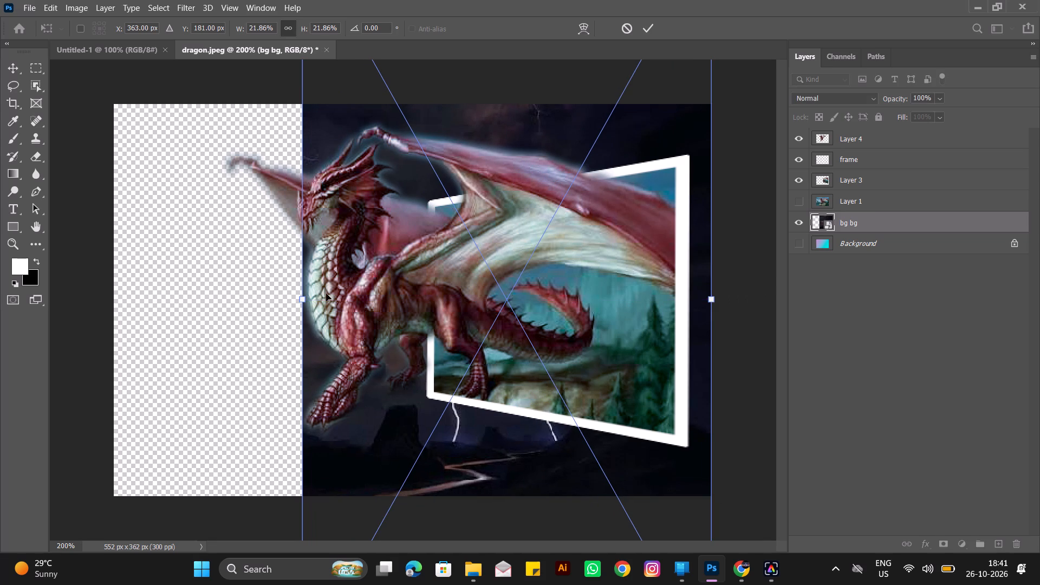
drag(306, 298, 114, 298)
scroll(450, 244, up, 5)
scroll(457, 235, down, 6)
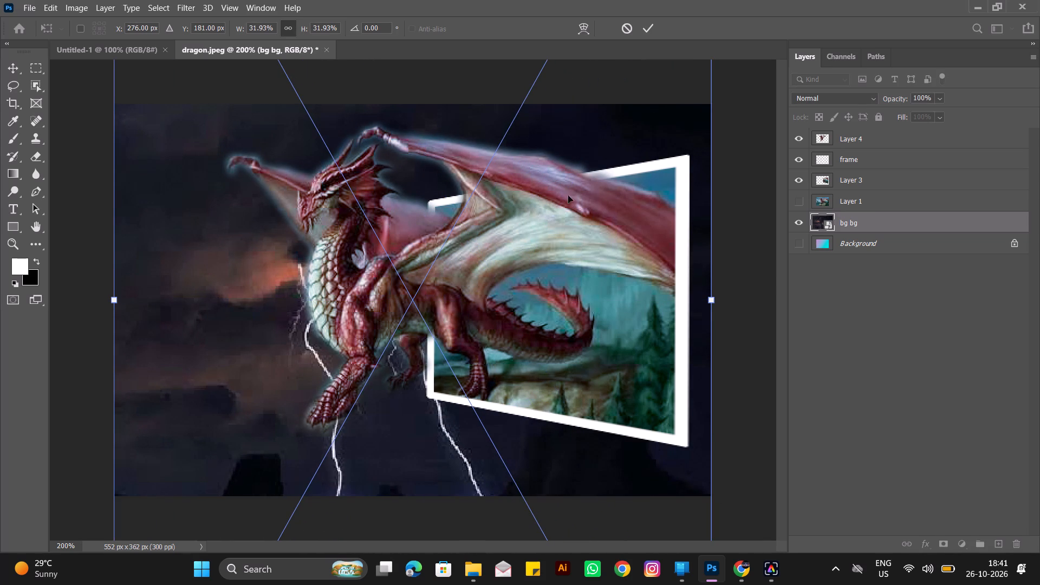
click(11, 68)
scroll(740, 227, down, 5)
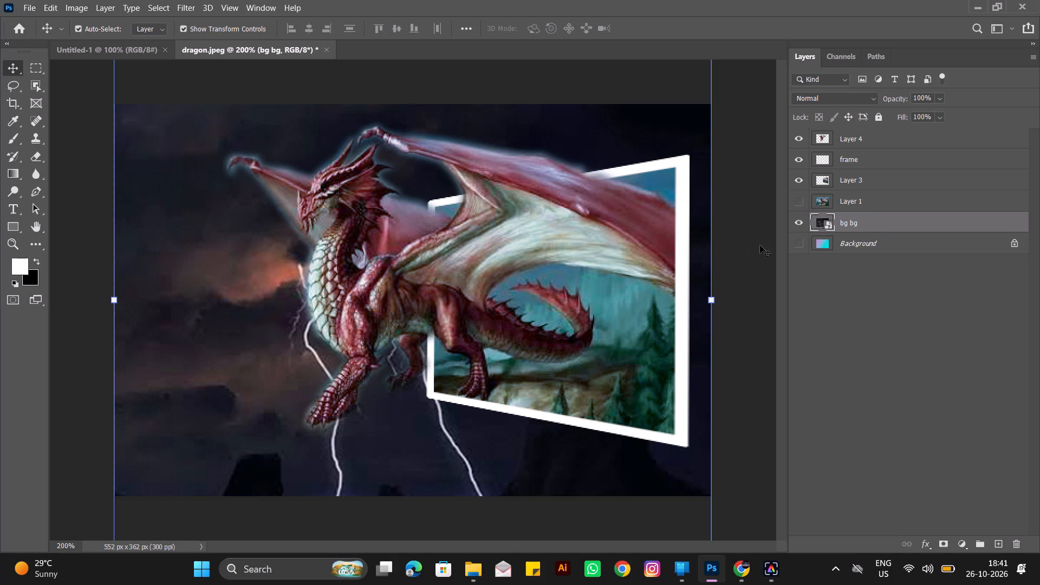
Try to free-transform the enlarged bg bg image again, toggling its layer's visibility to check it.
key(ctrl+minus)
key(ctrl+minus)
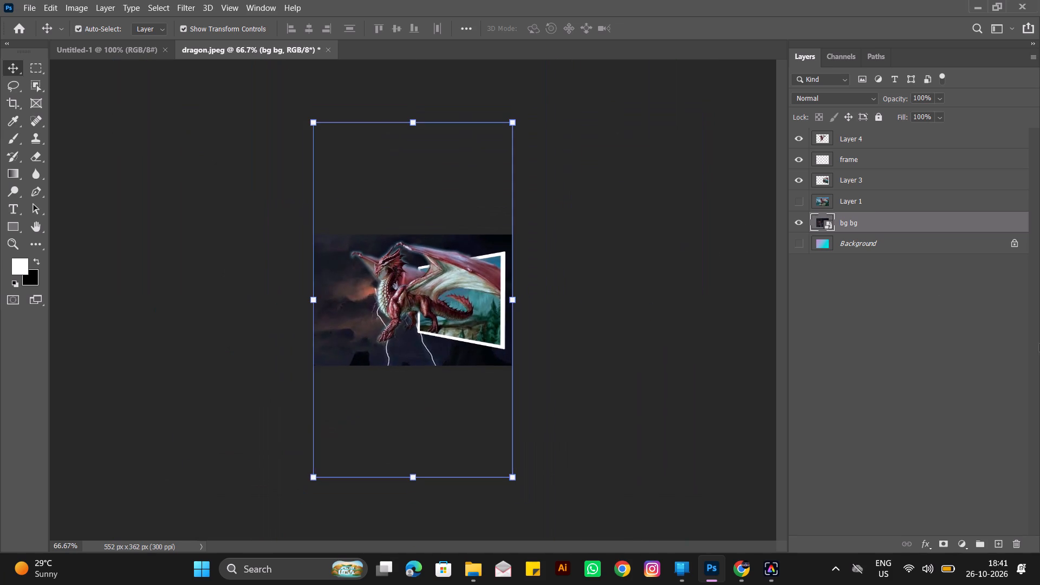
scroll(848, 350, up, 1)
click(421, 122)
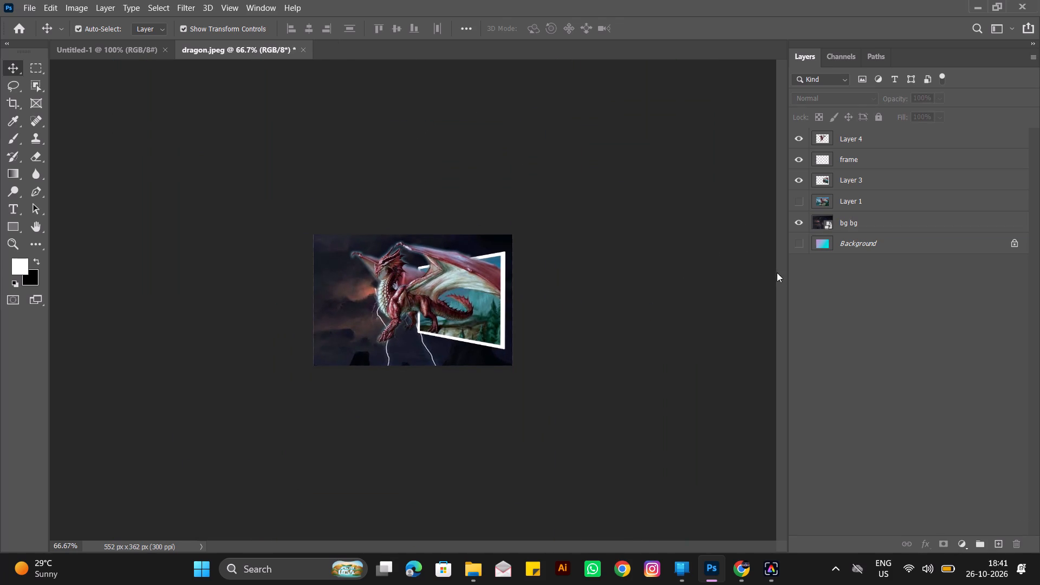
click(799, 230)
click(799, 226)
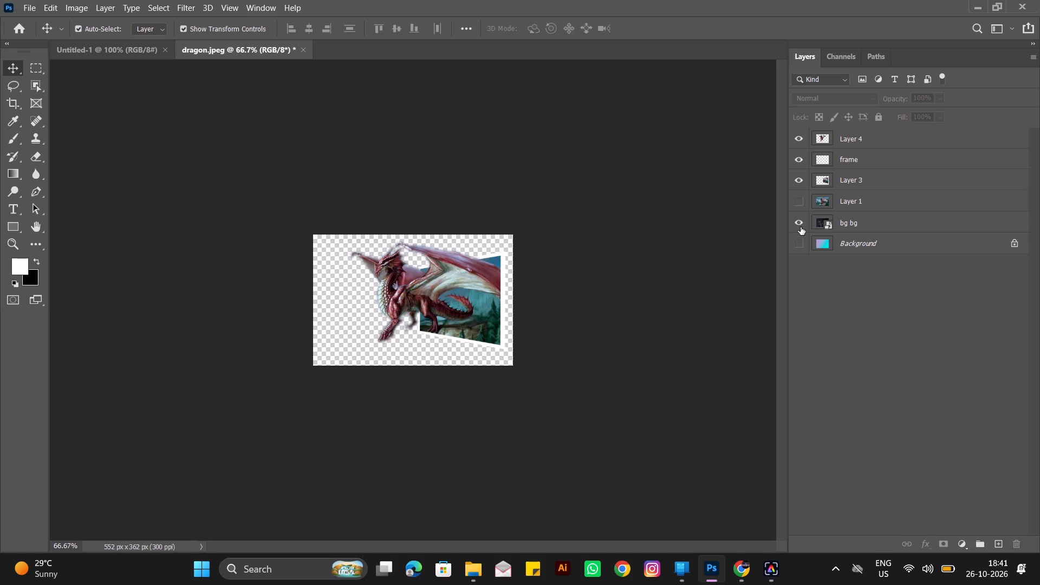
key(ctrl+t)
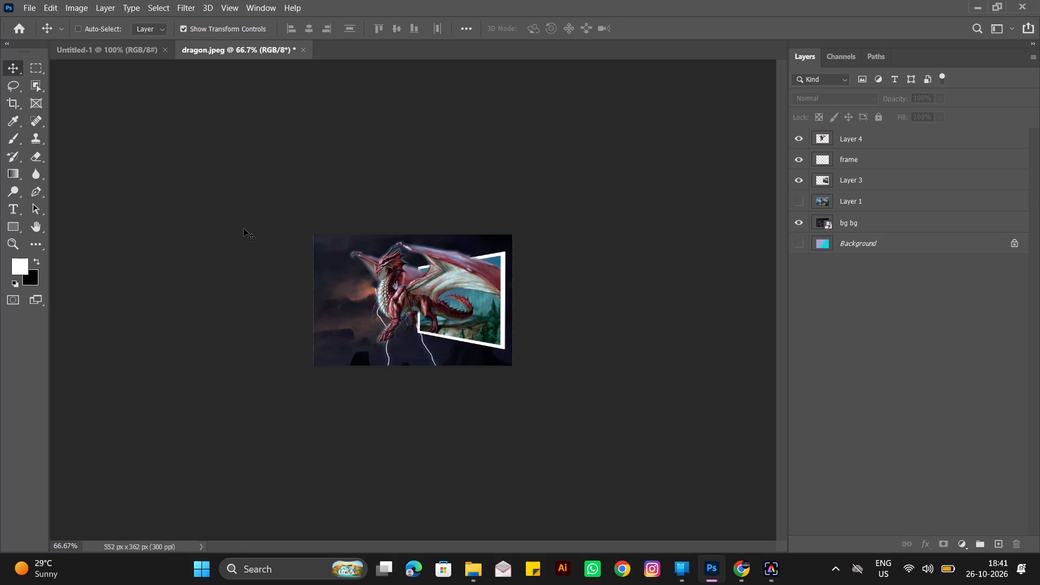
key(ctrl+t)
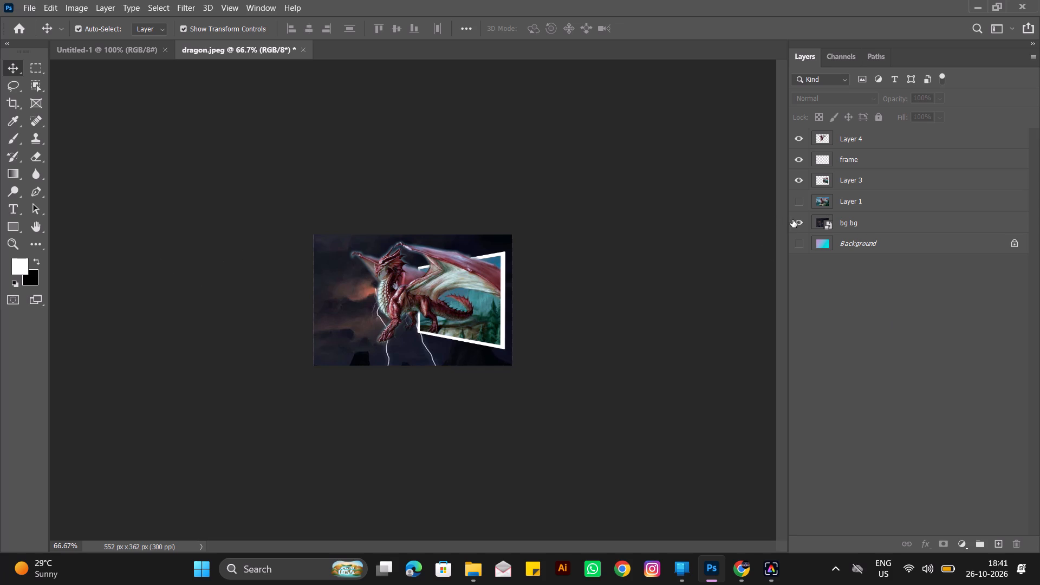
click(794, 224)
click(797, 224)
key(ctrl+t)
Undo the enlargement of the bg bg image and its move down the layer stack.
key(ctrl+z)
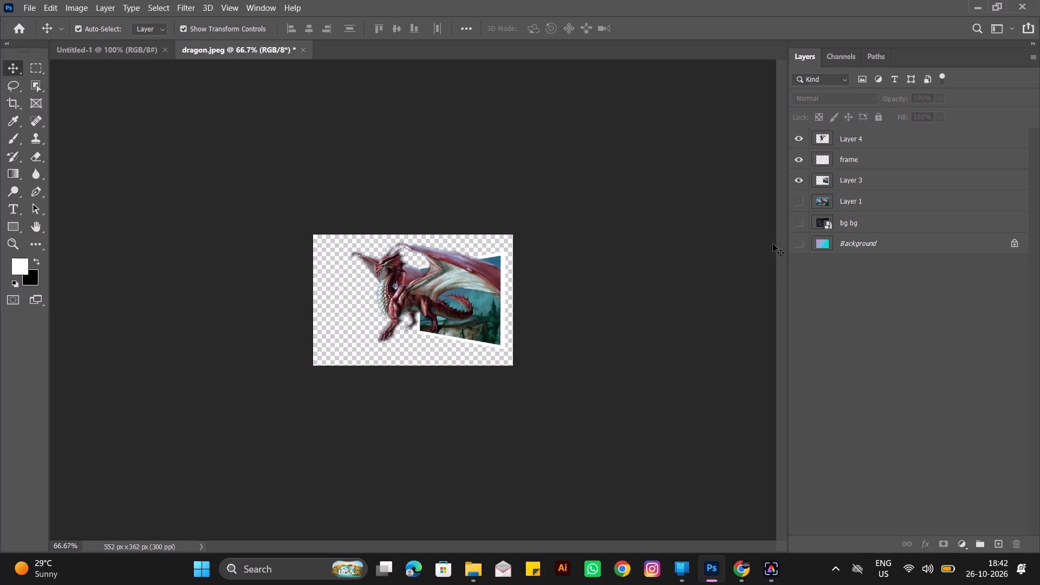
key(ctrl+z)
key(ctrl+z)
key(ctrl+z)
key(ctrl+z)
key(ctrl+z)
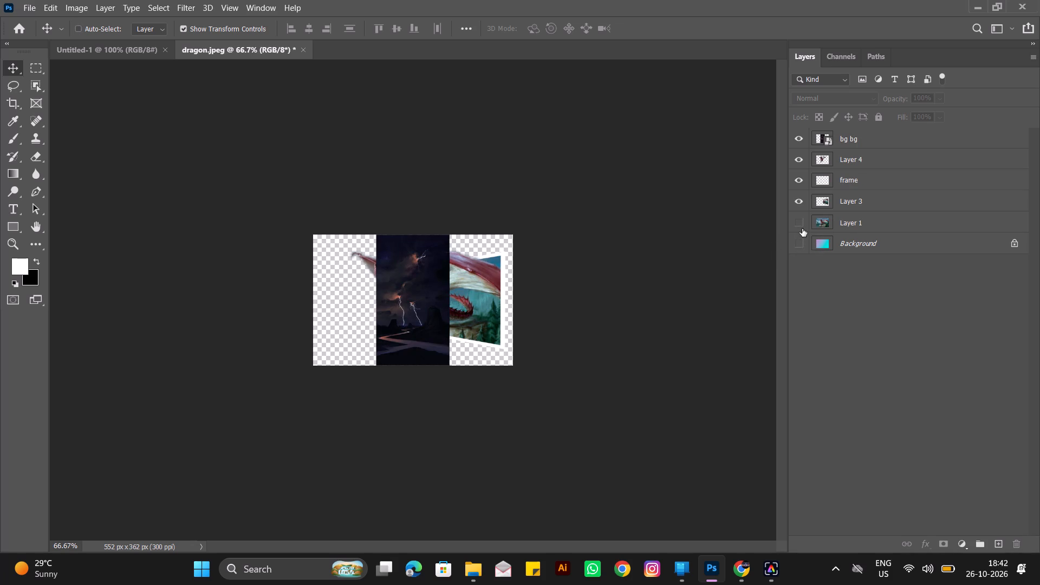
Move the bg bg layer below Layer 1, directly above Background.
click(861, 141)
click(803, 138)
click(803, 138)
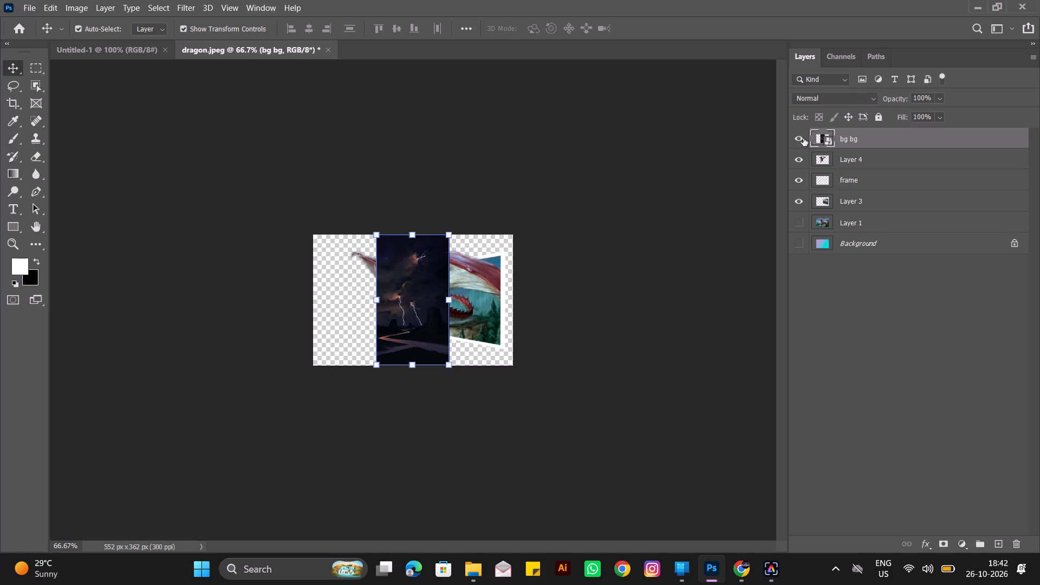
drag(863, 136, 878, 232)
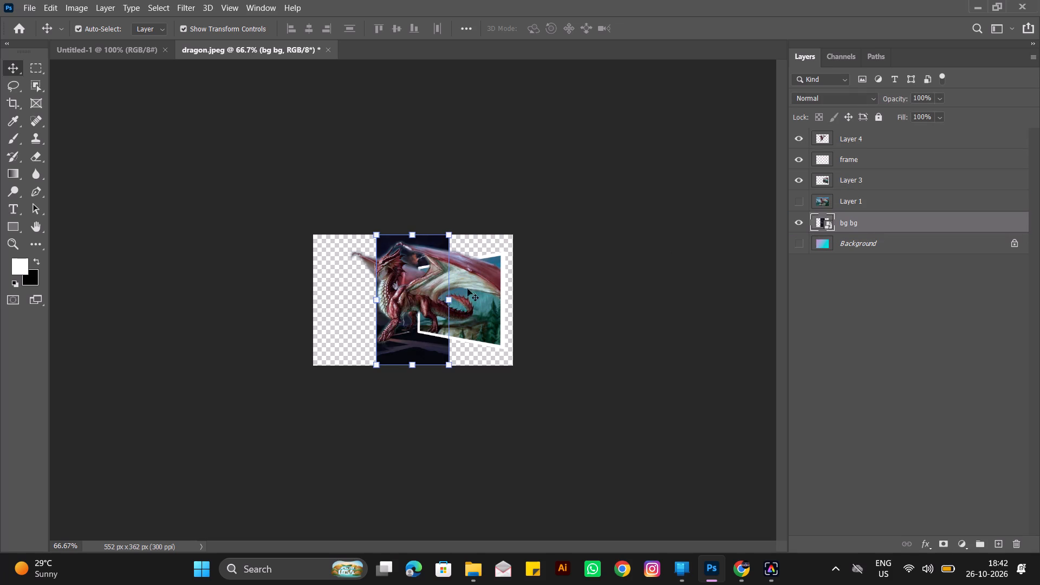
Scale the bg bg image proportionally to about 32% so it spans the full canvas width behind the dragon.
drag(445, 298, 506, 303)
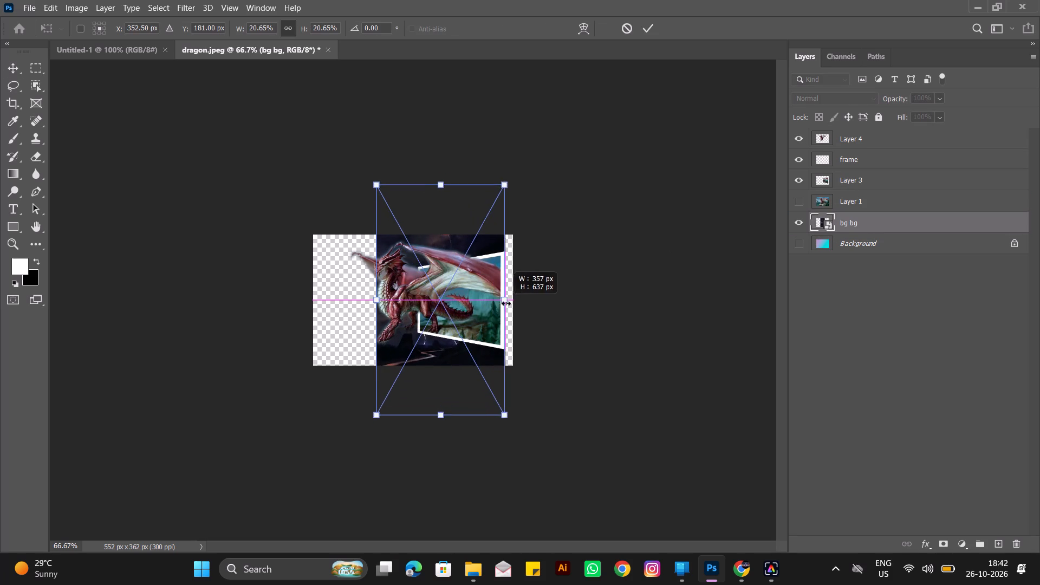
drag(506, 303, 509, 301)
drag(440, 179, 450, 259)
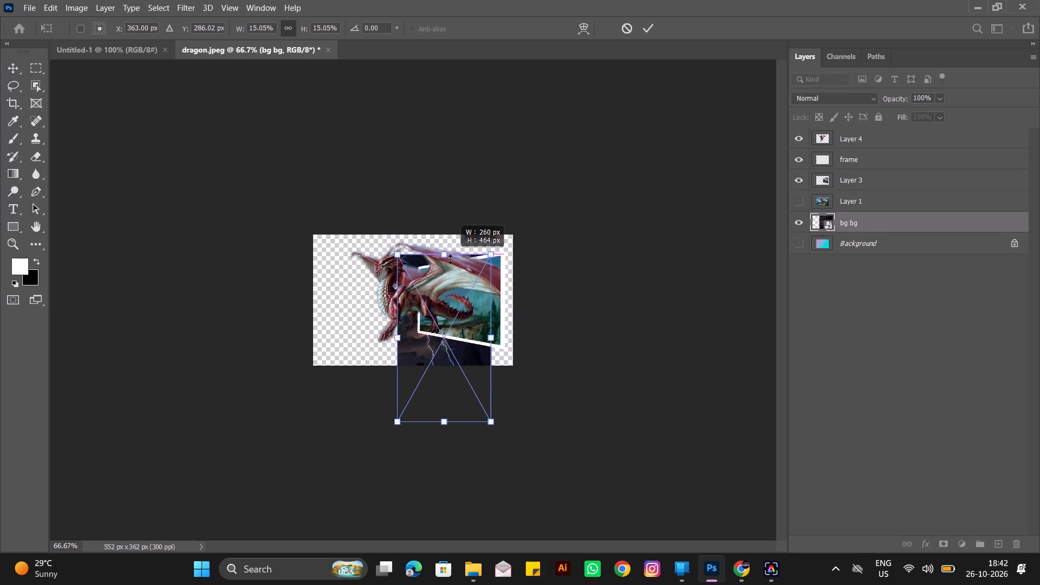
drag(450, 259, 450, 237)
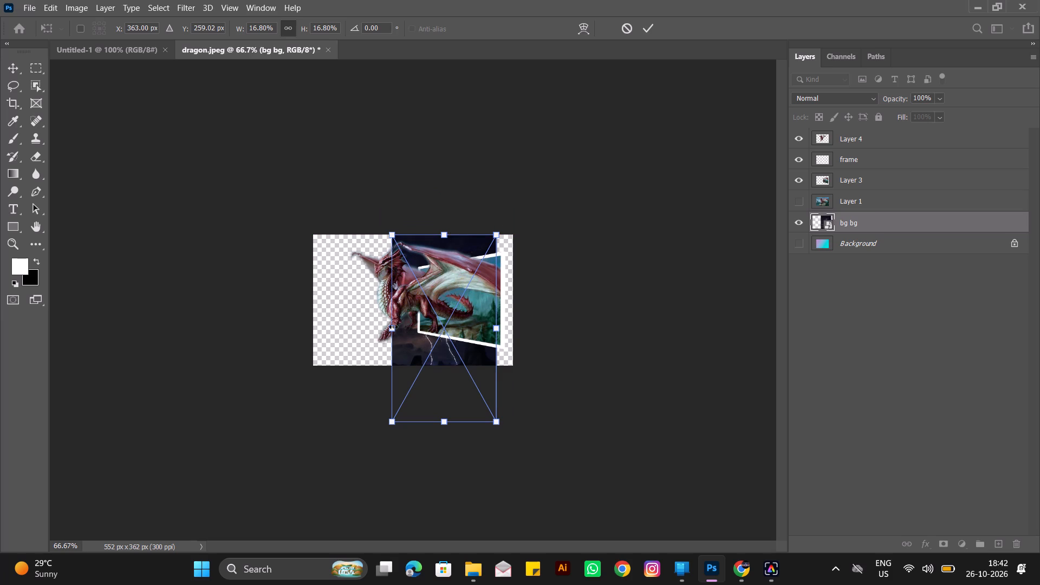
drag(394, 327, 314, 320)
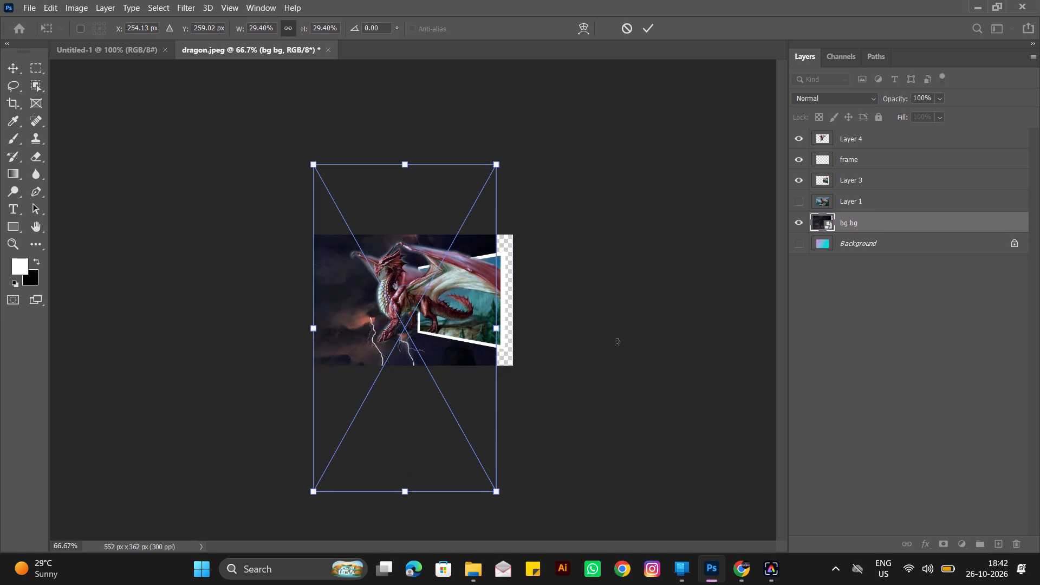
drag(400, 496, 413, 345)
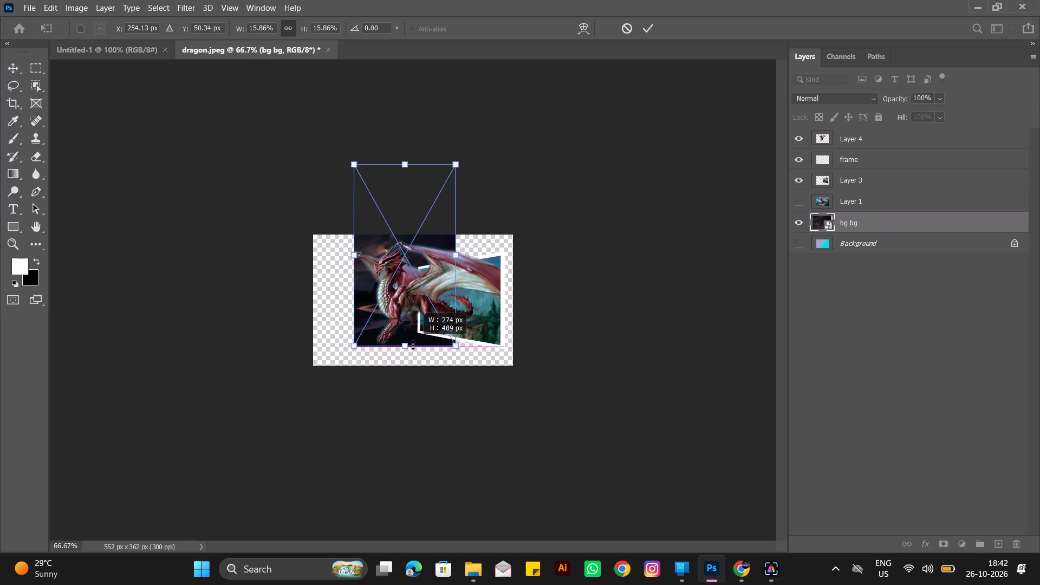
drag(413, 345, 413, 366)
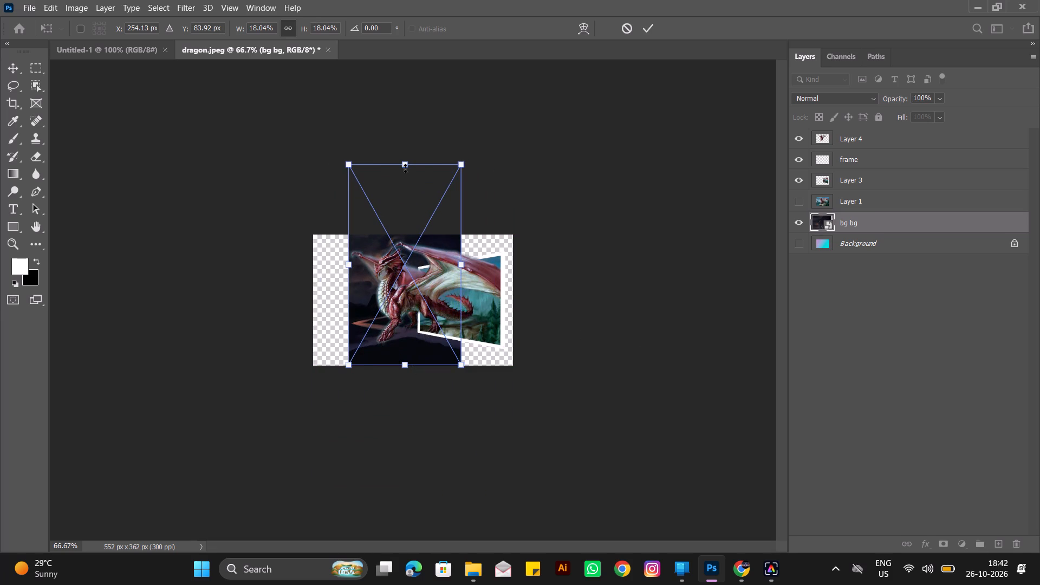
drag(408, 161, 409, 233)
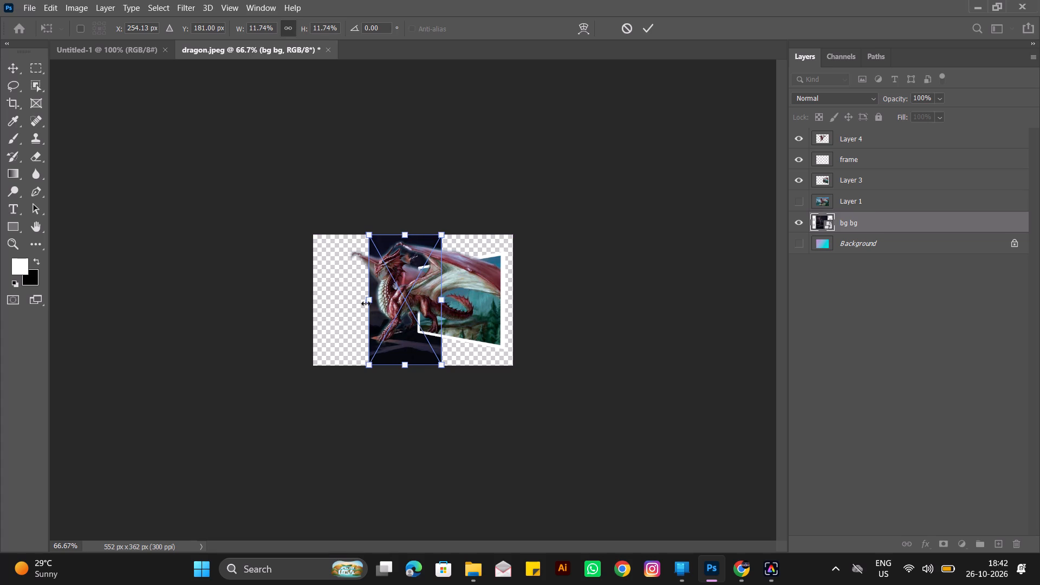
drag(367, 302, 348, 299)
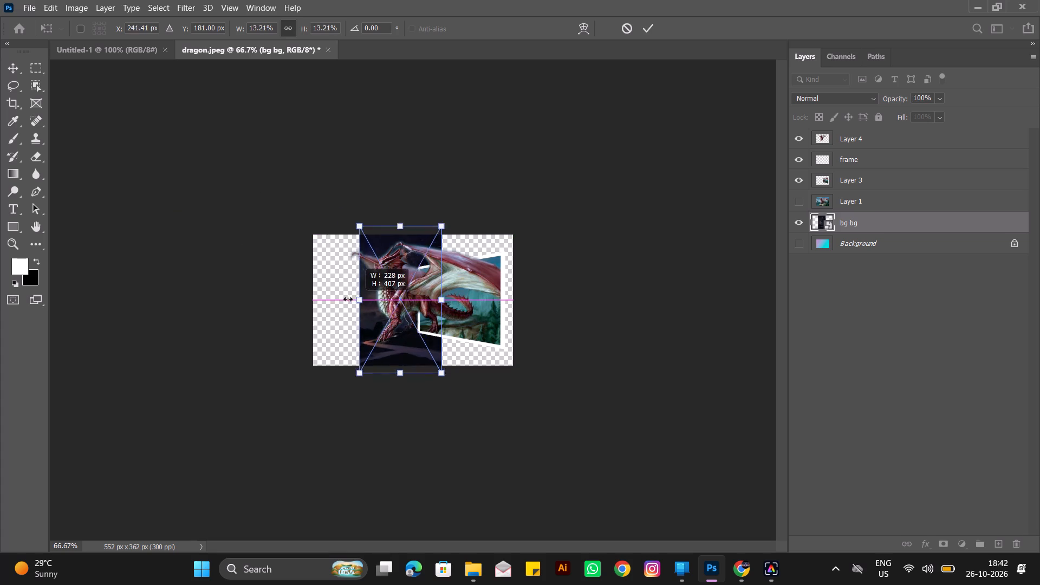
drag(348, 299, 309, 290)
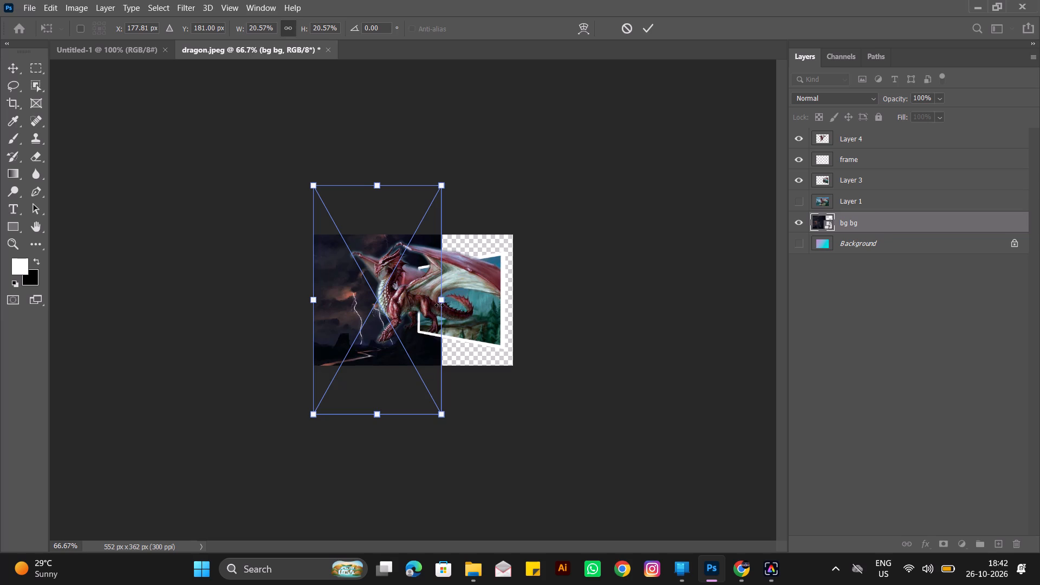
drag(439, 301, 511, 301)
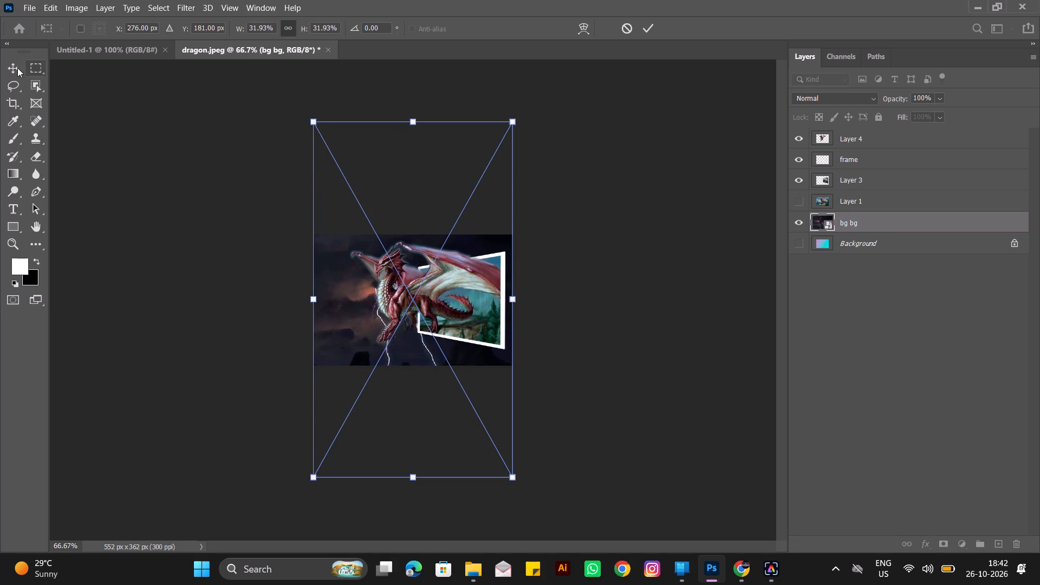
click(17, 68)
click(101, 108)
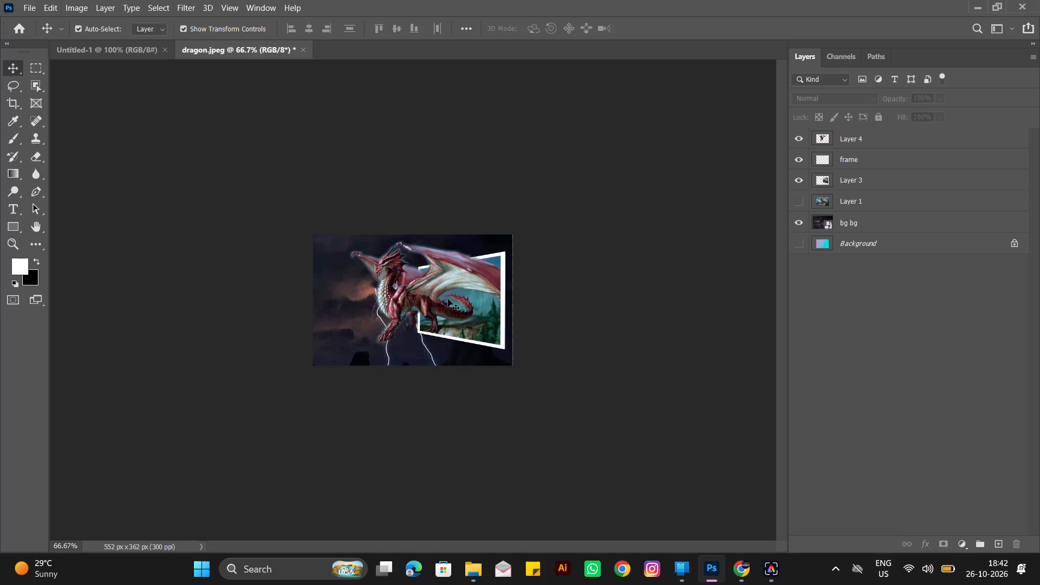
Toggle the visibility of Layer 1 and Background to check what each contributes to the composition.
click(802, 202)
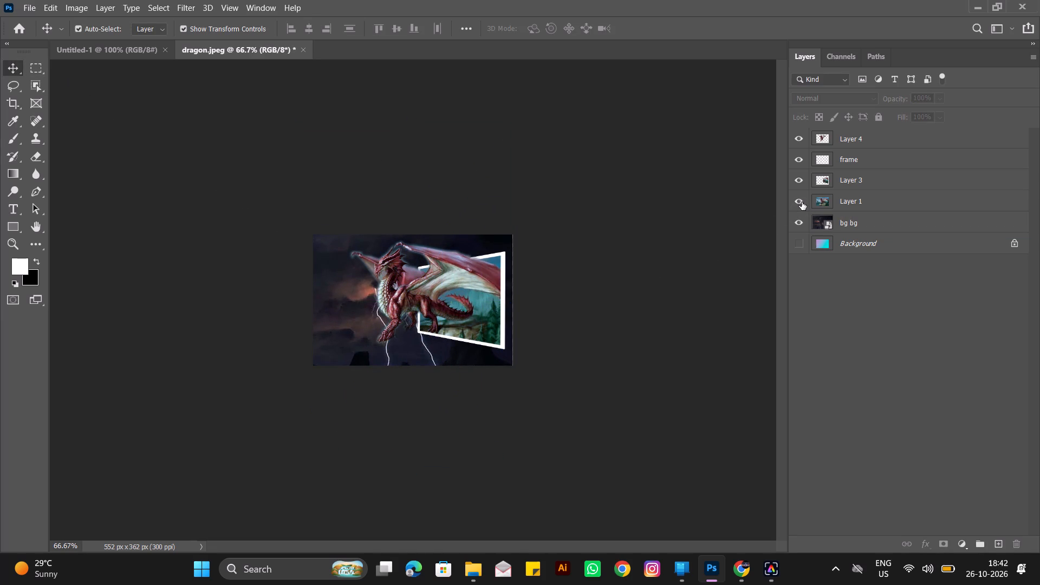
click(802, 202)
click(802, 245)
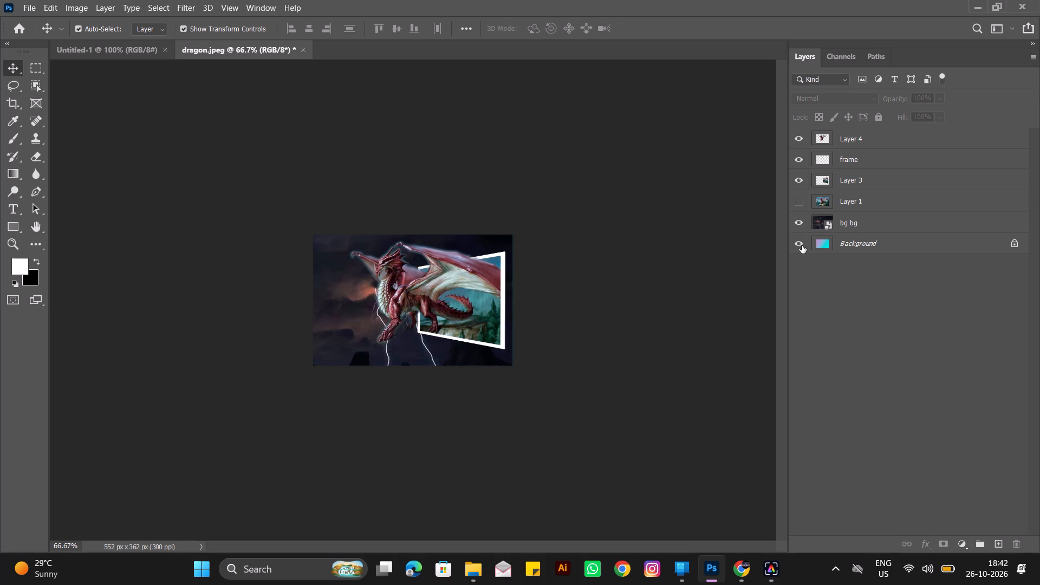
click(802, 245)
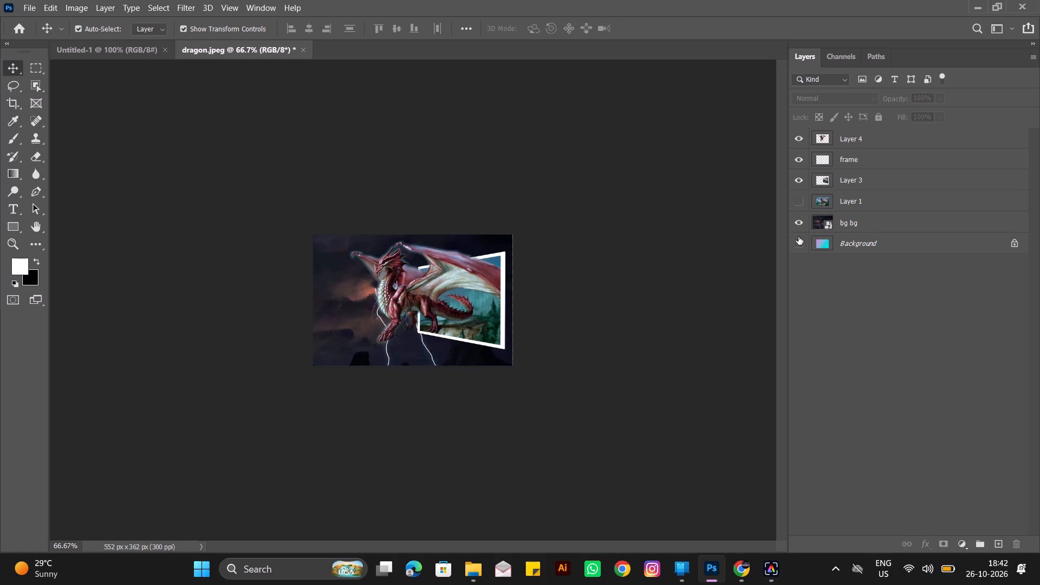
click(798, 237)
click(800, 240)
click(800, 240)
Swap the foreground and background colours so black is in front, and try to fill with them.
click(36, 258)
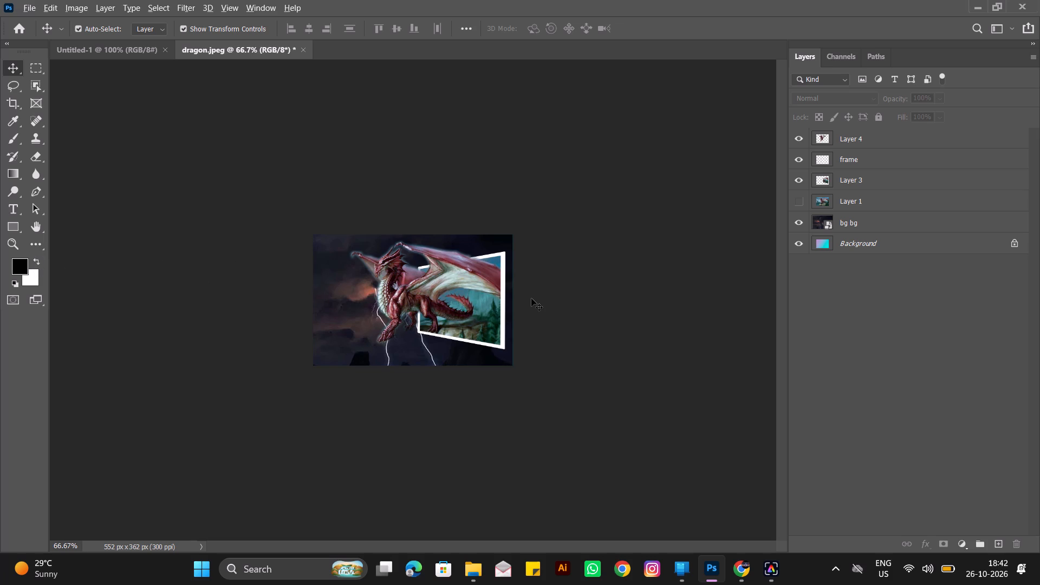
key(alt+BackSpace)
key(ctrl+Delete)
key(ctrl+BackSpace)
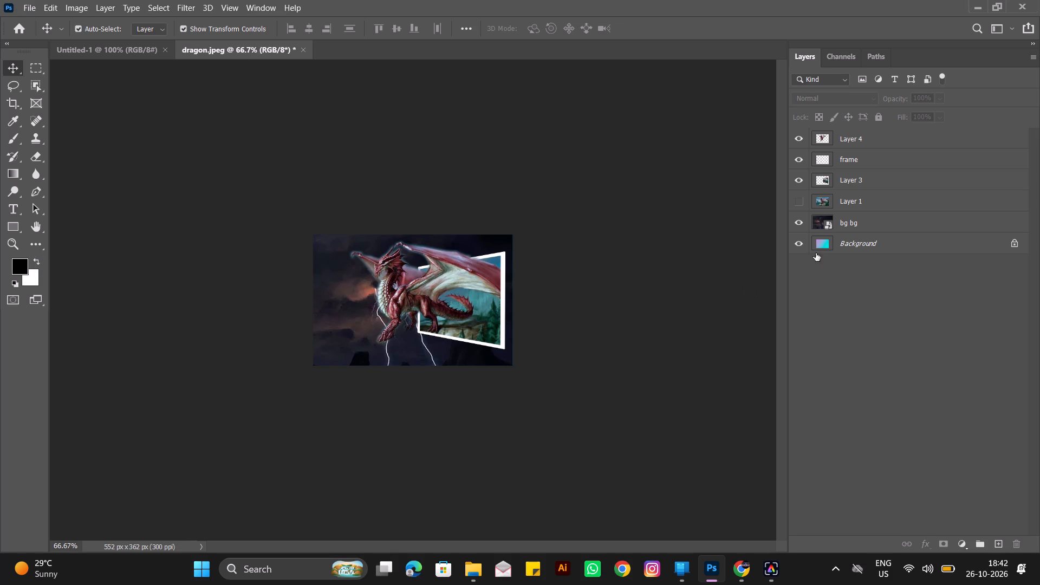
Delete the gradient Background layer.
click(823, 242)
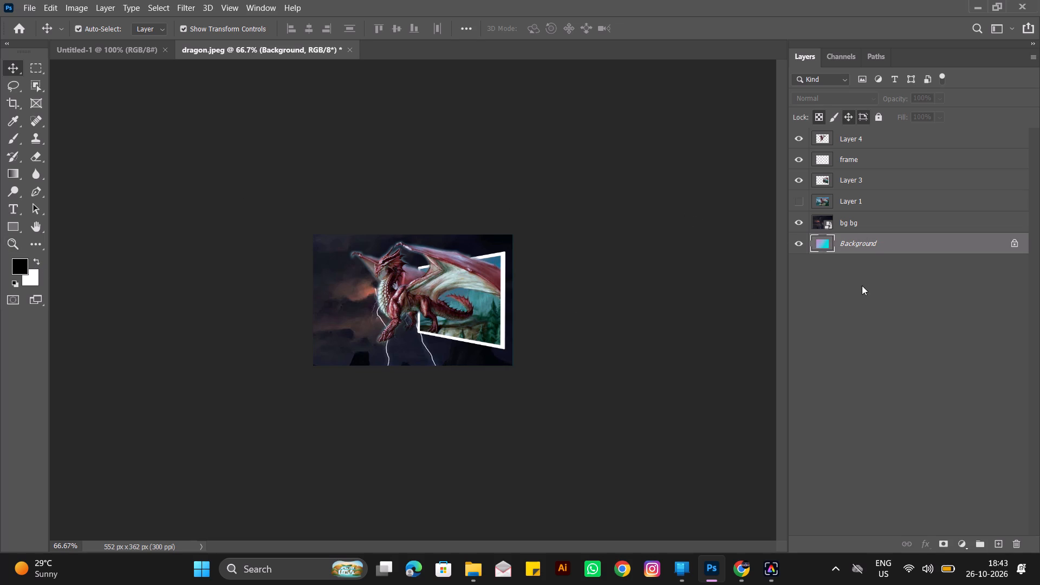
drag(877, 242, 1024, 547)
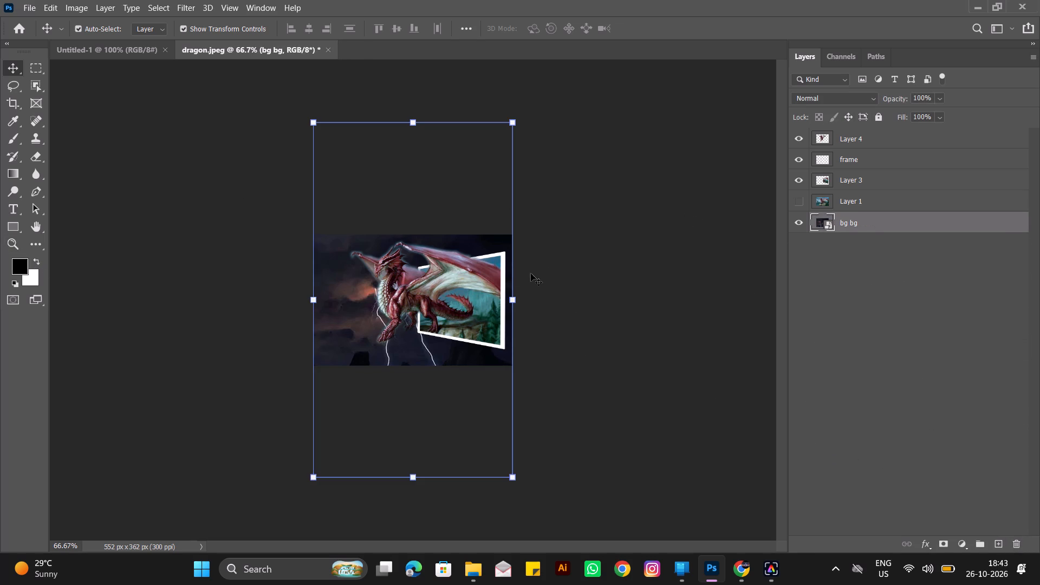
click(599, 258)
click(443, 297)
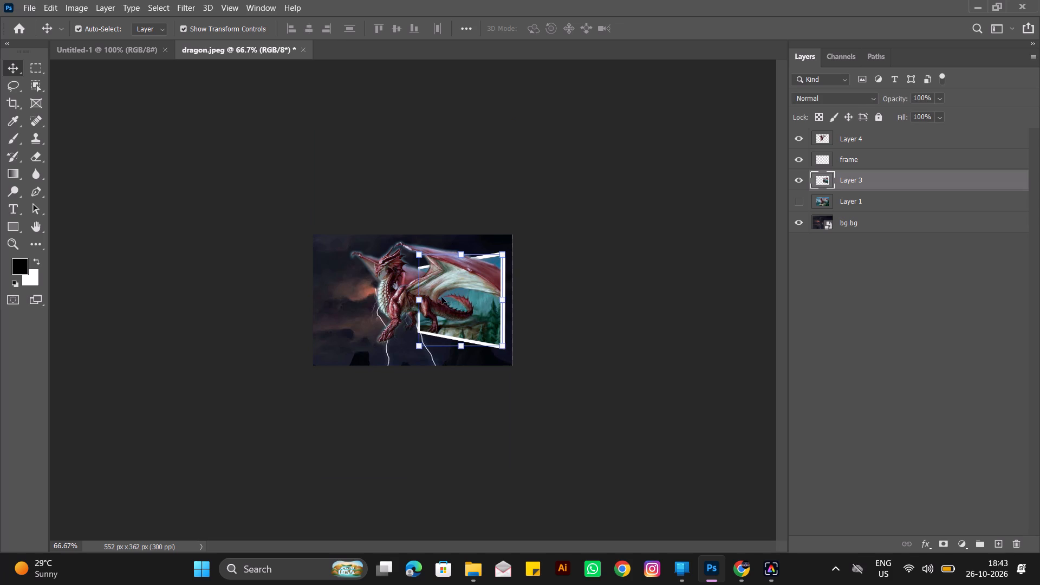
click(673, 239)
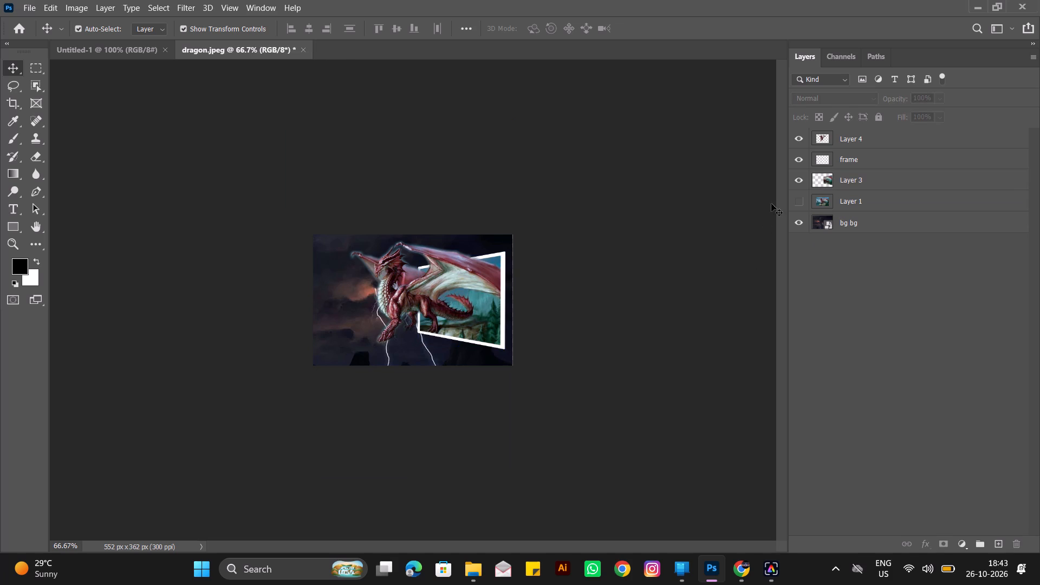
Move the bg bg layer above the hidden Layer 1, directly below Layer 3.
click(792, 201)
click(792, 201)
drag(859, 222, 858, 214)
drag(858, 214, 856, 197)
click(633, 248)
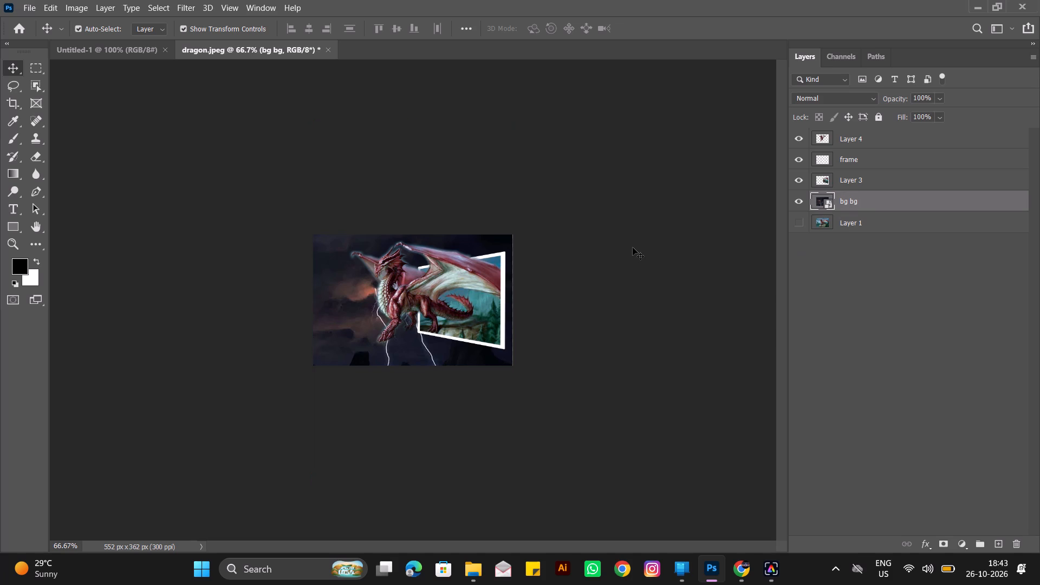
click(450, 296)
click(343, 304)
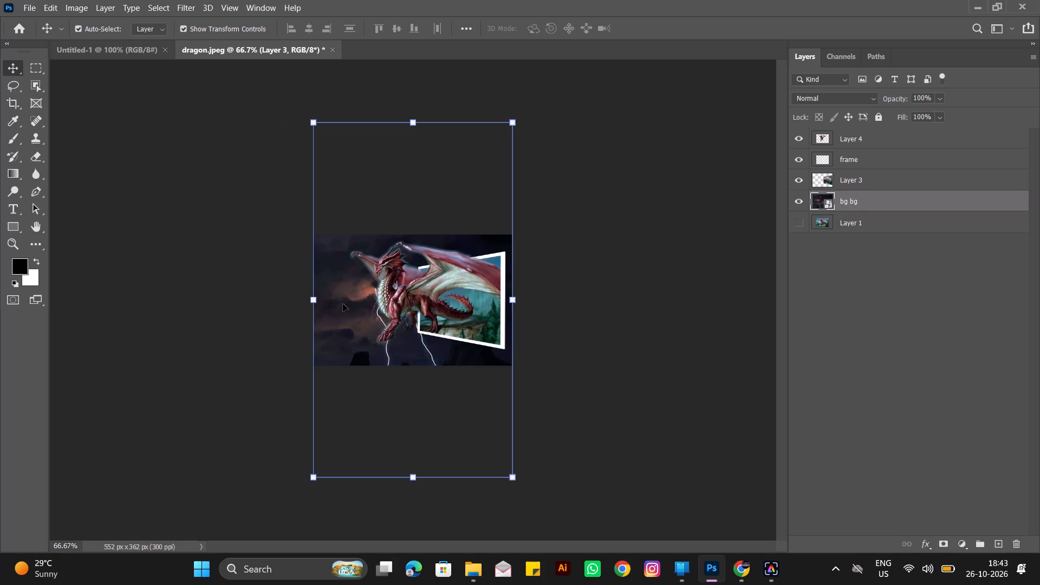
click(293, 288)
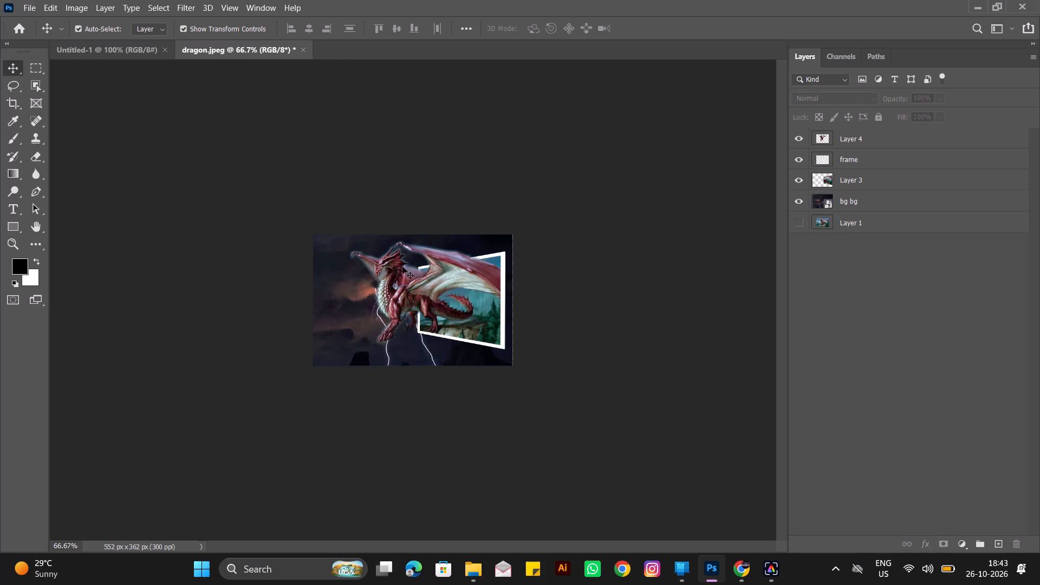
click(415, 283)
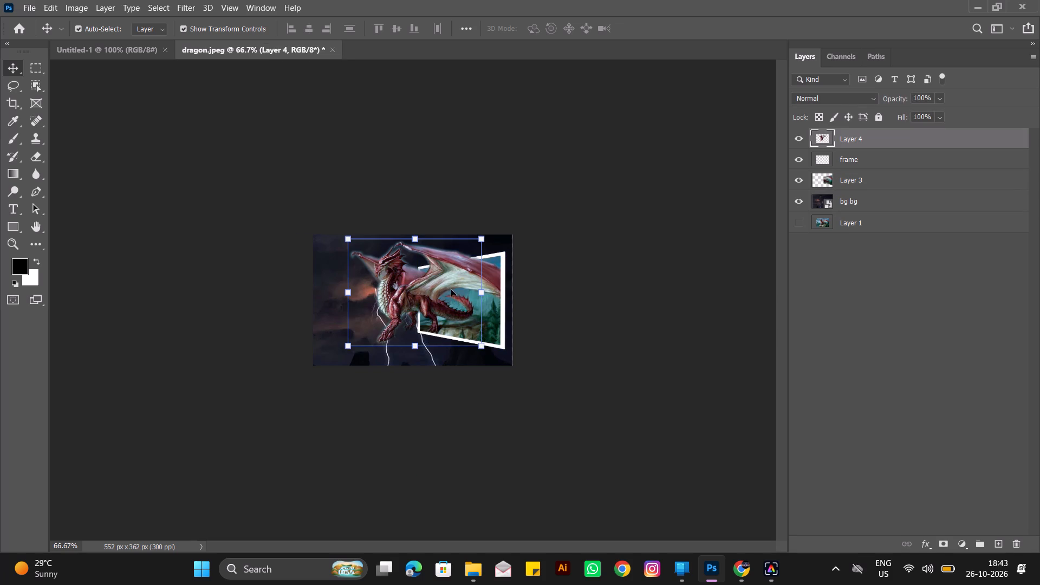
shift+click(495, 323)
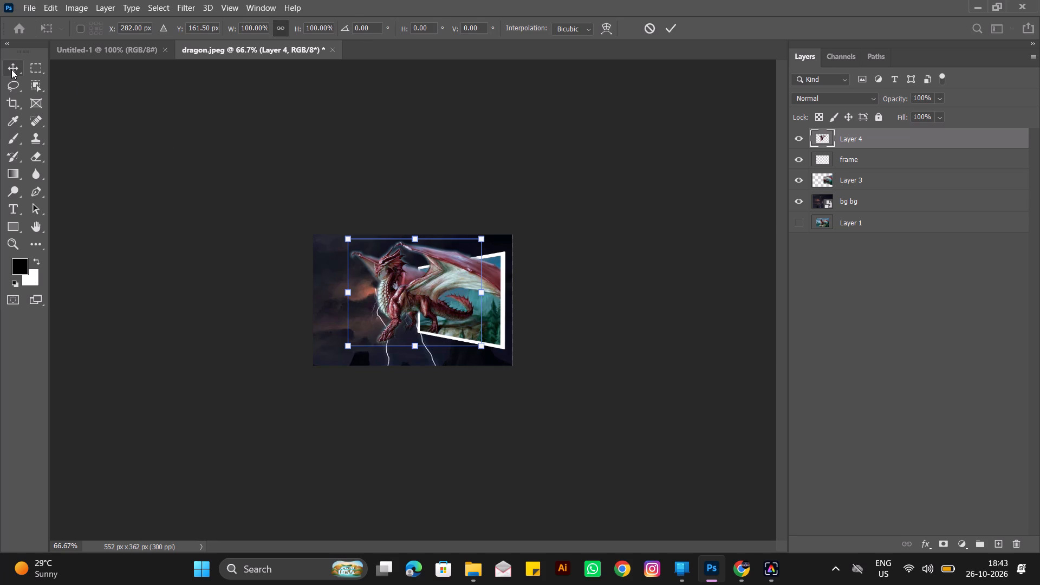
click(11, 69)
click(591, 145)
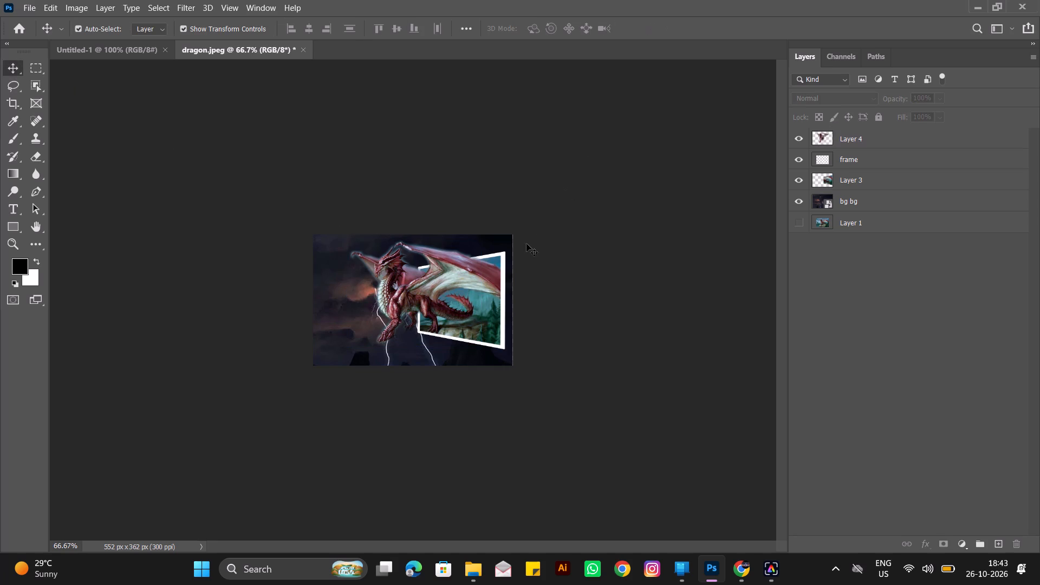
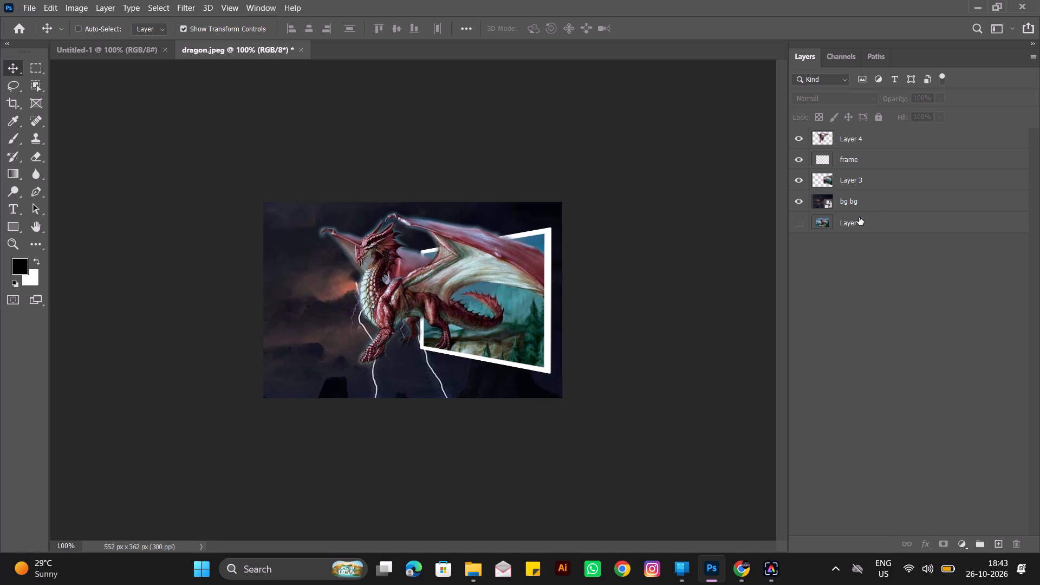
Undo the bg bg layer reordering and the deletion of the gradient Background layer.
key(ctrl+z)
key(ctrl+z)
key(ctrl+z)
key(ctrl+z)
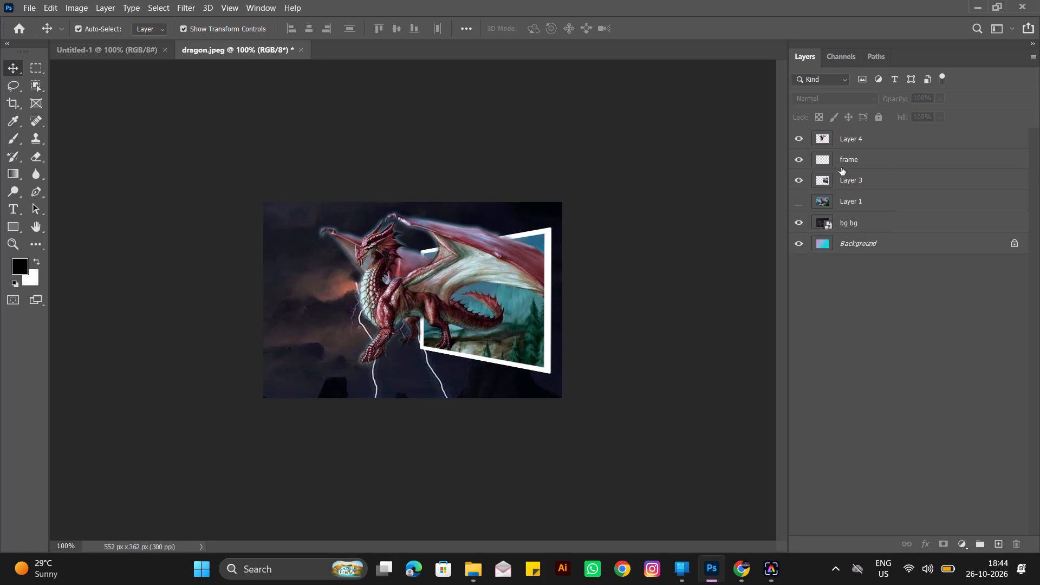
Toggle the visibility of the bg bg layer to check it, and delete that layer.
click(802, 225)
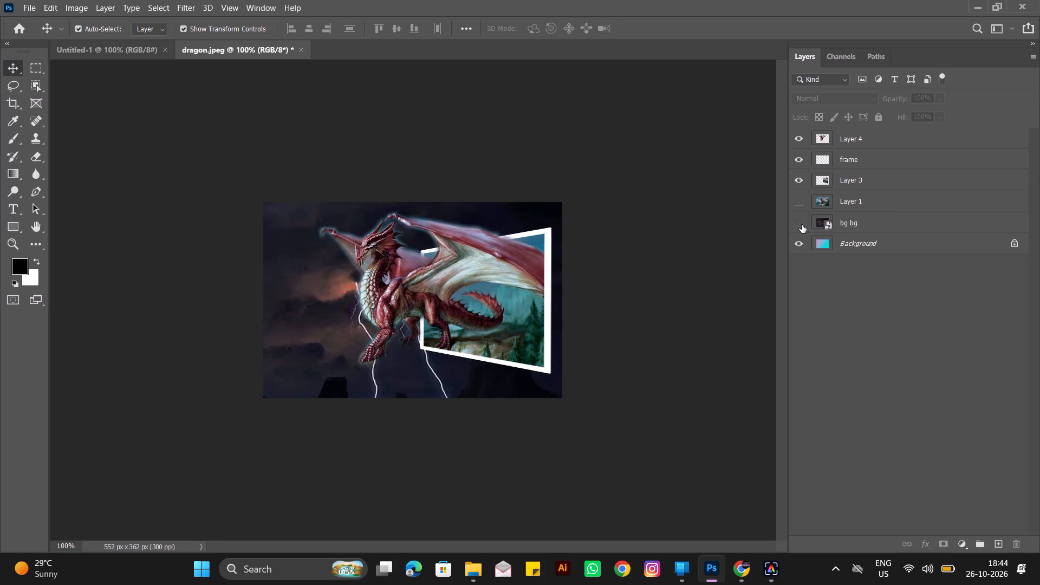
click(802, 225)
drag(859, 223, 875, 243)
drag(875, 243, 1015, 540)
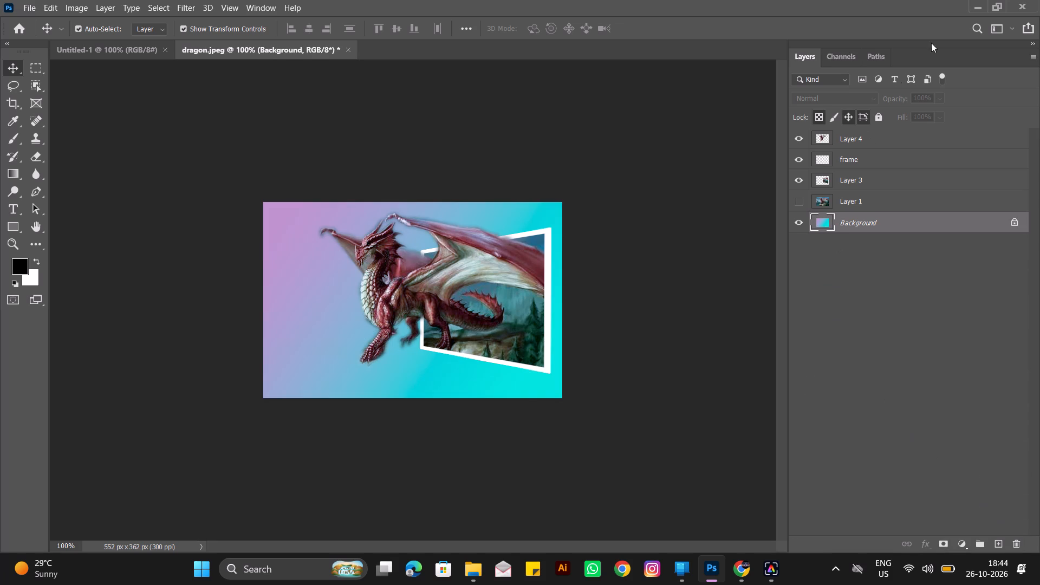
Switch to Chrome and extend the image search to "lightning dark stormy sky mountains 4k wallpaper landscape".
click(977, 9)
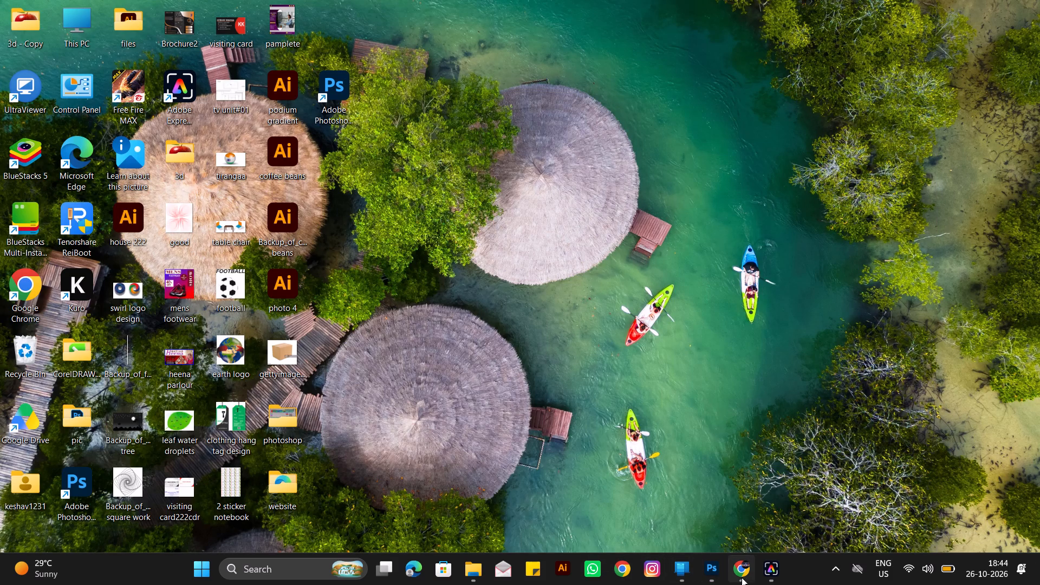
click(750, 495)
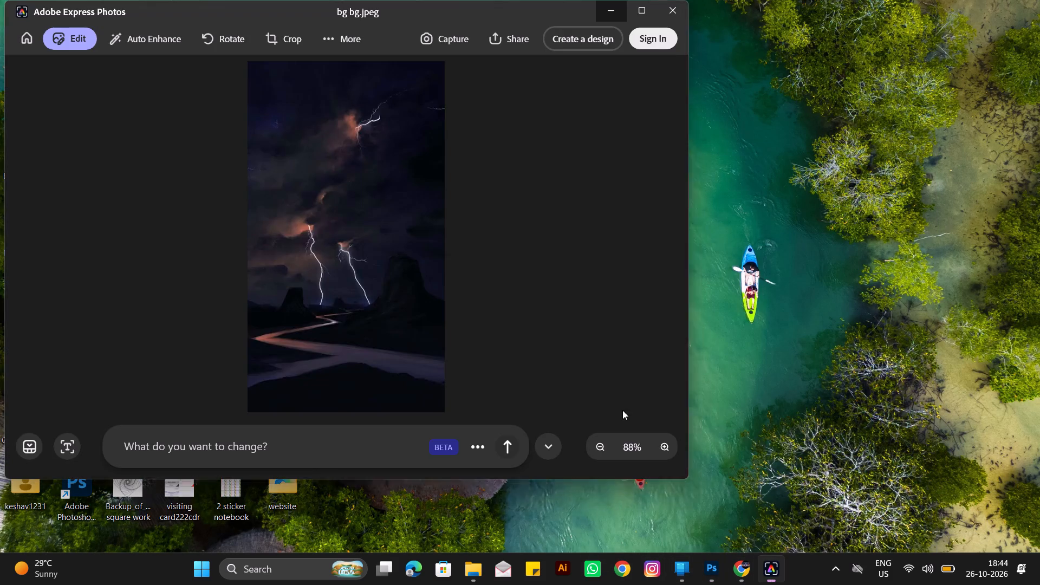
click(599, 4)
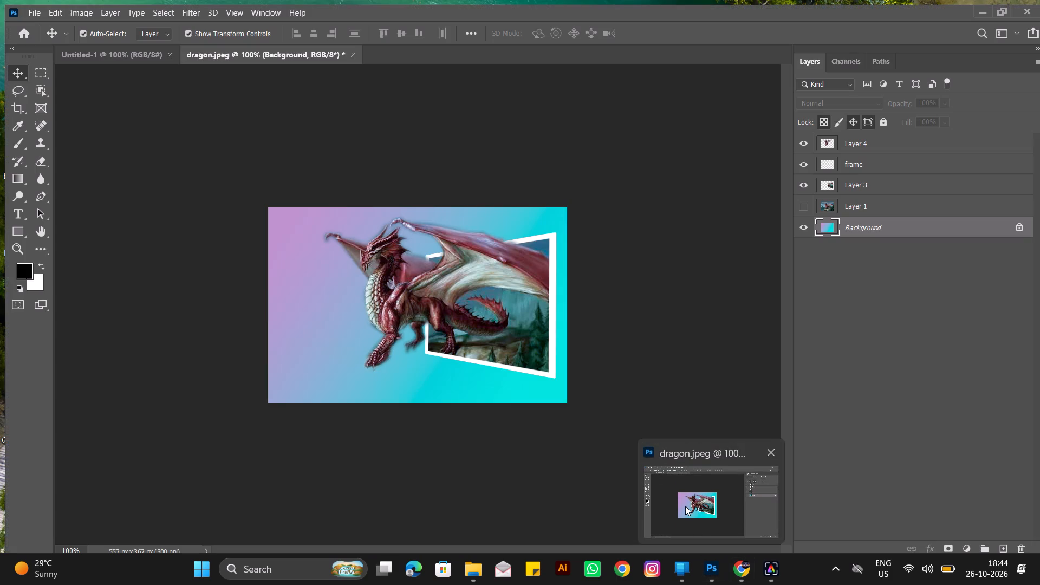
click(725, 511)
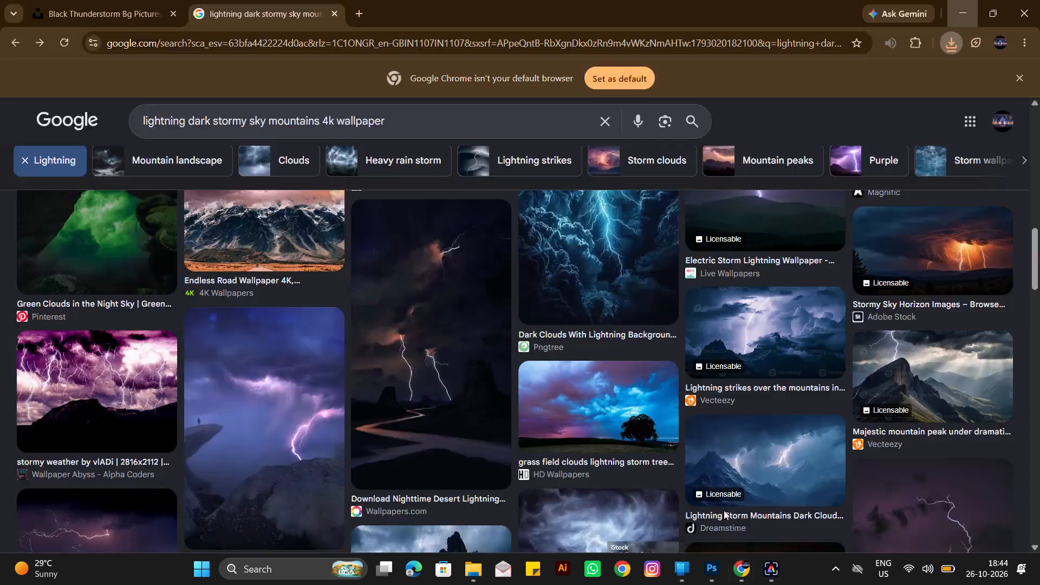
click(401, 131)
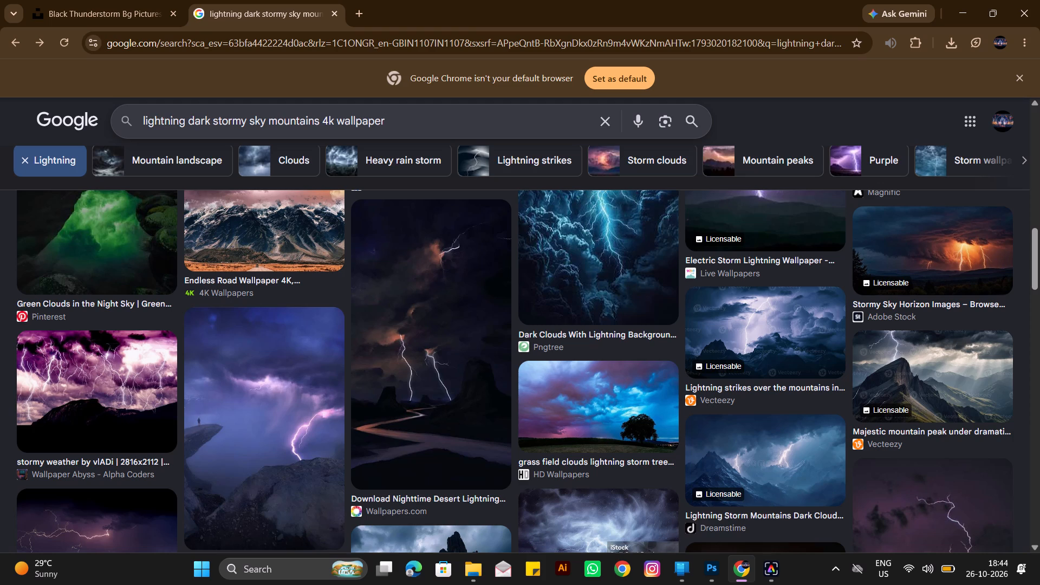
click(405, 122)
key(space)
text(landsca)
text(pe)
key(Return)
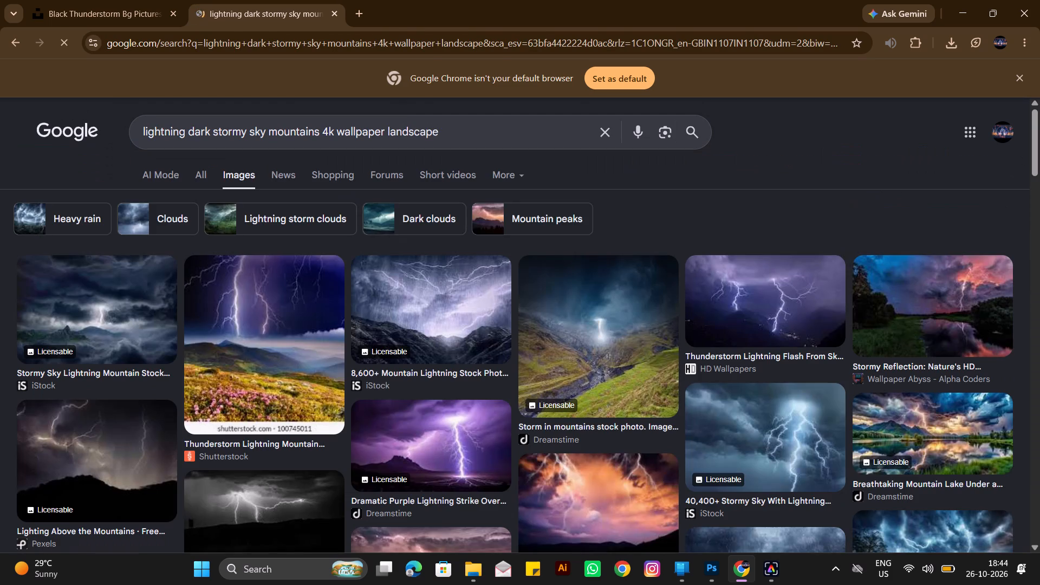
Find the black and white Pexels lightning image in the results and save it to Downloads as backkkk.
scroll(261, 368, down, 3)
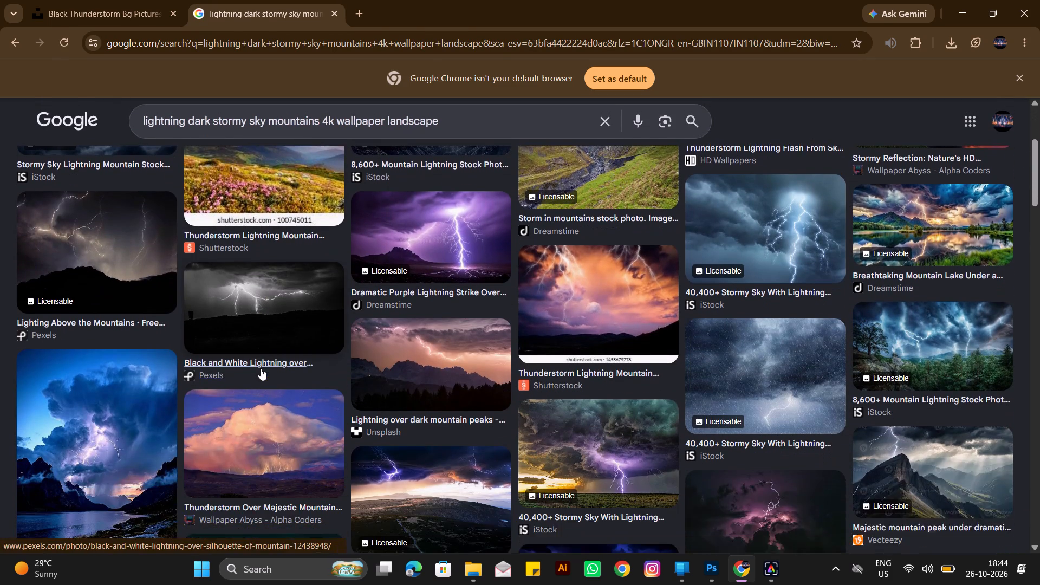
scroll(261, 368, down, 2)
scroll(262, 360, up, 4)
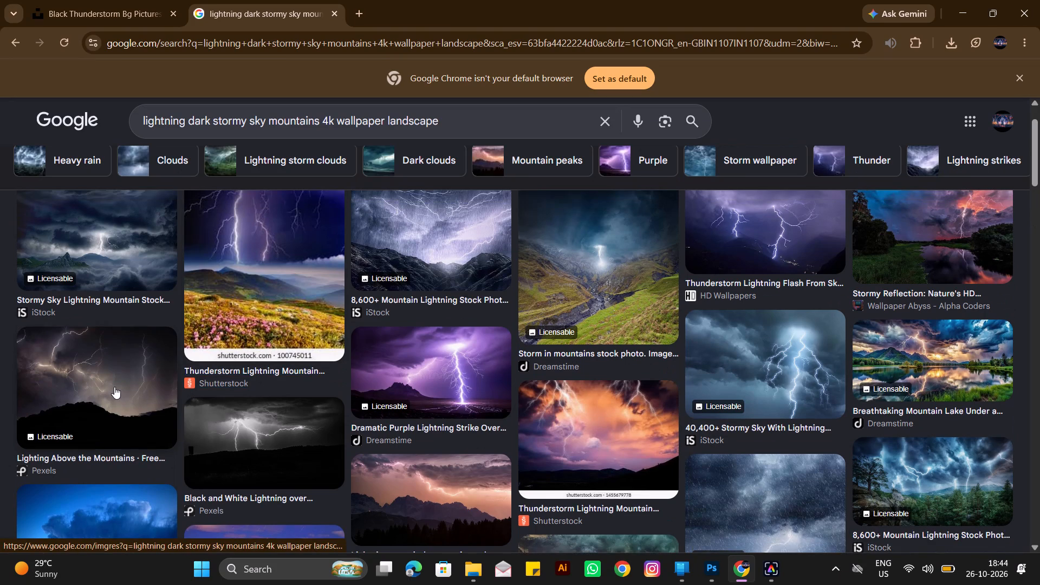
right_click(266, 443)
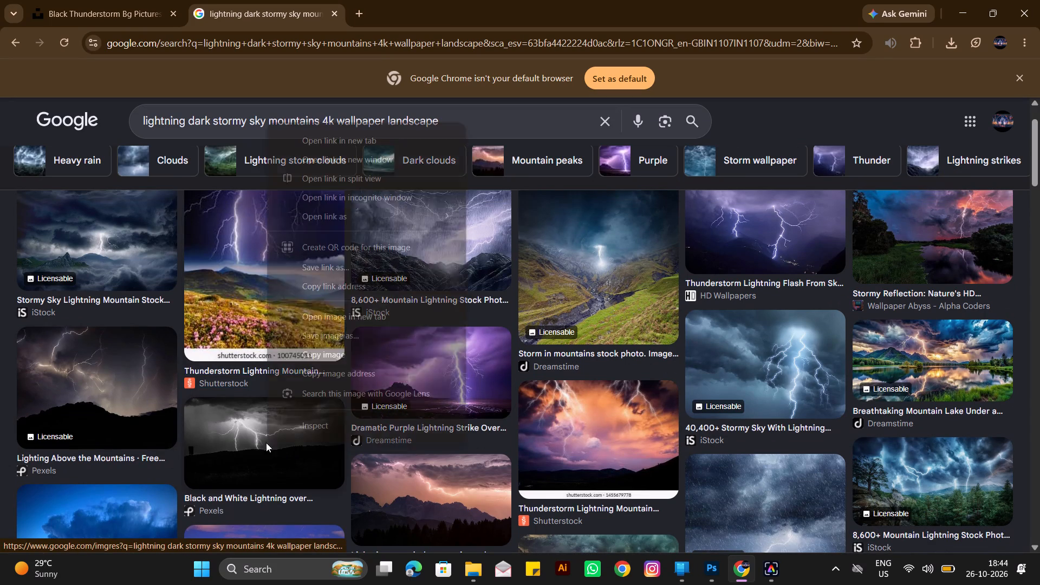
click(345, 341)
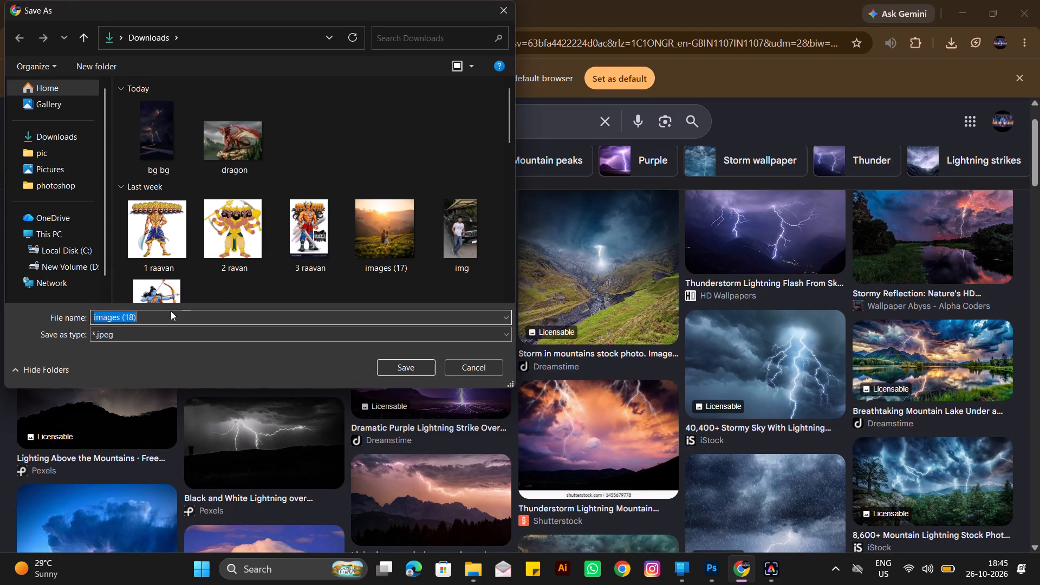
key(BackSpace)
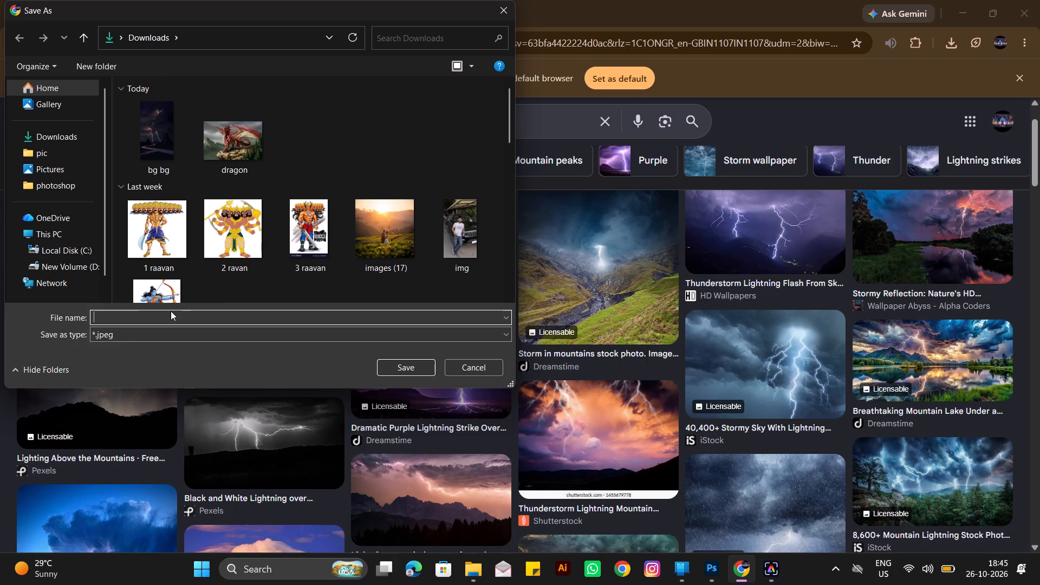
text(backkkk)
click(34, 138)
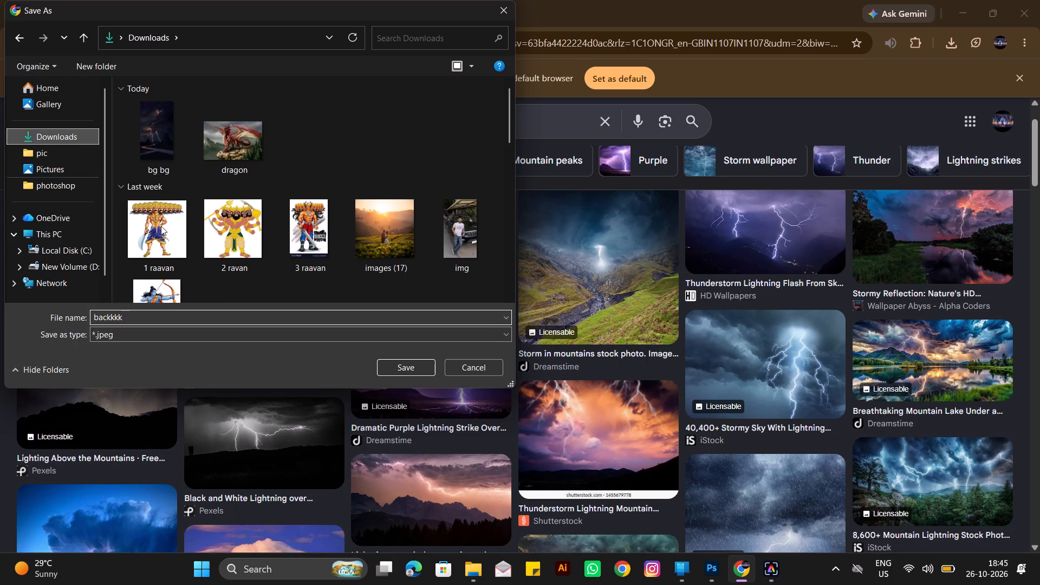
click(414, 365)
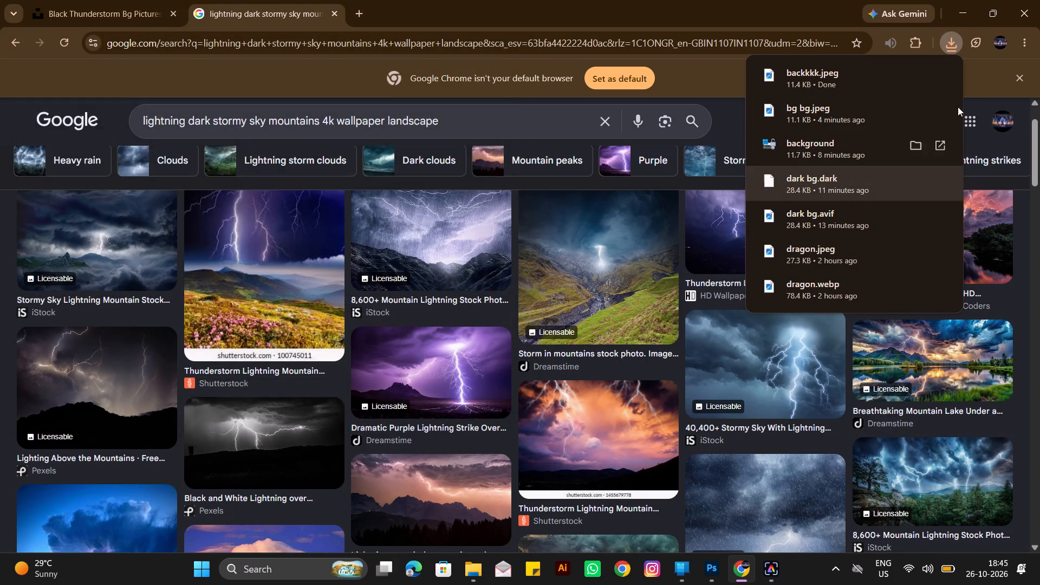
Return to Photoshop and place the backkkk image from Downloads as an embedded object above the Background layer.
click(958, 12)
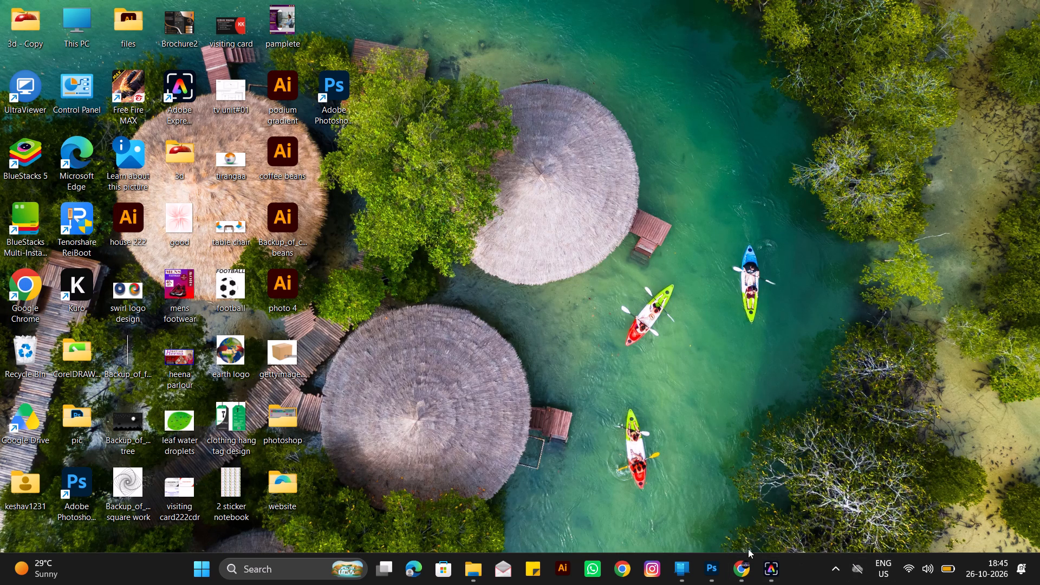
click(703, 576)
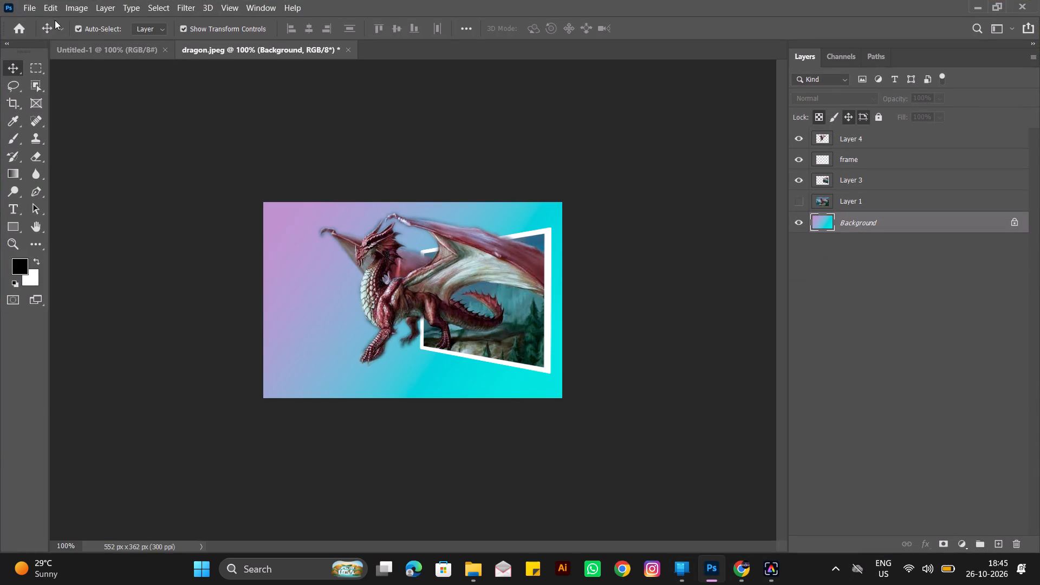
click(31, 5)
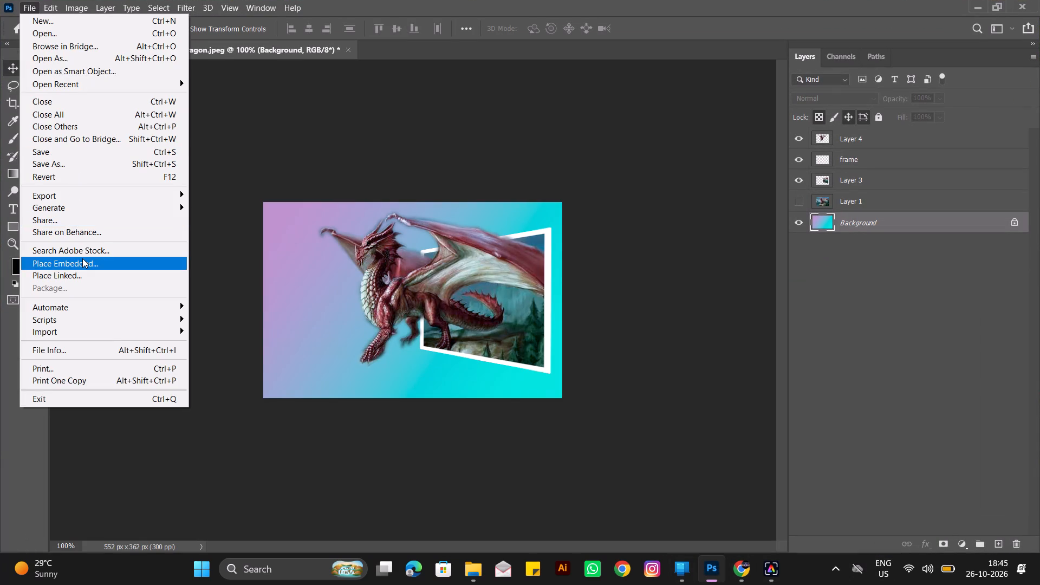
click(82, 259)
click(155, 164)
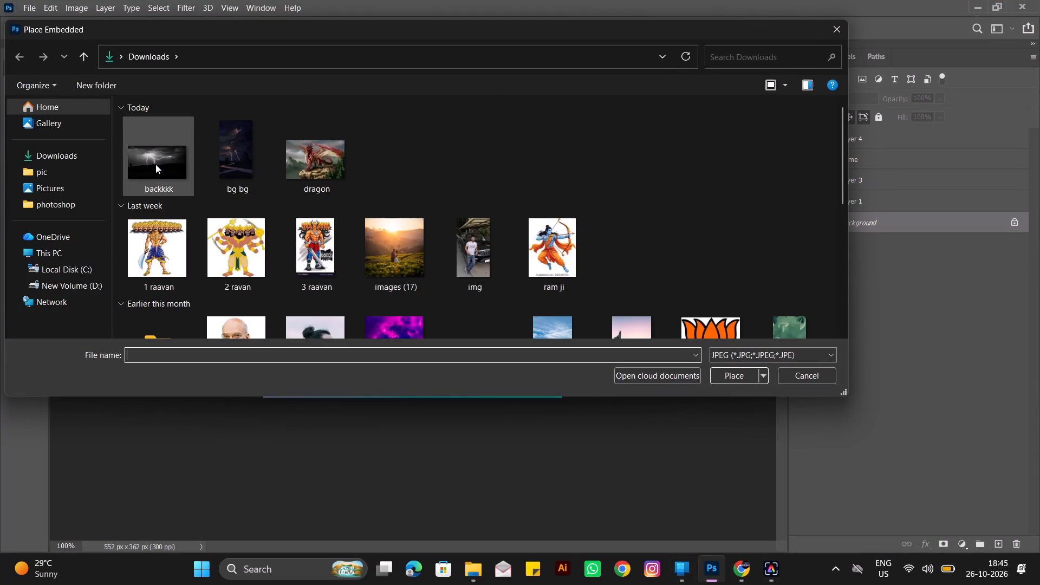
click(731, 378)
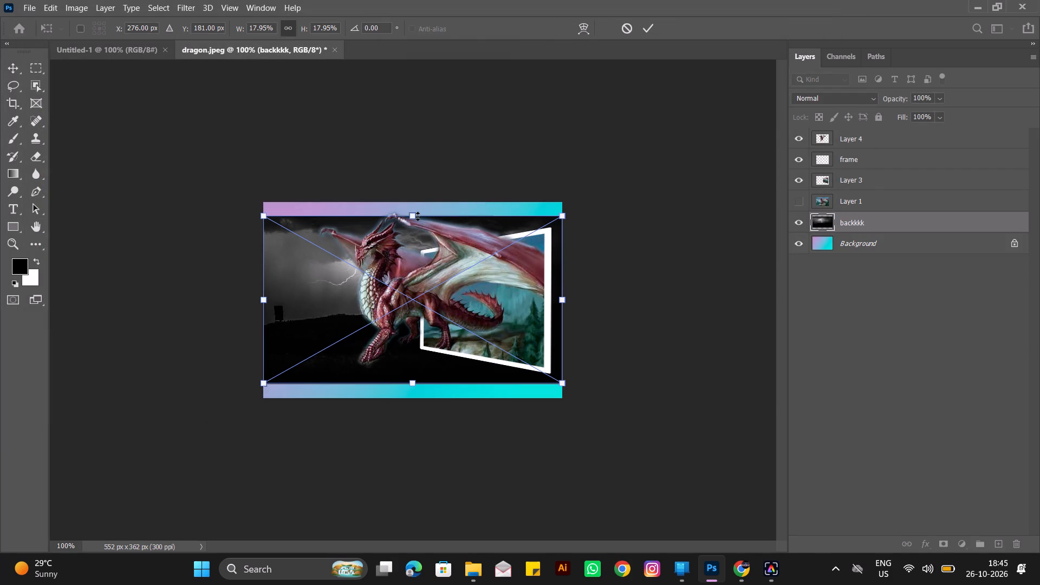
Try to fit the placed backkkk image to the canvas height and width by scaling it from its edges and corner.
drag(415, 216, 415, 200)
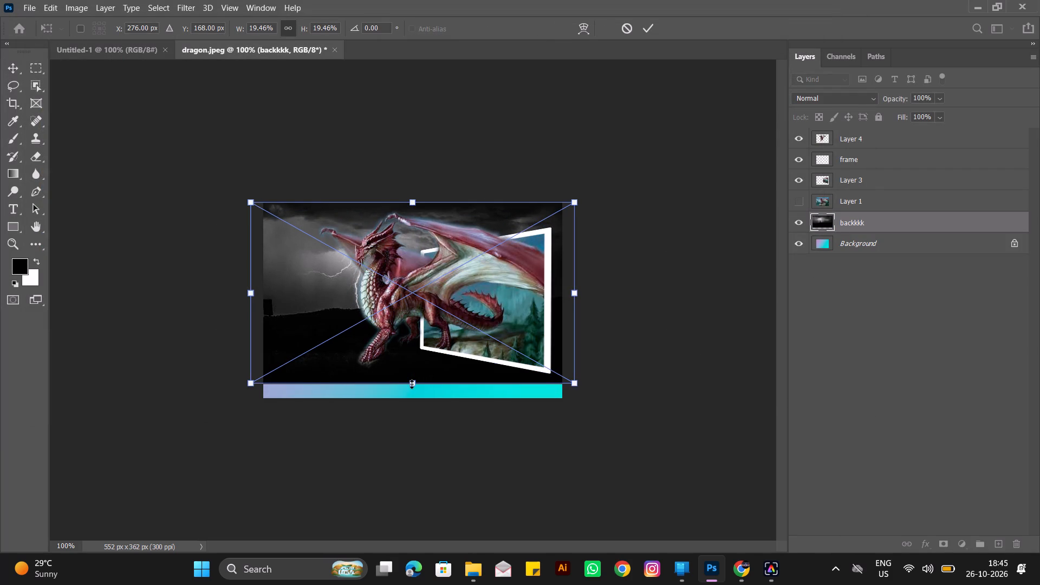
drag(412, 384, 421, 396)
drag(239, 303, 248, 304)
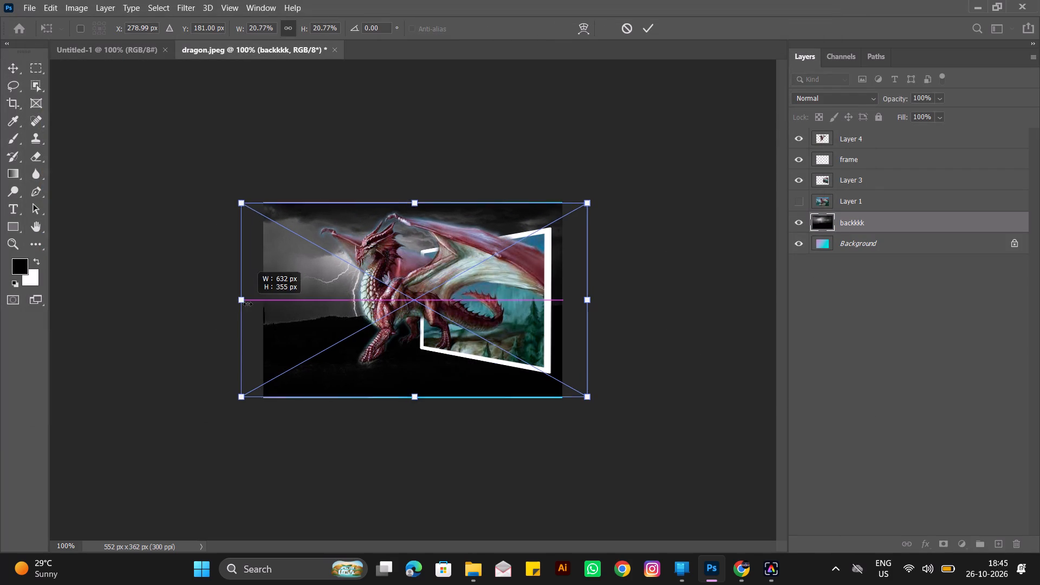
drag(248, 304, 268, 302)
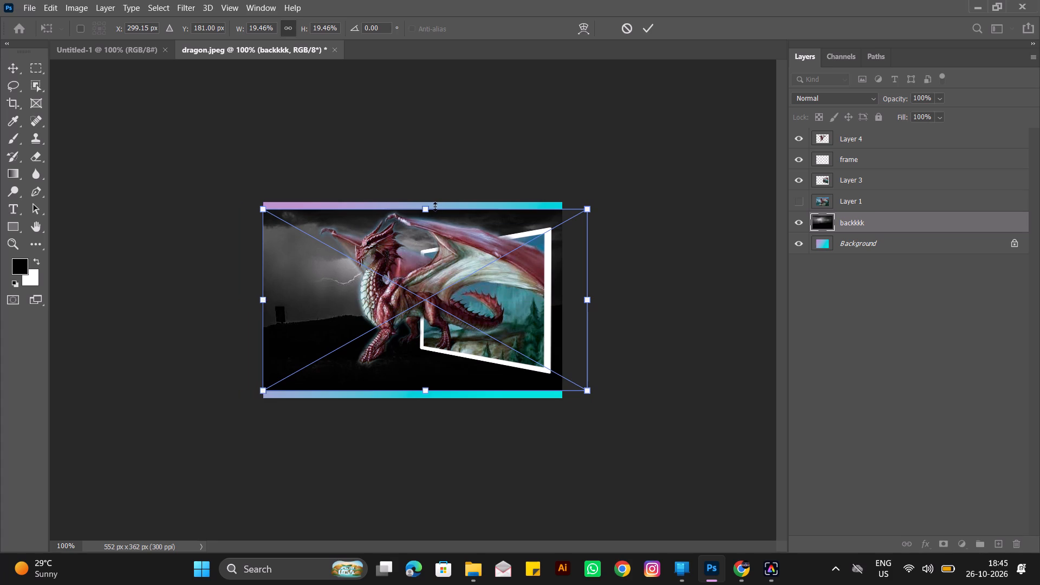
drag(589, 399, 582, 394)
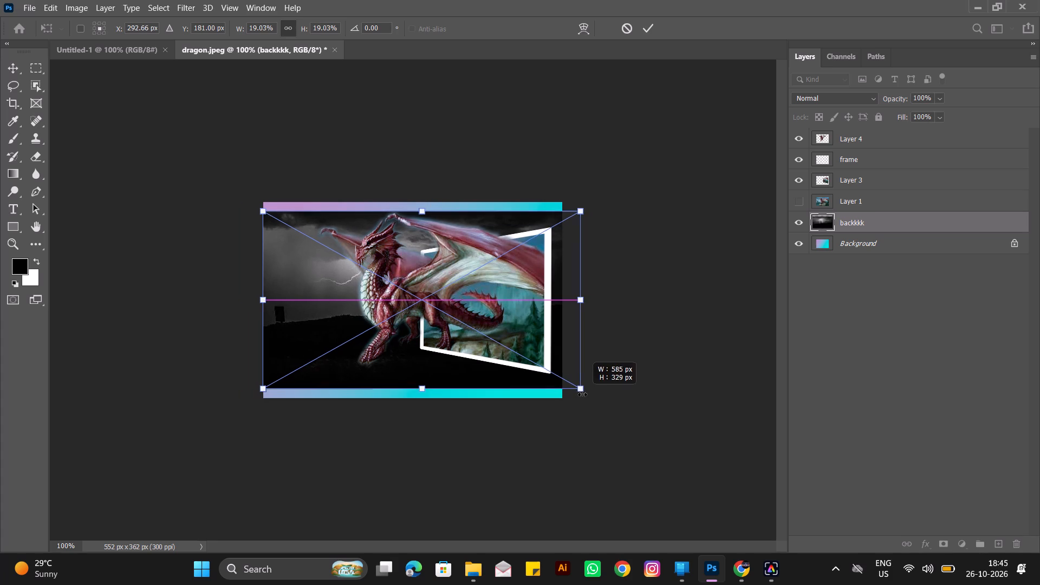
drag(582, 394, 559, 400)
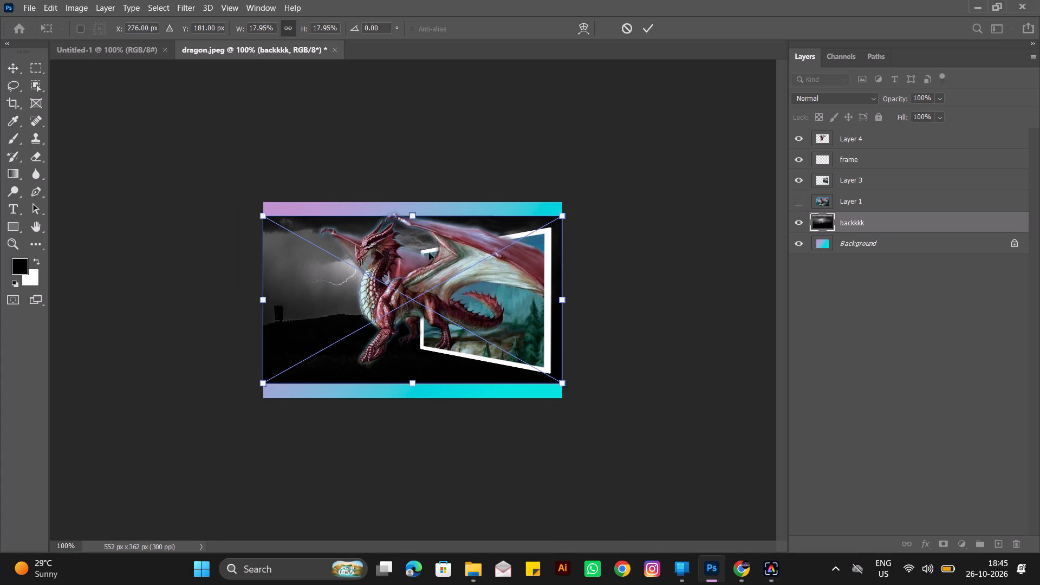
Scale the placed backkkk image proportionally to about 20.96% so it covers the full canvas height, and commit the placement.
drag(410, 216, 409, 200)
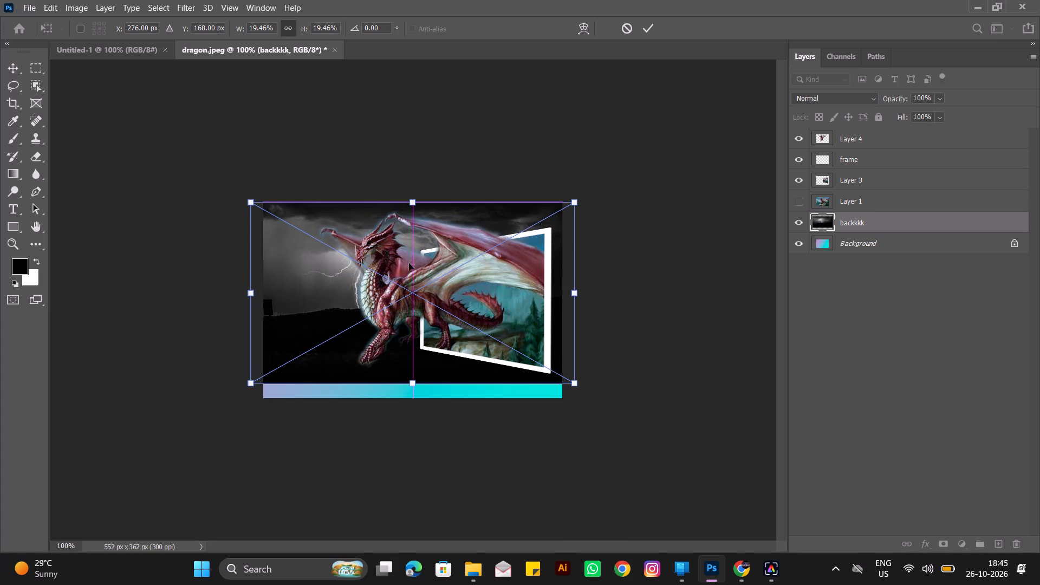
drag(413, 386, 420, 404)
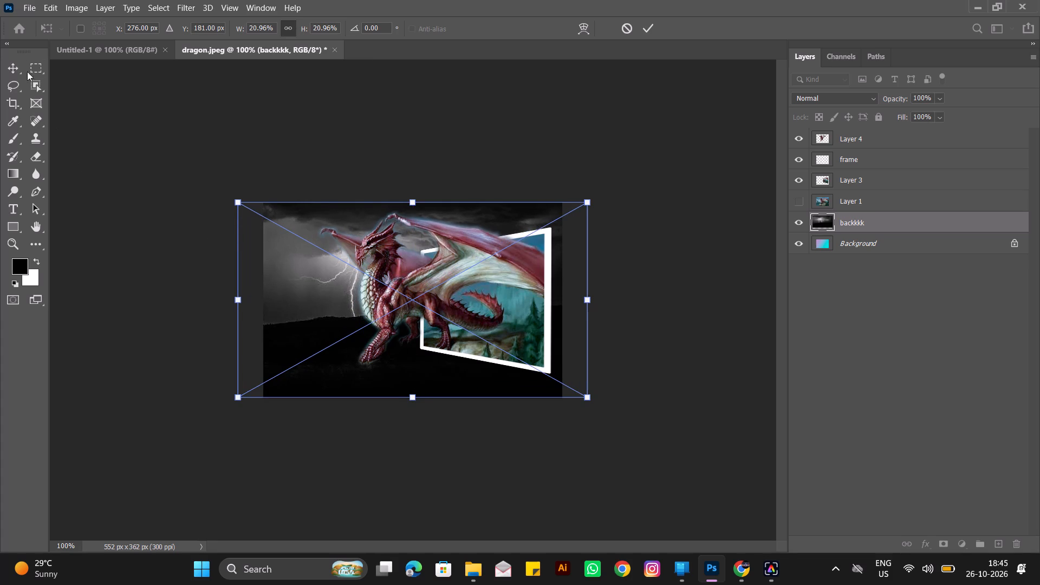
click(11, 67)
click(116, 110)
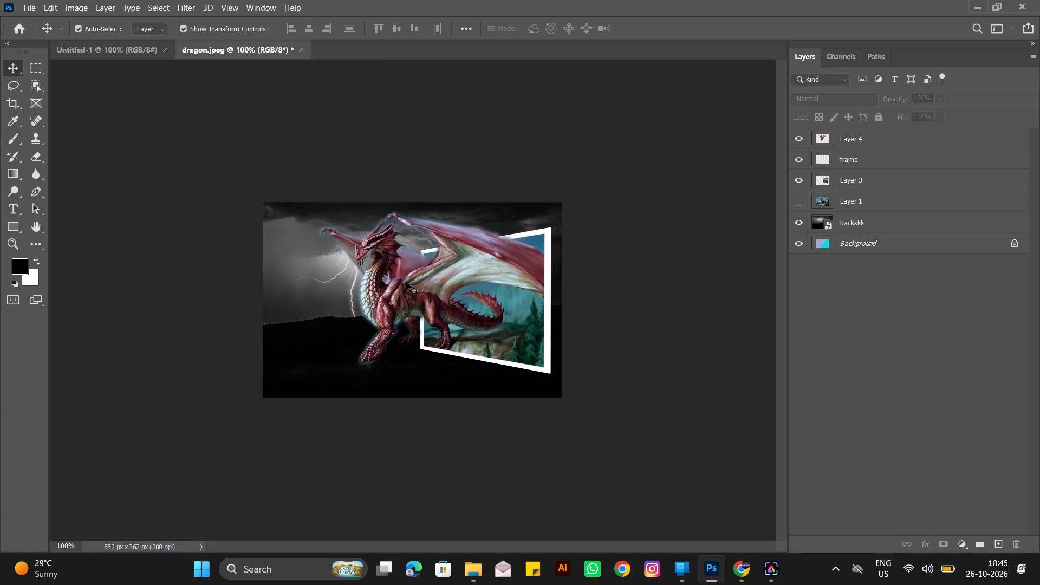
Move the dragon on Layer 4 about 6 px to the left and deselect the layer.
click(387, 295)
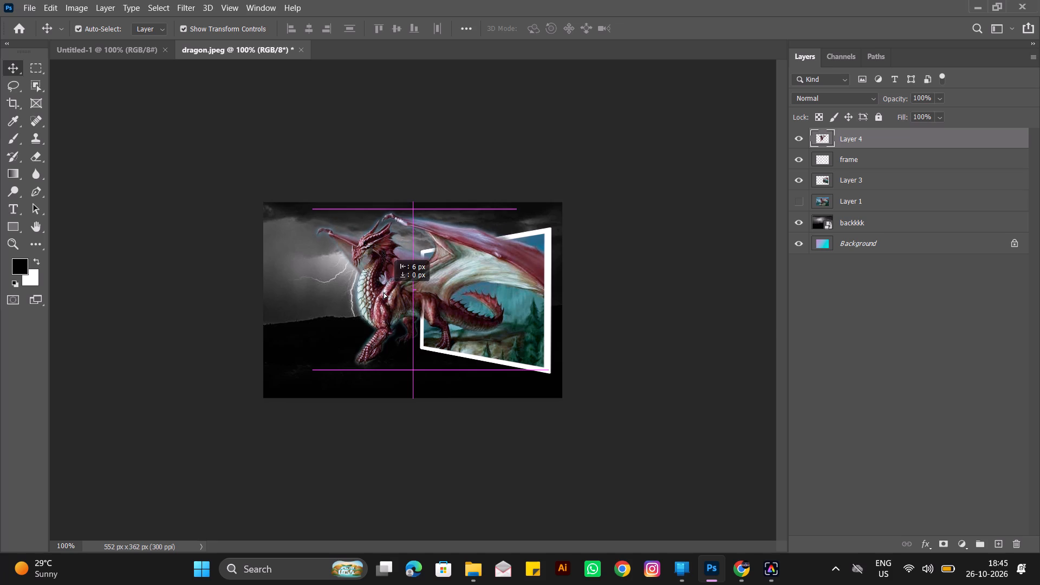
click(201, 232)
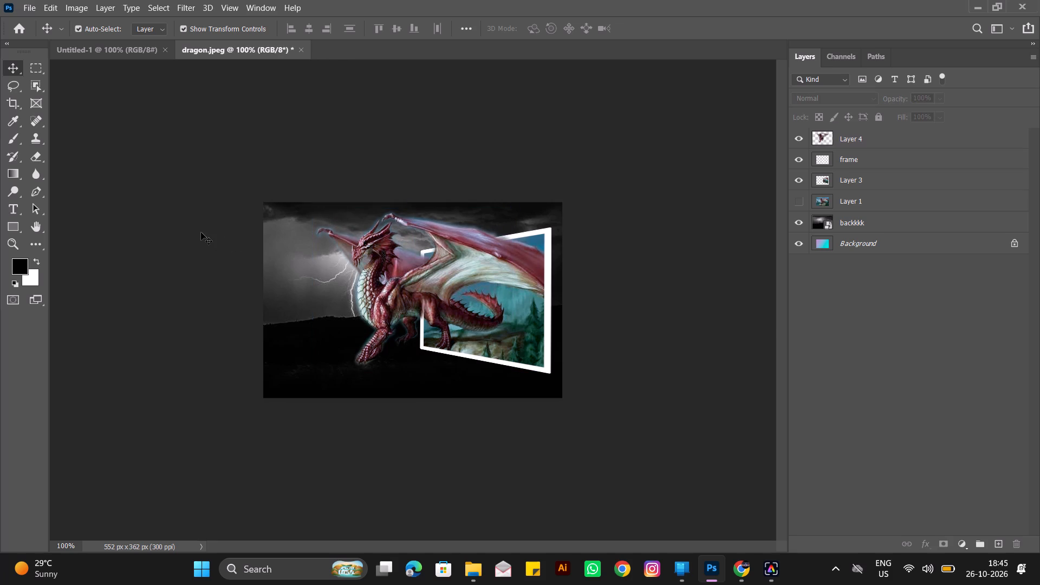
Undo the last move of the dragon on Layer 4.
key(ctrl+z)
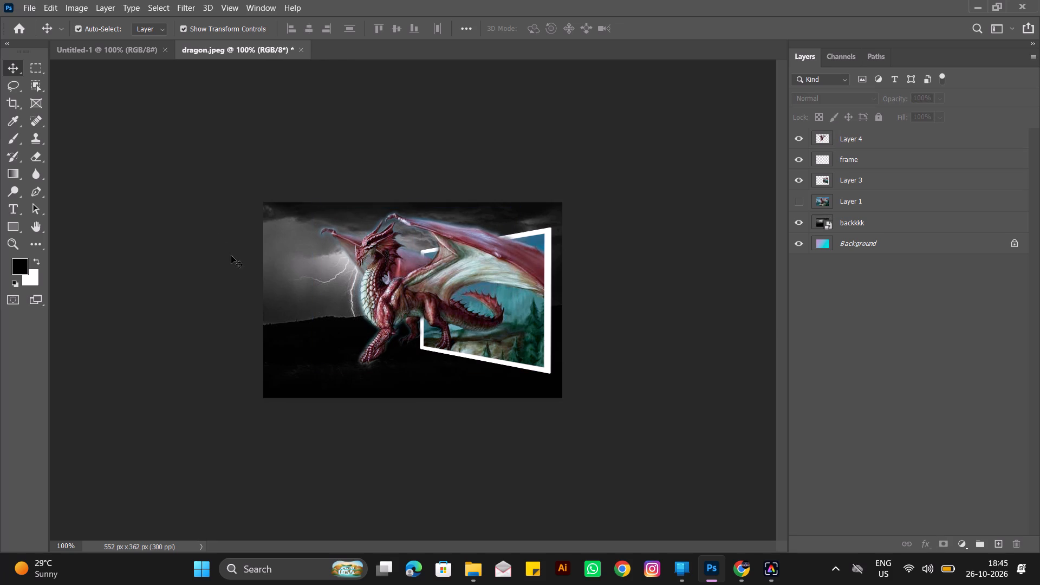
click(217, 186)
Examine the dragon composite at several magnifications, checking the cutout edges against the frame and the lightning background.
click(807, 202)
click(807, 202)
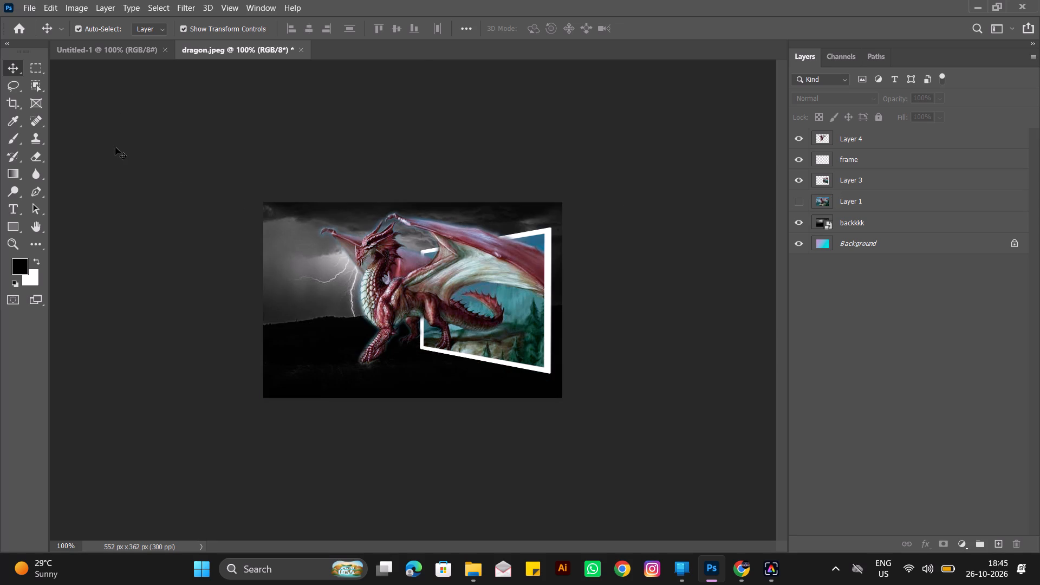
click(115, 147)
click(146, 154)
key(ctrl+plus)
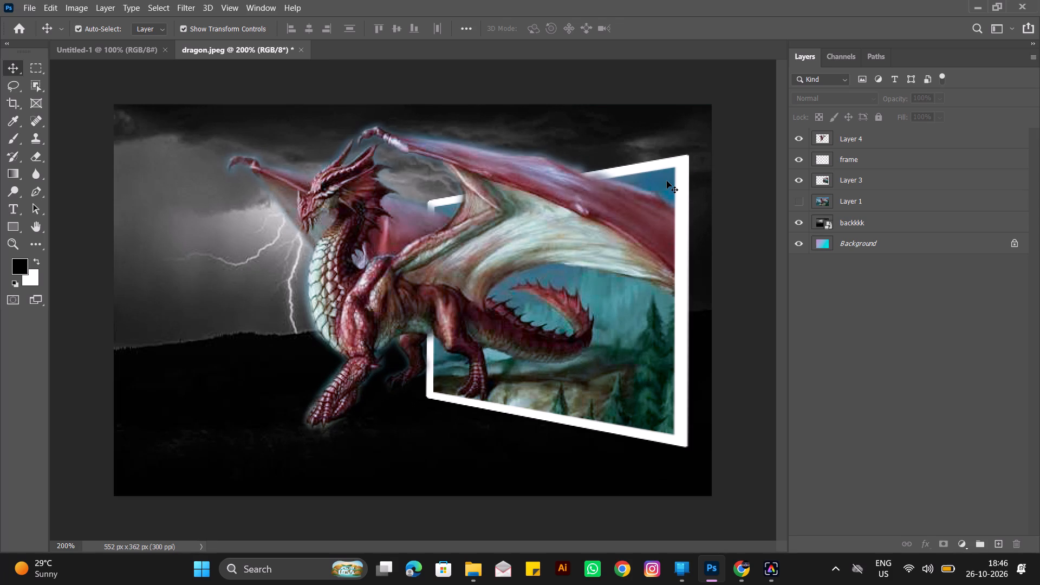
key(ctrl+minus)
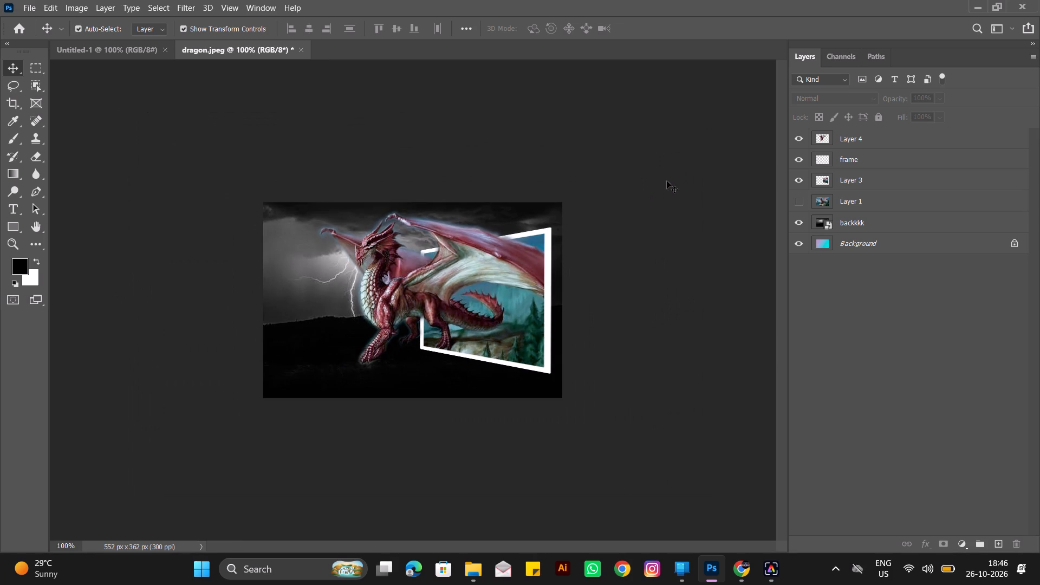
key(ctrl+plus)
key(ctrl+plus)
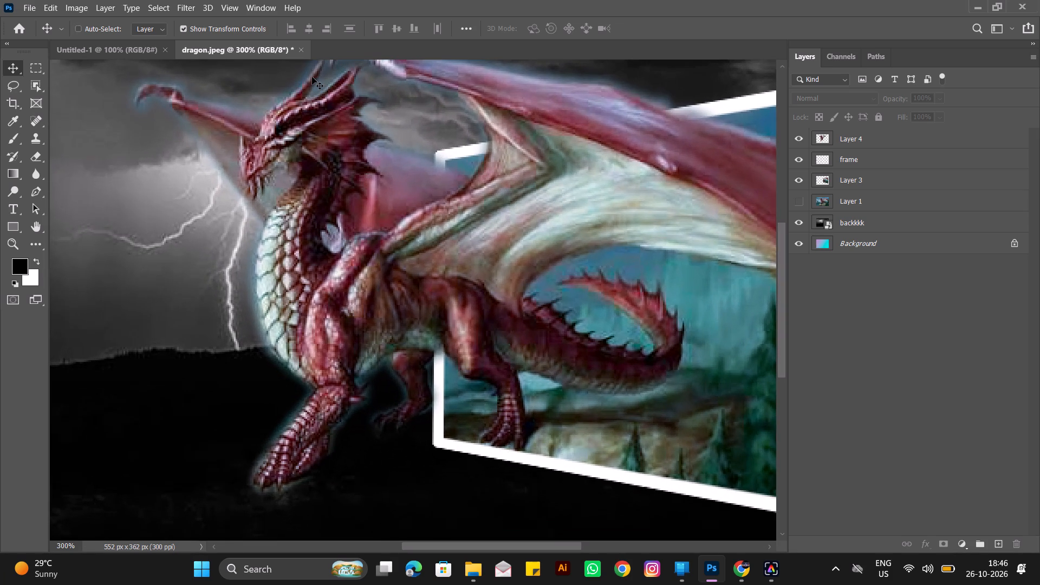
key(ctrl+plus)
key(ctrl+minus)
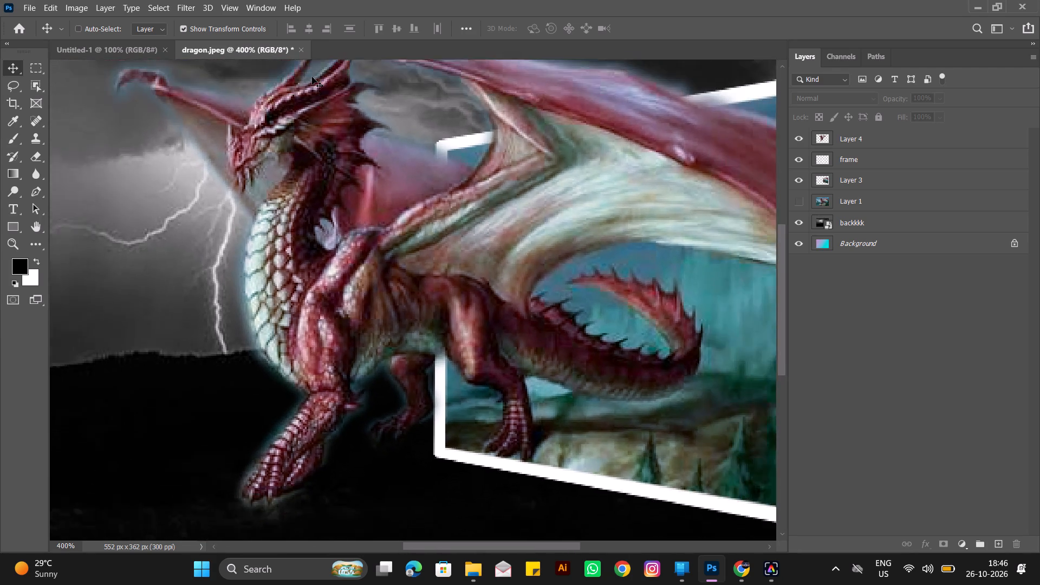
key(ctrl+minus)
key(ctrl+minus)
key(ctrl+plus)
key(ctrl+minus)
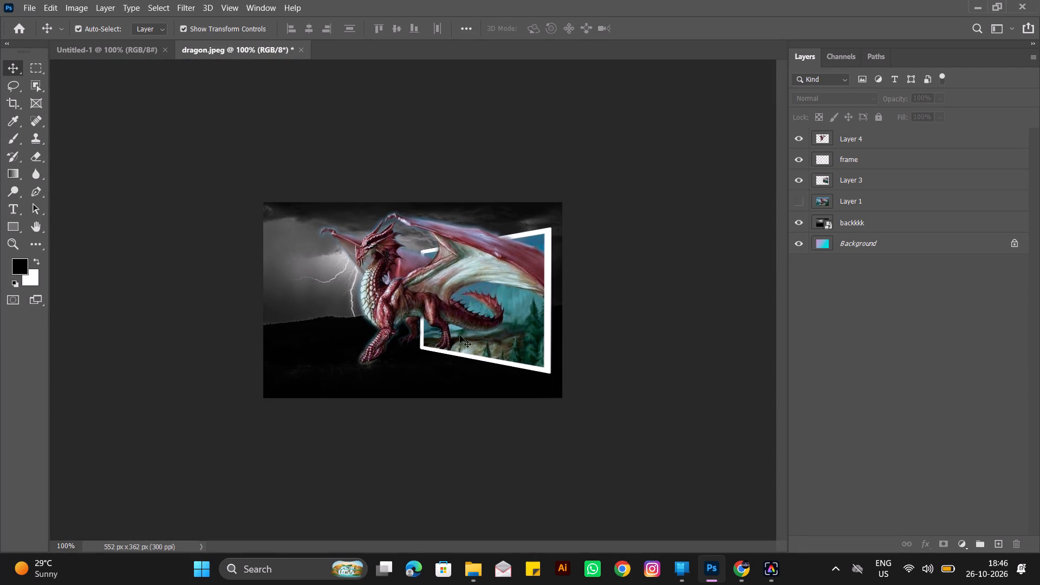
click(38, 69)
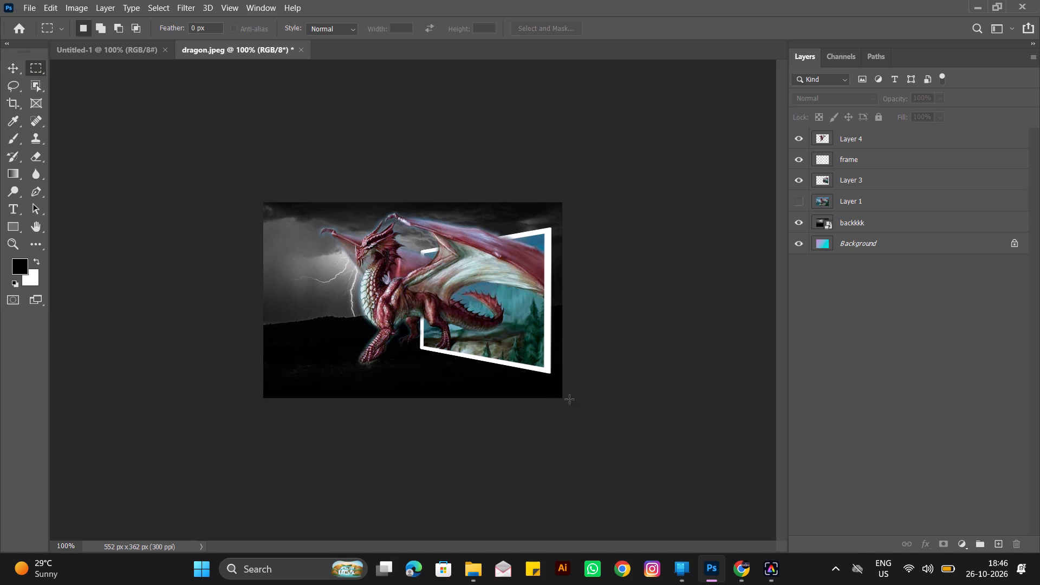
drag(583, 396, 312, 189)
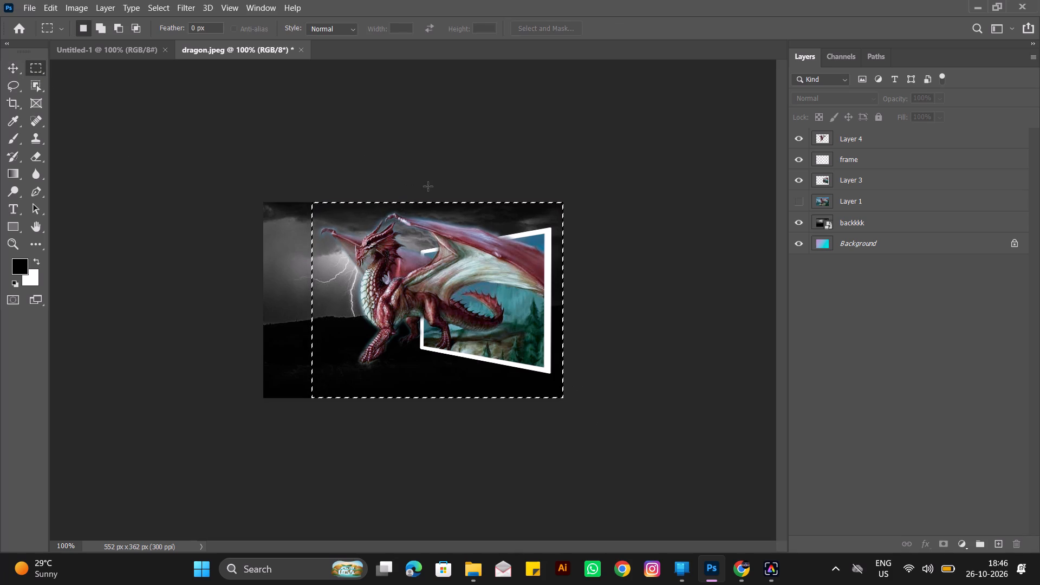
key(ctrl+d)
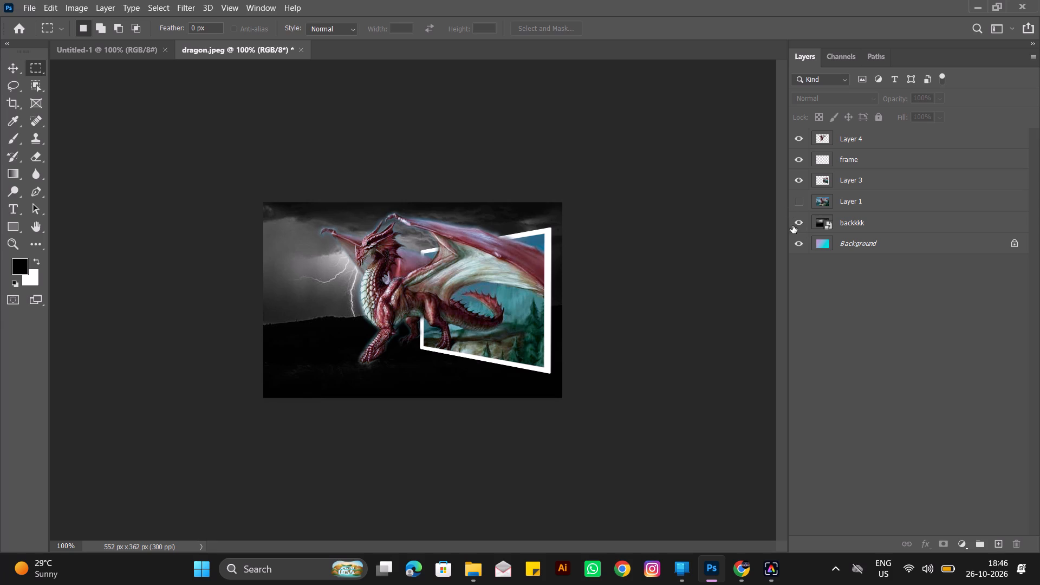
Hide and show Layer 3 and the frame layer in turn to check what each contributes to the composite.
click(799, 177)
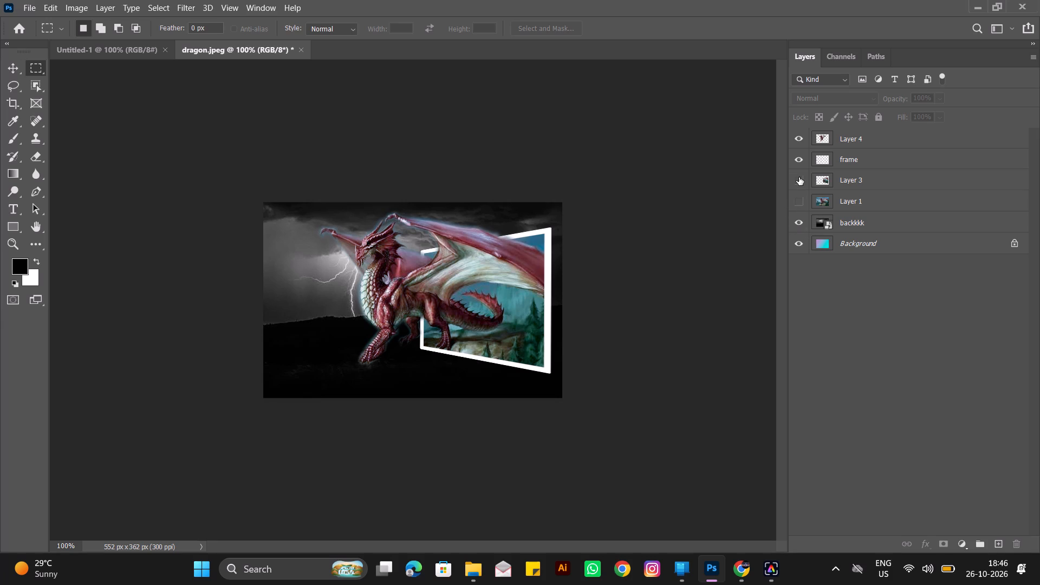
click(799, 177)
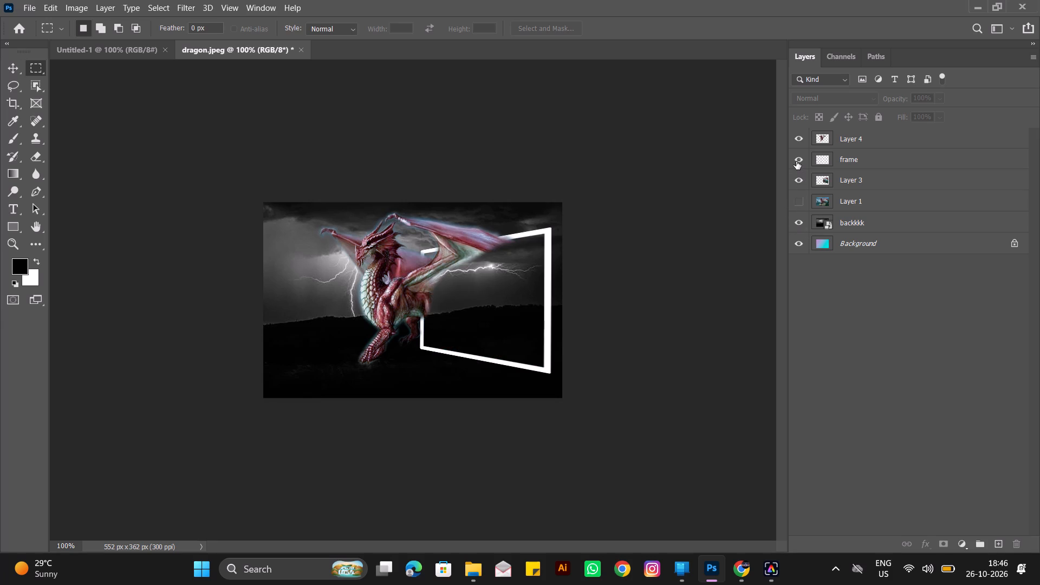
click(796, 161)
click(796, 161)
click(796, 161)
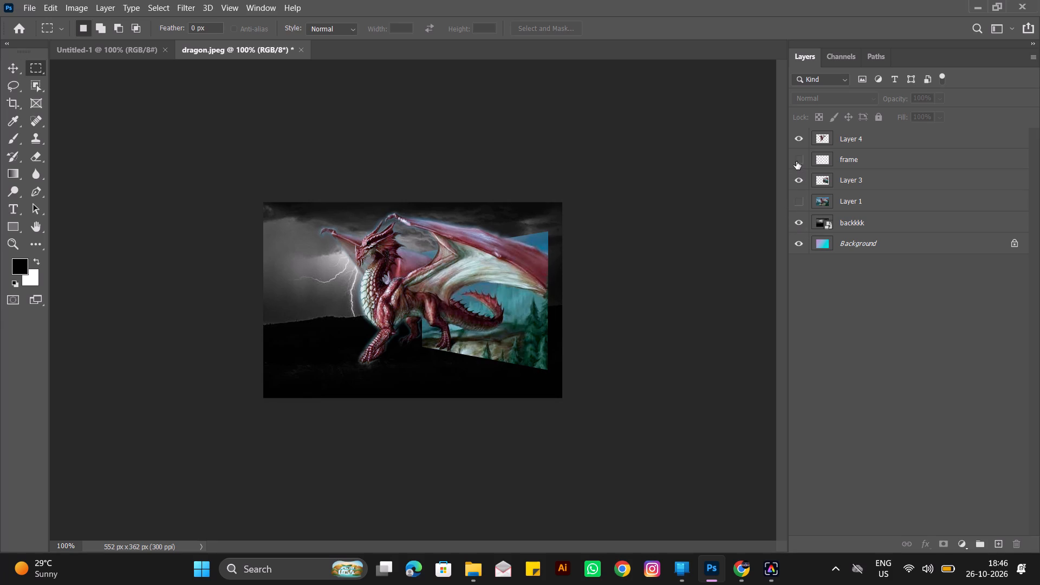
click(796, 161)
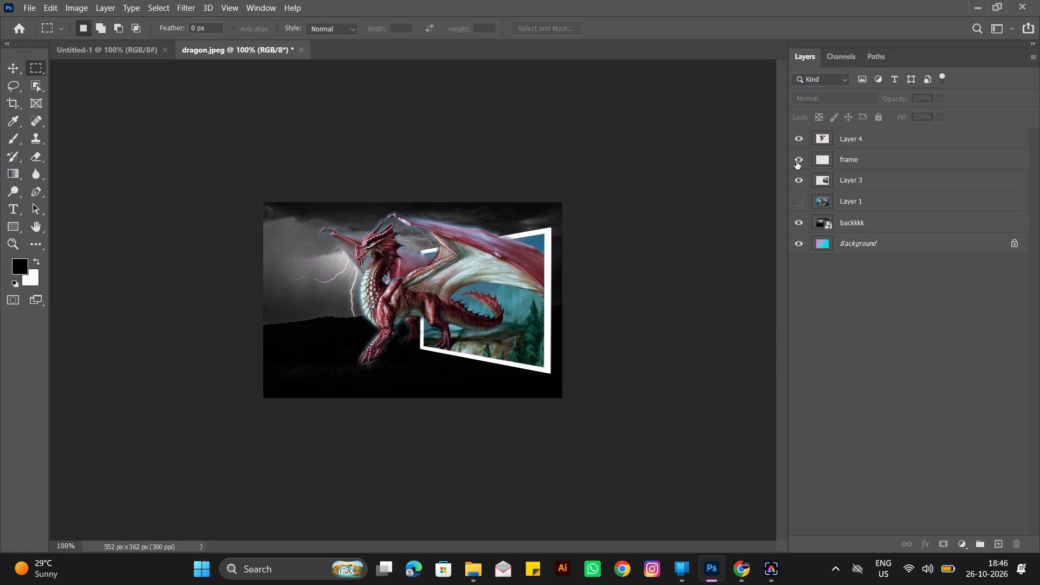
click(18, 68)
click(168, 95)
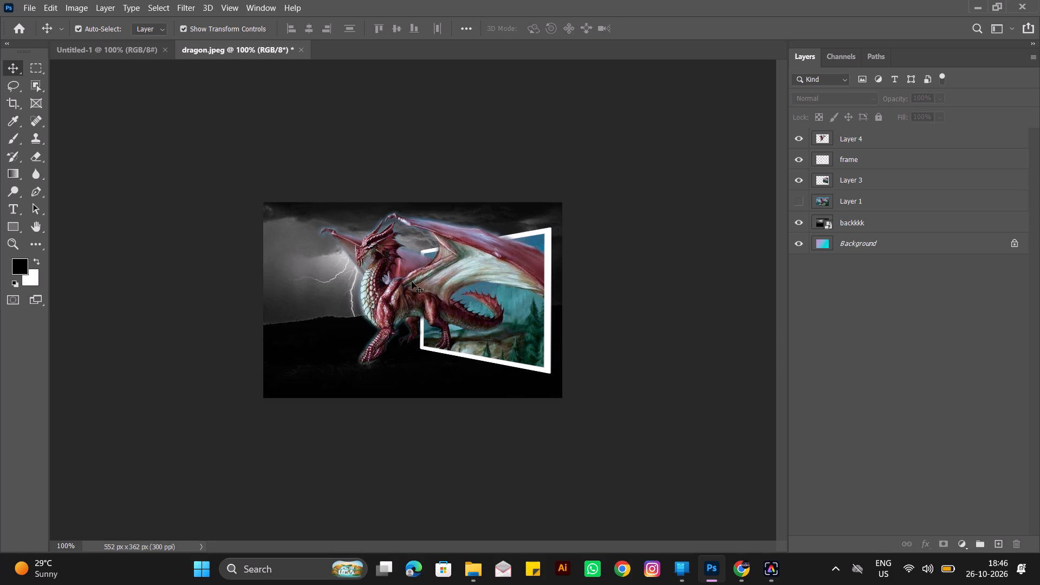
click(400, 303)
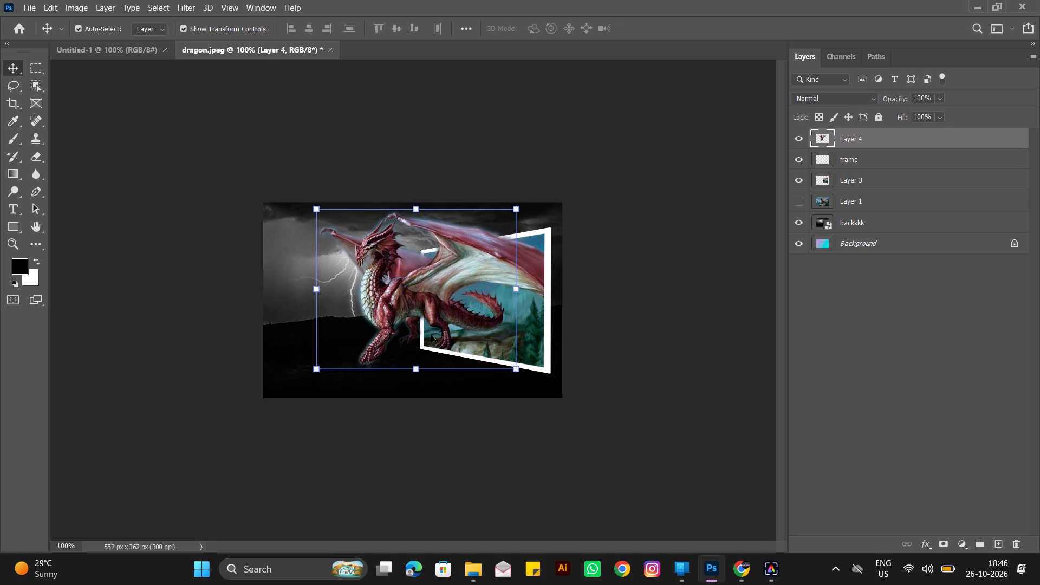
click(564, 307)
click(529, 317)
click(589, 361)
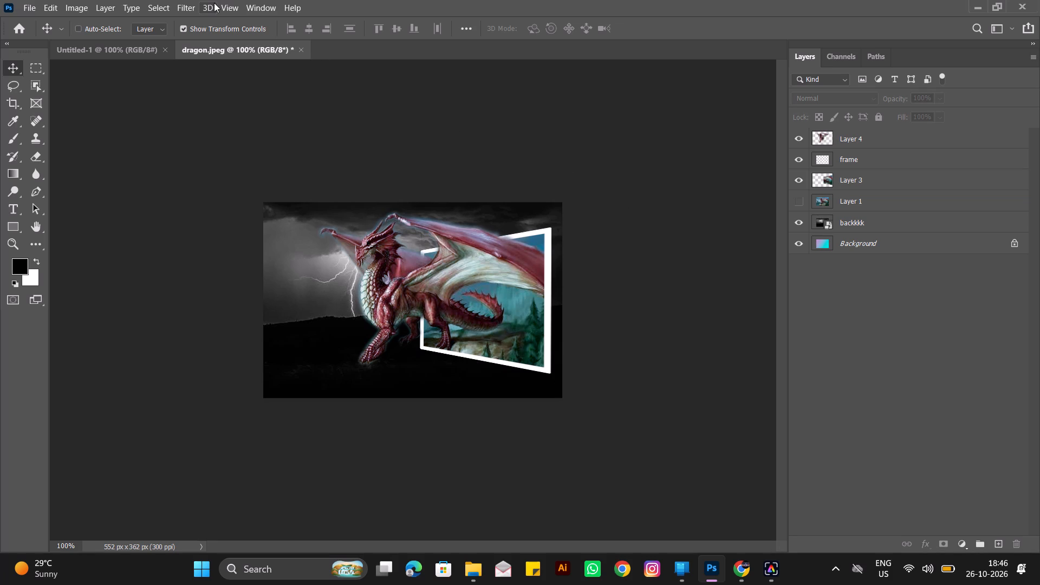
Start saving the document on the computer, search for the photoshop folder and open the one in Desktop\pic.
key(ctrl+s)
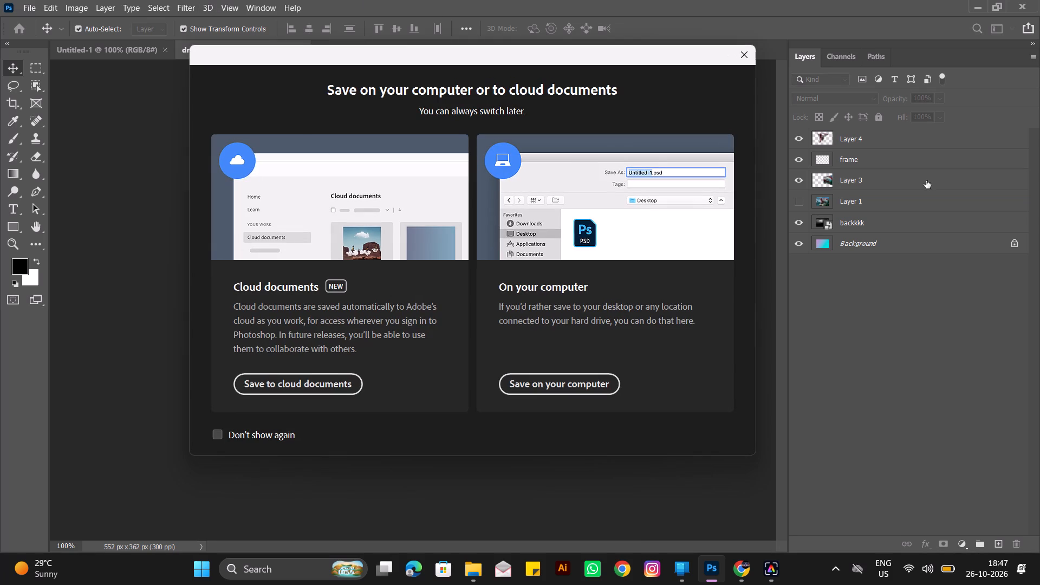
click(564, 393)
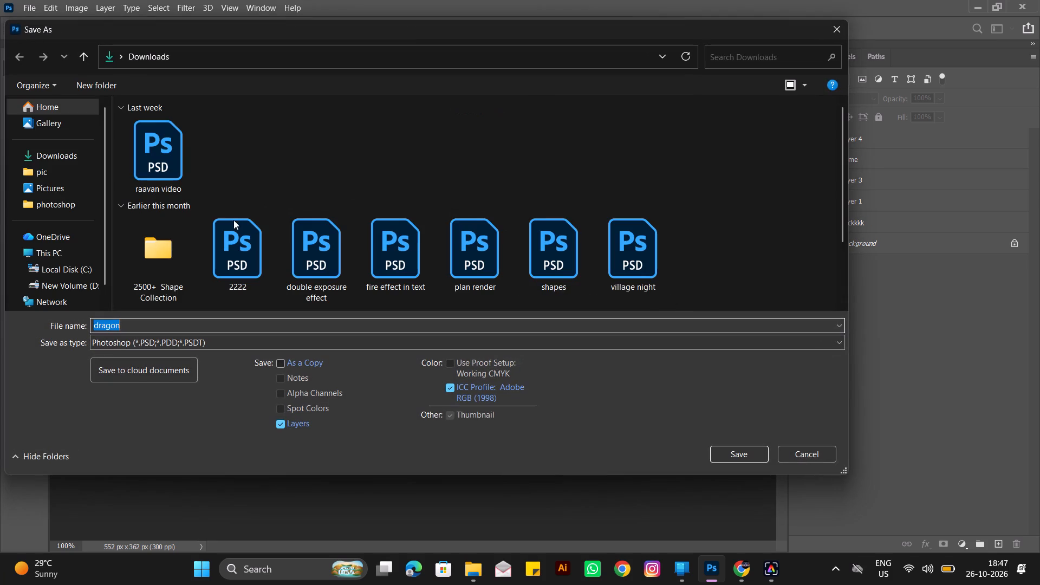
click(56, 152)
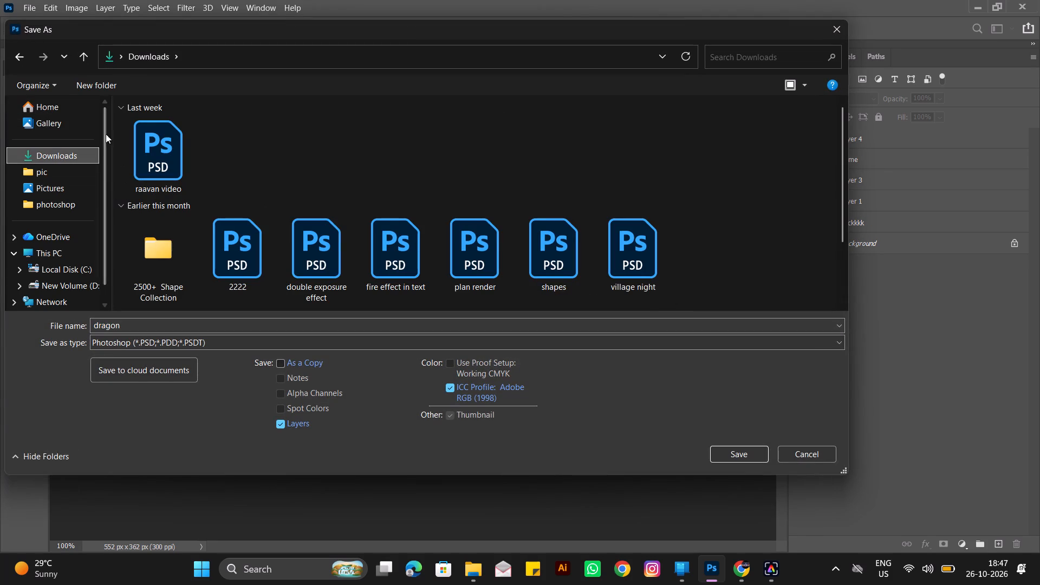
click(71, 109)
click(736, 56)
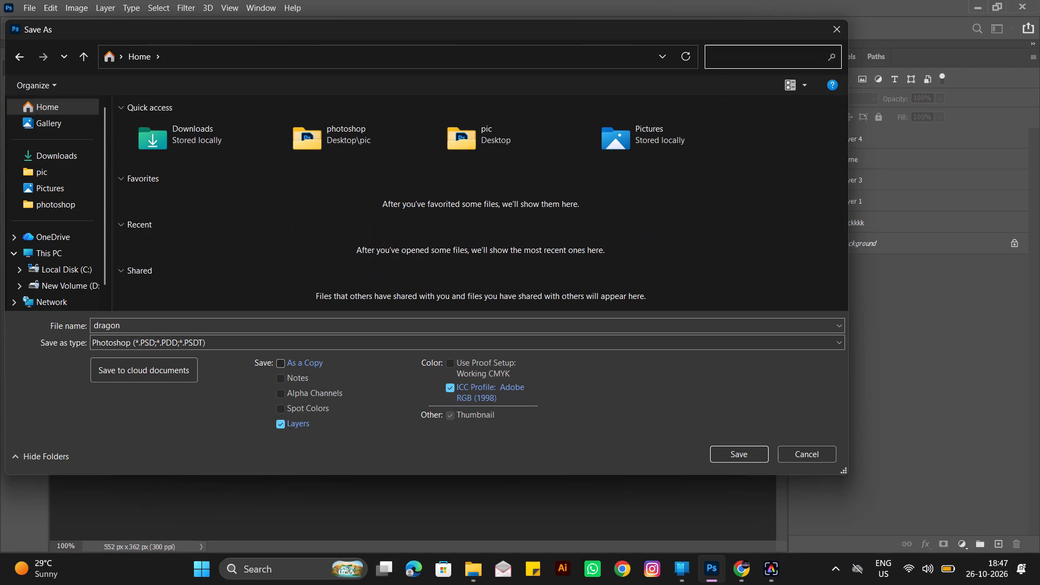
text(photoshop)
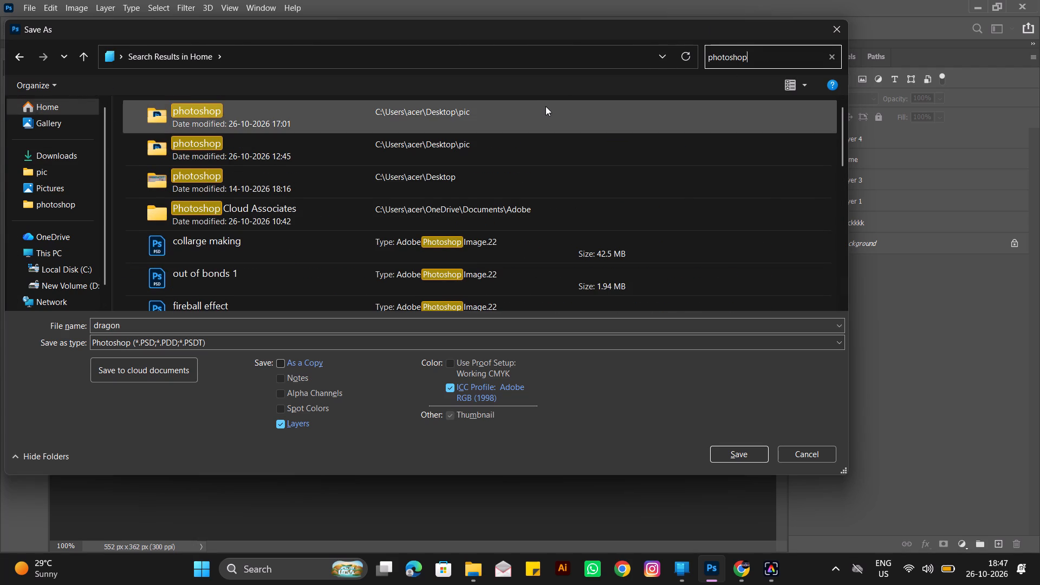
double_click(540, 110)
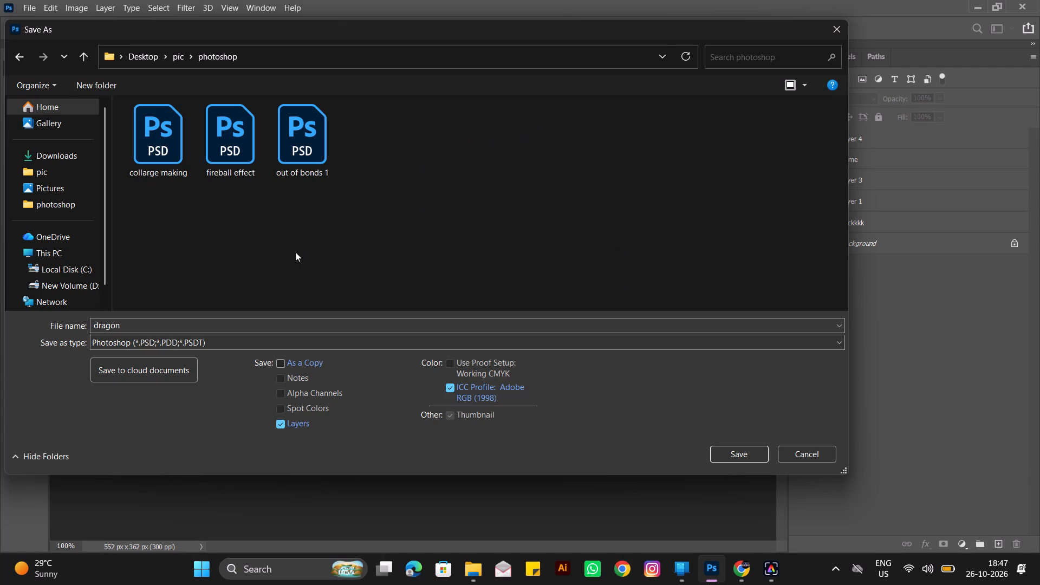
Name the file out of bonds 2 and save it as a layered Photoshop document with Maximize Compatibility on.
click(164, 318)
key(BackSpace)
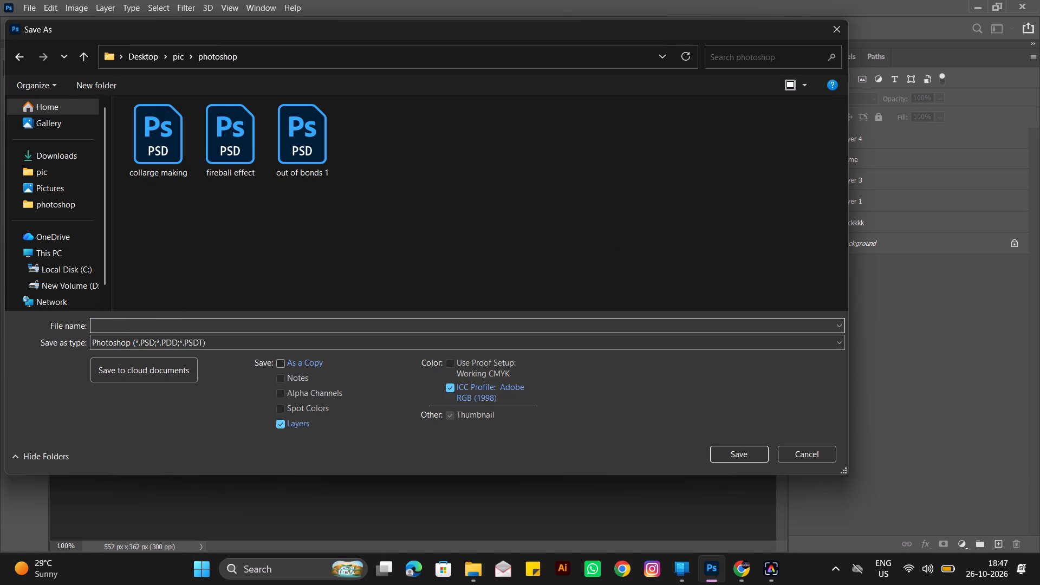
text(out)
key(space)
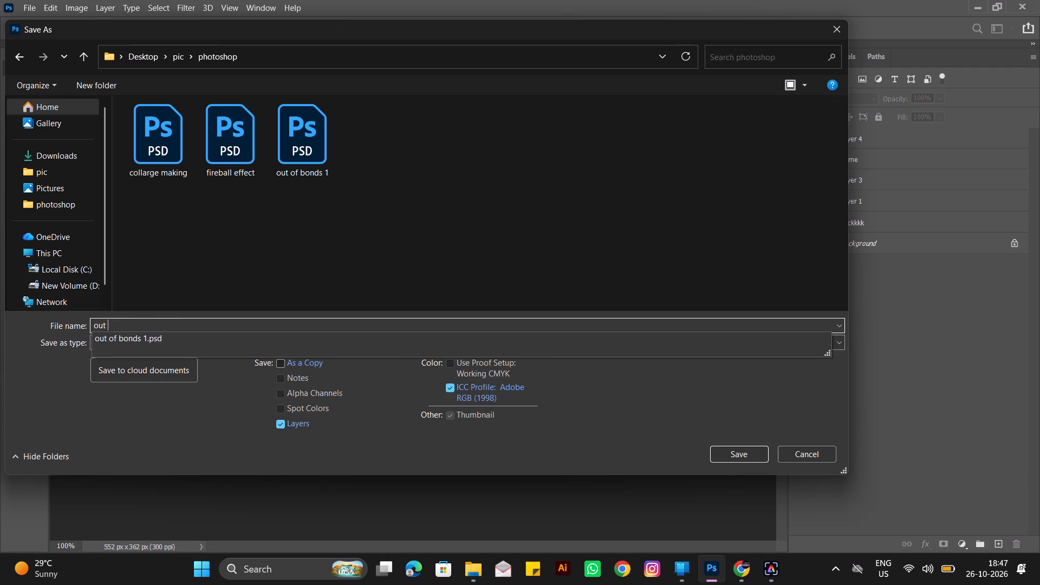
key(o)
key(Down)
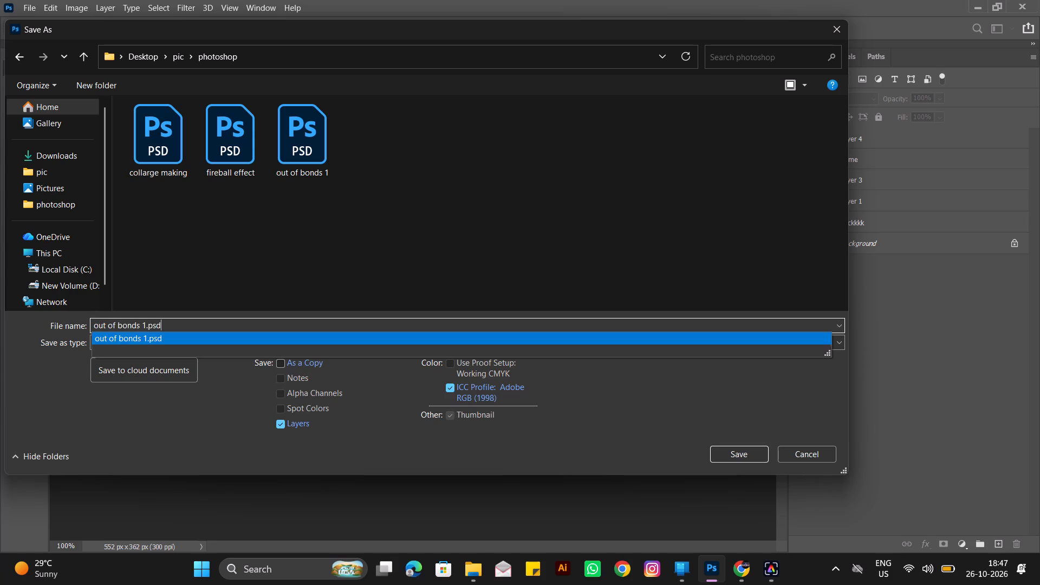
key(Left)
key(Left)
key(Left)
key(Left)
key(BackSpace)
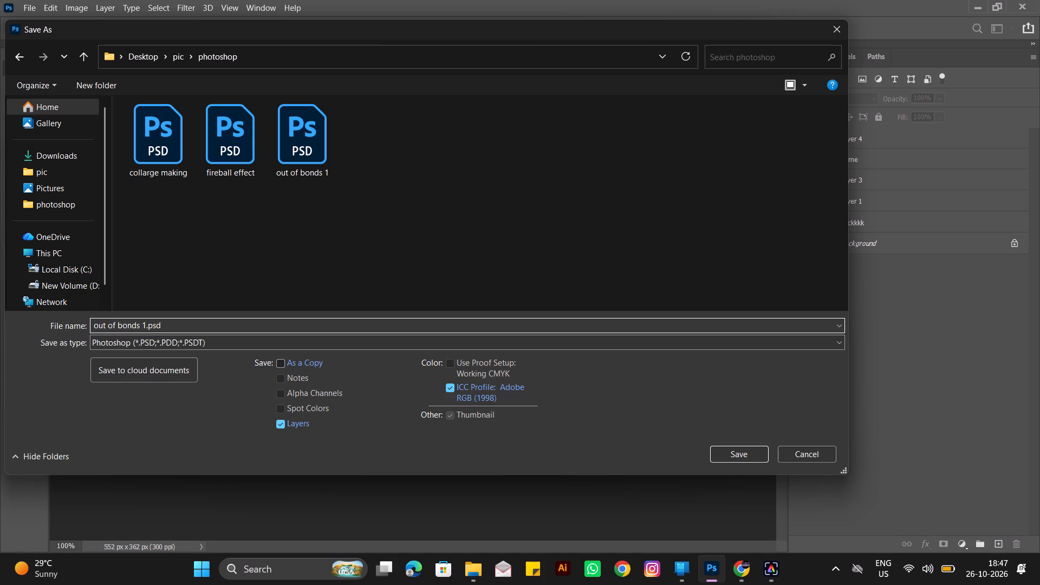
key(2)
key(Right)
key(Right)
key(Right)
key(Right)
key(Right)
key(BackSpace)
key(BackSpace)
key(BackSpace)
key(BackSpace)
click(760, 455)
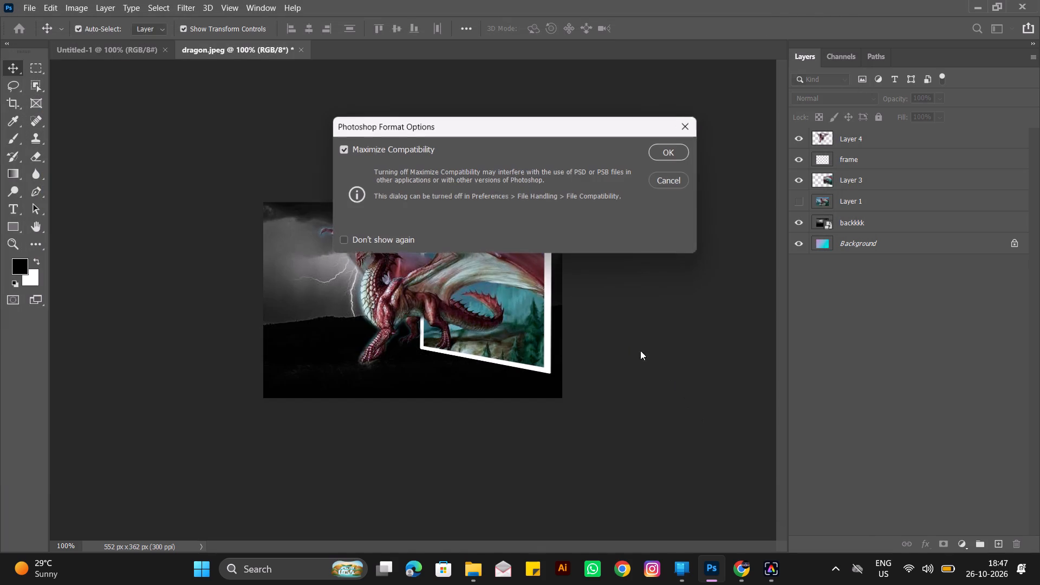
click(664, 150)
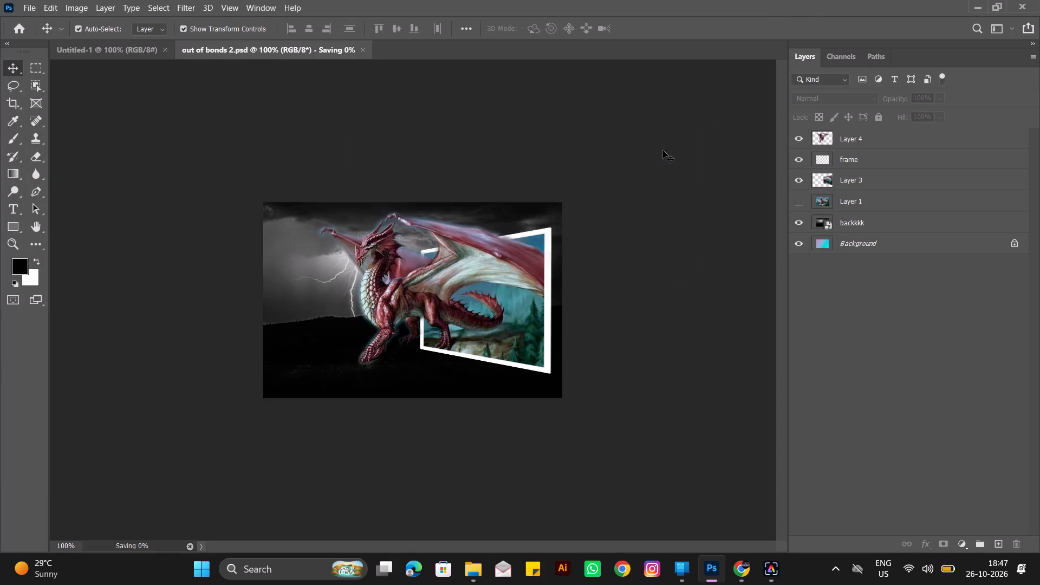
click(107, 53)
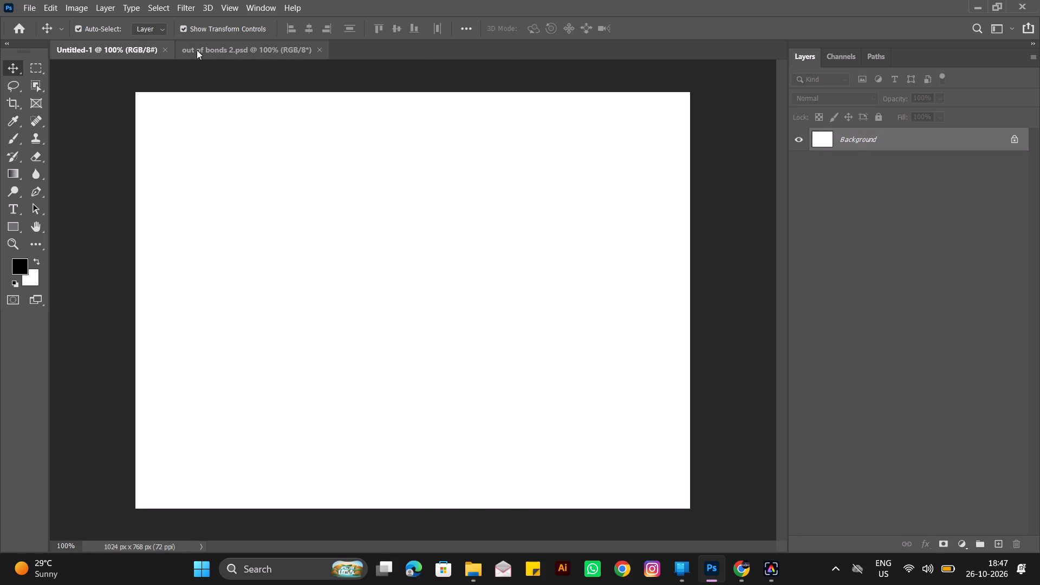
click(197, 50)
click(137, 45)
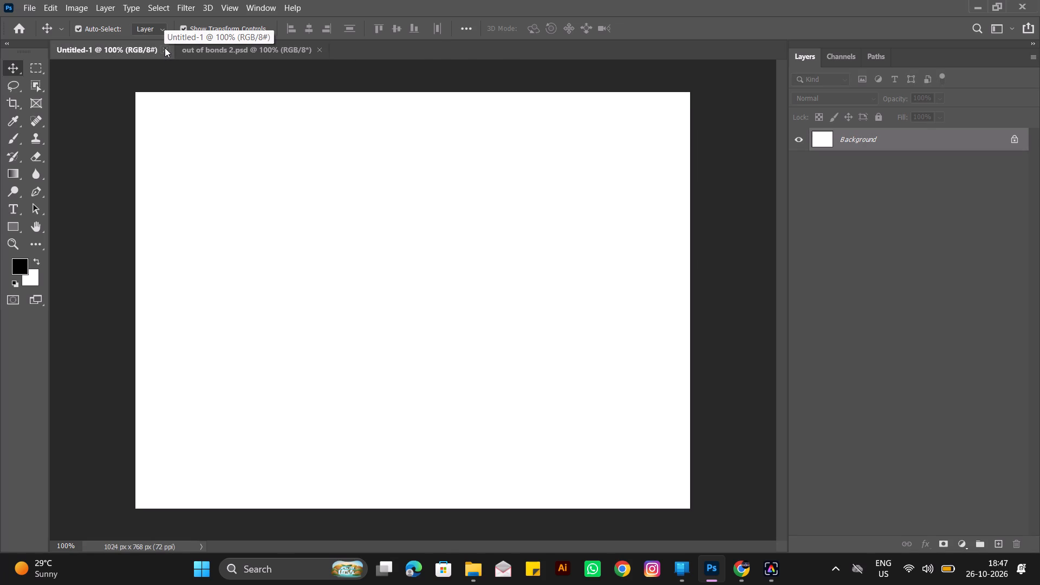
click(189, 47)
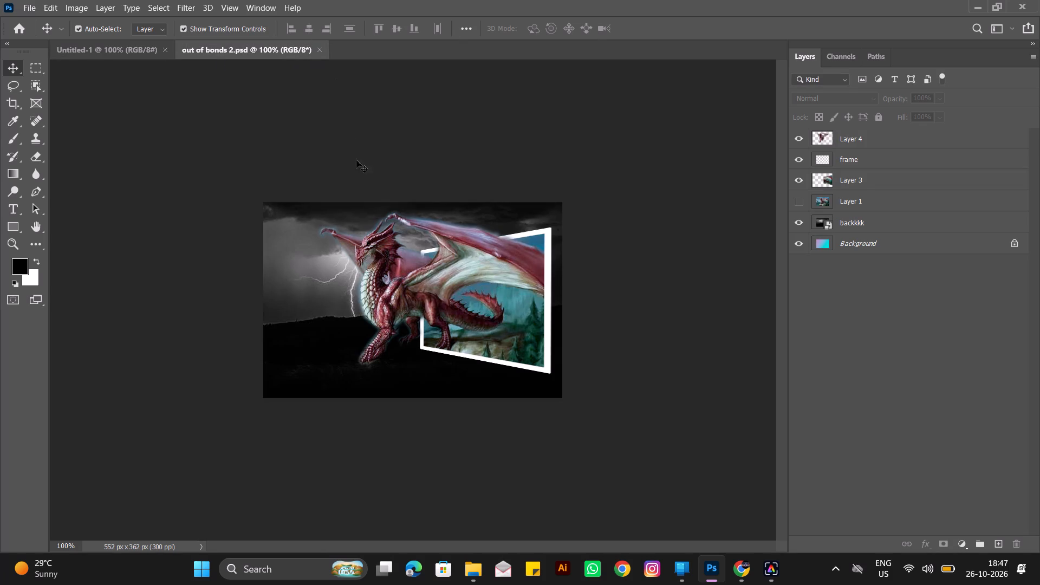
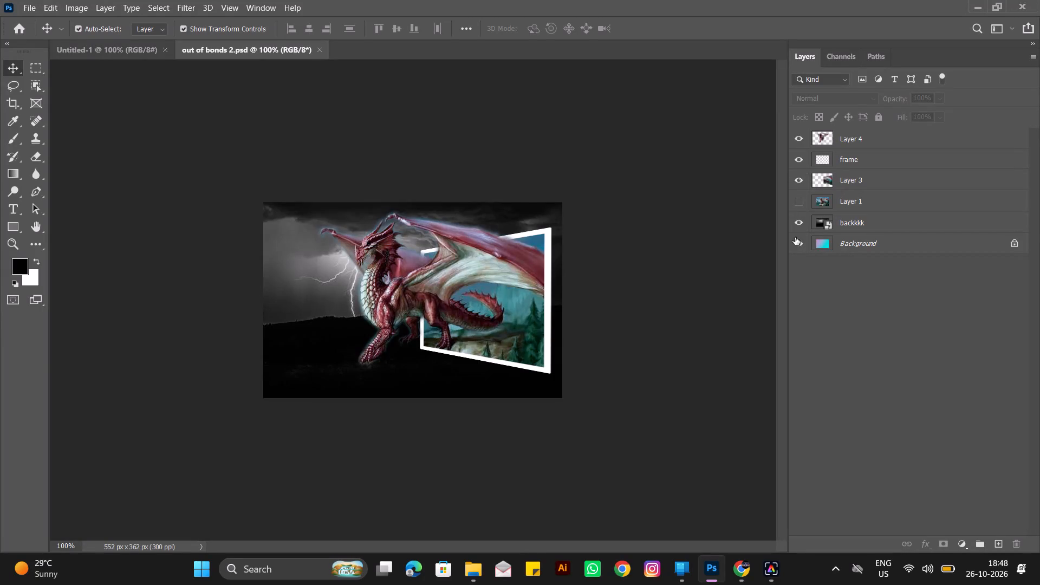
Unlock the gradient Background layer at the bottom of the stack and delete it.
click(795, 244)
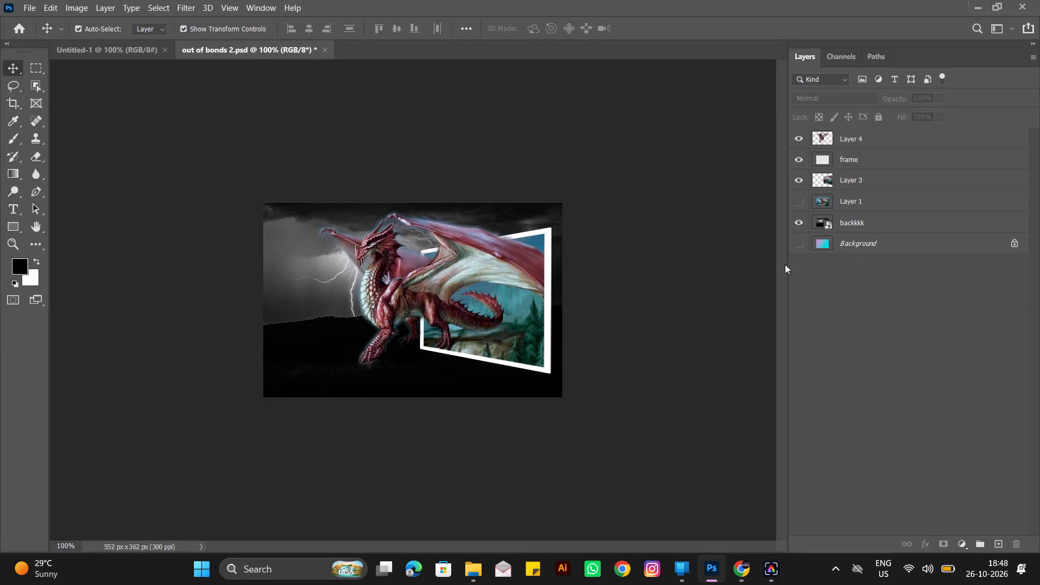
click(1018, 245)
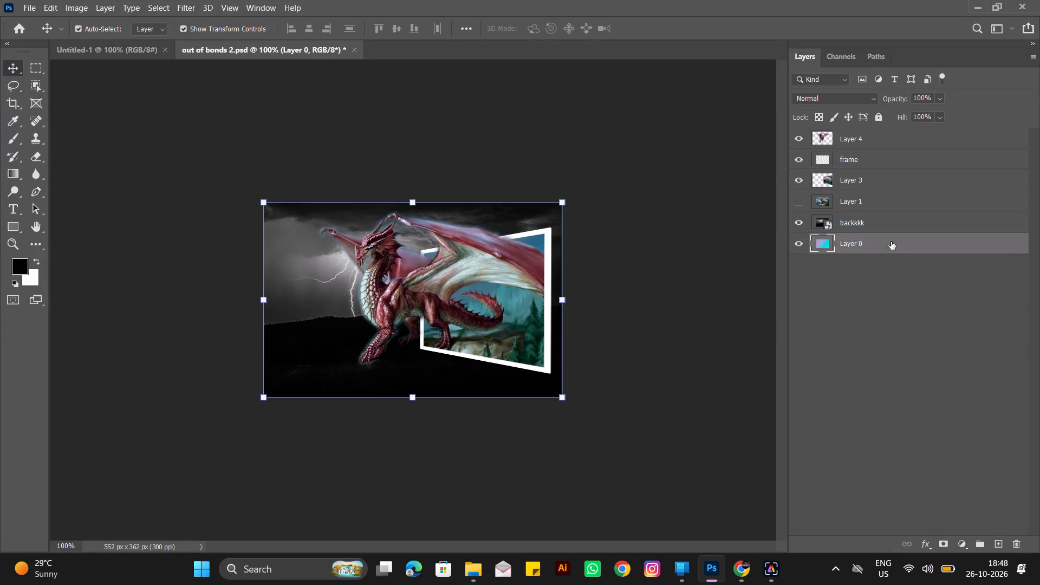
drag(856, 245, 1011, 519)
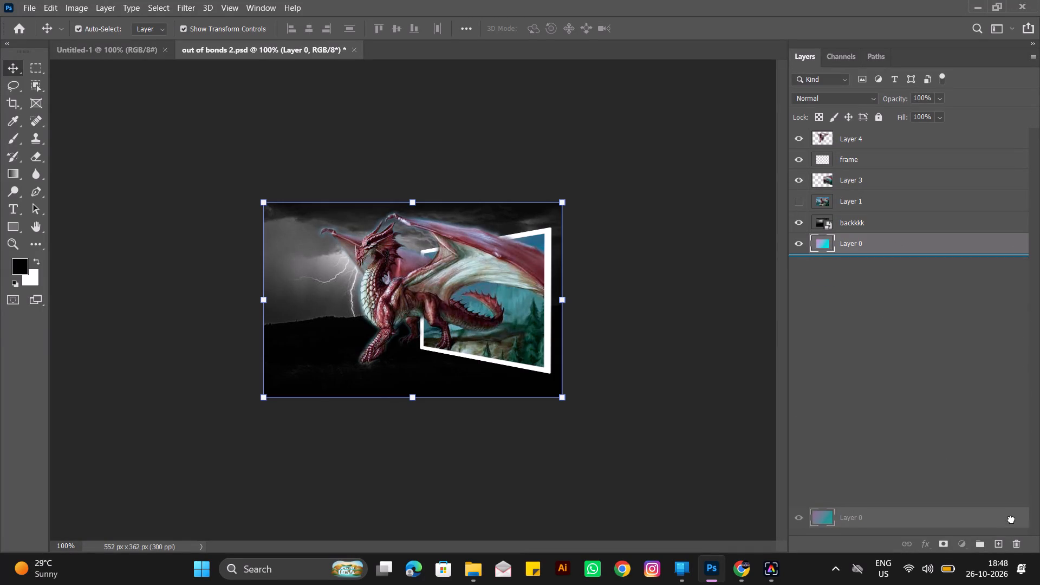
drag(1011, 519, 1020, 547)
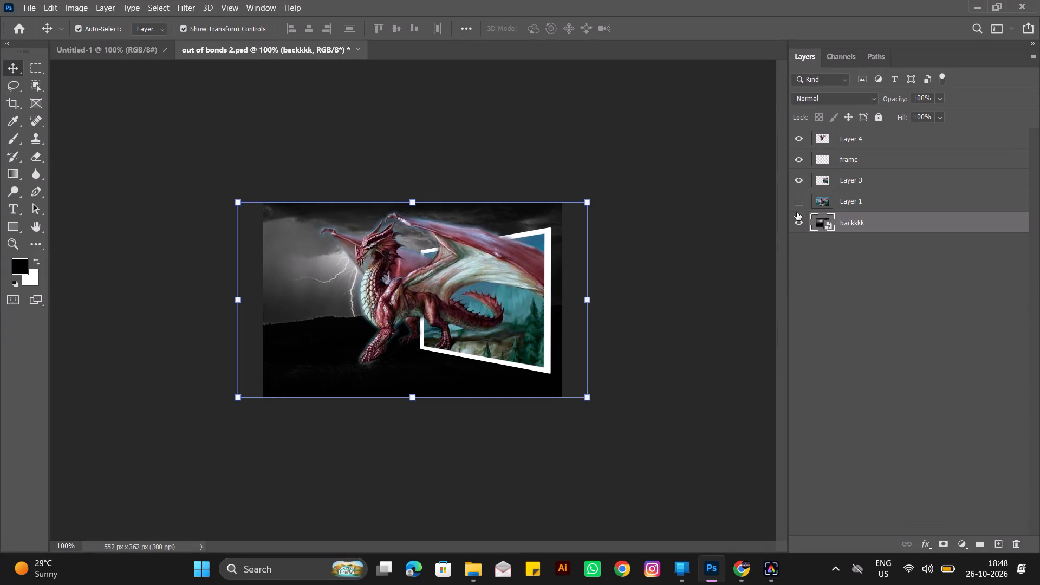
Compare the composite with and without Layer 1, the original dragon picture, and delete that layer.
click(799, 205)
click(799, 205)
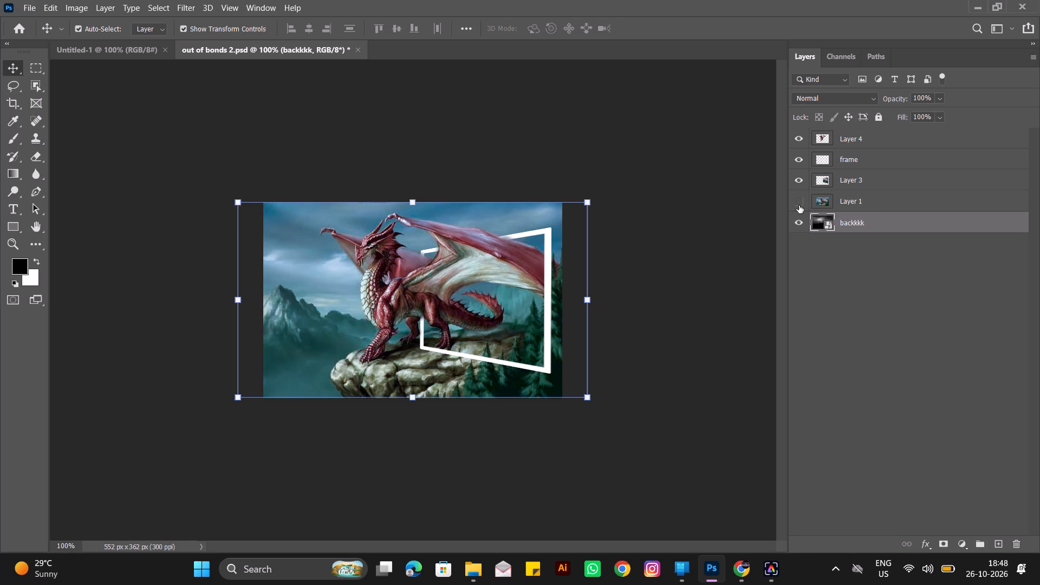
click(799, 205)
click(799, 205)
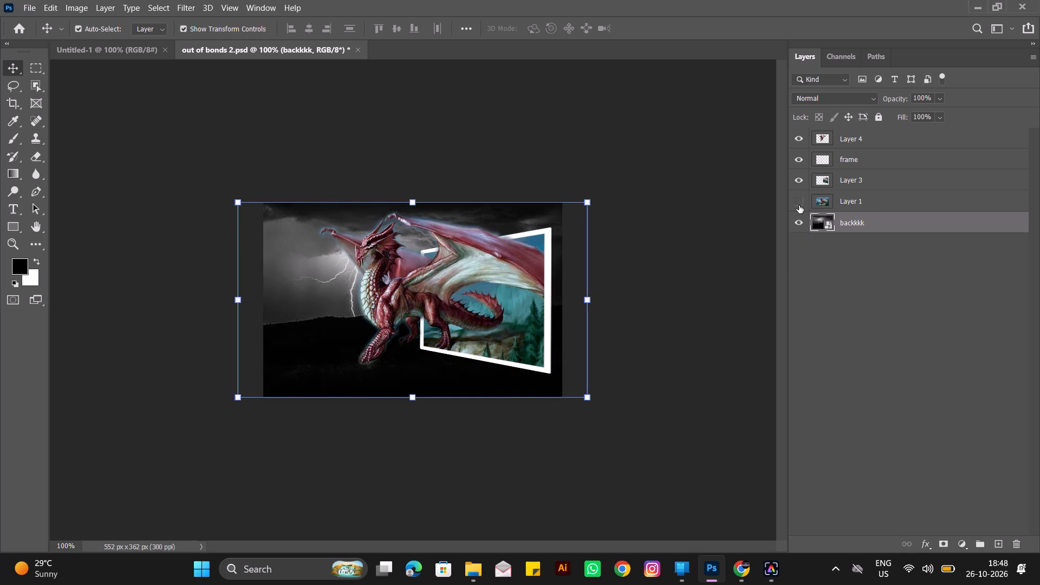
click(845, 199)
drag(859, 204, 1016, 543)
click(630, 129)
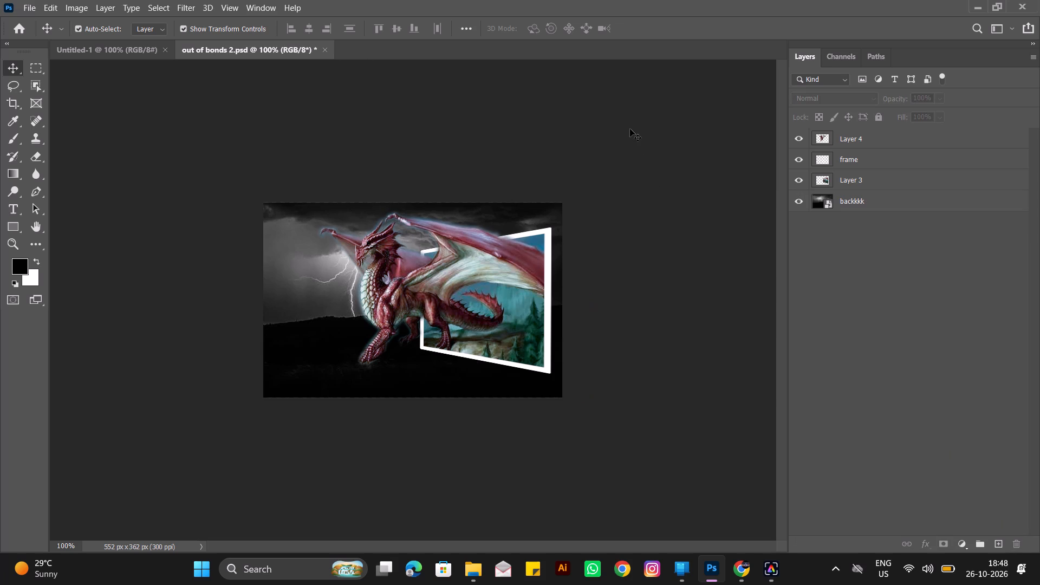
Hide Layer 4, frame, Layer 3 and backkkk one by one and show them again to review each layer's part.
click(803, 139)
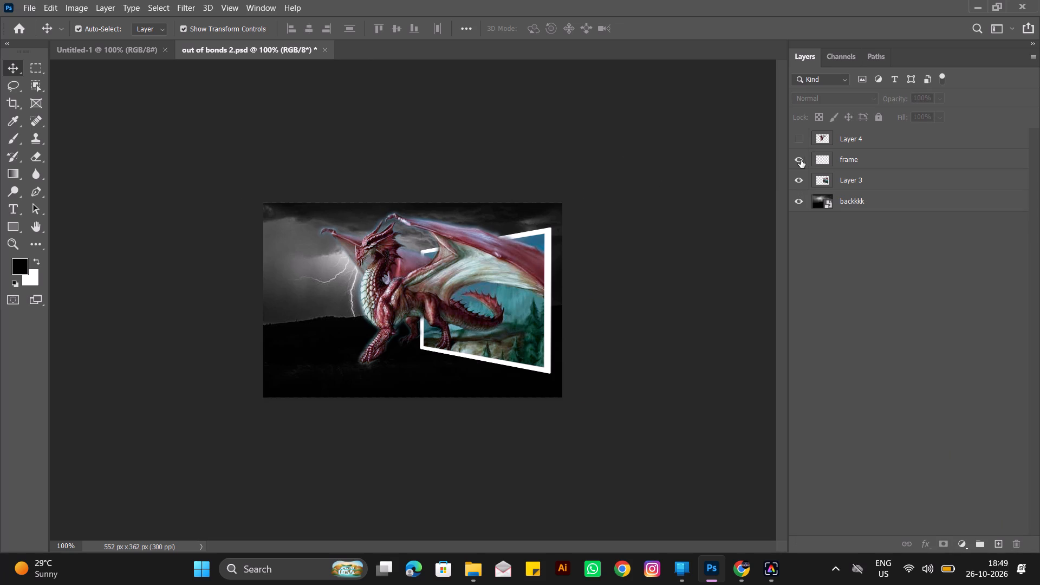
click(801, 160)
click(796, 155)
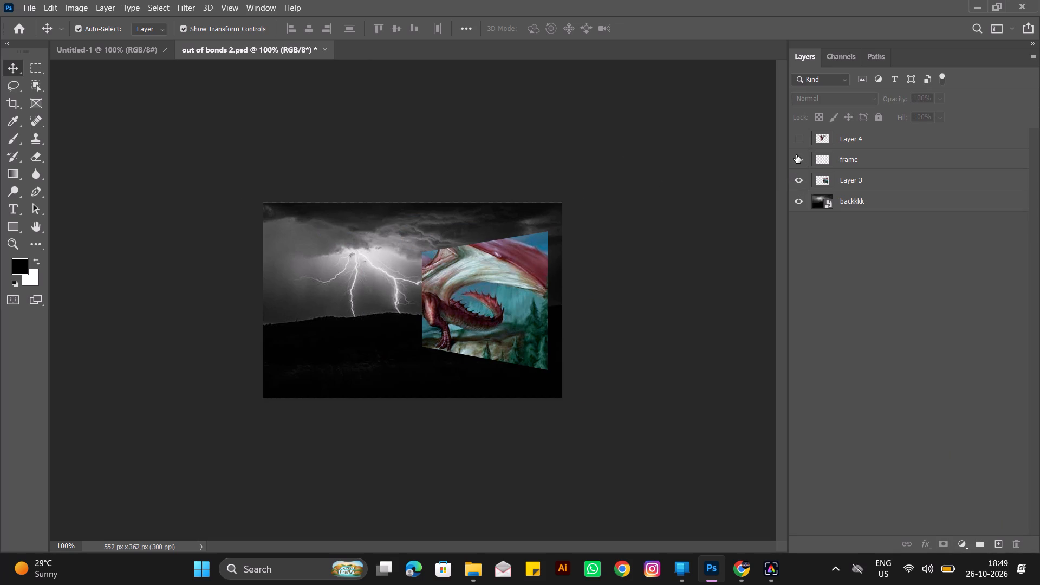
click(796, 155)
click(801, 179)
click(800, 199)
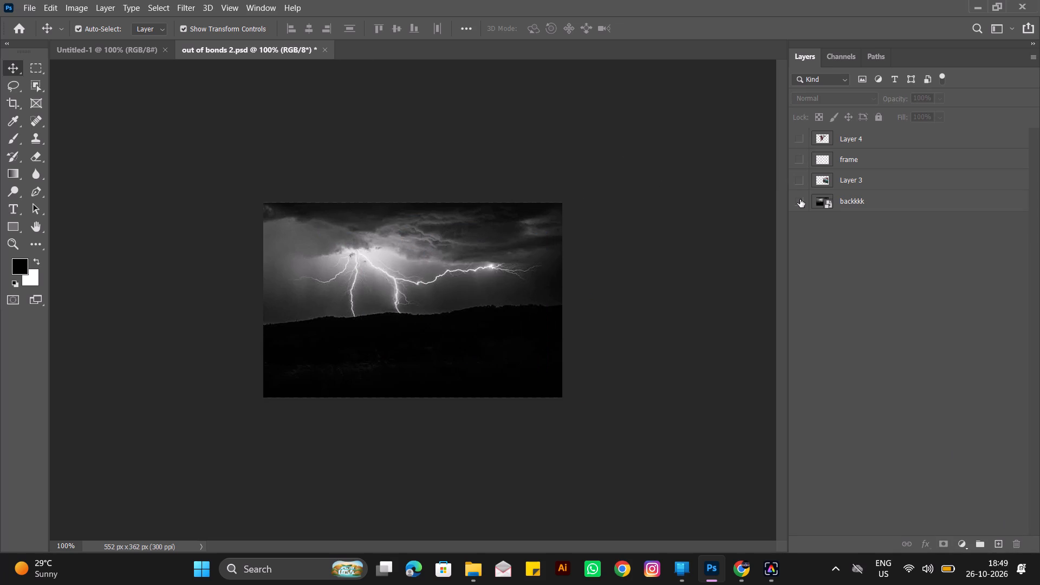
click(800, 199)
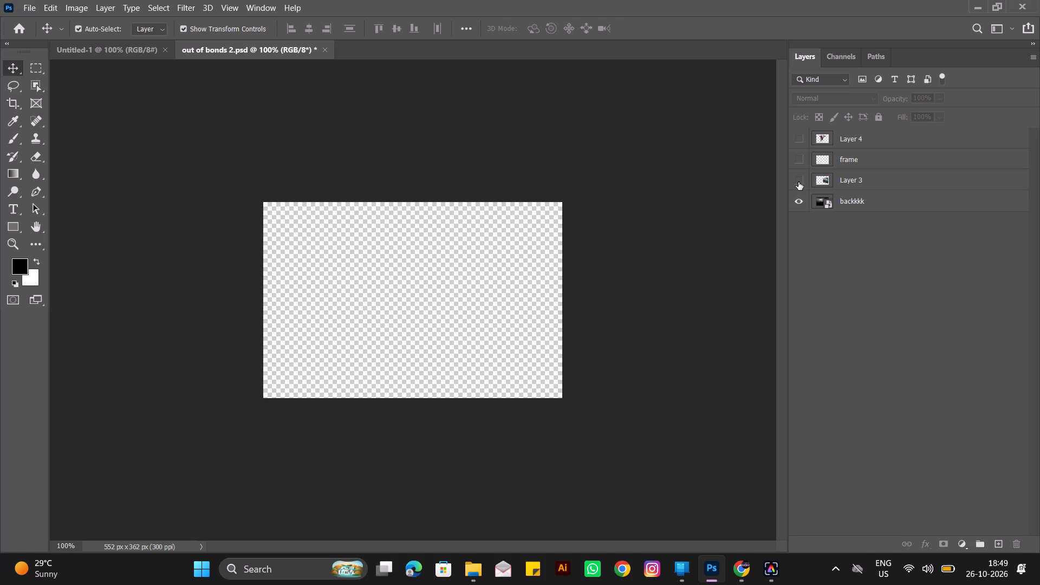
click(798, 182)
click(798, 166)
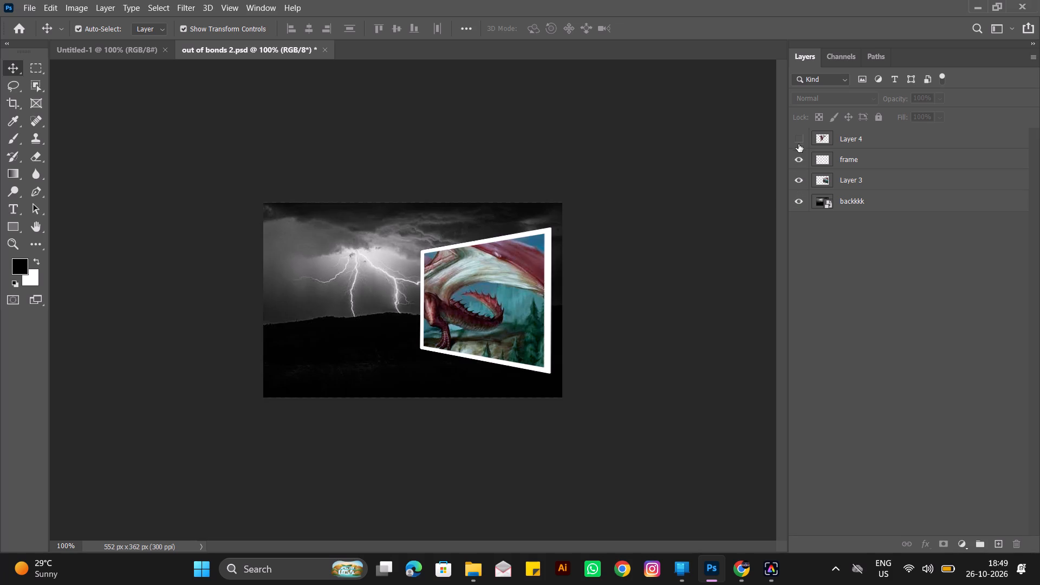
click(798, 142)
Rename the backkkk lightning landscape layer as backround.
double_click(869, 199)
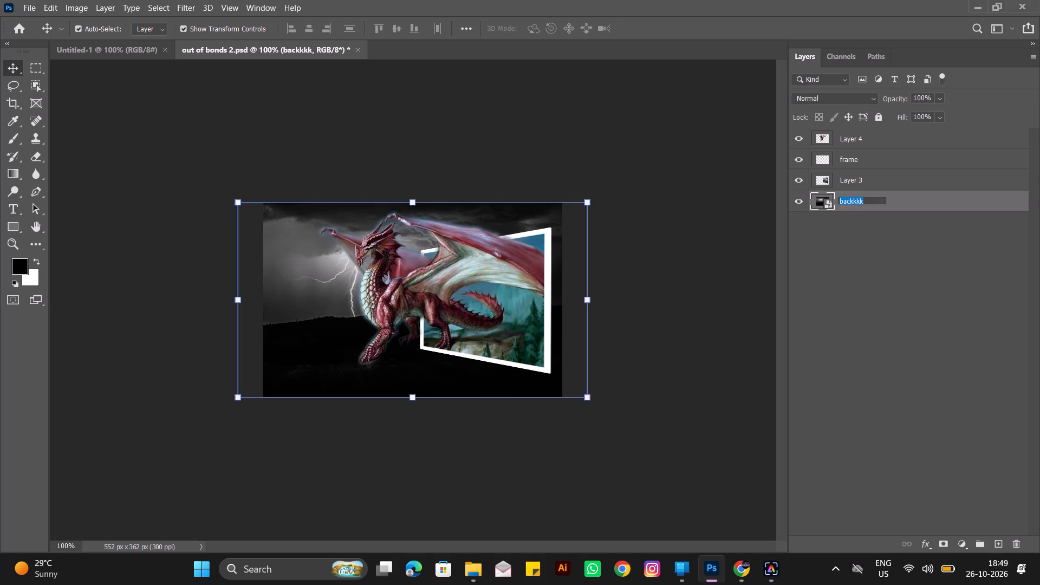
click(869, 201)
key(BackSpace)
key(BackSpace)
key(BackSpace)
key(BackSpace)
text(kge)
key(BackSpace)
key(BackSpace)
text(round)
key(Return)
key(backslash)
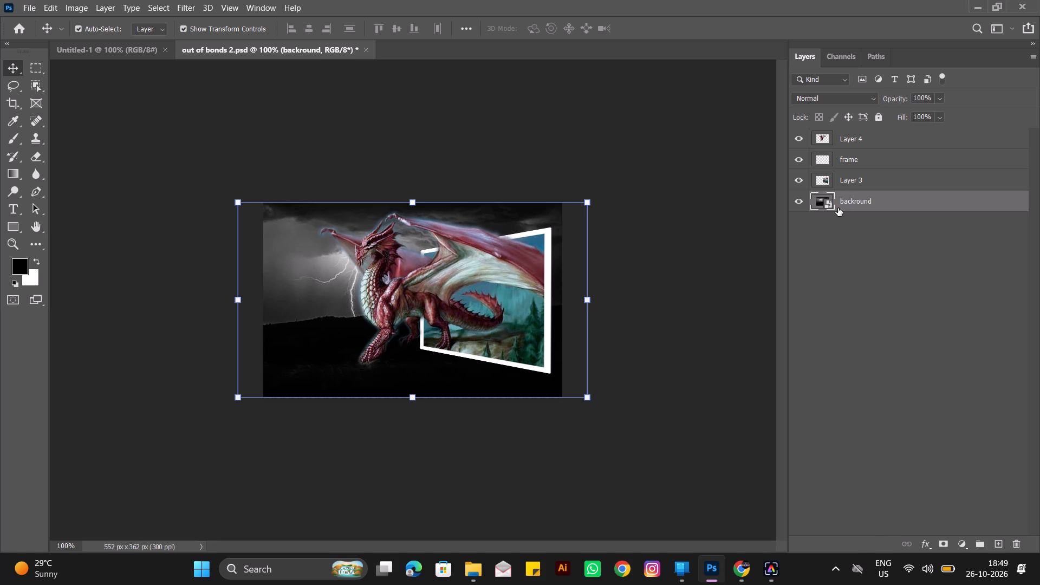
click(706, 195)
Hide and show the frame layer and Layer 4 repeatedly to check how each affects the pop-out effect.
click(797, 158)
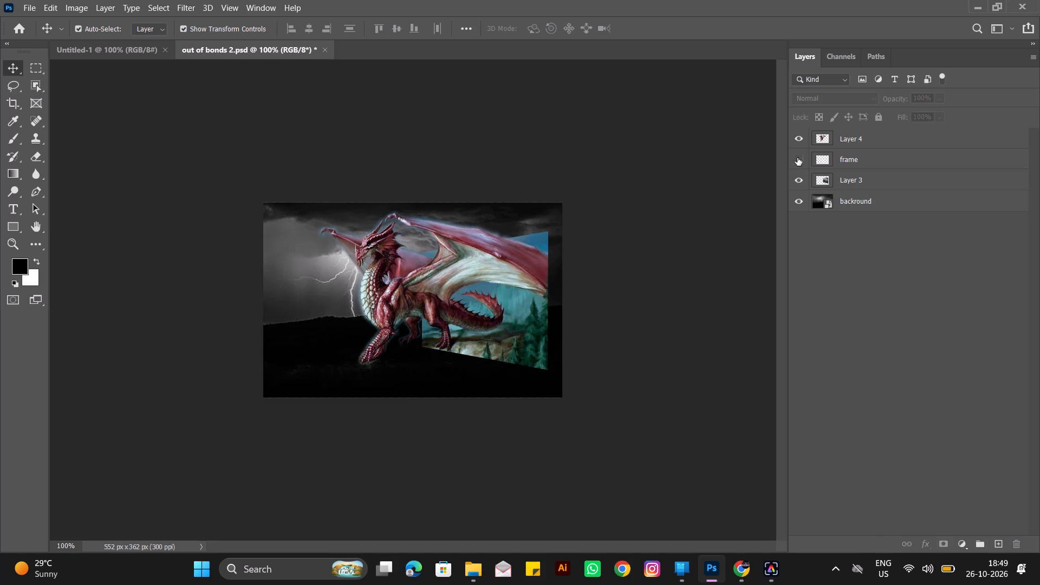
click(797, 158)
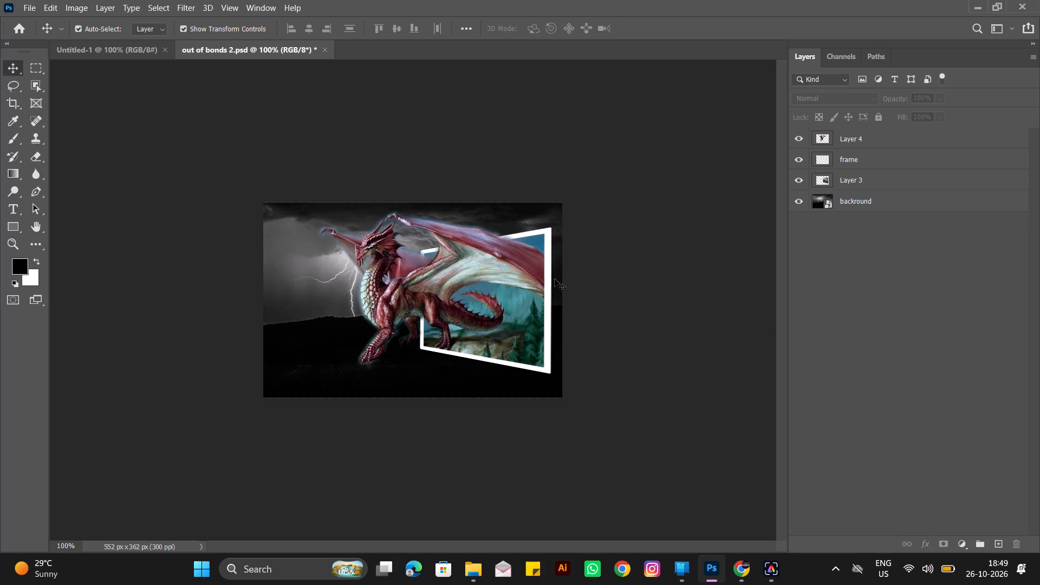
click(802, 140)
click(802, 140)
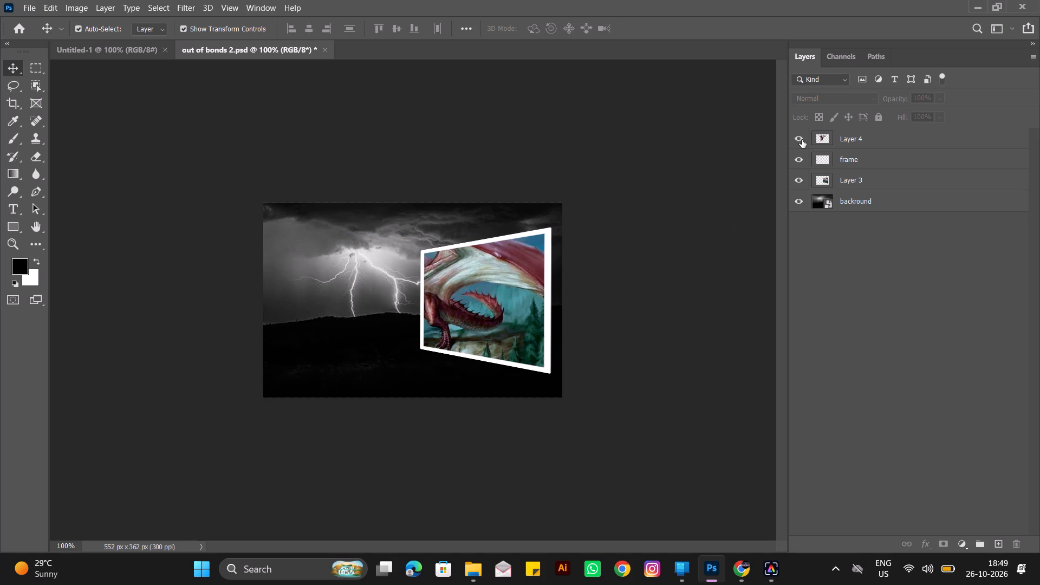
click(802, 140)
click(802, 140)
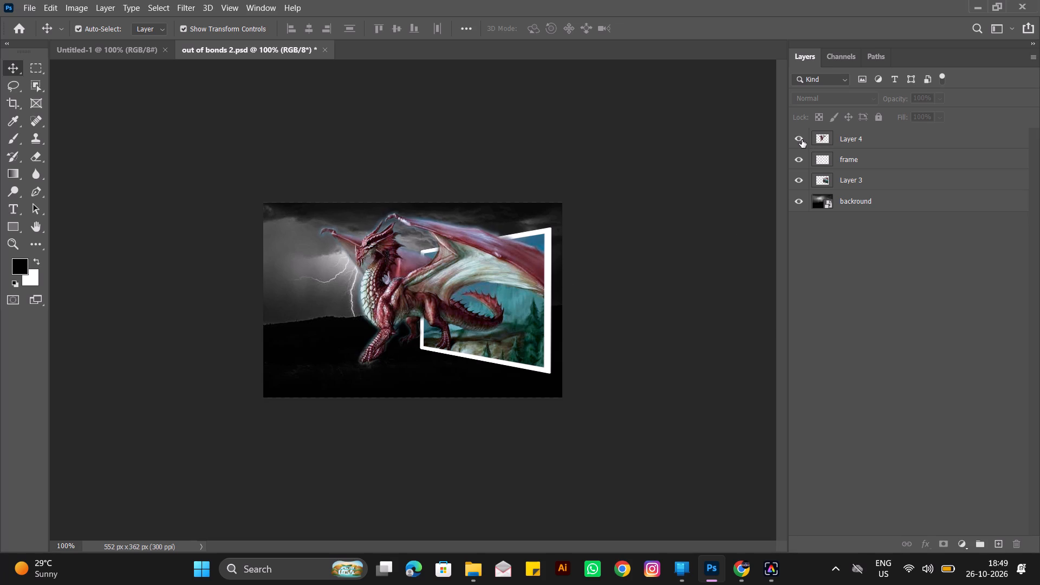
click(799, 158)
click(799, 158)
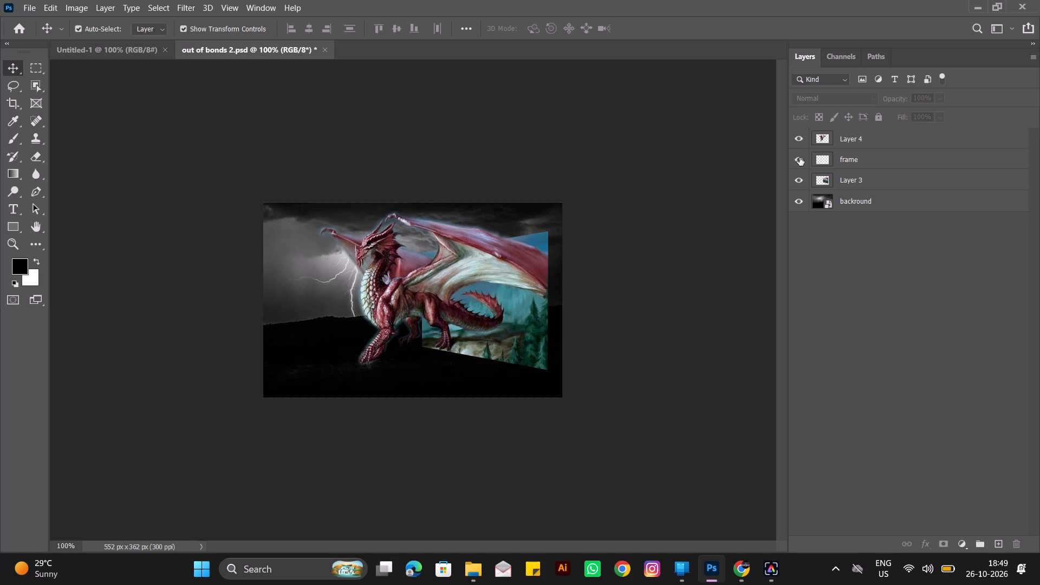
click(799, 158)
click(799, 158)
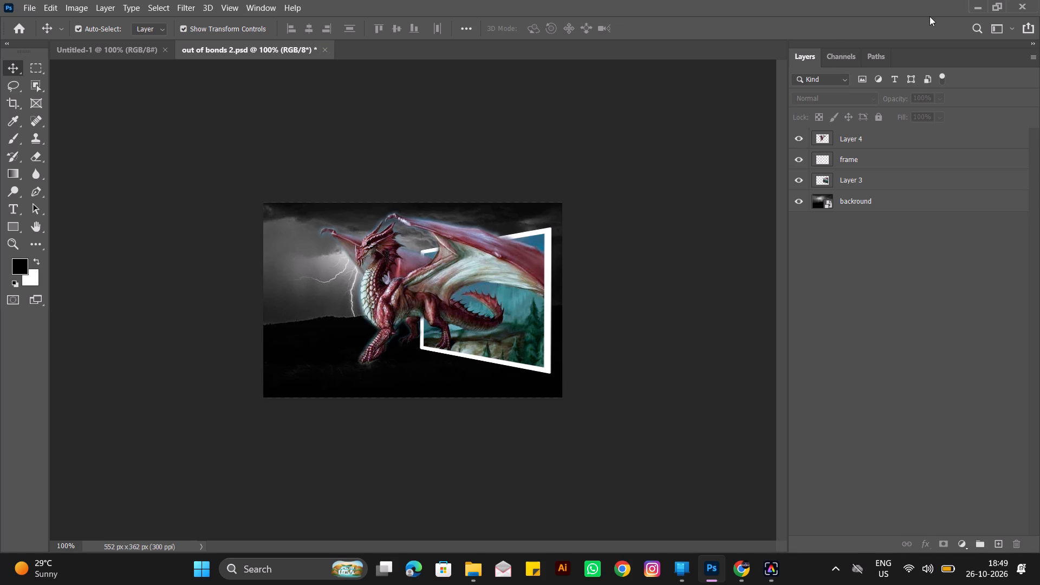
Minimise Photoshop to reach the desktop and launch Kuro.
click(976, 7)
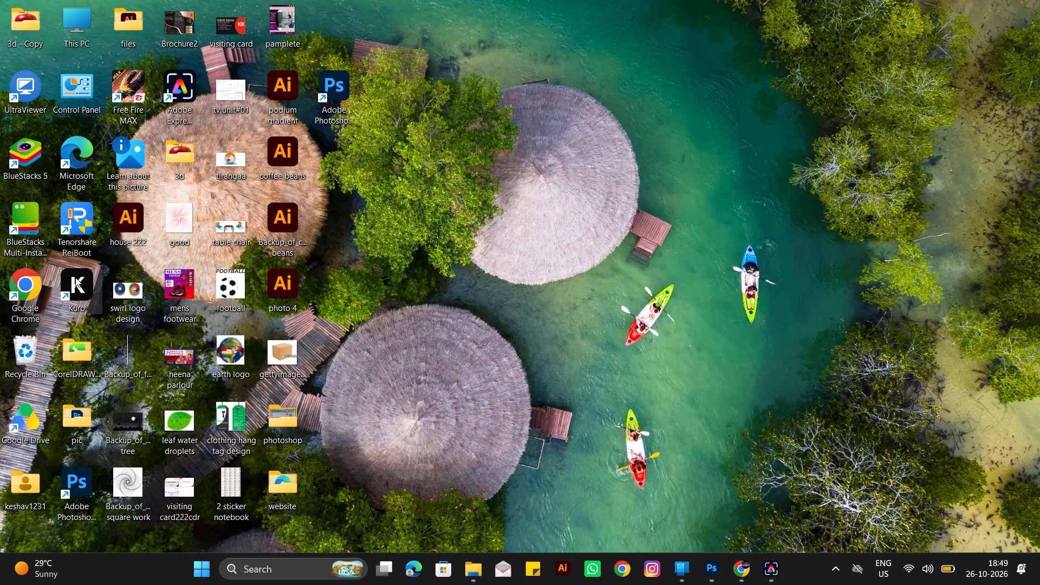
double_click(75, 283)
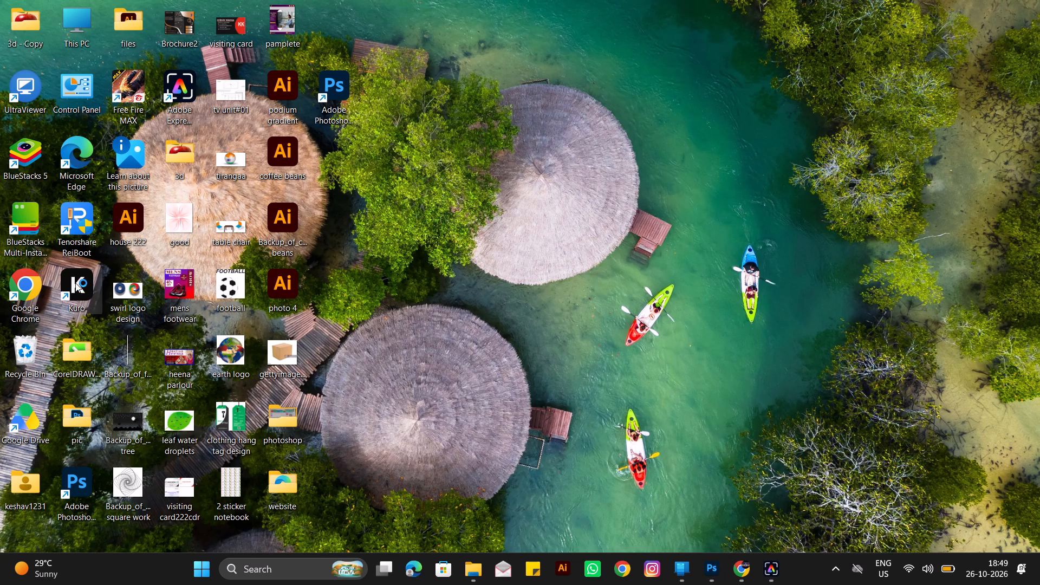
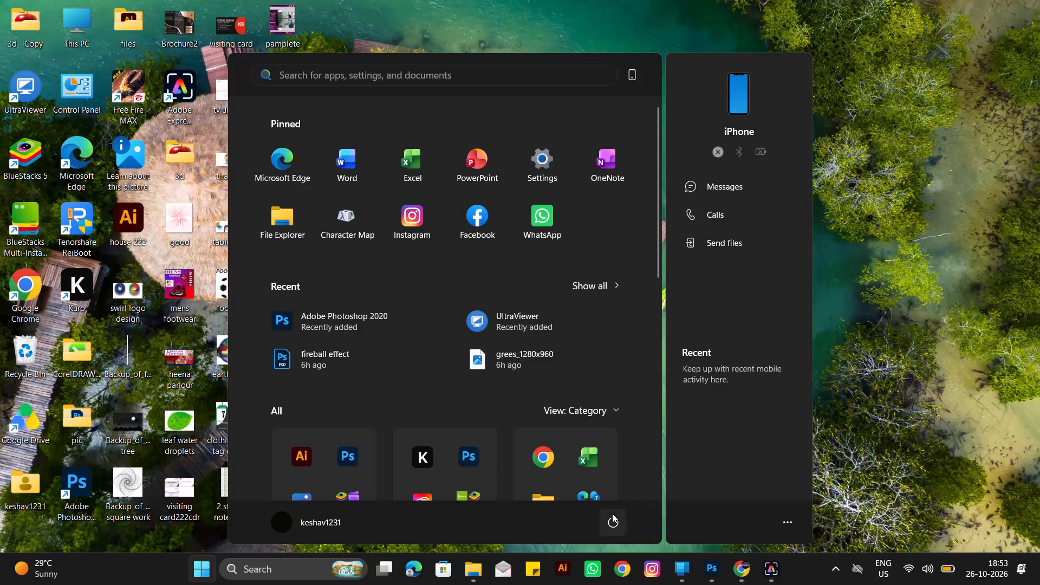
Shut down the computer.
click(612, 513)
click(614, 473)
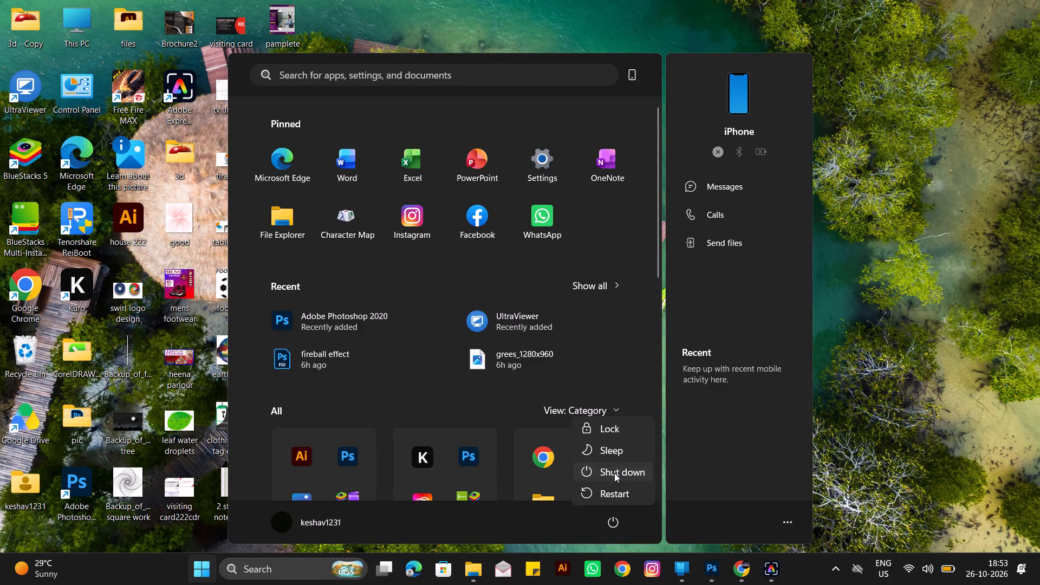